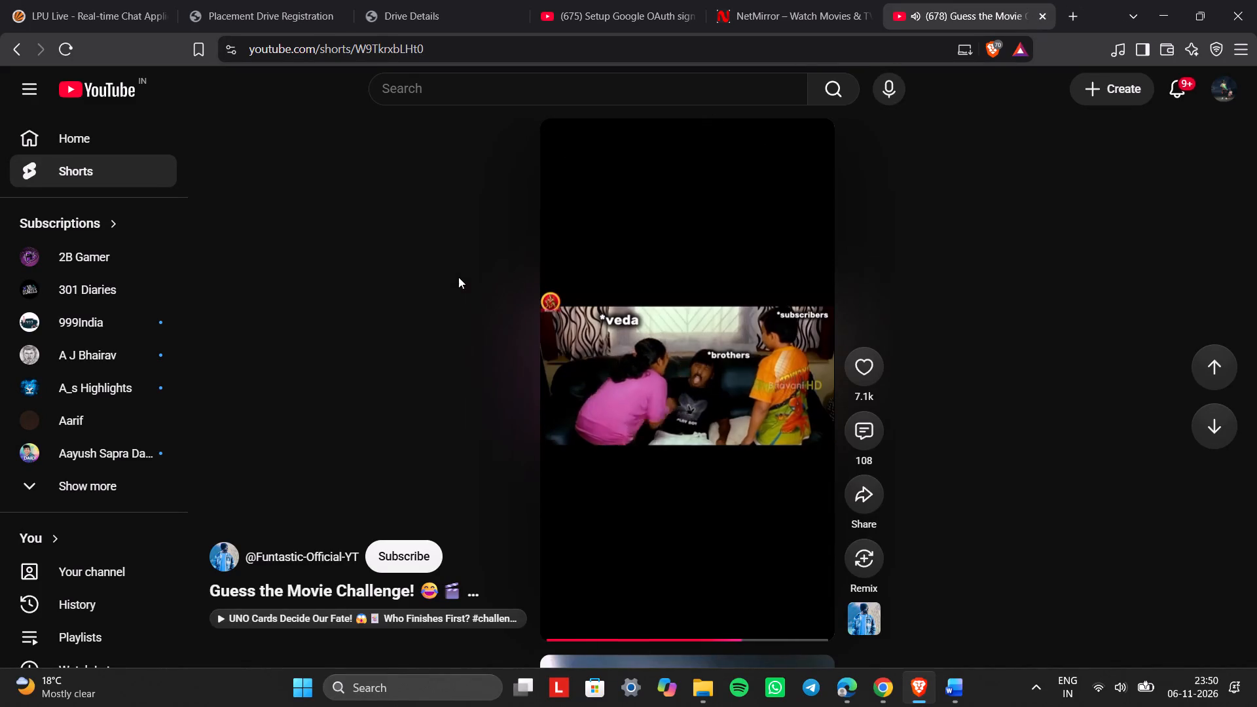
Go to the YouTube home page and play the Sapta Sagaralu Dhaati title track mix.
{"action": "left_click", "coordinate": [67, 82]}
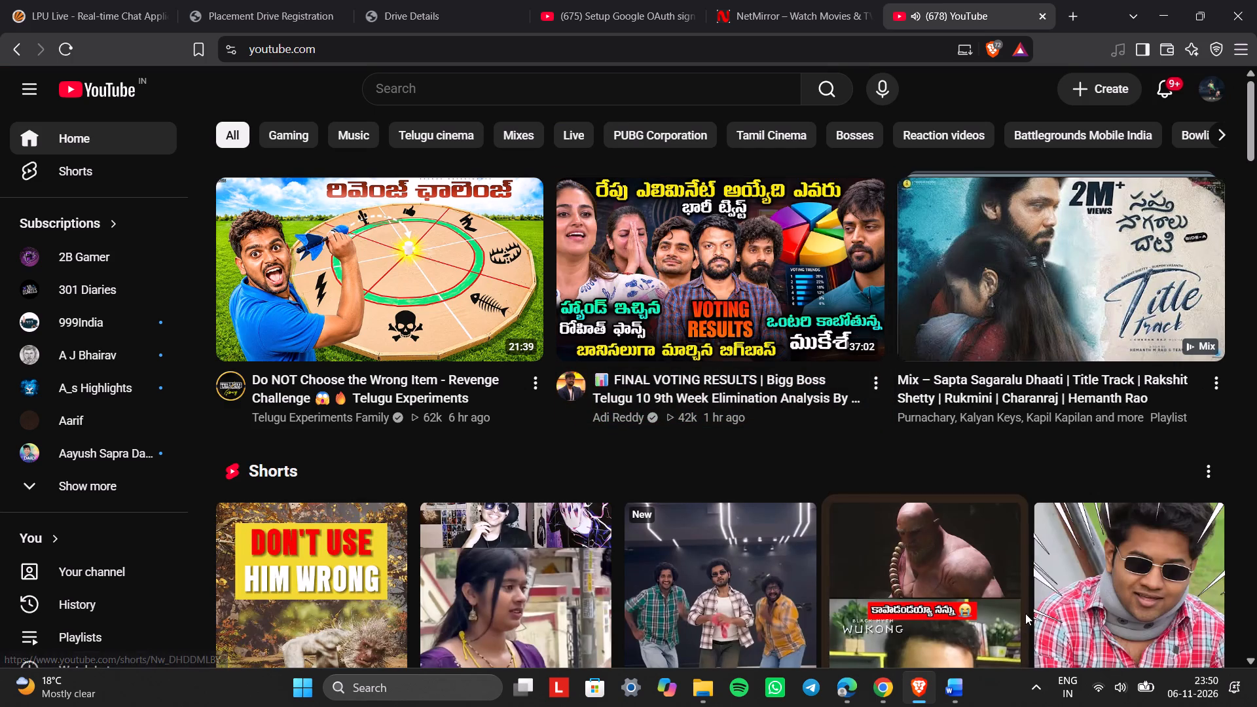
{"action": "left_click", "coordinate": [1099, 305]}
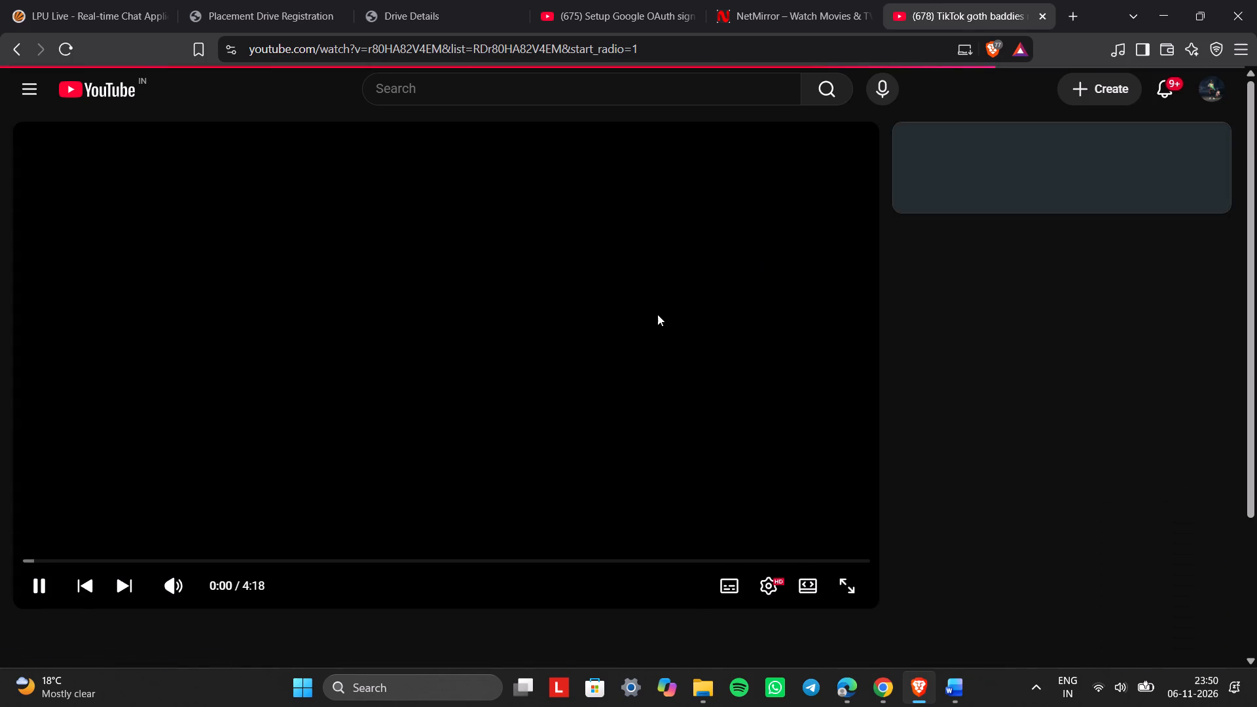
Set the Sapta Sagaralu Dhaati title track to loop and keep it playing.
{"action": "right_click", "coordinate": [657, 314]}
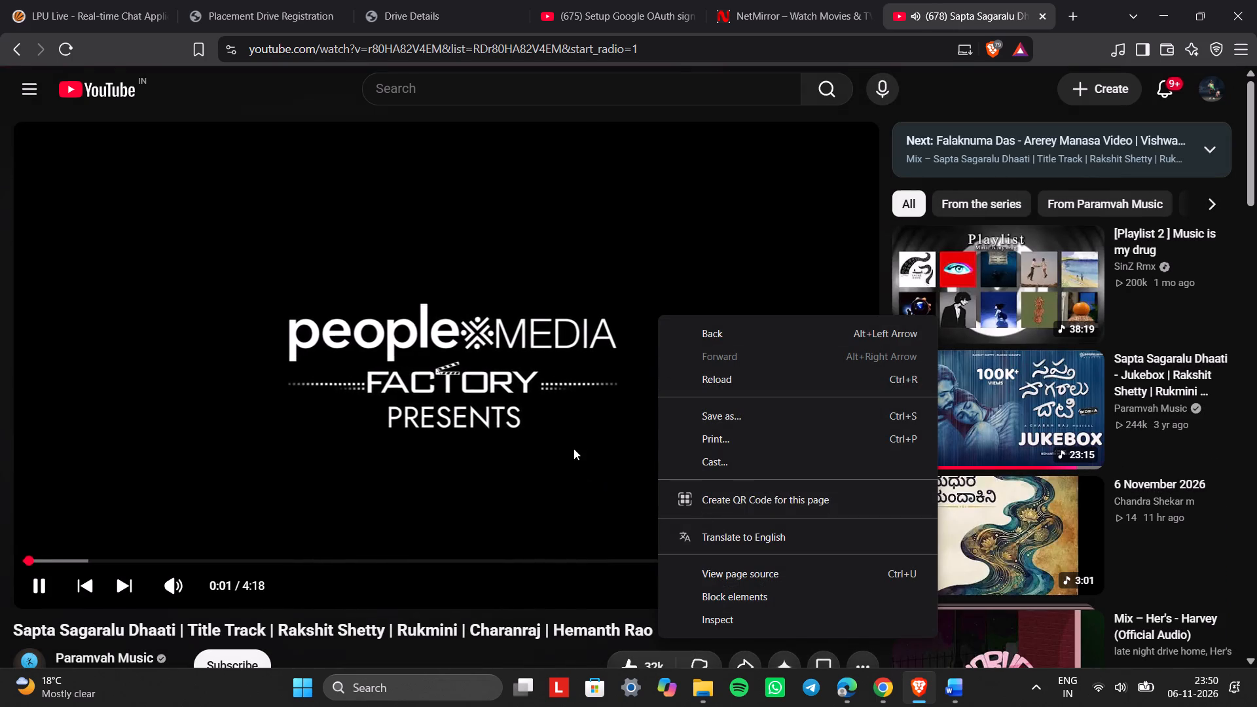
{"action": "left_click", "coordinate": [574, 448]}
{"action": "right_click", "coordinate": [574, 448]}
{"action": "left_click", "coordinate": [628, 406]}
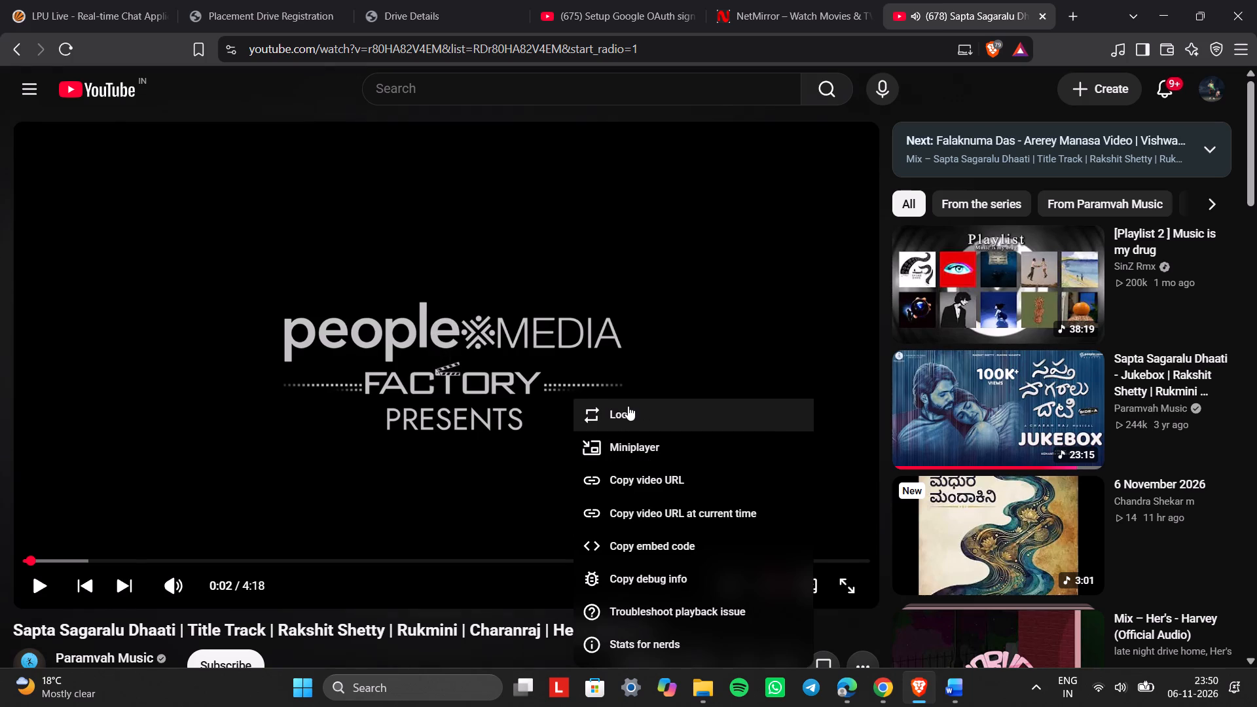
{"action": "left_click", "coordinate": [591, 345]}
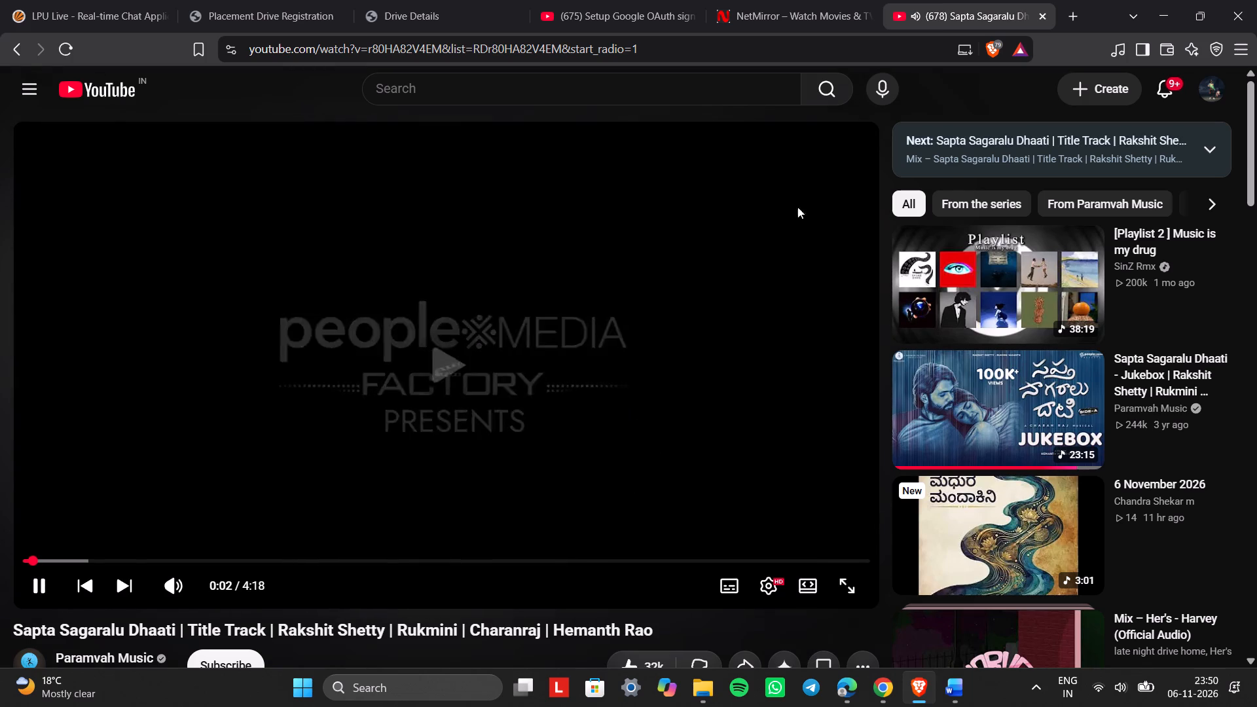
Minimize the browser to reach the ResourceX Software Requirements Specification in Word and review its cover page.
{"action": "left_click", "coordinate": [1182, 0]}
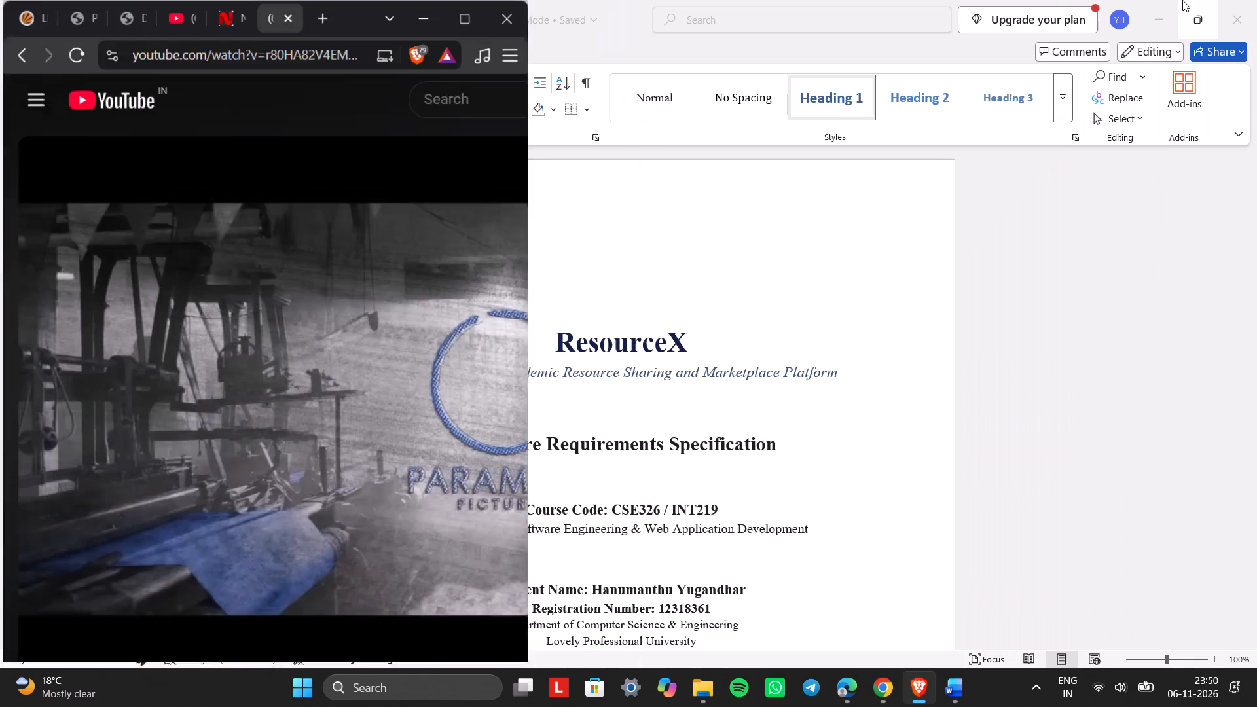
{"action": "left_click", "coordinate": [430, 26]}
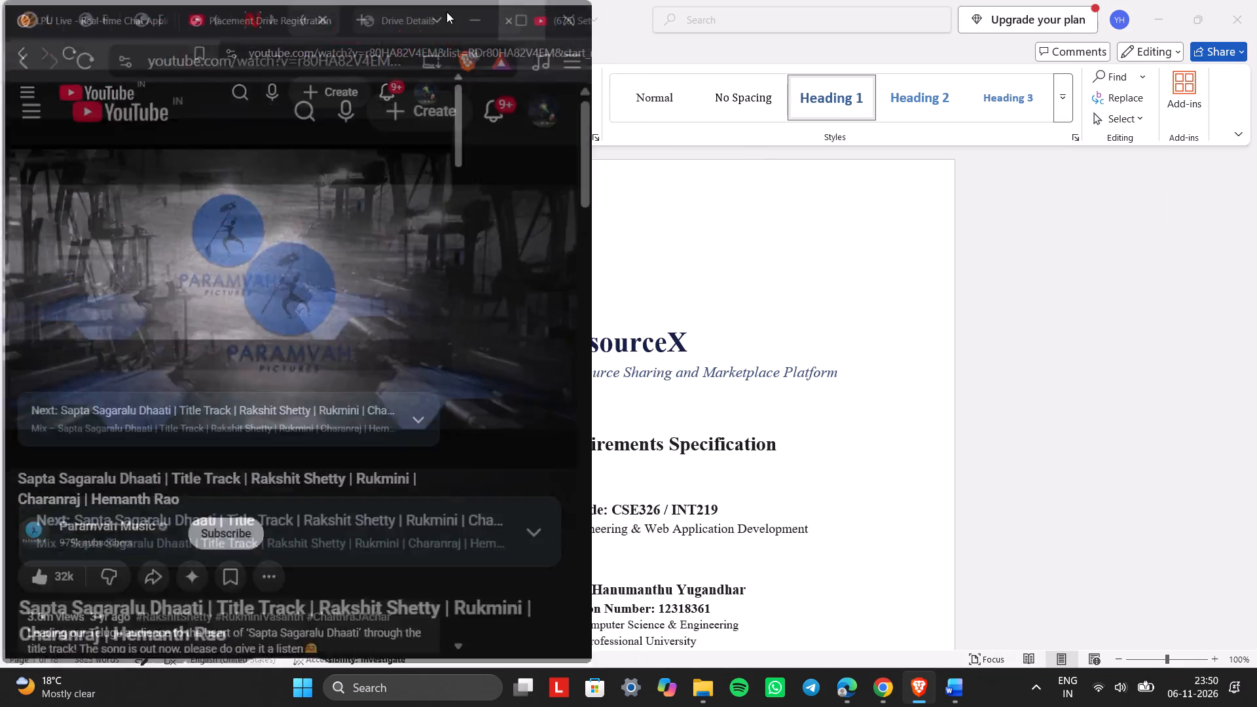
{"action": "left_click", "coordinate": [1169, 15]}
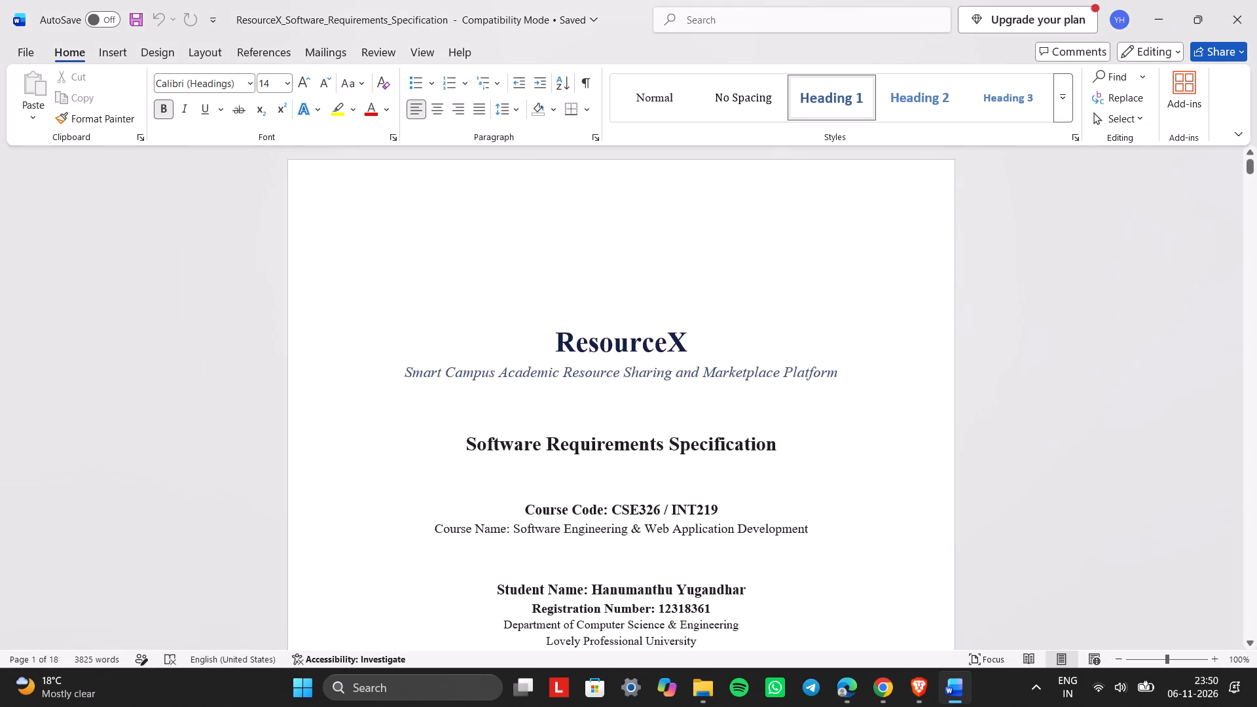
{"action": "scroll", "coordinate": [864, 364], "scroll_direction": "down", "scroll_amount": 4}
{"action": "scroll", "coordinate": [864, 364], "scroll_direction": "up", "scroll_amount": 1}
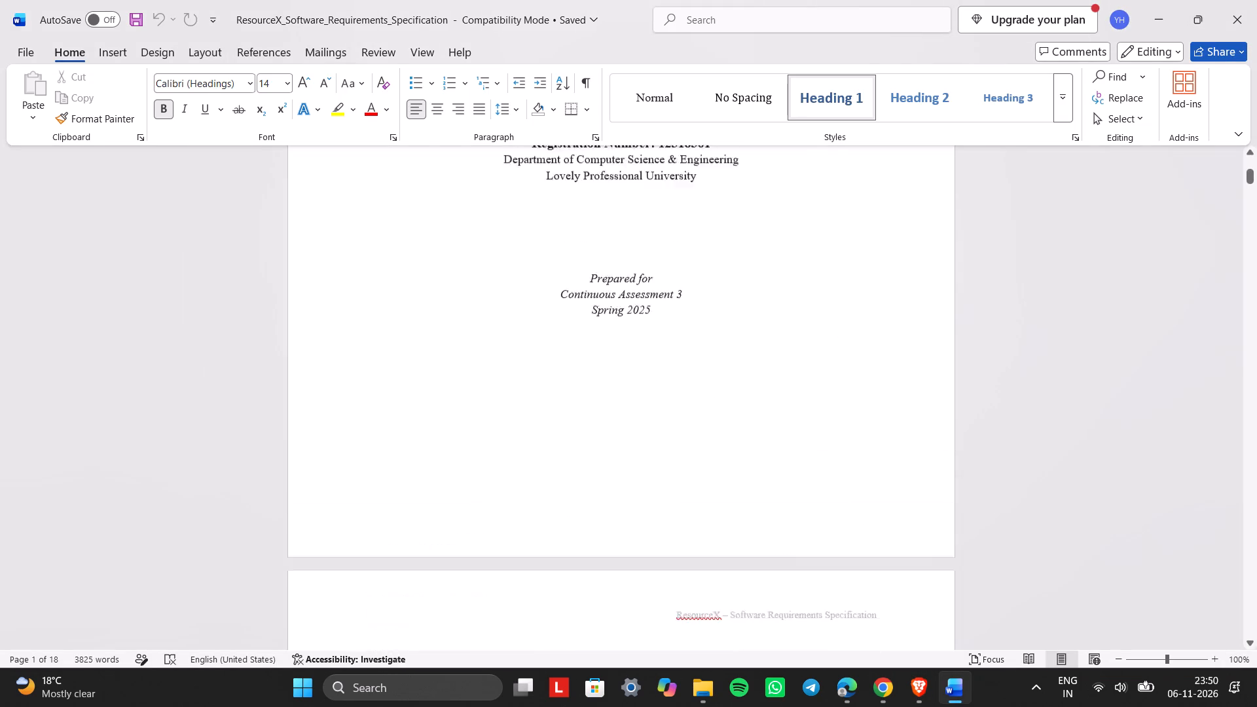
{"action": "scroll", "coordinate": [864, 364], "scroll_direction": "up", "scroll_amount": 1}
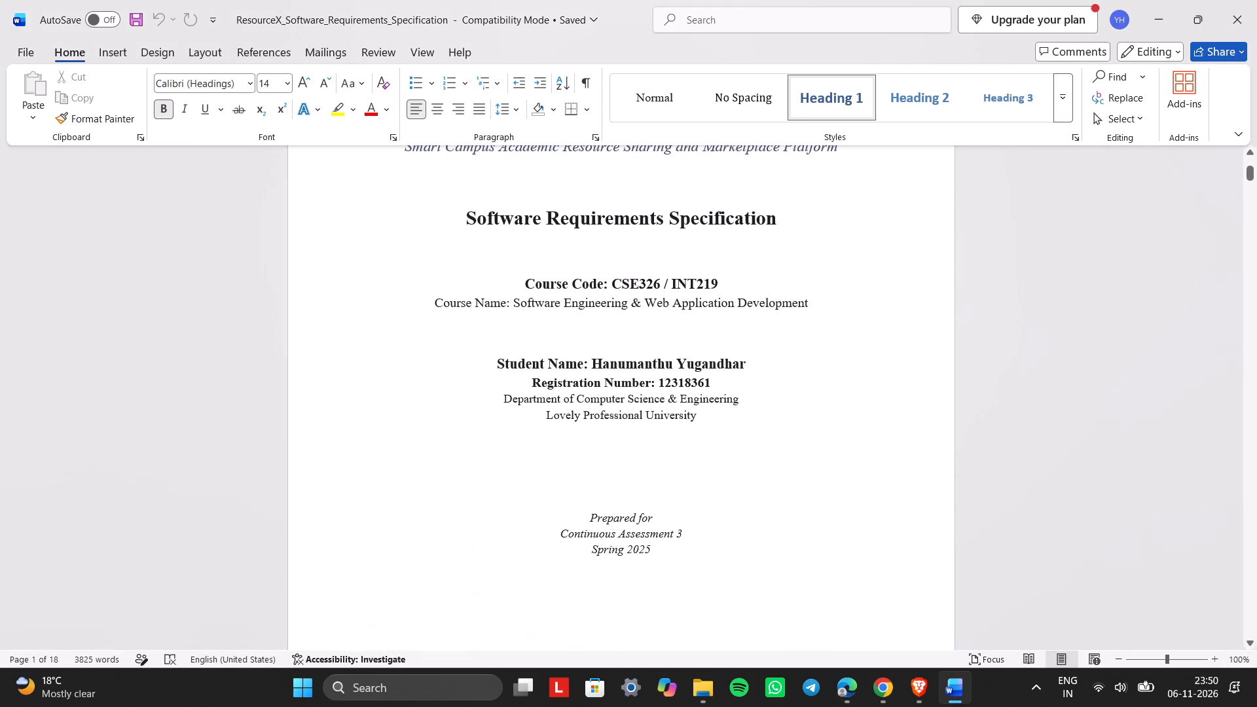
{"action": "scroll", "coordinate": [864, 364], "scroll_direction": "down", "scroll_amount": 2}
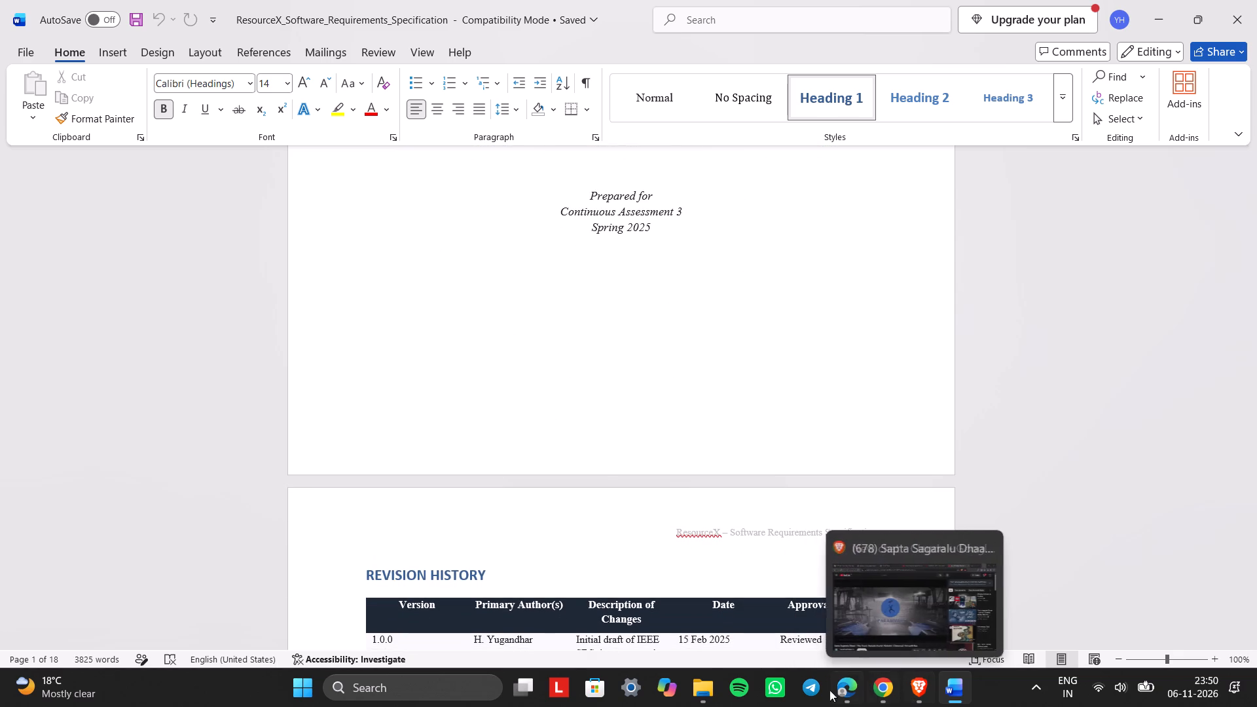
Switch to Edge and examine the NoSQL Project Report Format PDF from its cover page to the appendices.
{"action": "left_click", "coordinate": [852, 685]}
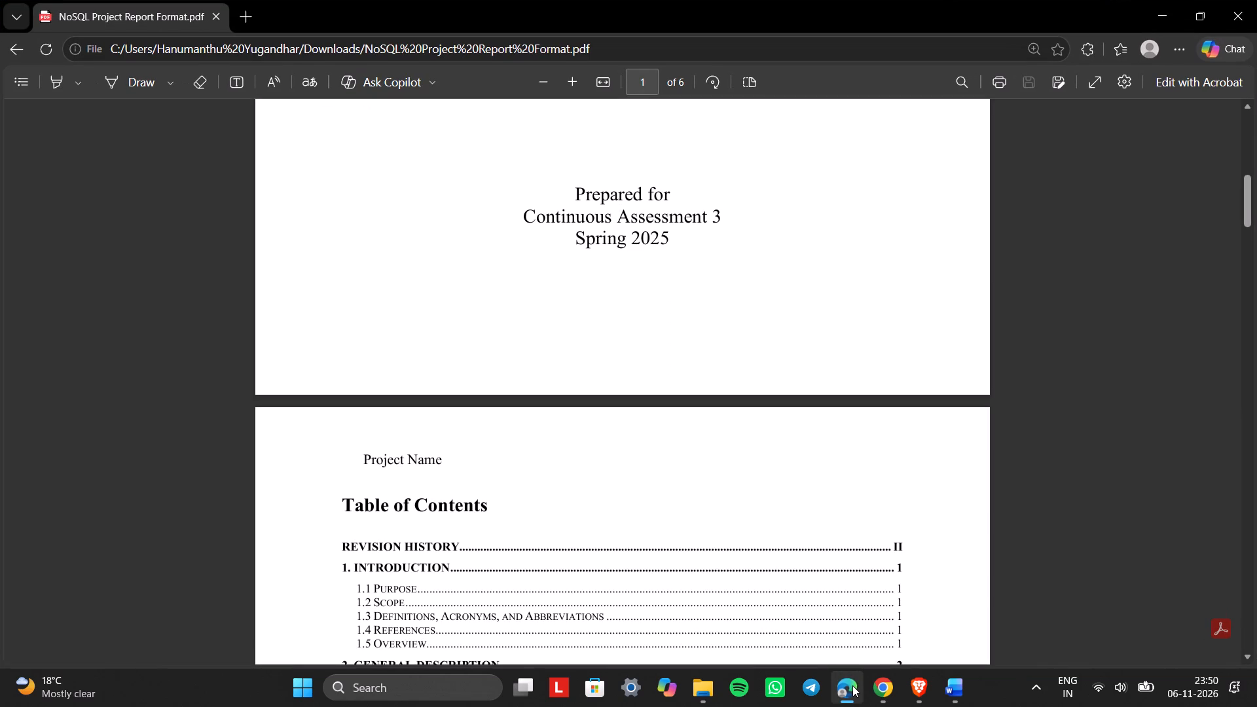
{"action": "scroll", "coordinate": [710, 447], "scroll_direction": "up", "scroll_amount": 3}
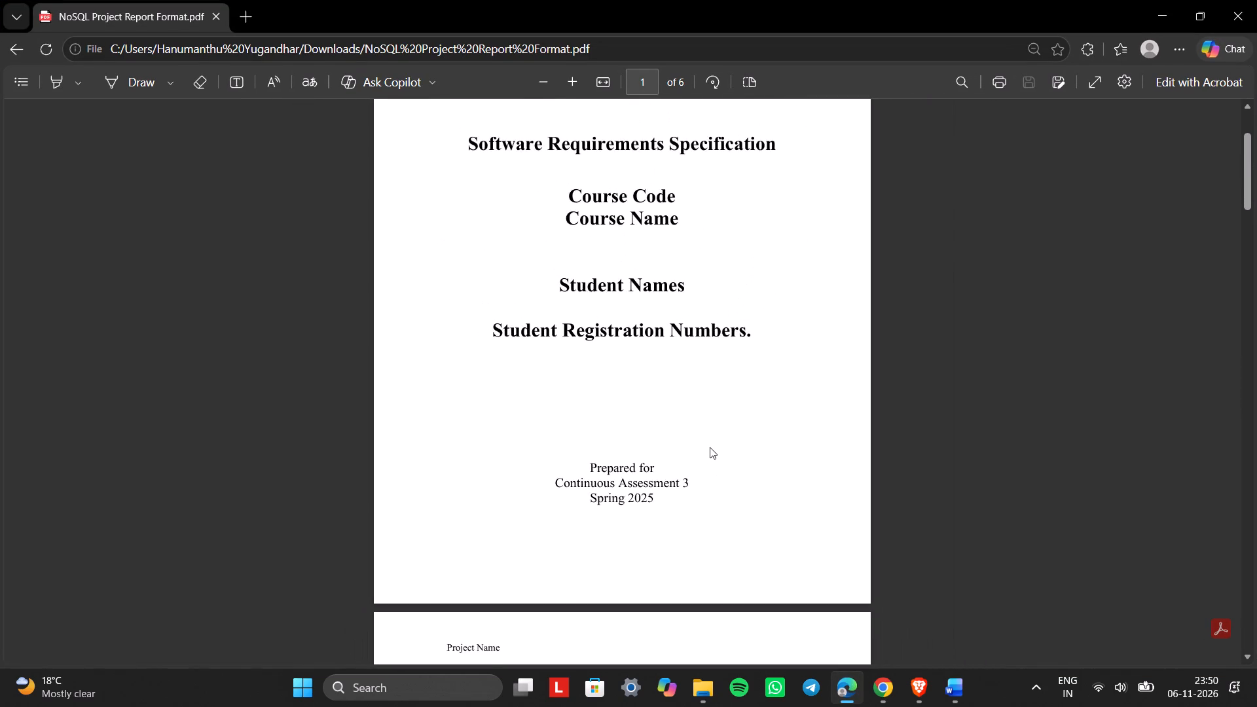
{"action": "scroll", "coordinate": [710, 447], "scroll_direction": "up", "scroll_amount": 2}
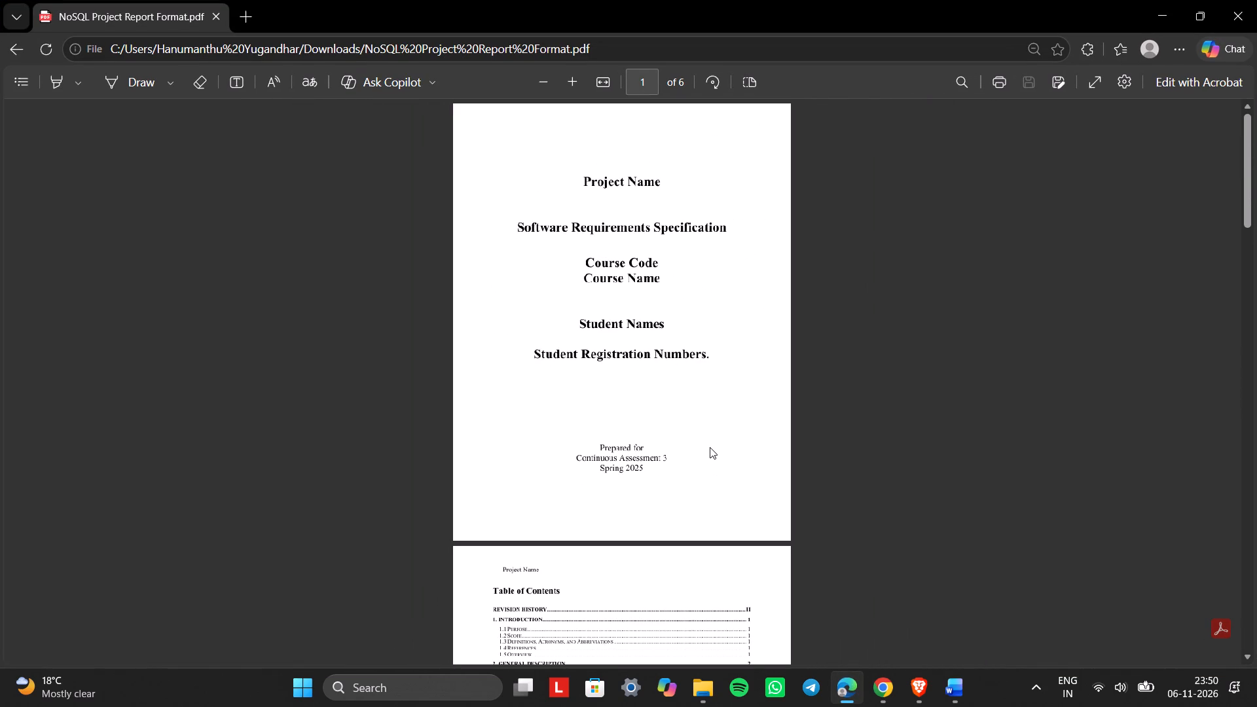
{"action": "scroll", "coordinate": [710, 447], "scroll_direction": "up", "scroll_amount": 1}
{"action": "scroll", "coordinate": [721, 353], "scroll_direction": "up", "scroll_amount": 2}
{"action": "scroll", "coordinate": [721, 353], "scroll_direction": "down", "scroll_amount": 3}
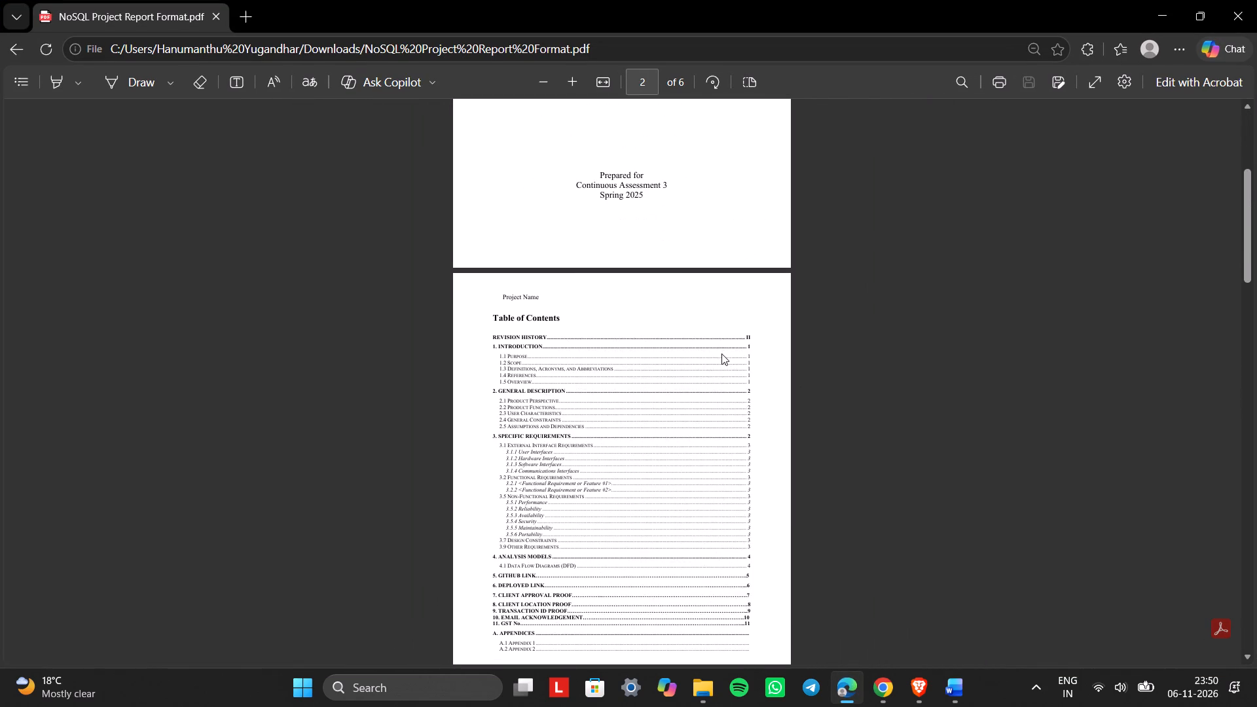
{"action": "scroll", "coordinate": [721, 353], "scroll_direction": "down", "scroll_amount": 4}
{"action": "scroll", "coordinate": [721, 353], "scroll_direction": "up", "scroll_amount": 1}
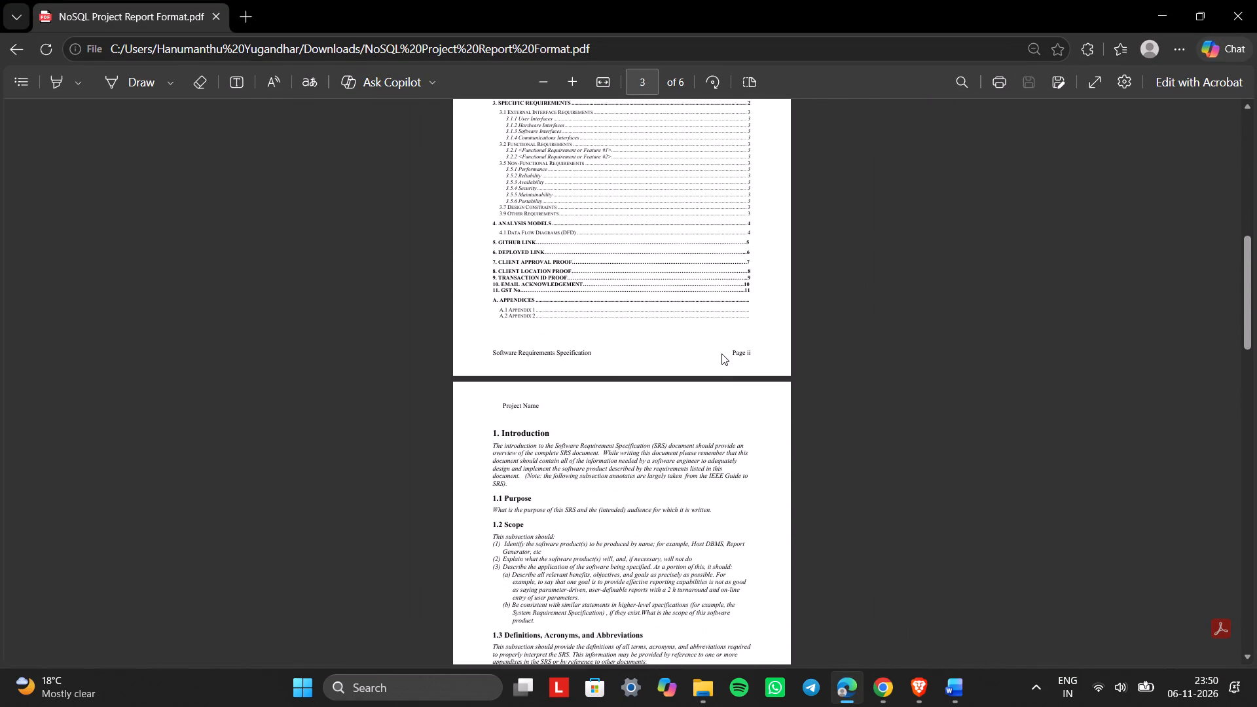
{"action": "scroll", "coordinate": [721, 353], "scroll_direction": "up", "scroll_amount": 5}
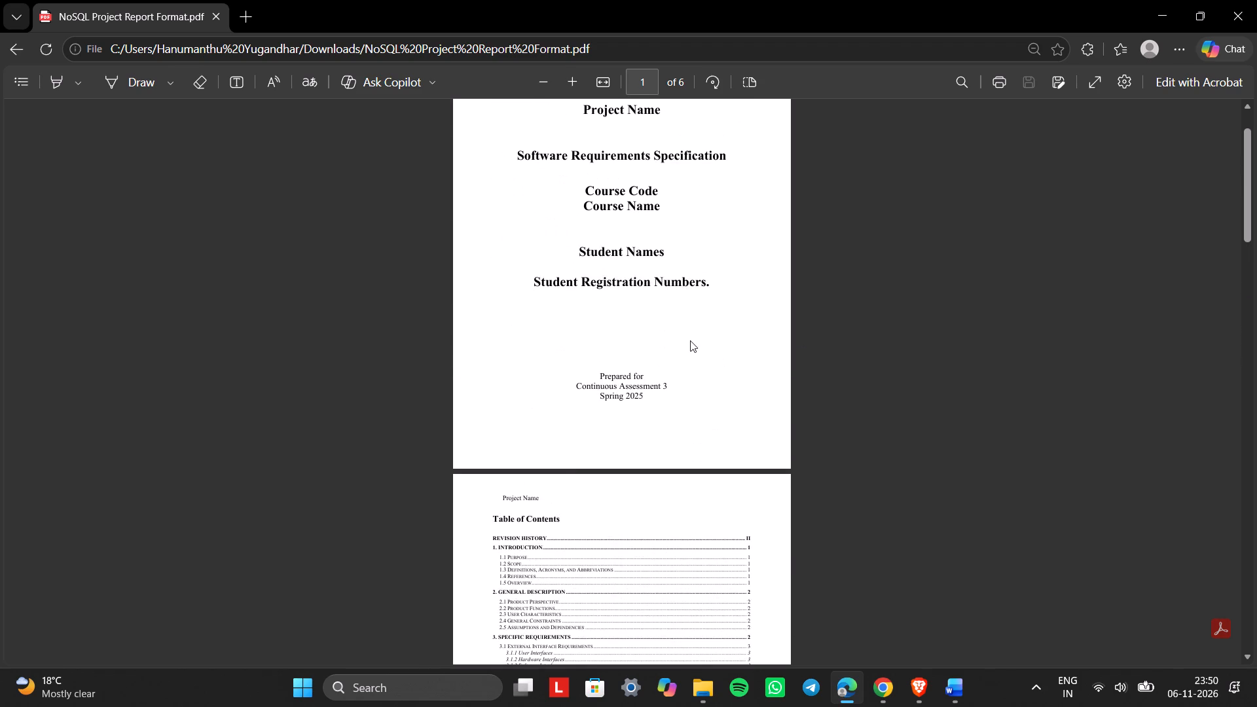
{"action": "scroll", "coordinate": [684, 431], "scroll_direction": "down", "scroll_amount": 20}
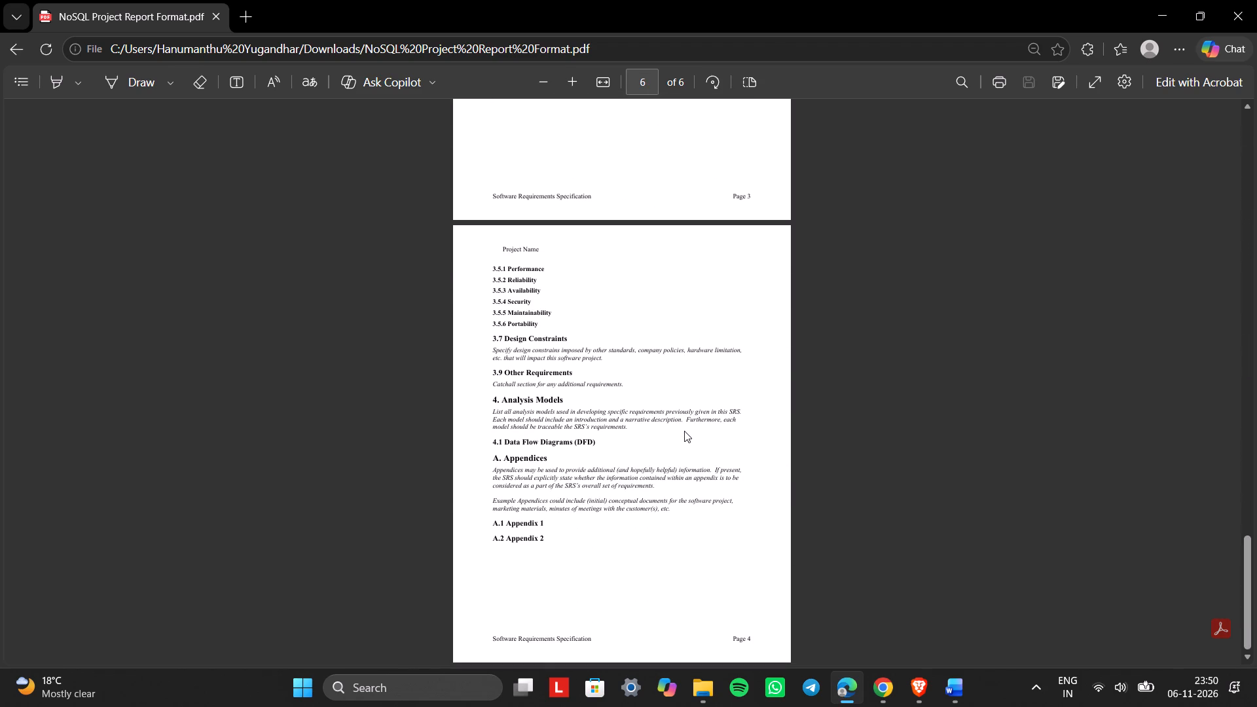
Return to the ResourceX specification in Word and examine its revision history, table of contents, and introduction sections.
{"action": "left_click", "coordinate": [1159, 0]}
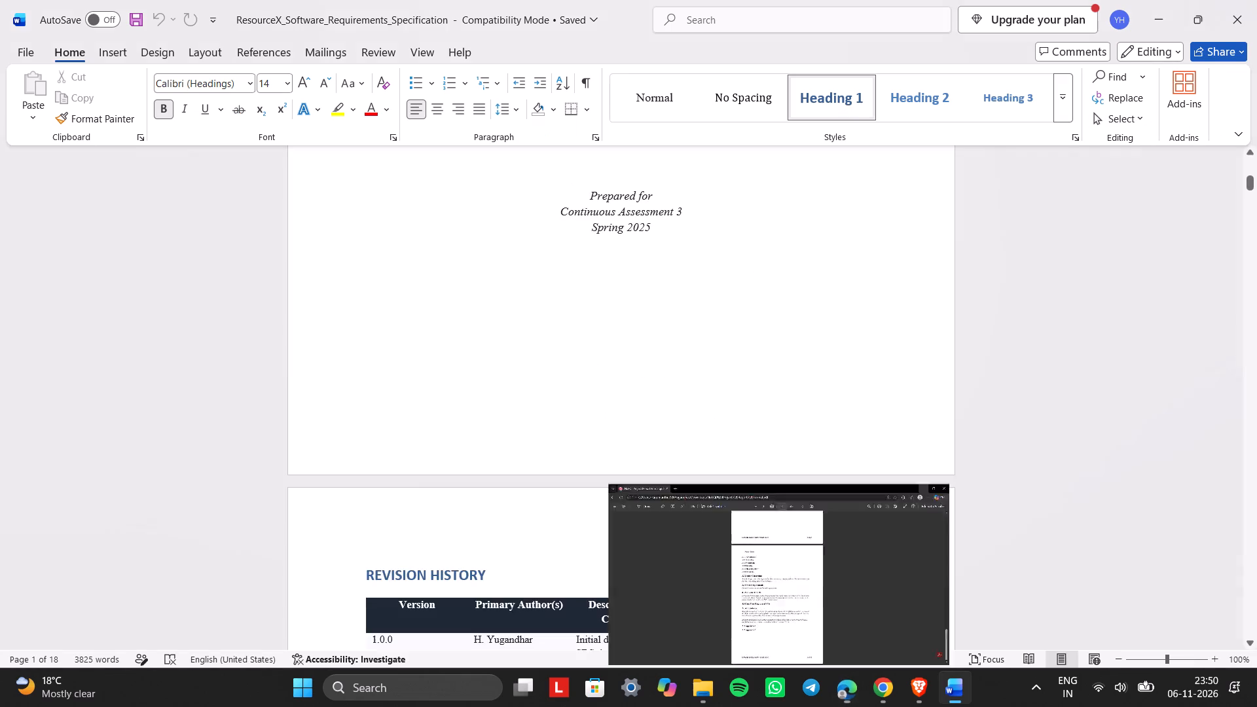
{"action": "scroll", "coordinate": [939, 471], "scroll_direction": "down", "scroll_amount": 5}
{"action": "scroll", "coordinate": [939, 471], "scroll_direction": "up", "scroll_amount": 2}
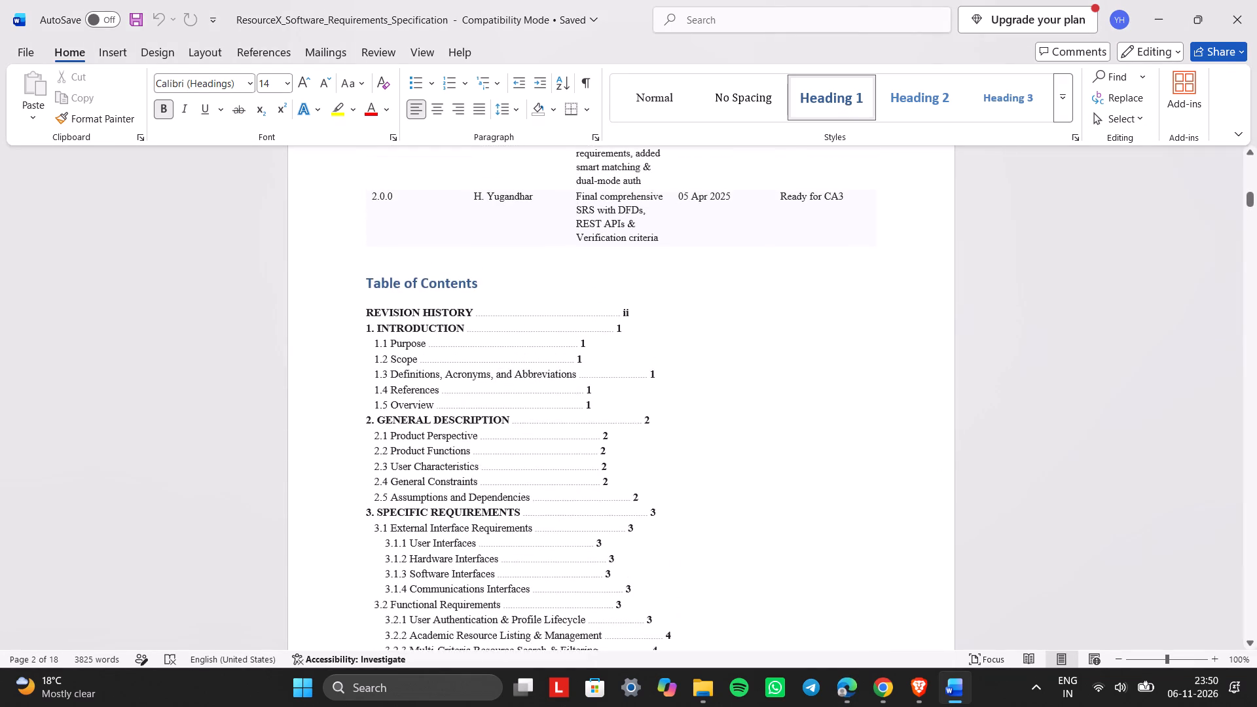
{"action": "scroll", "coordinate": [939, 471], "scroll_direction": "down", "scroll_amount": 8}
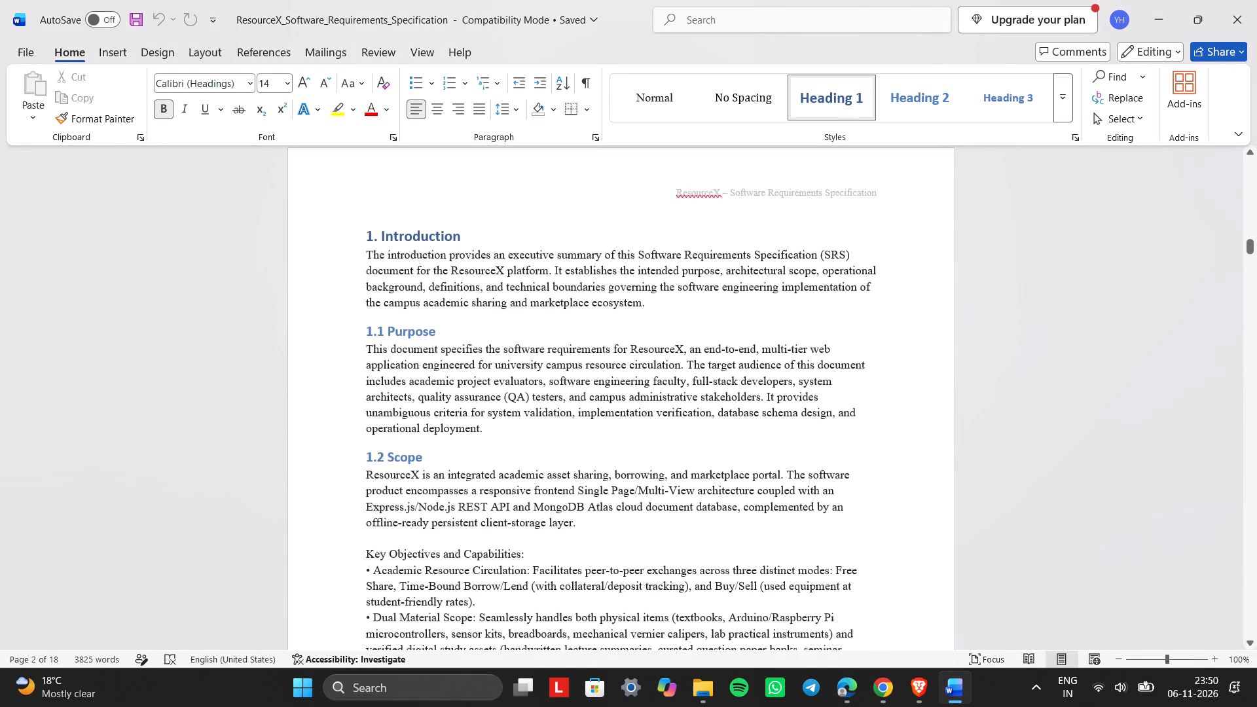
{"action": "scroll", "coordinate": [939, 471], "scroll_direction": "down", "scroll_amount": 1}
{"action": "scroll", "coordinate": [939, 471], "scroll_direction": "up", "scroll_amount": 1}
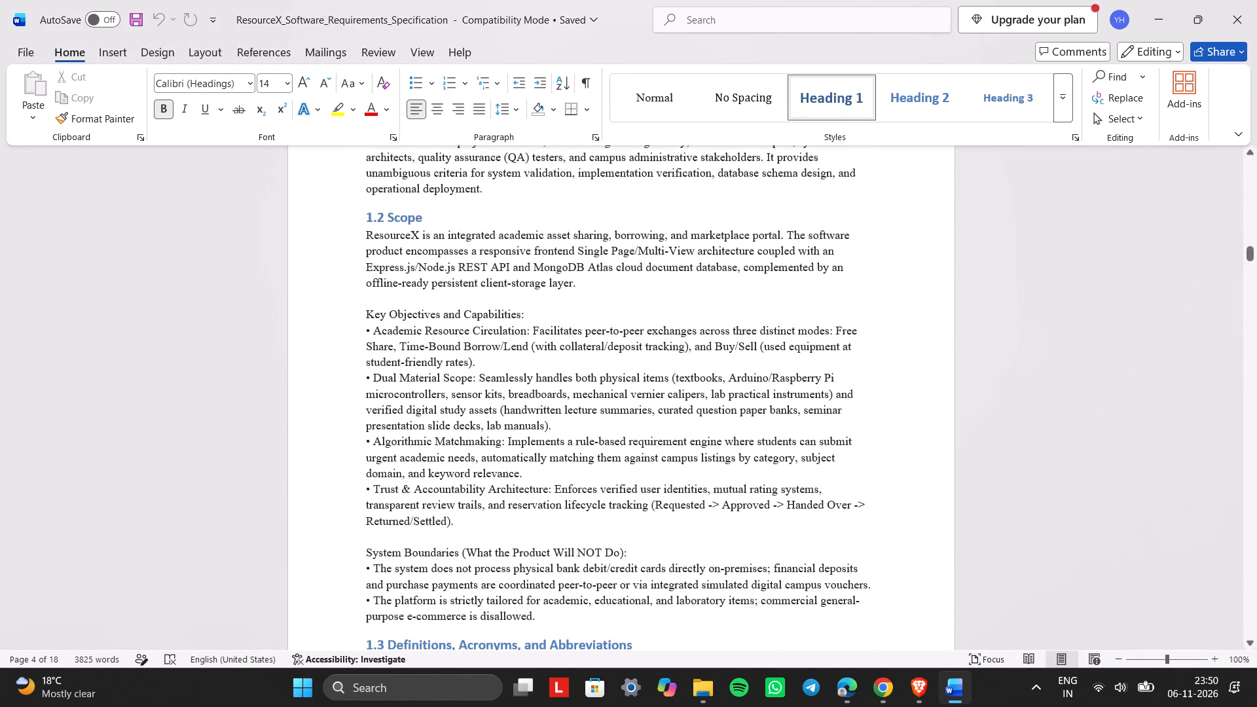
{"action": "scroll", "coordinate": [939, 471], "scroll_direction": "up", "scroll_amount": 1}
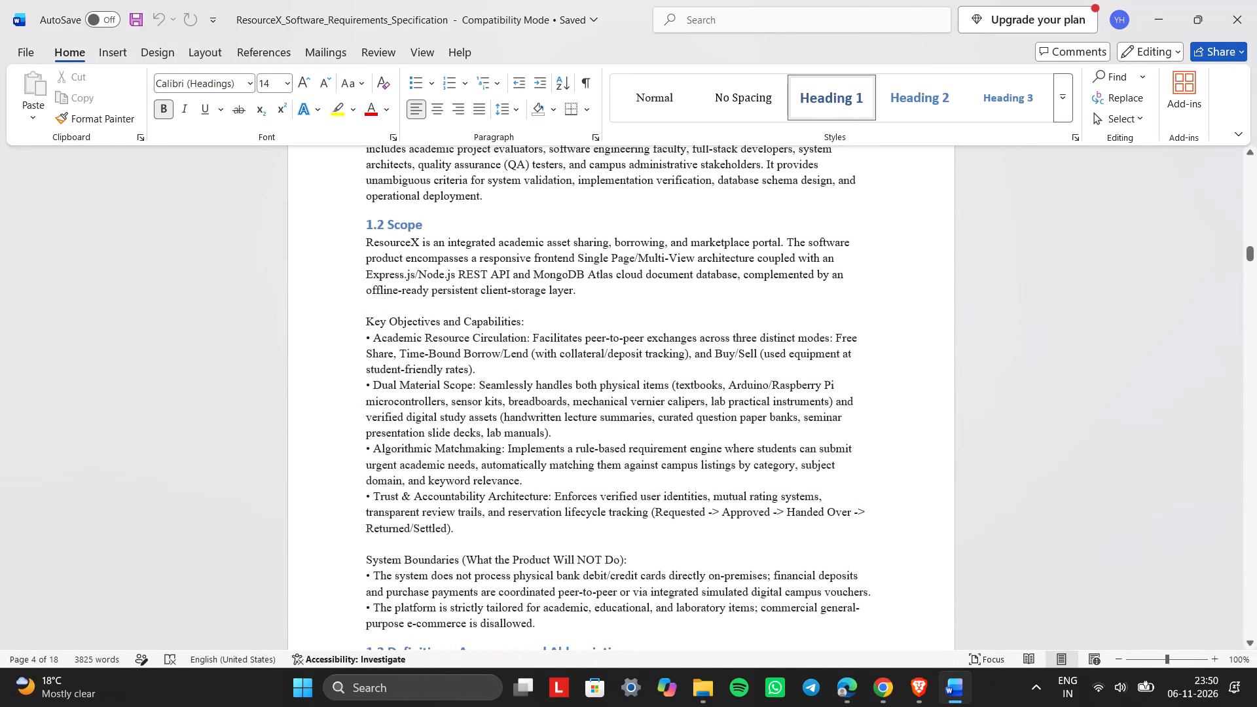
{"action": "scroll", "coordinate": [939, 471], "scroll_direction": "up", "scroll_amount": 1}
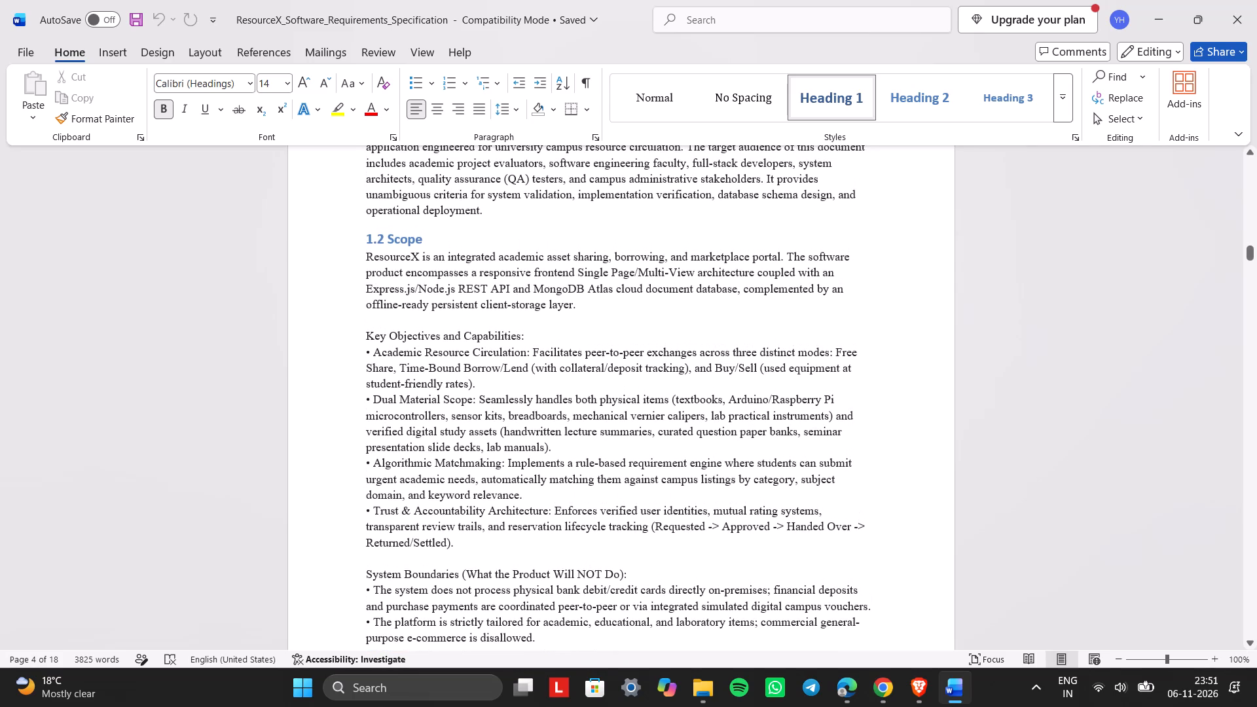
{"action": "scroll", "coordinate": [939, 471], "scroll_direction": "up", "scroll_amount": 4}
{"action": "scroll", "coordinate": [939, 471], "scroll_direction": "down", "scroll_amount": 4}
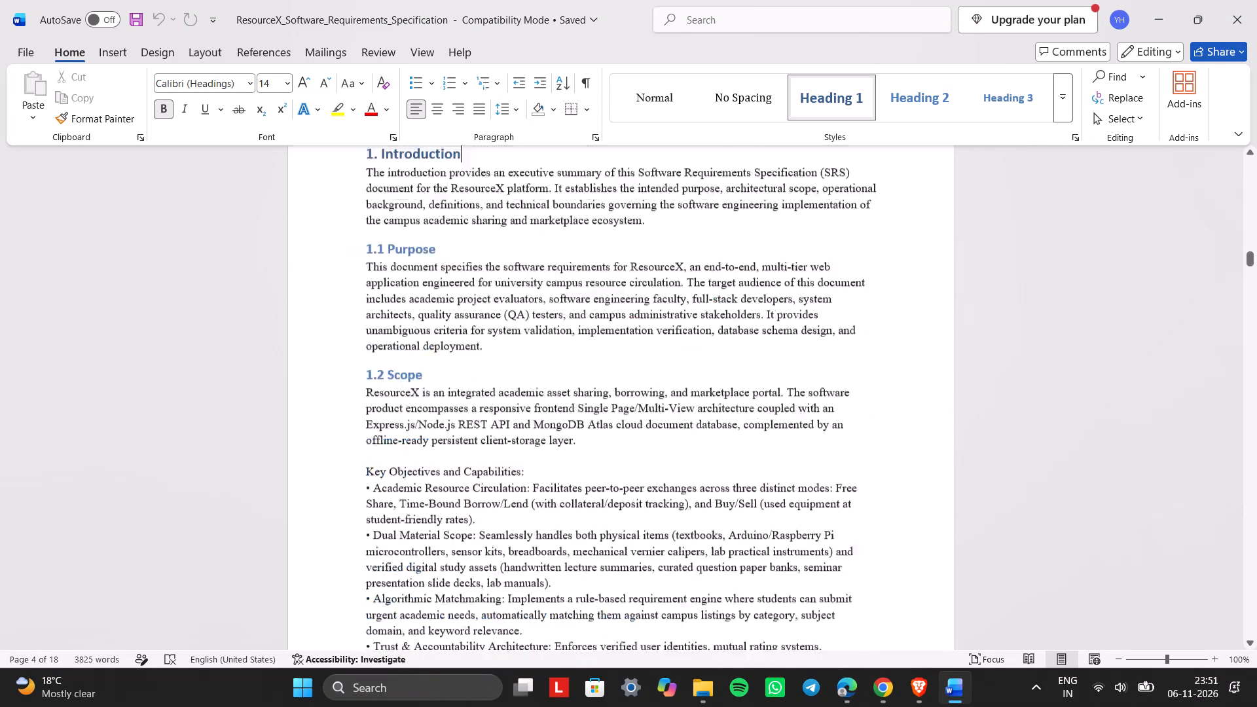
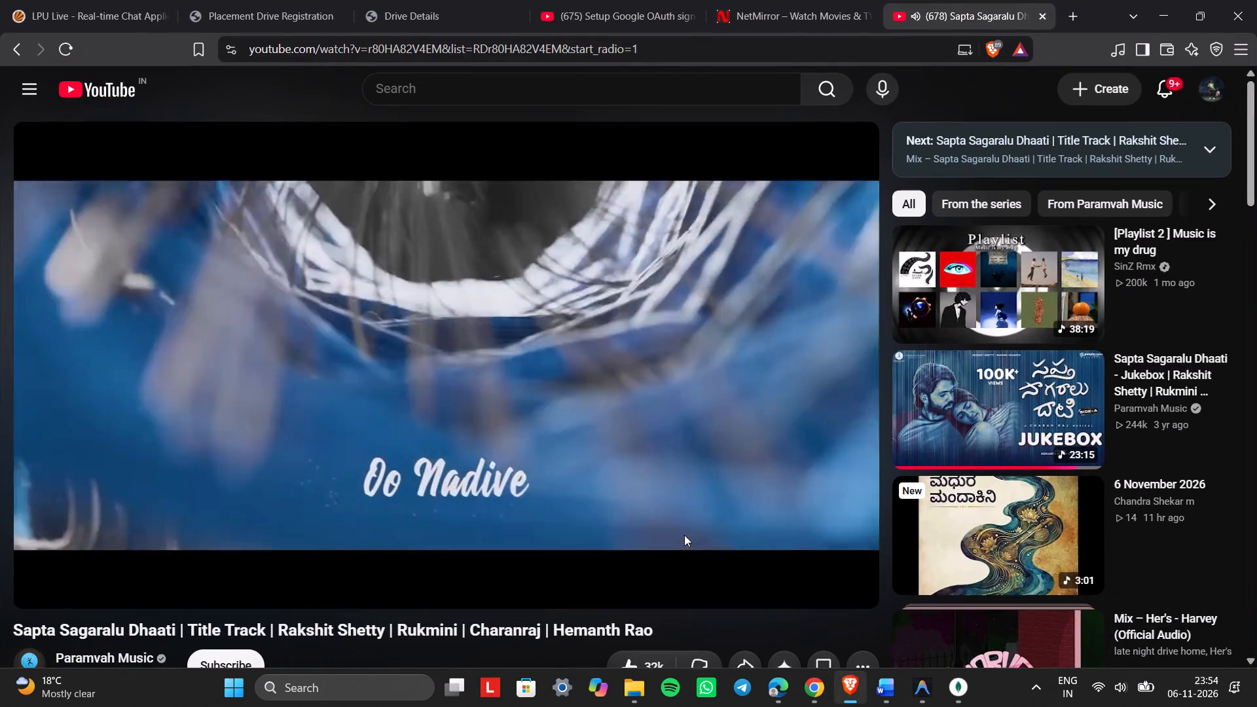
{"action": "left_click", "coordinate": [581, 426]}
{"action": "left_click", "coordinate": [820, 691]}
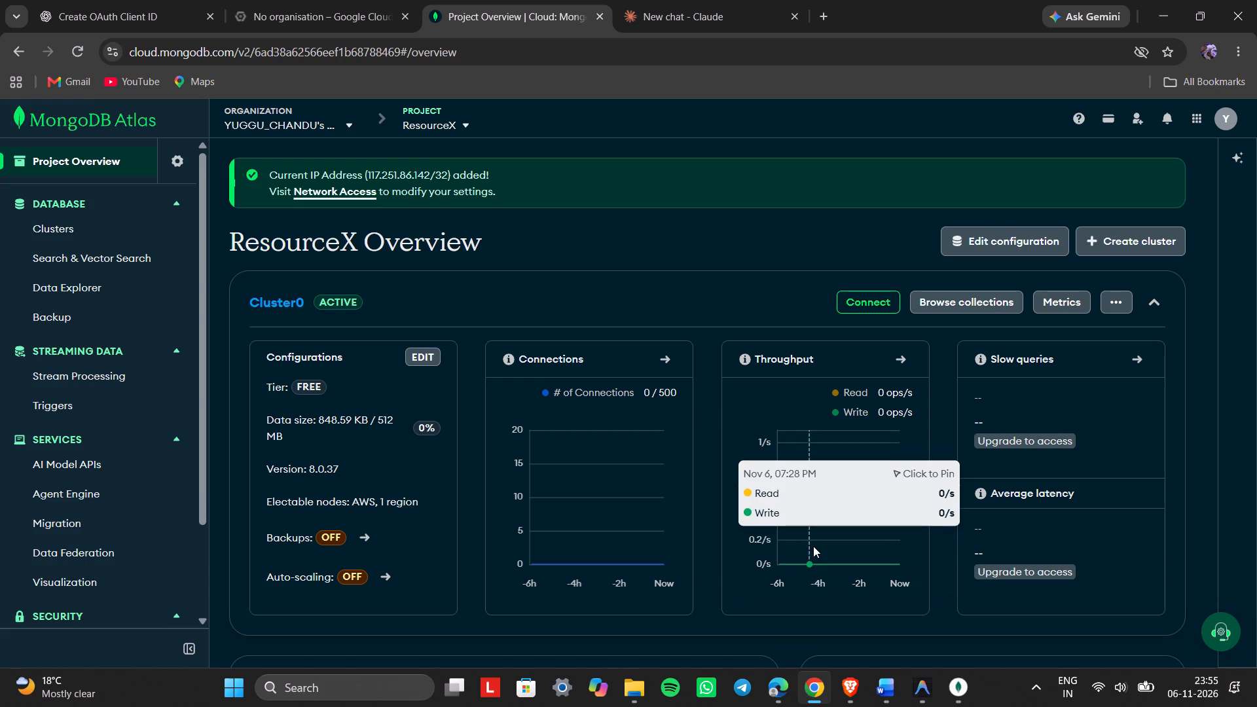
{"action": "scroll", "coordinate": [813, 546], "scroll_direction": "up", "scroll_amount": 4}
Switch to MongoDB Compass, connect to cluster0.o7thw2l.mongodb.net and expand its resourcex database.
{"action": "left_click", "coordinate": [955, 693]}
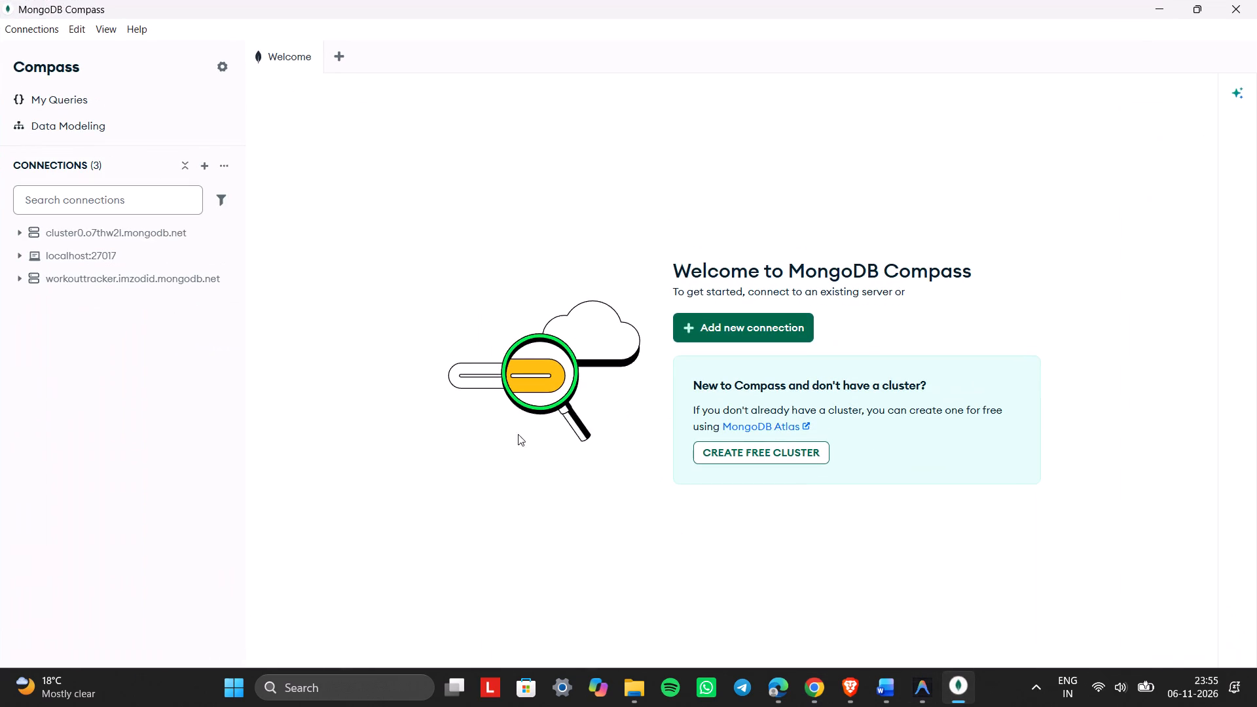
{"action": "left_click", "coordinate": [158, 238]}
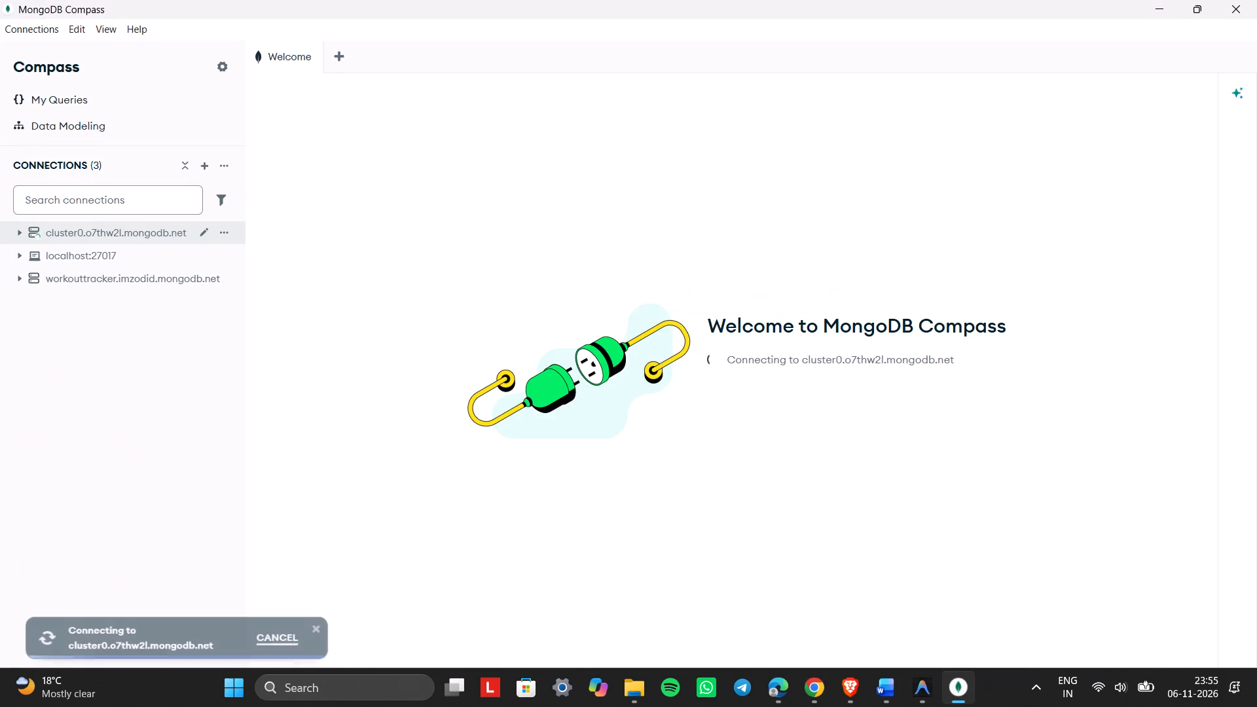
{"action": "left_click", "coordinate": [16, 238]}
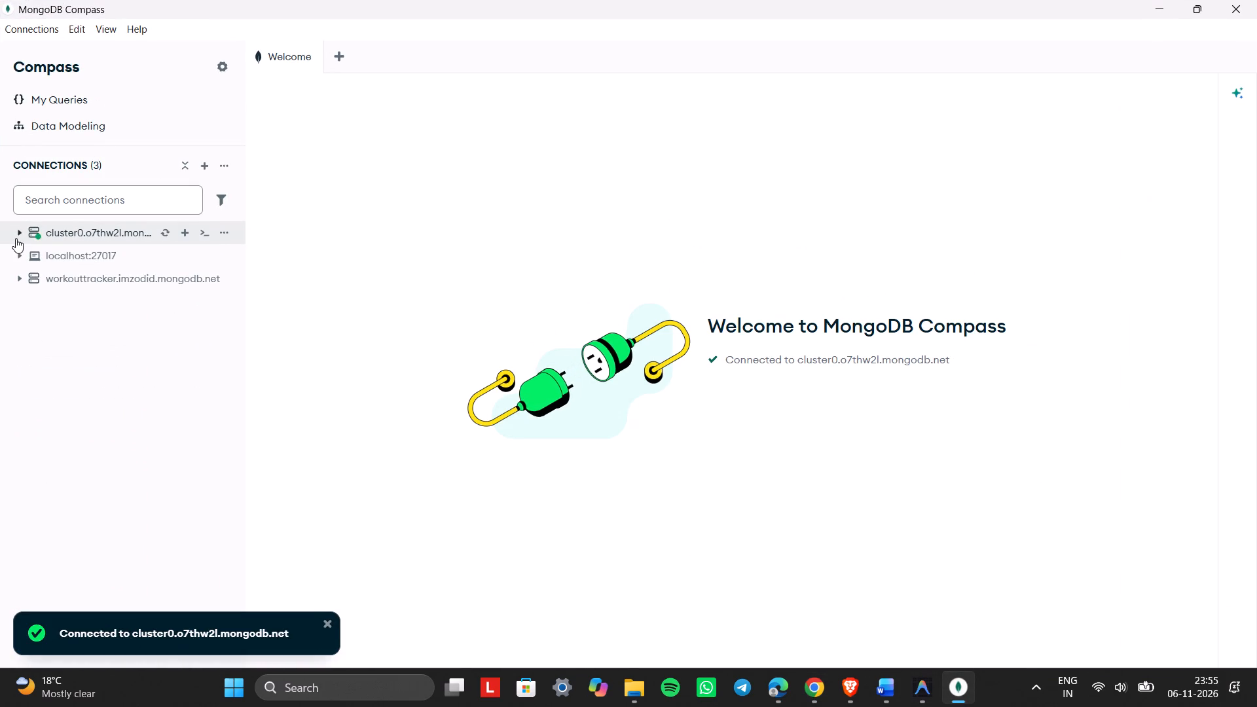
{"action": "left_click", "coordinate": [18, 234]}
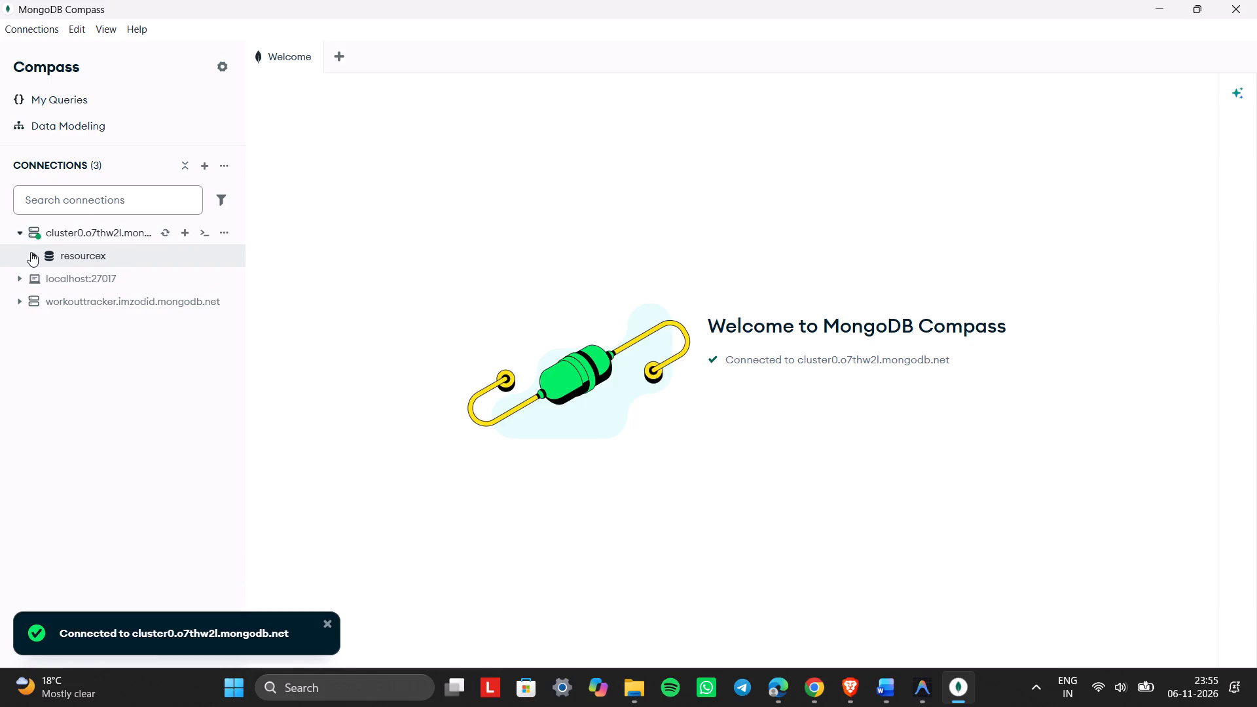
{"action": "left_click", "coordinate": [31, 255]}
View the documents in the users collection, then open the resources collection of the resourcex database.
{"action": "left_click", "coordinate": [109, 412]}
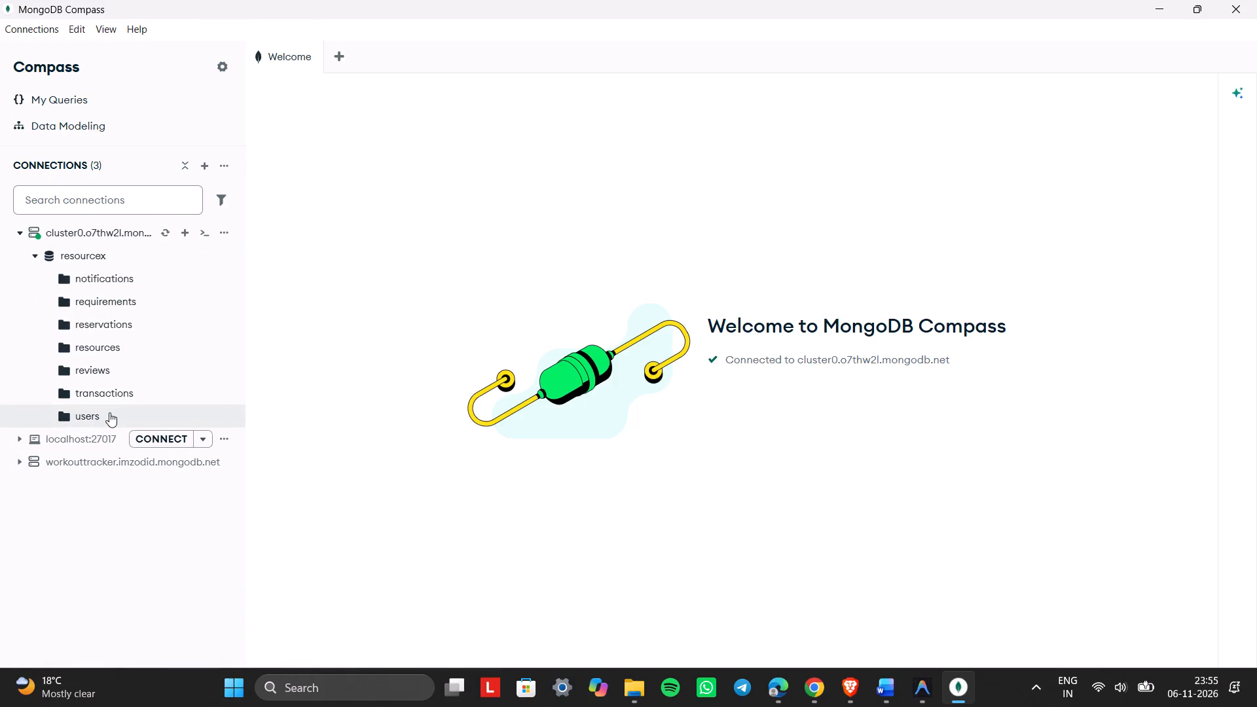
{"action": "scroll", "coordinate": [359, 388], "scroll_direction": "up", "scroll_amount": 2}
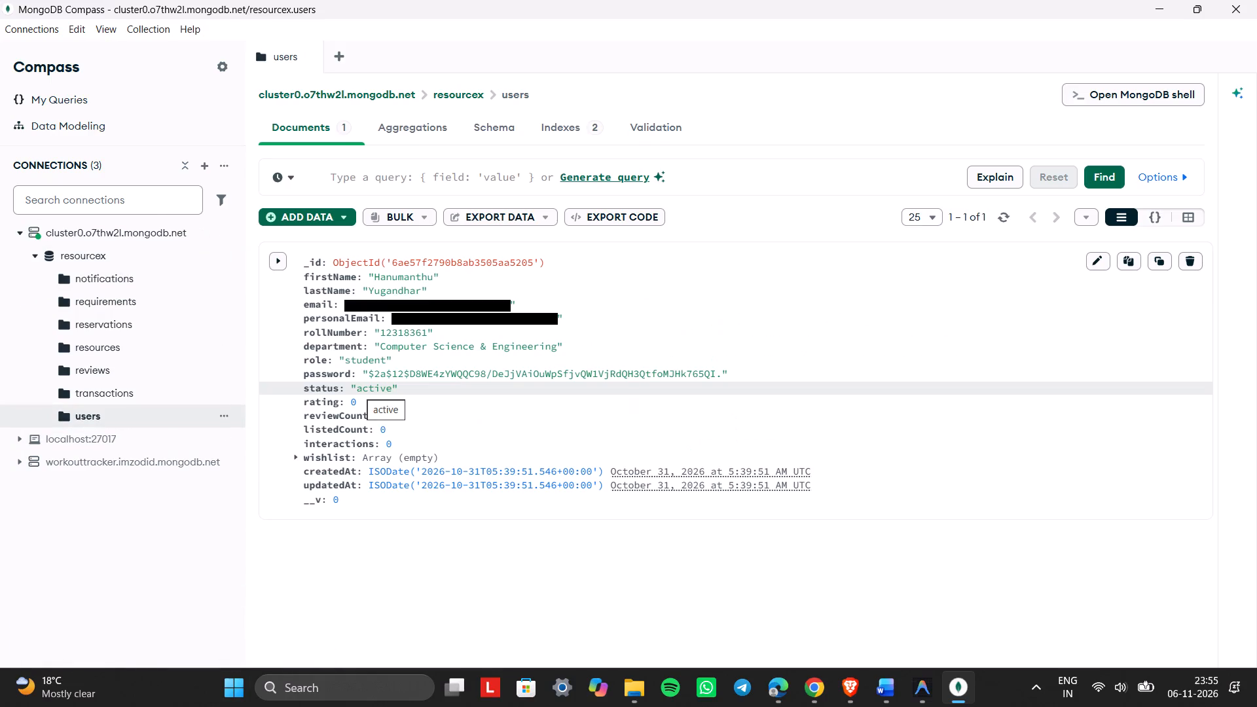
{"action": "scroll", "coordinate": [359, 388], "scroll_direction": "up", "scroll_amount": 1}
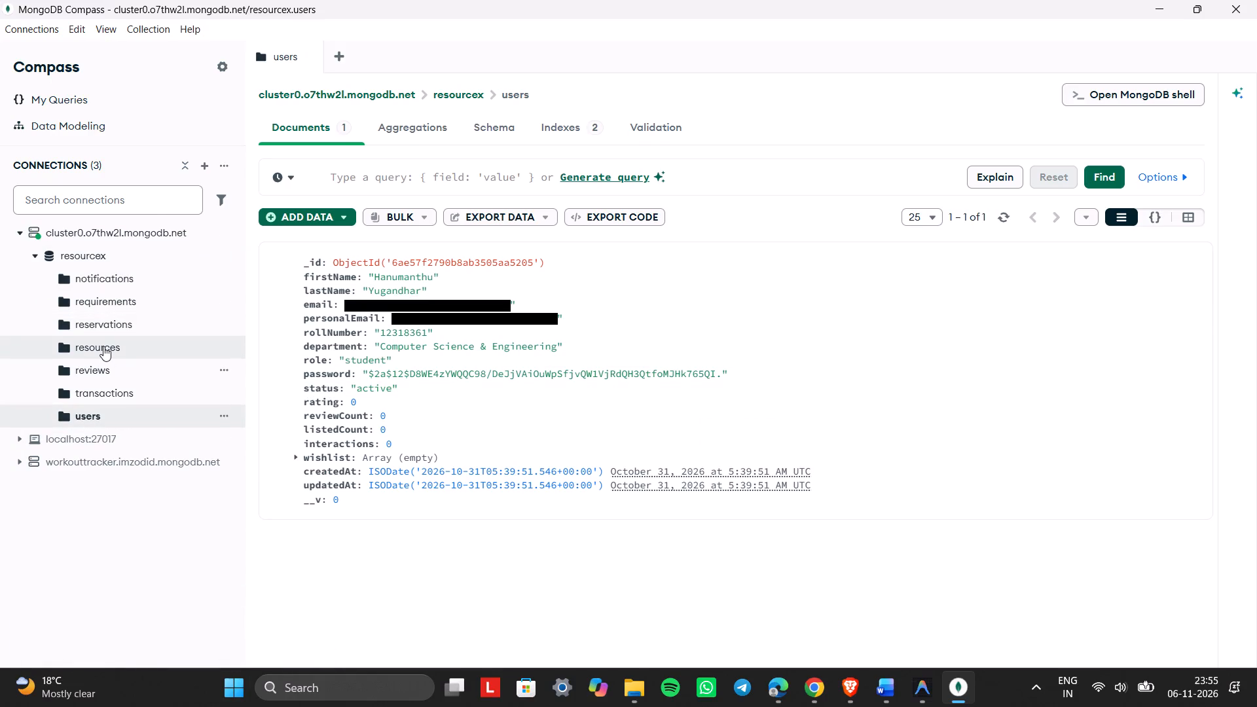
{"action": "left_click", "coordinate": [103, 346]}
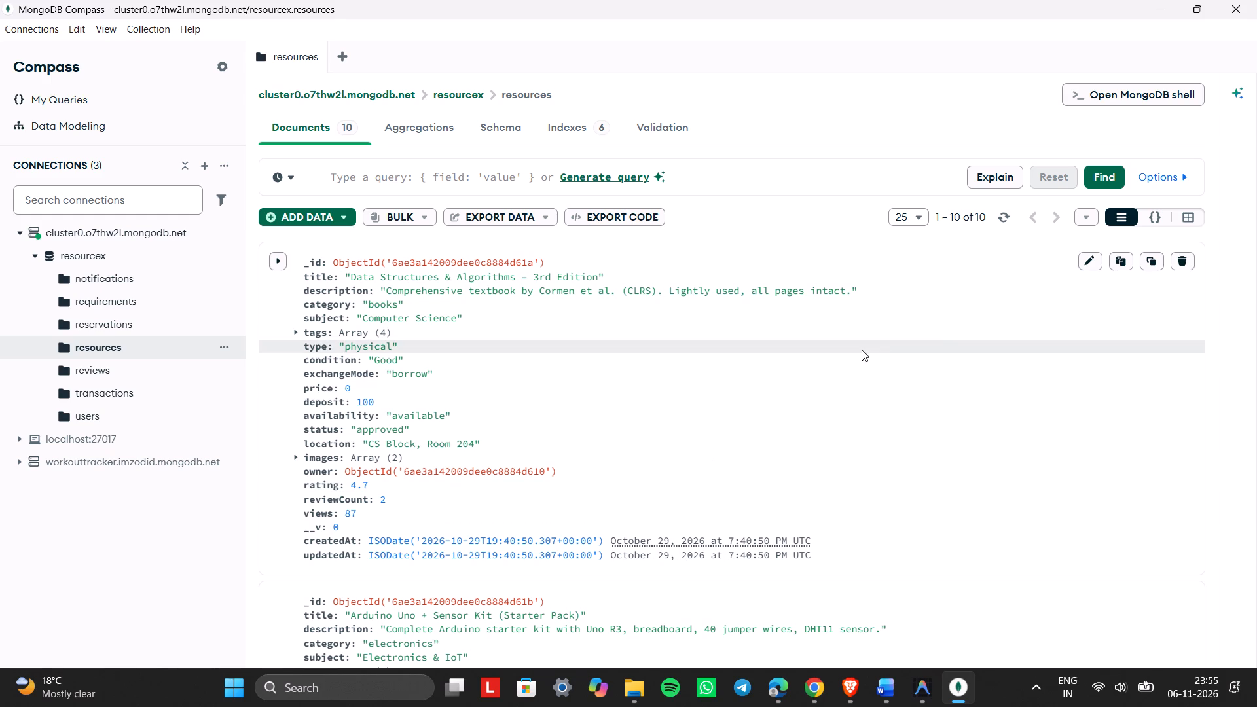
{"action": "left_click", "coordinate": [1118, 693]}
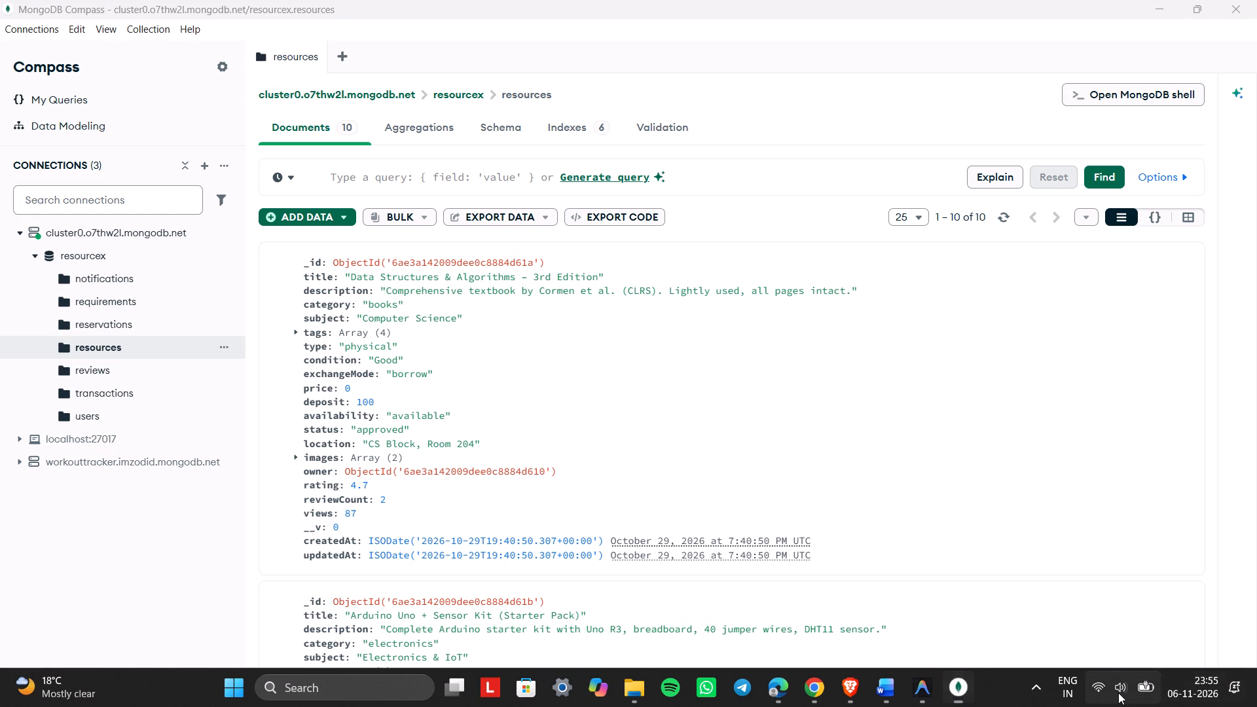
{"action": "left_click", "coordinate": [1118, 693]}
Capture a window-mode screenshot of the resources collection in MongoDB Compass with Snipping Tool.
{"action": "key", "text": "Print"}
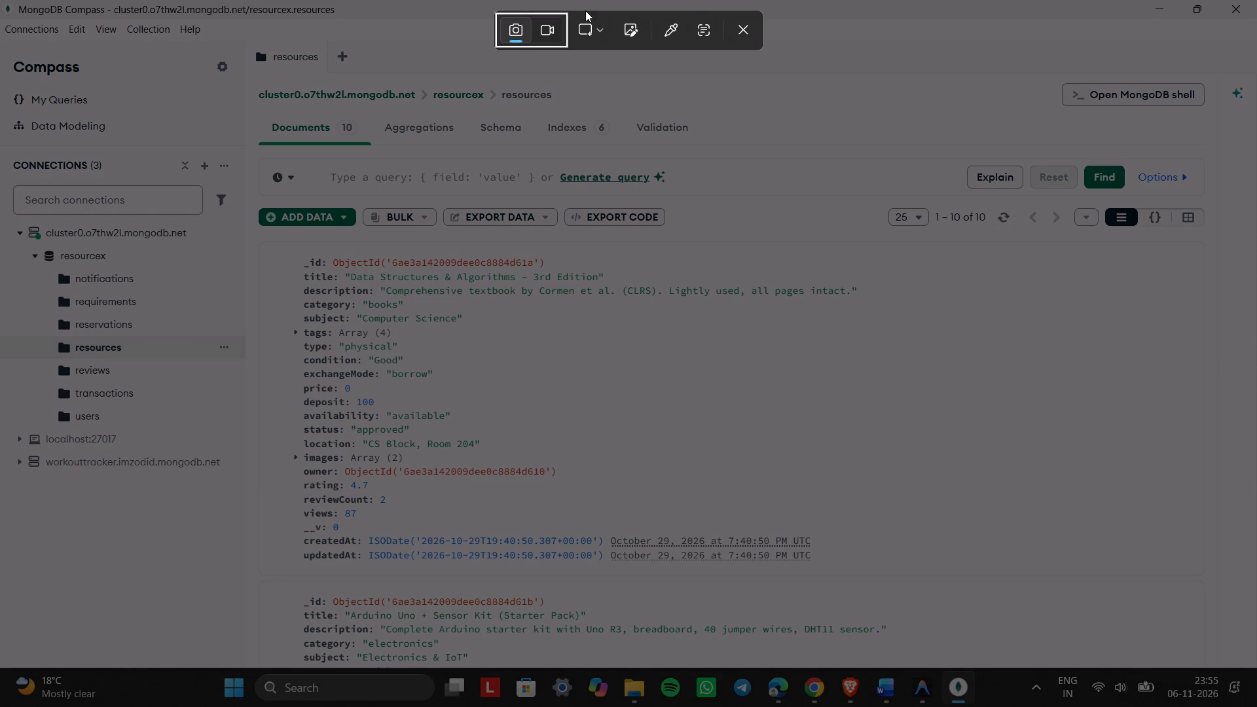
{"action": "left_click", "coordinate": [597, 45]}
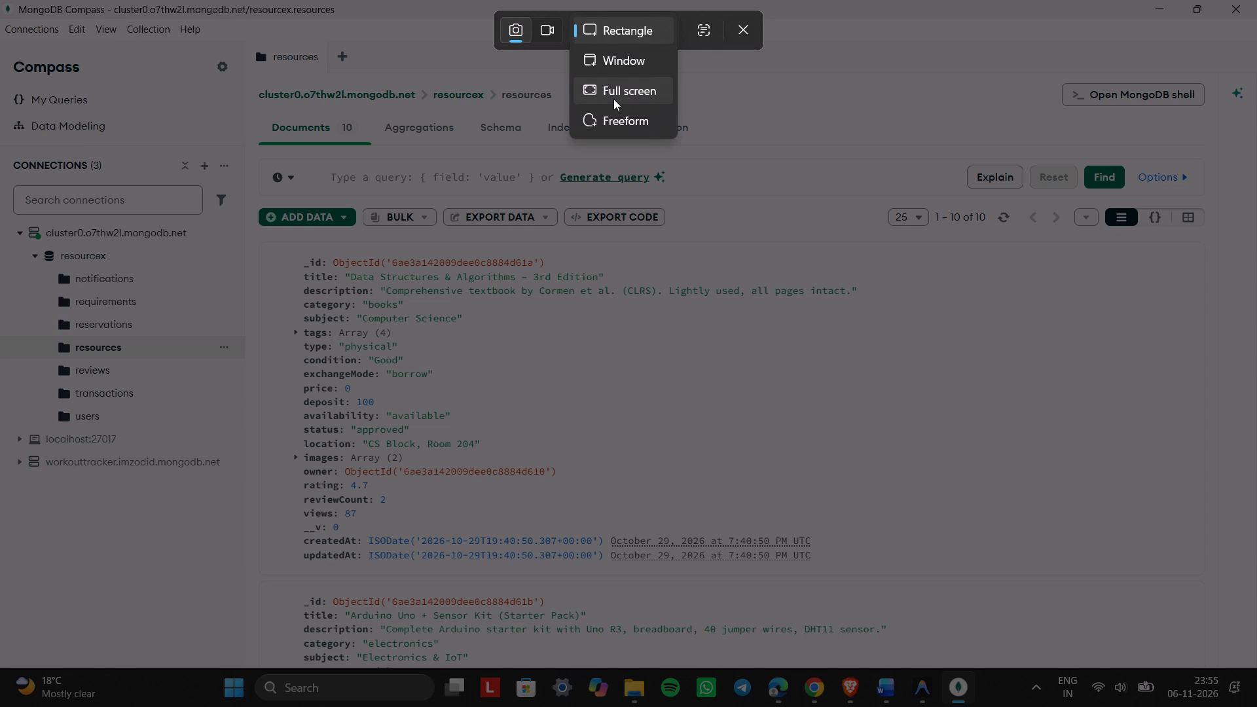
{"action": "left_click", "coordinate": [615, 66]}
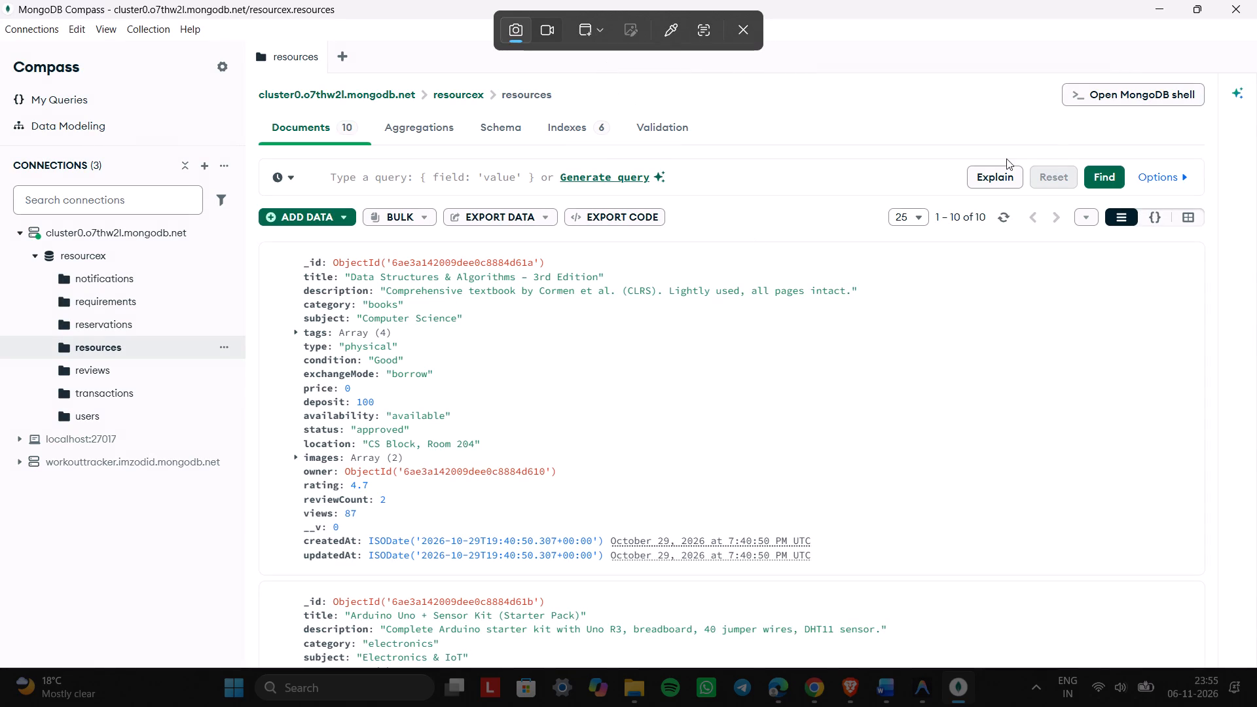
{"action": "left_click", "coordinate": [1154, 0]}
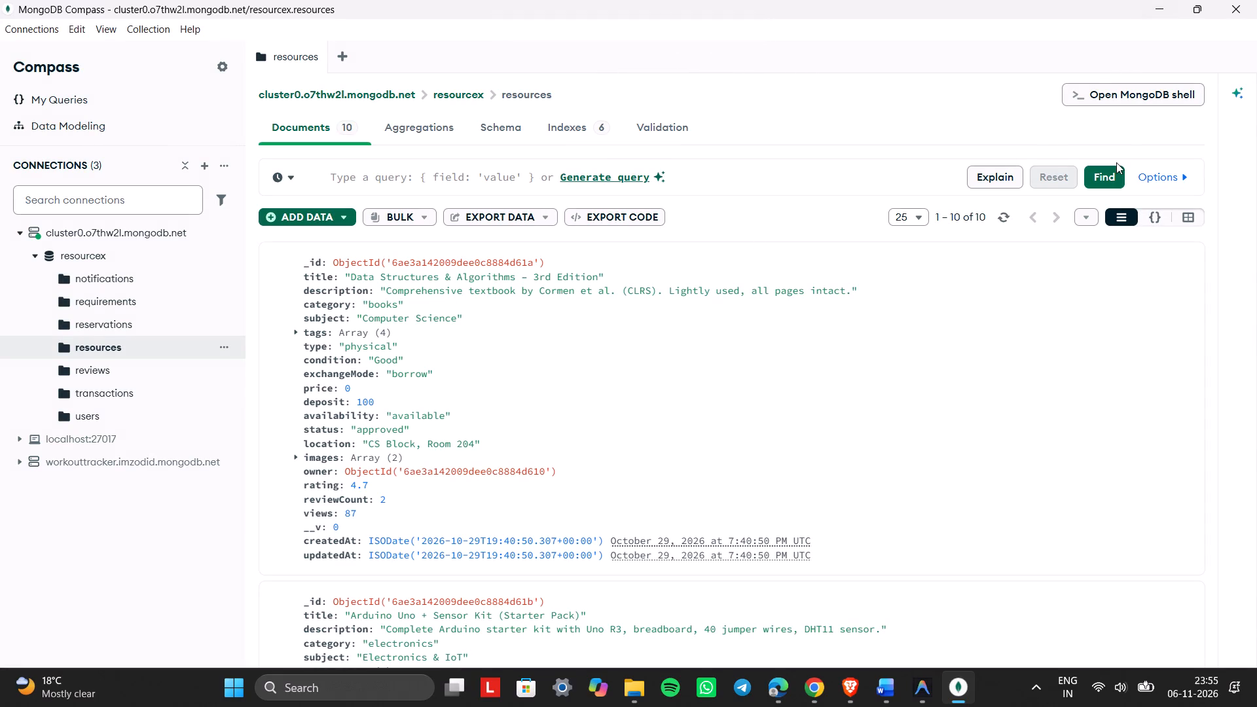
{"action": "left_click", "coordinate": [1156, 16]}
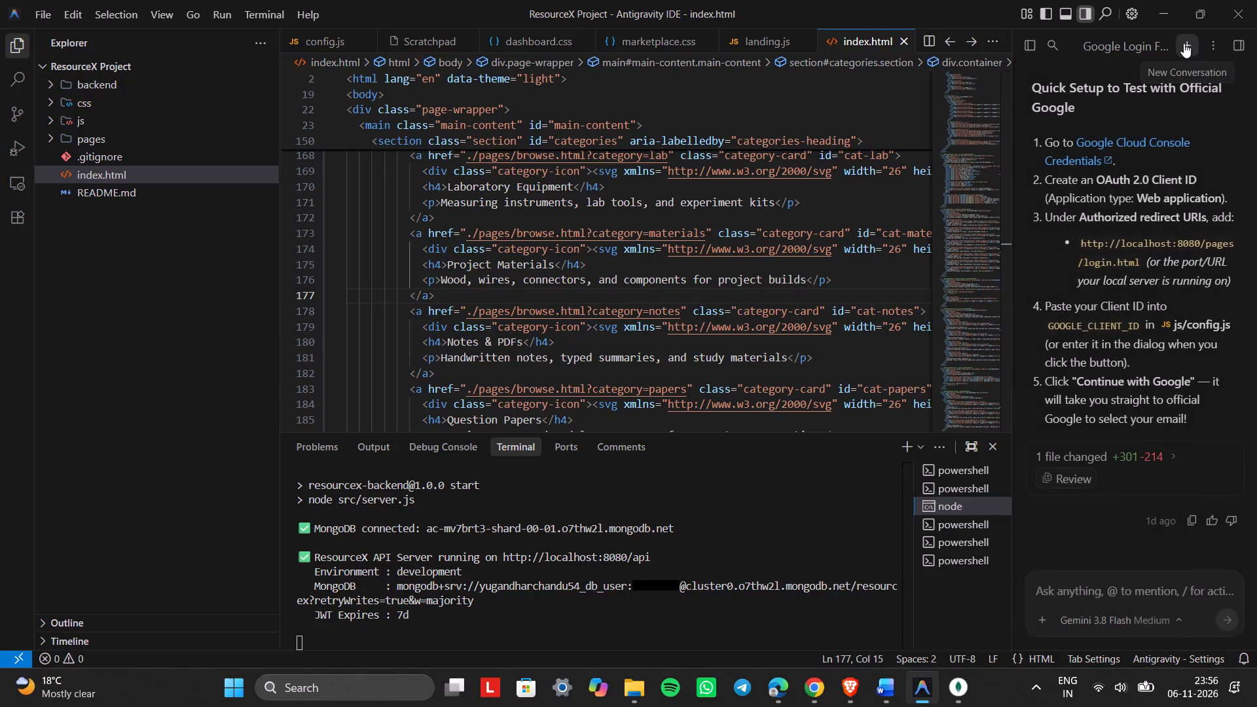
{"action": "left_click", "coordinate": [1029, 41]}
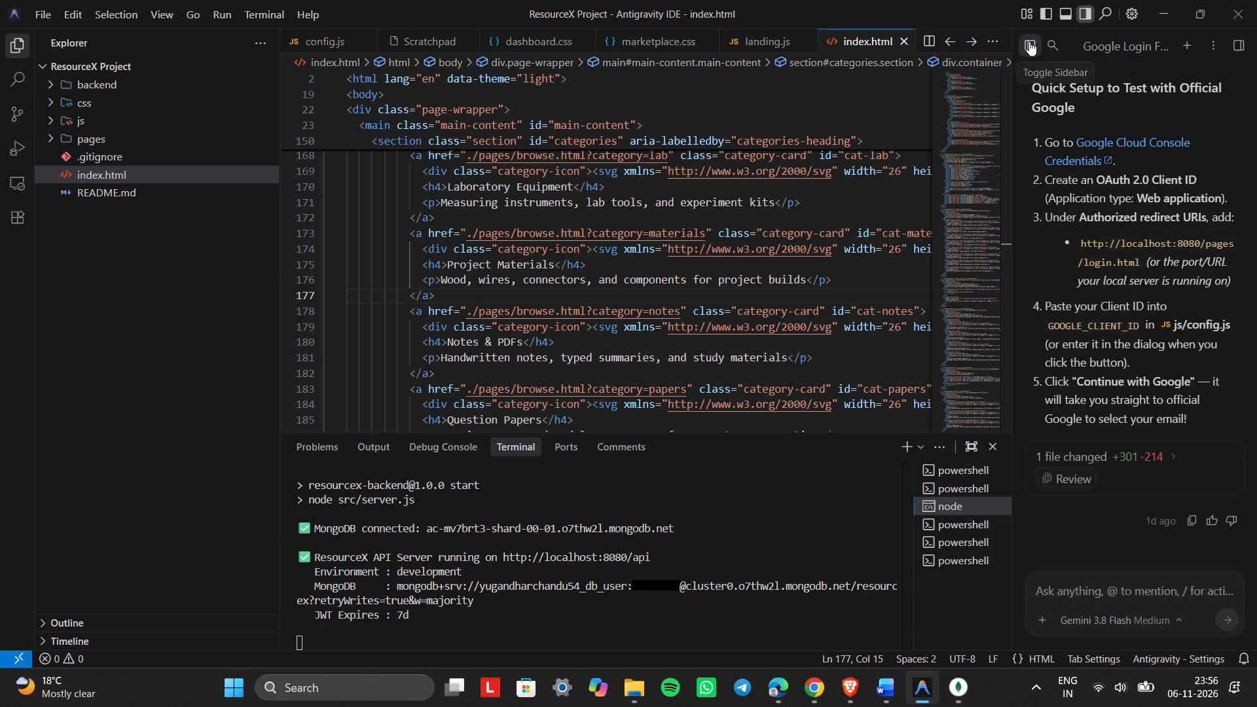
{"action": "left_click", "coordinate": [1025, 43]}
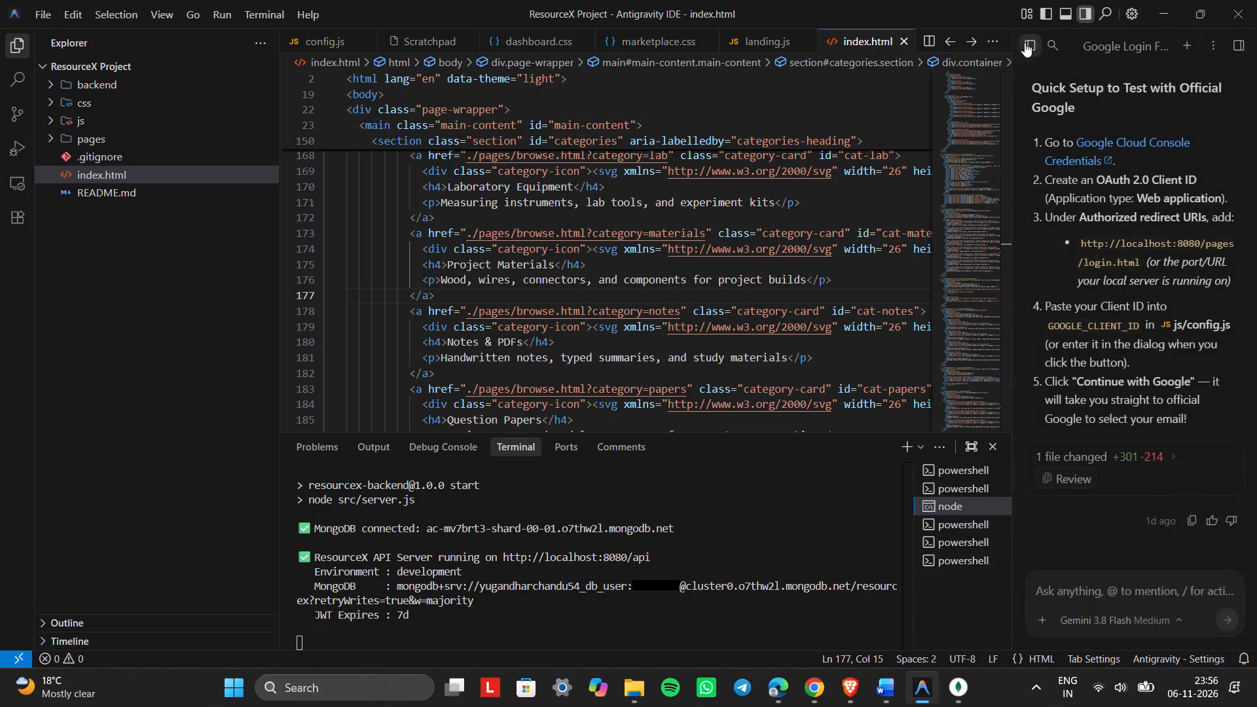
{"action": "left_click_drag", "start_coordinate": [1011, 382], "coordinate": [1224, 382]}
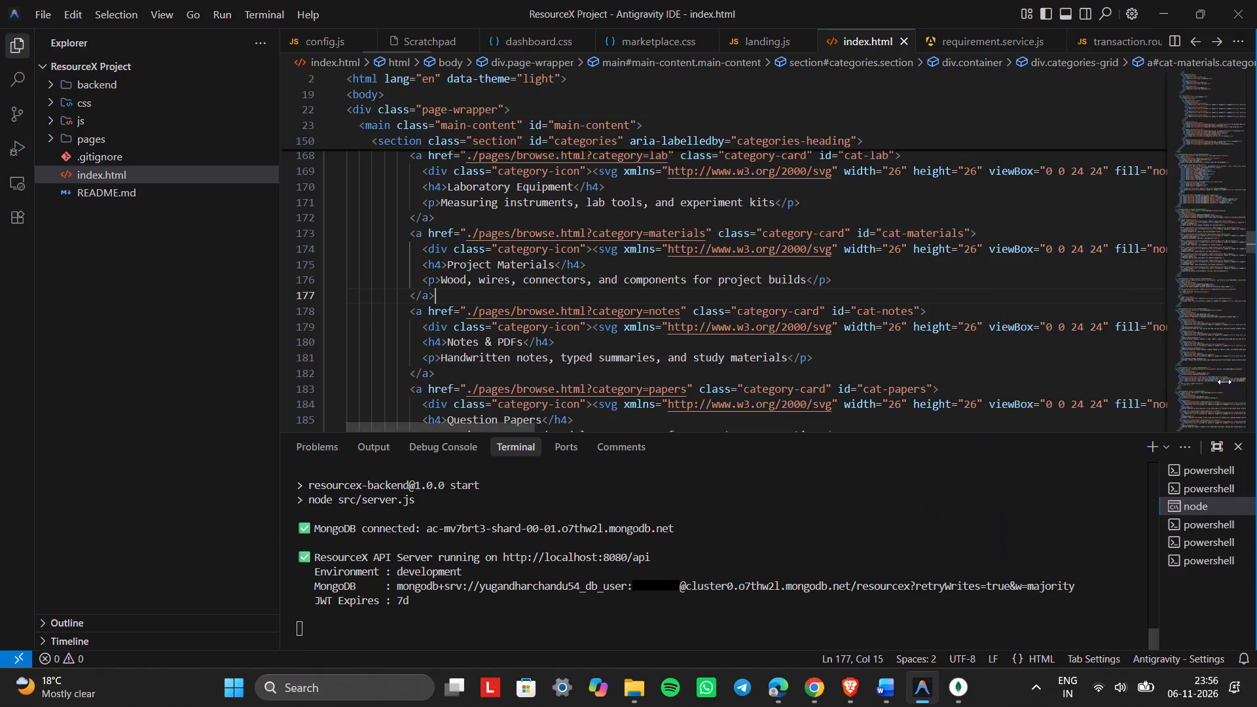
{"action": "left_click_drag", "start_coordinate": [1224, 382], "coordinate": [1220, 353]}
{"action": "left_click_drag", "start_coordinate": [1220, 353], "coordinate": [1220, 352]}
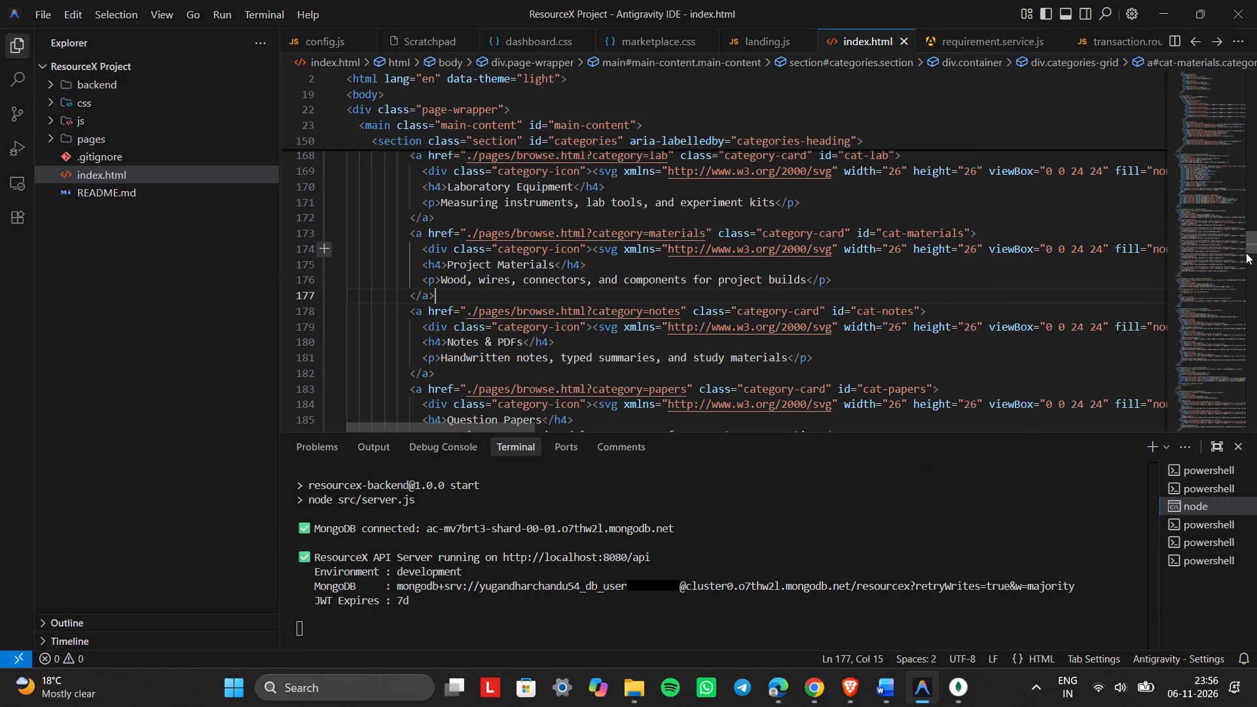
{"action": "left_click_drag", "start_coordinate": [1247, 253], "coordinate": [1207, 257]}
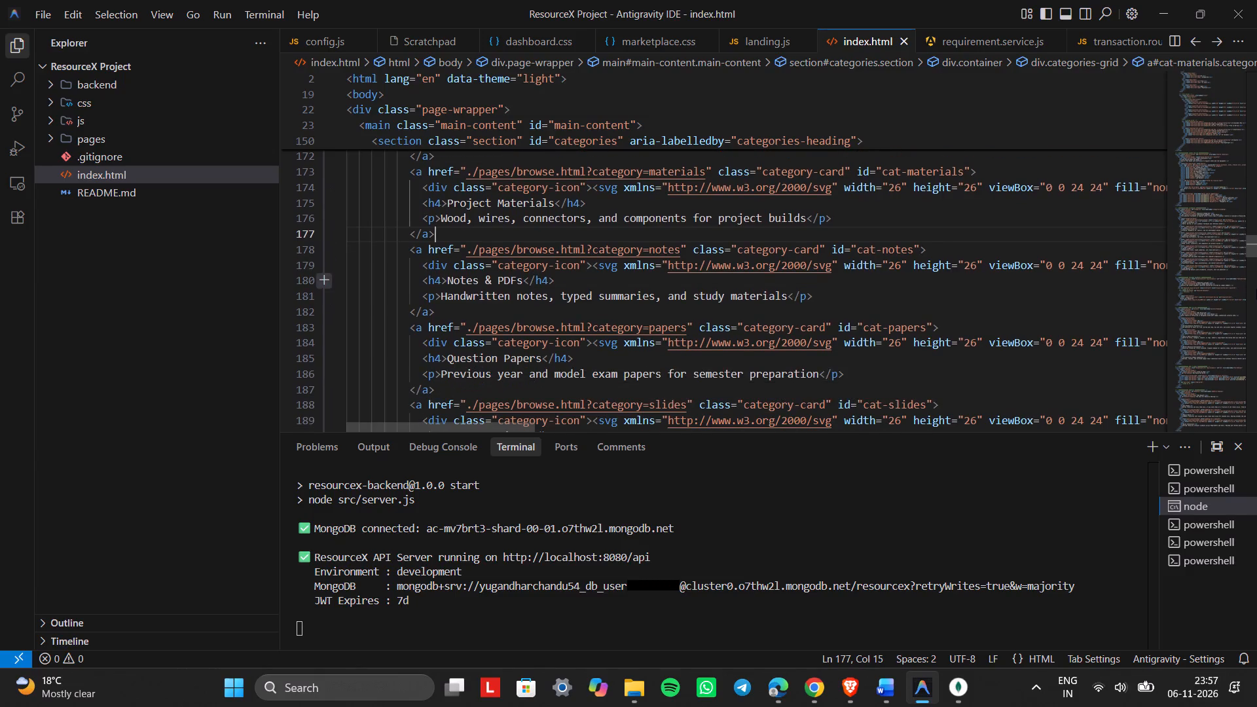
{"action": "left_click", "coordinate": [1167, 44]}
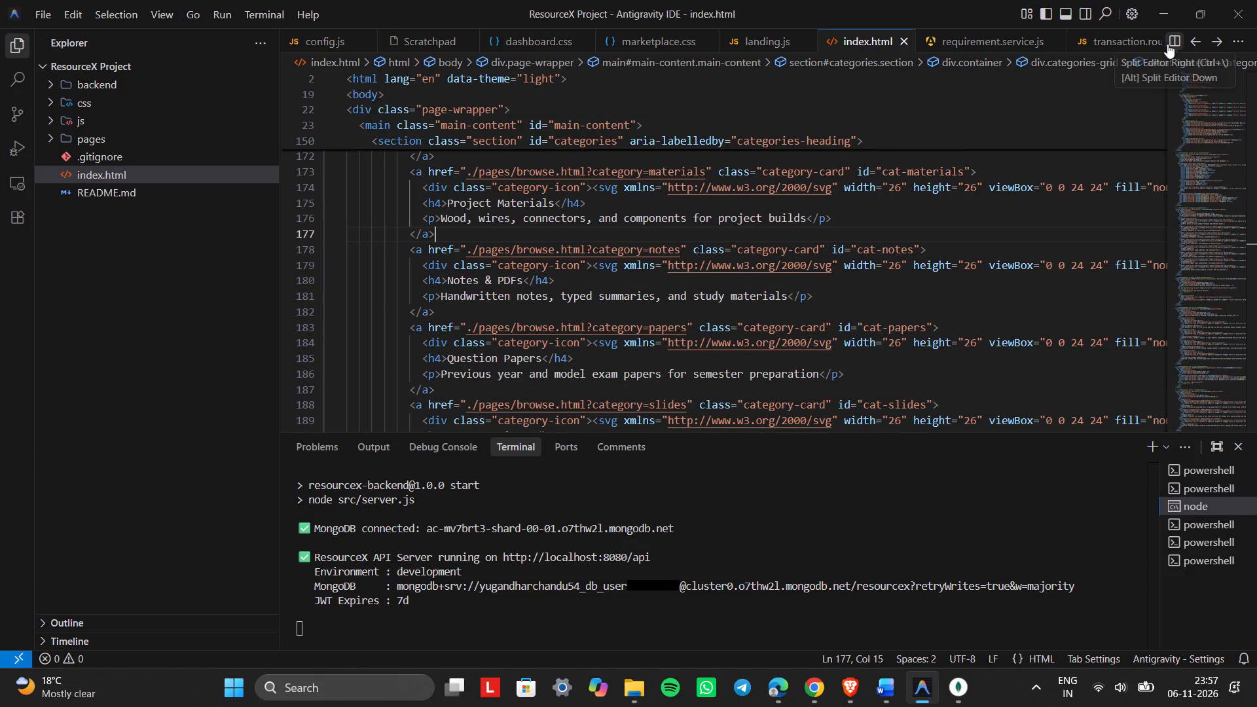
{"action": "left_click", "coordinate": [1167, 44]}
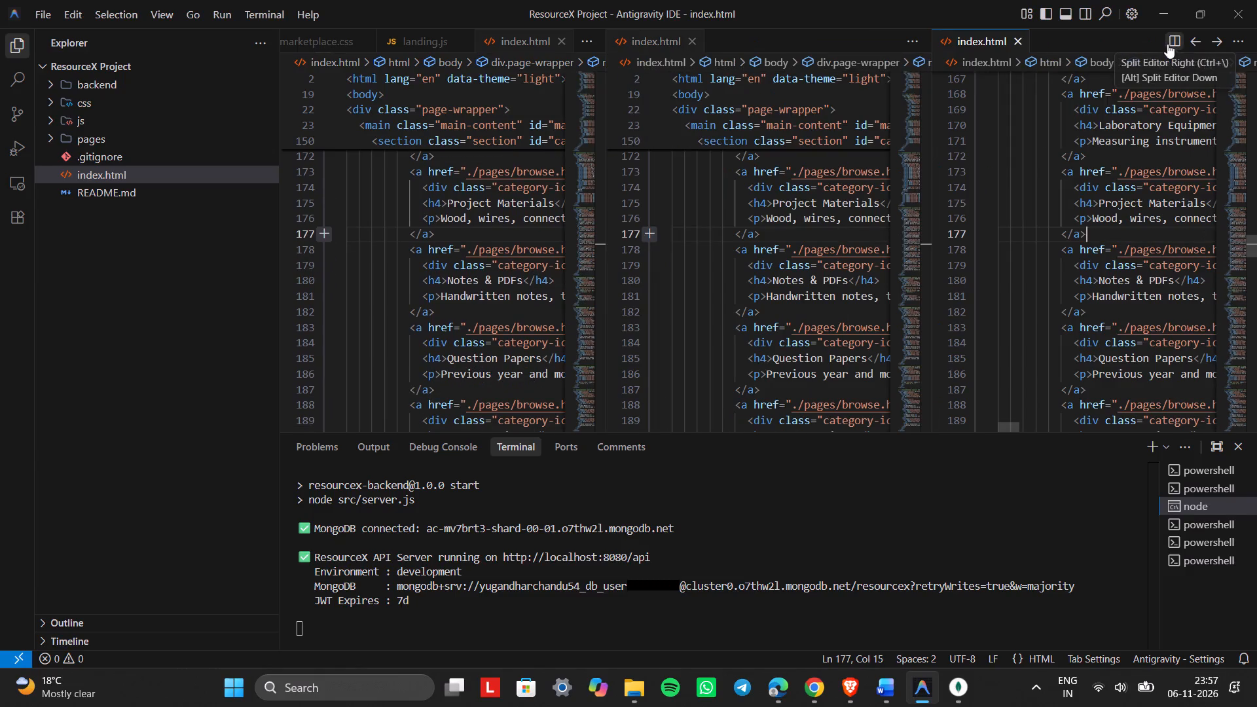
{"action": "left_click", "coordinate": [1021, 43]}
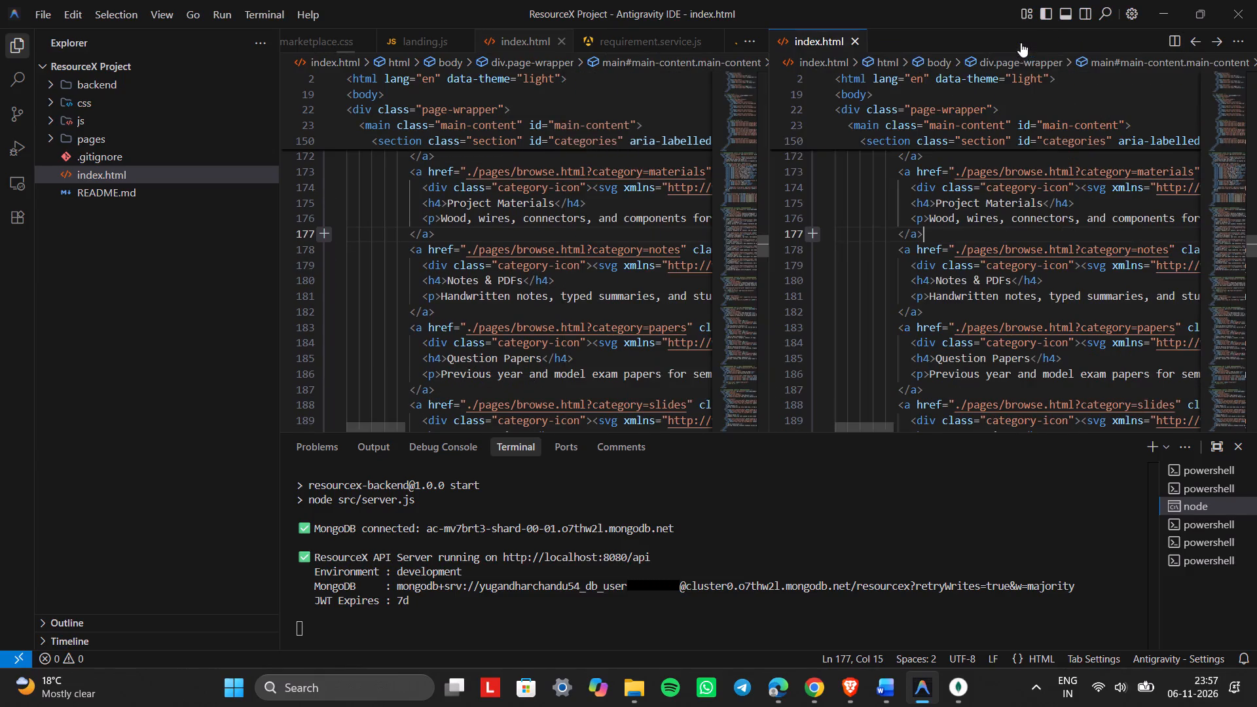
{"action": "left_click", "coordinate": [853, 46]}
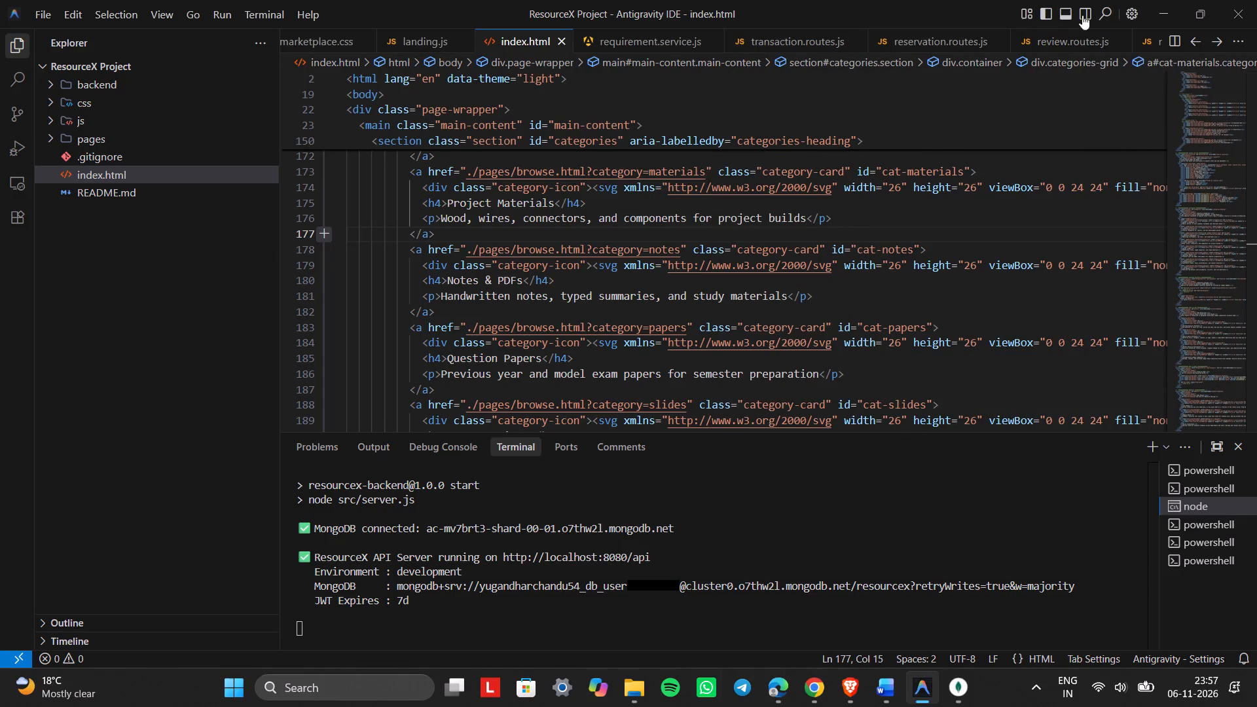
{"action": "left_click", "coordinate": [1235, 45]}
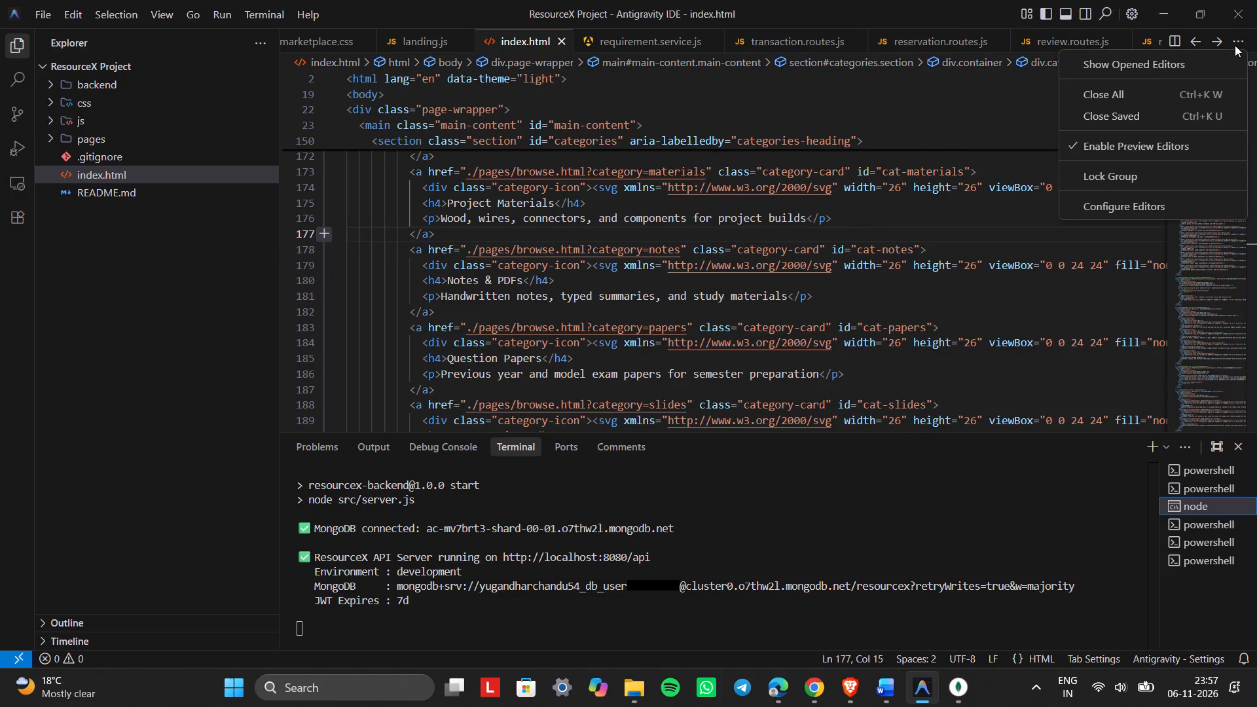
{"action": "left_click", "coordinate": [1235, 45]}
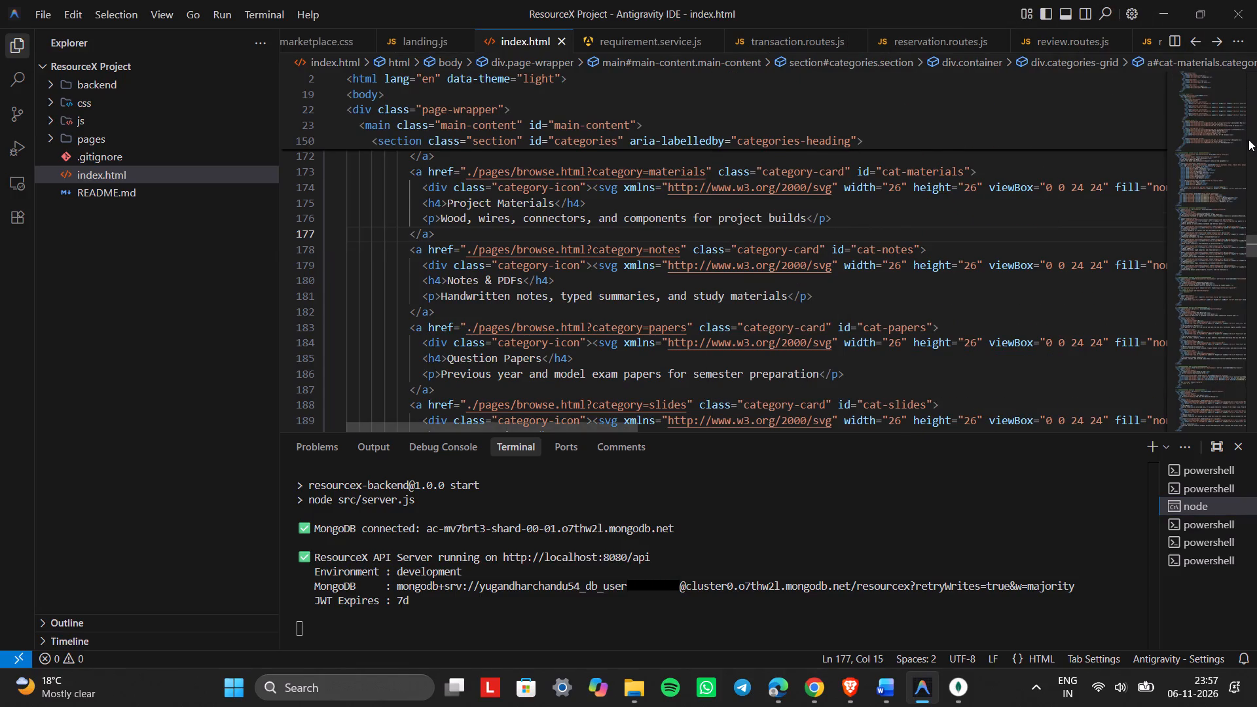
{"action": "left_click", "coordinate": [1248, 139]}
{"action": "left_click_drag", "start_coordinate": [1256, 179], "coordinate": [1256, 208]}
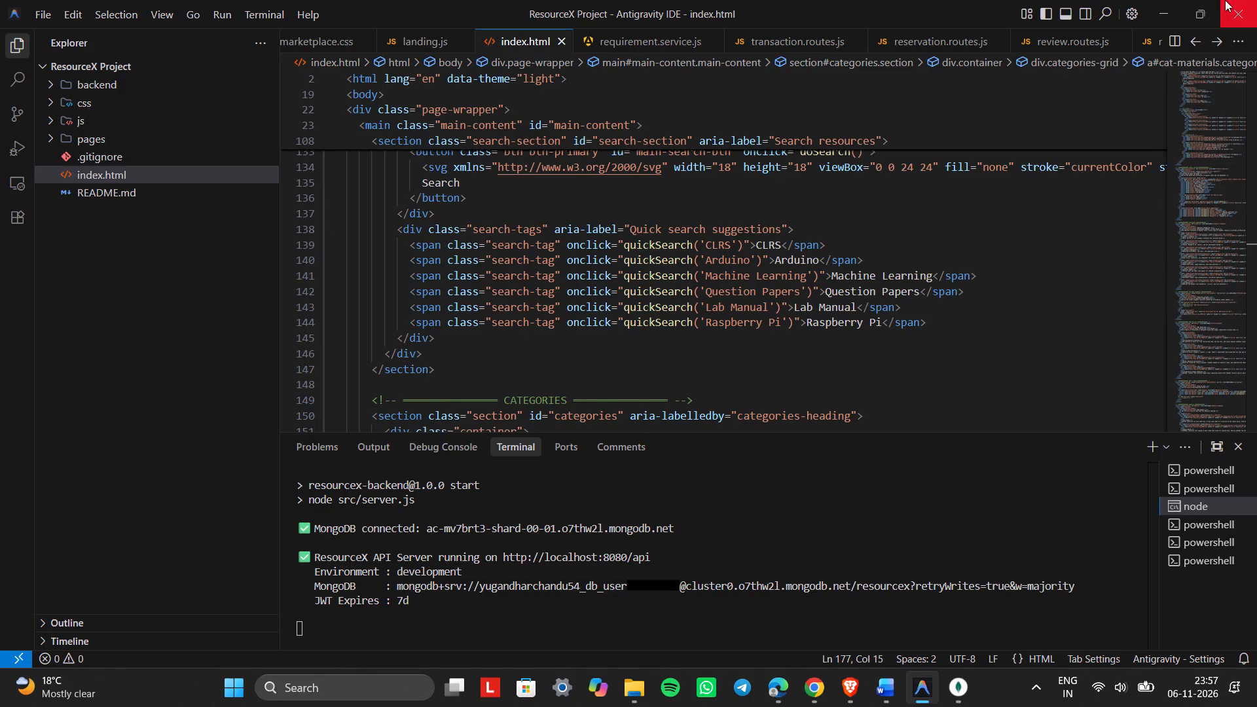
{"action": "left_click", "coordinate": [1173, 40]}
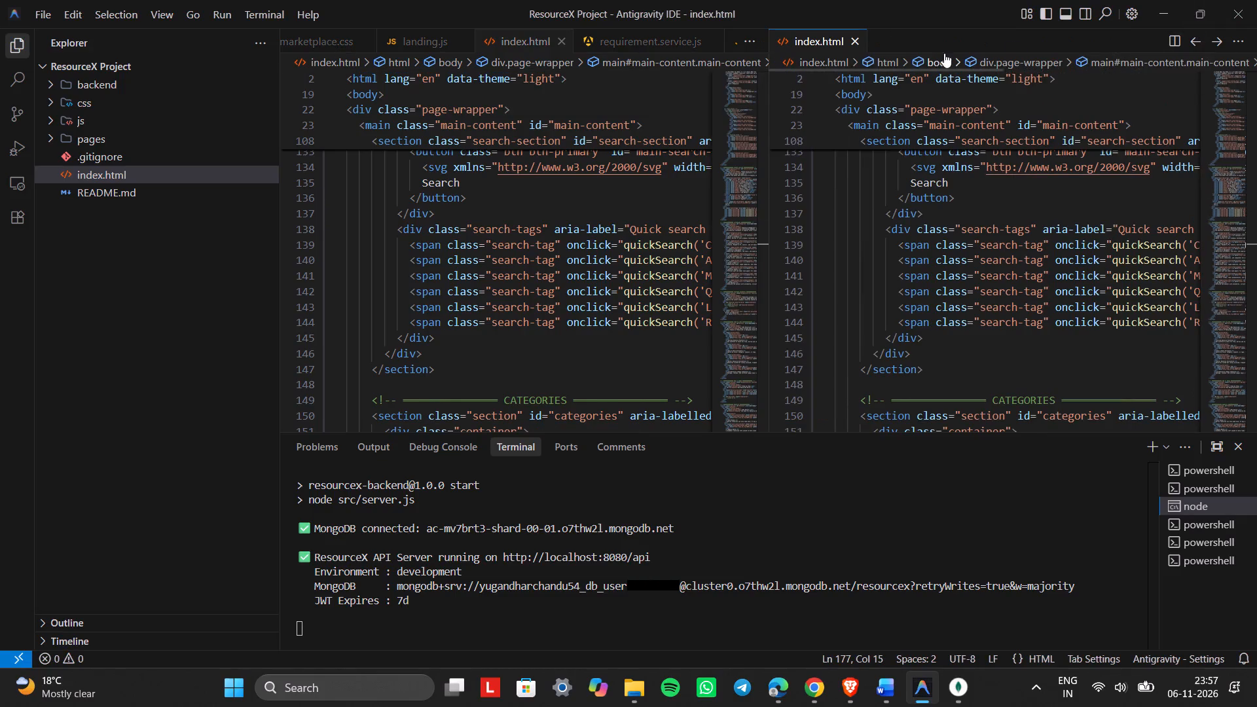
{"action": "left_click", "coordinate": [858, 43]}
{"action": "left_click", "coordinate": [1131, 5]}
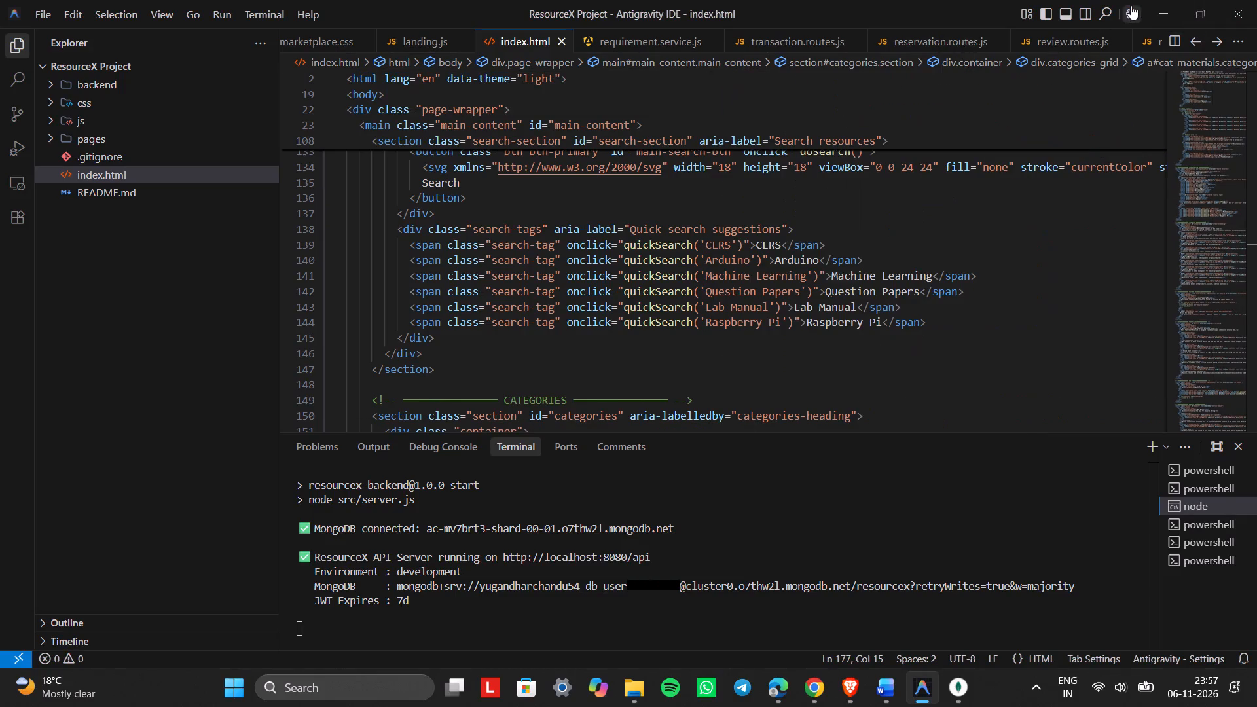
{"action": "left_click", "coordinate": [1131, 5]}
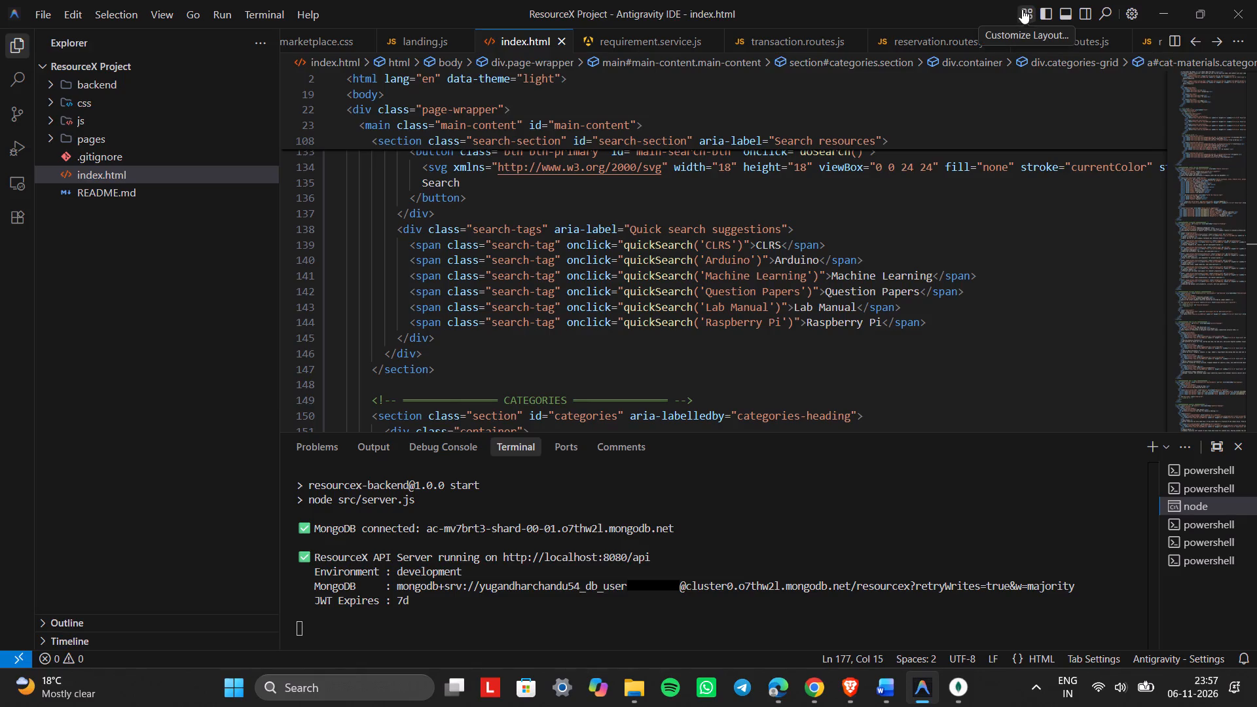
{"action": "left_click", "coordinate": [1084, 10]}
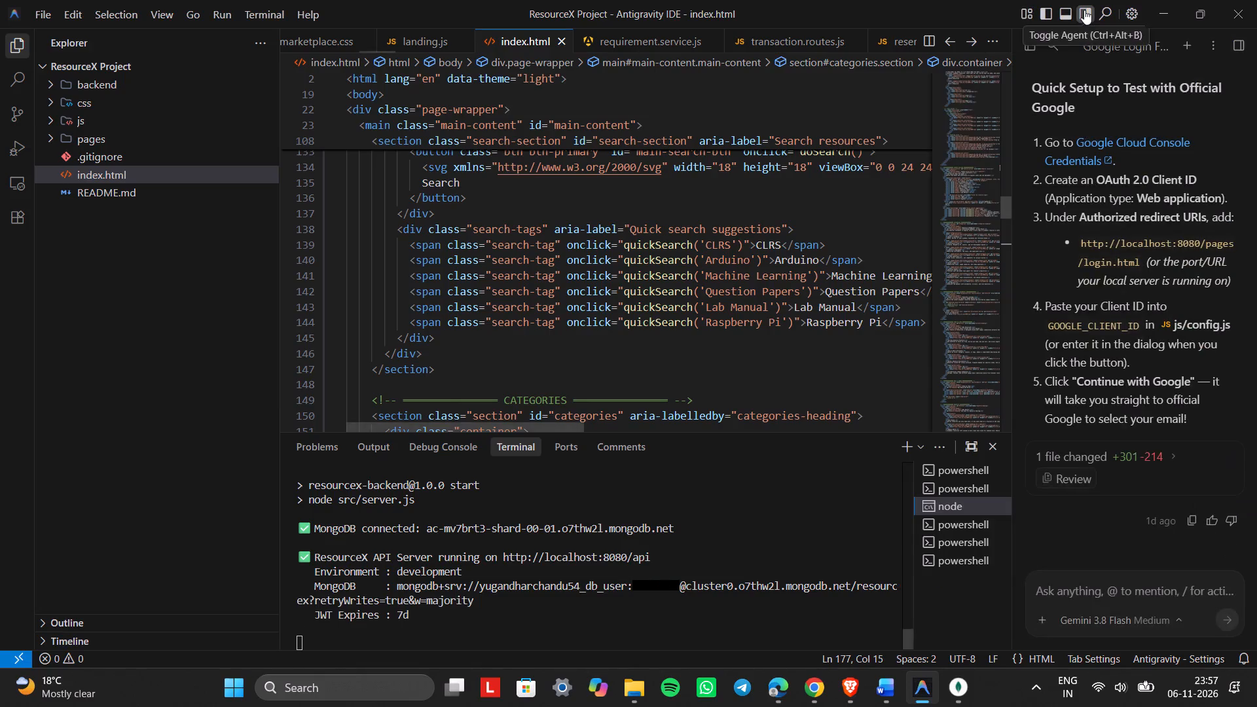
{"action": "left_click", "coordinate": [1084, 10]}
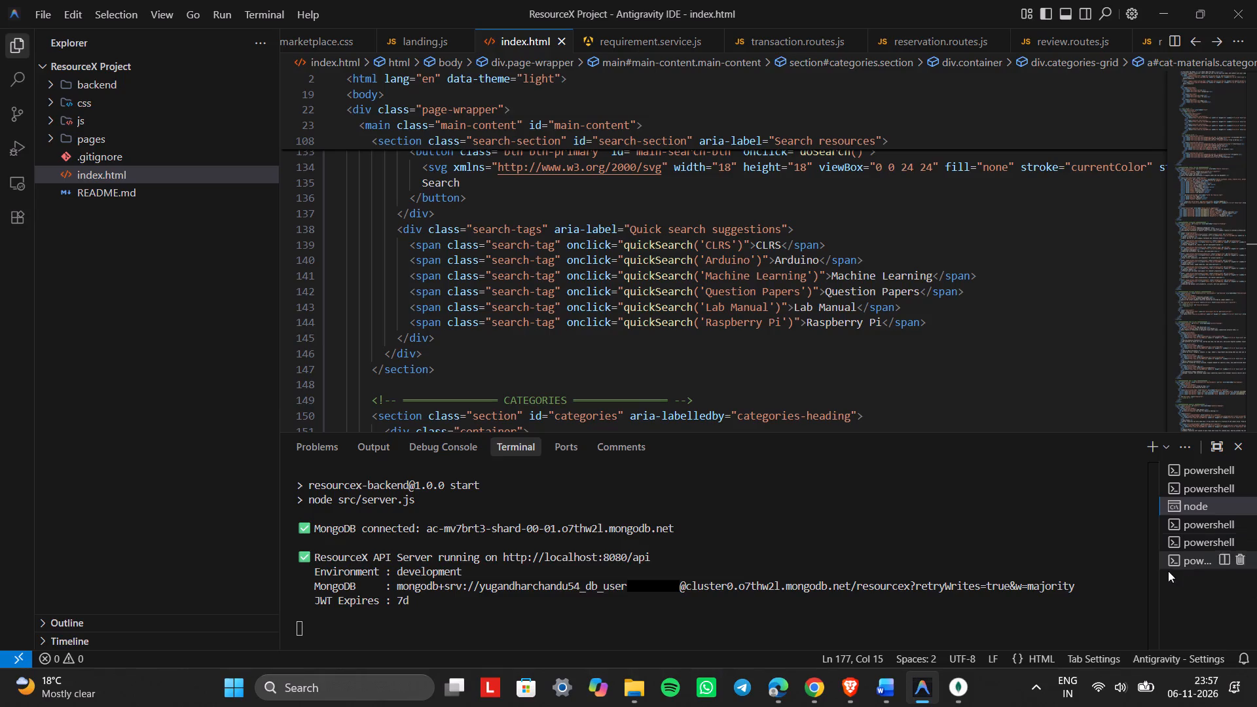
{"action": "left_click", "coordinate": [707, 232]}
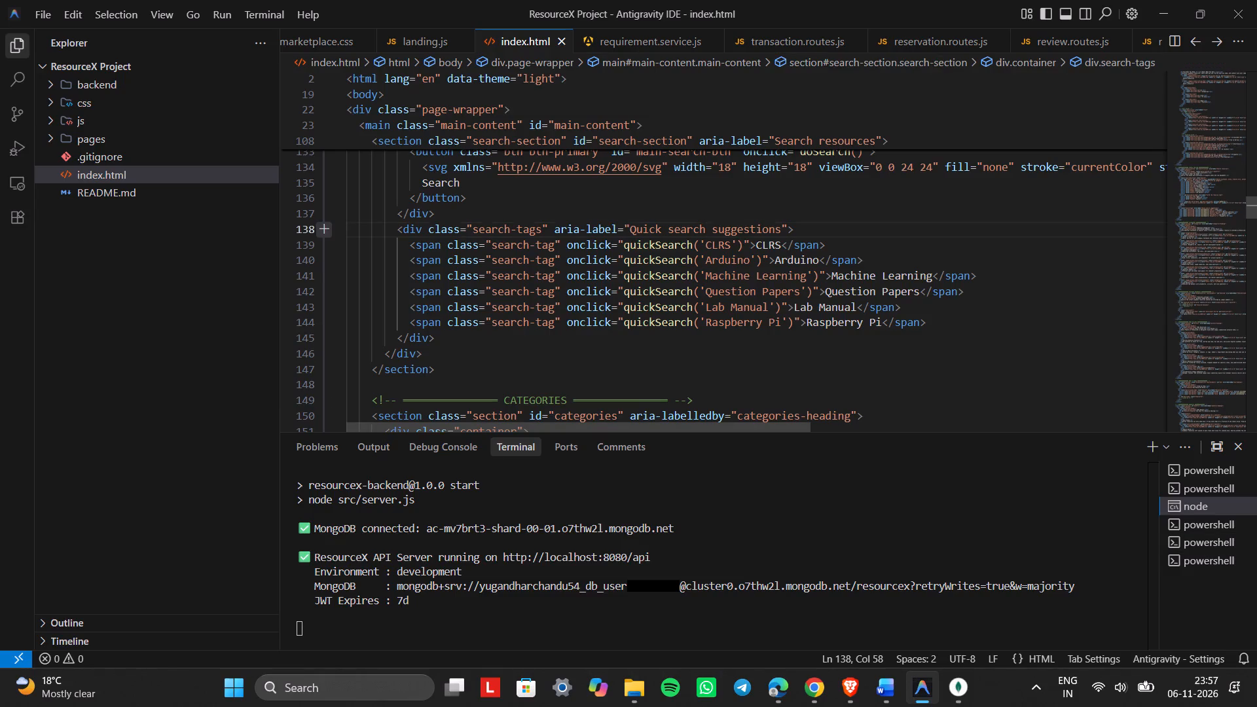
{"action": "scroll", "coordinate": [707, 232], "scroll_direction": "up", "scroll_amount": 9}
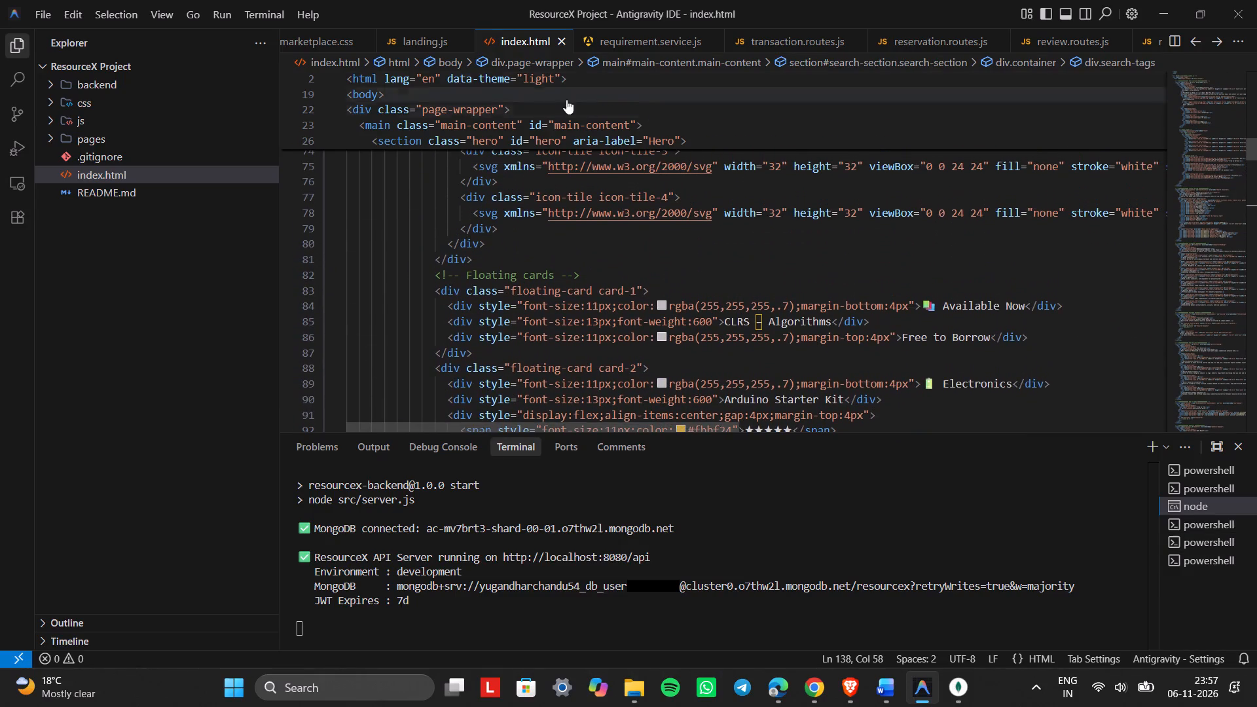
{"action": "key", "text": "Print"}
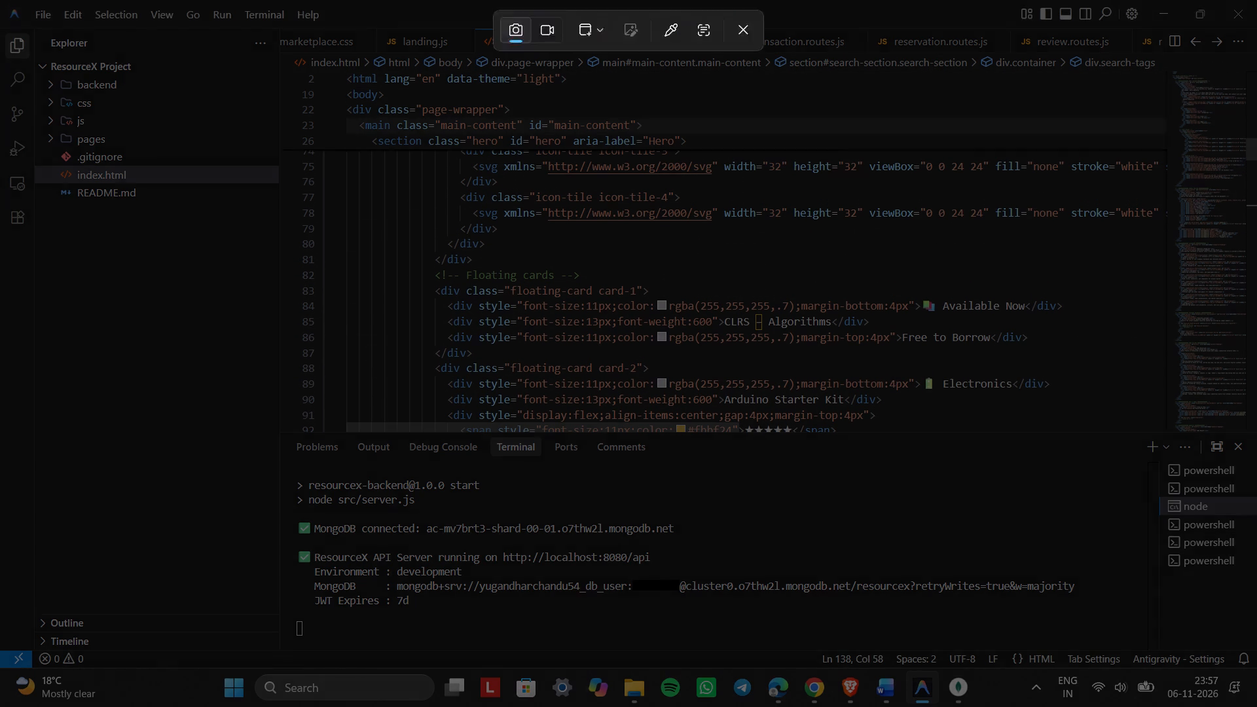
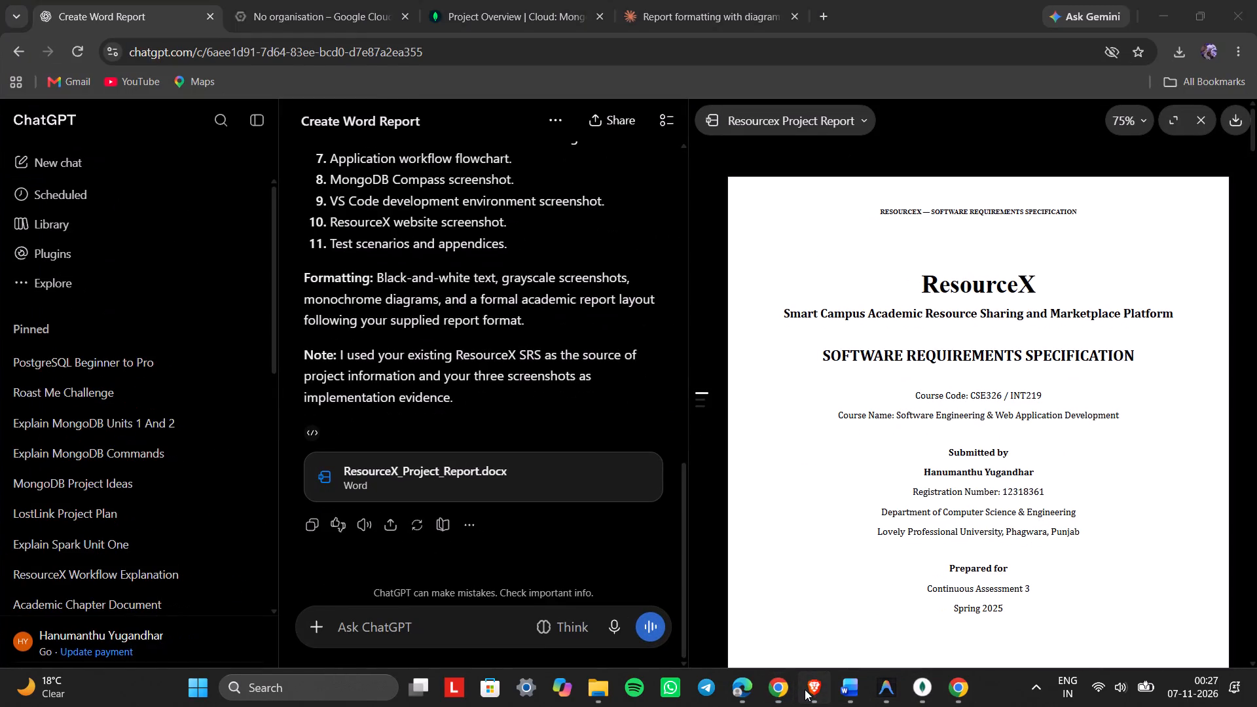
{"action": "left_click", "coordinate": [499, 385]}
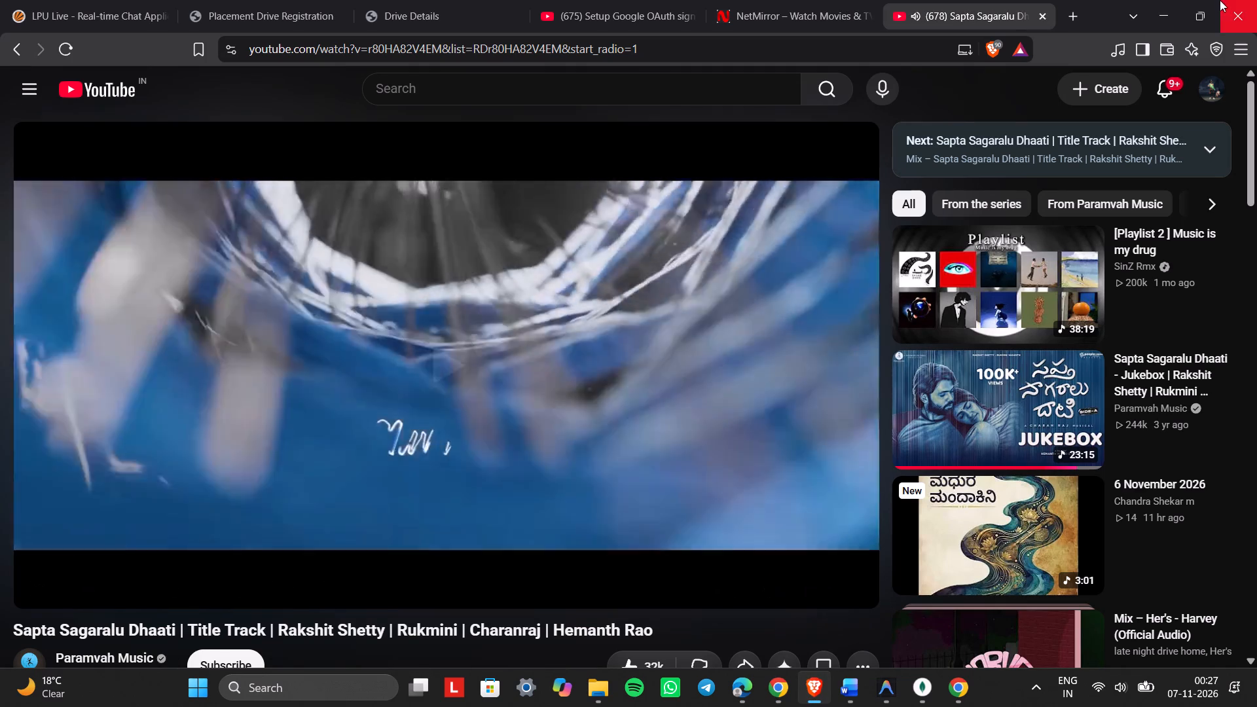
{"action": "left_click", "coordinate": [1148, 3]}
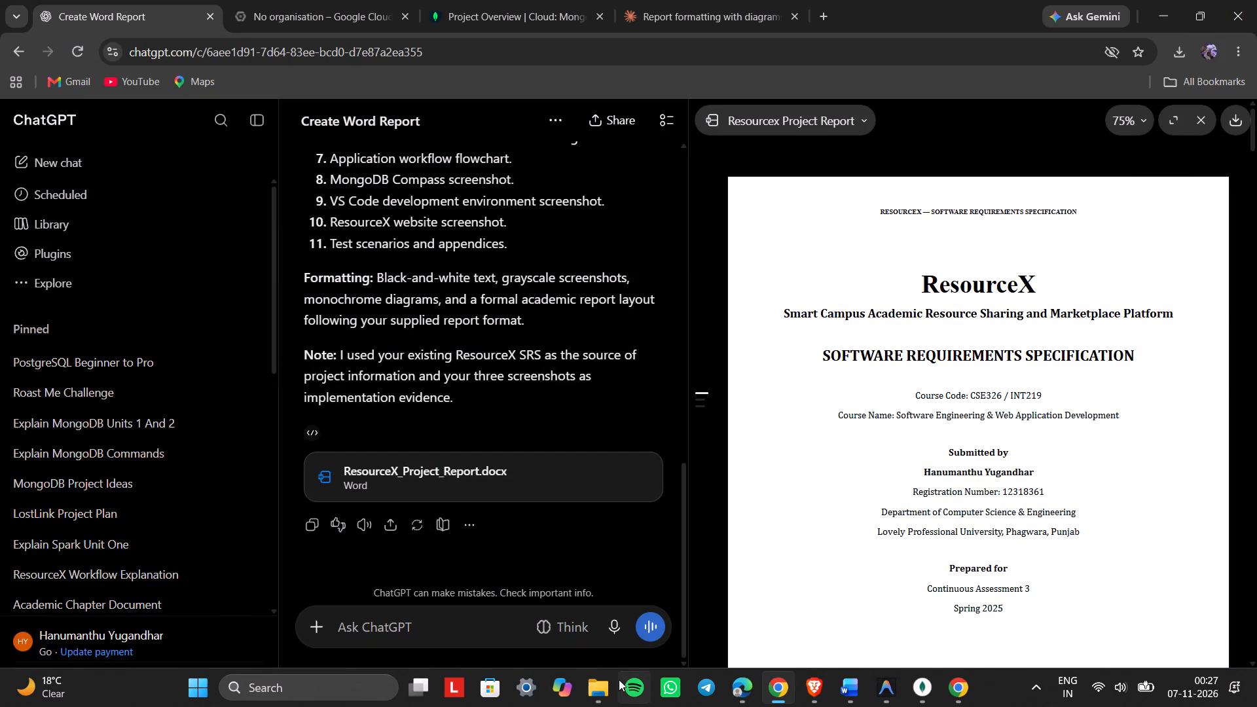
Switch to File Explorer, open ResourceX_Project_Report from Downloads in Word, and close the old ResourceX_Software_Requirements_Specification document.
{"action": "left_click", "coordinate": [602, 687]}
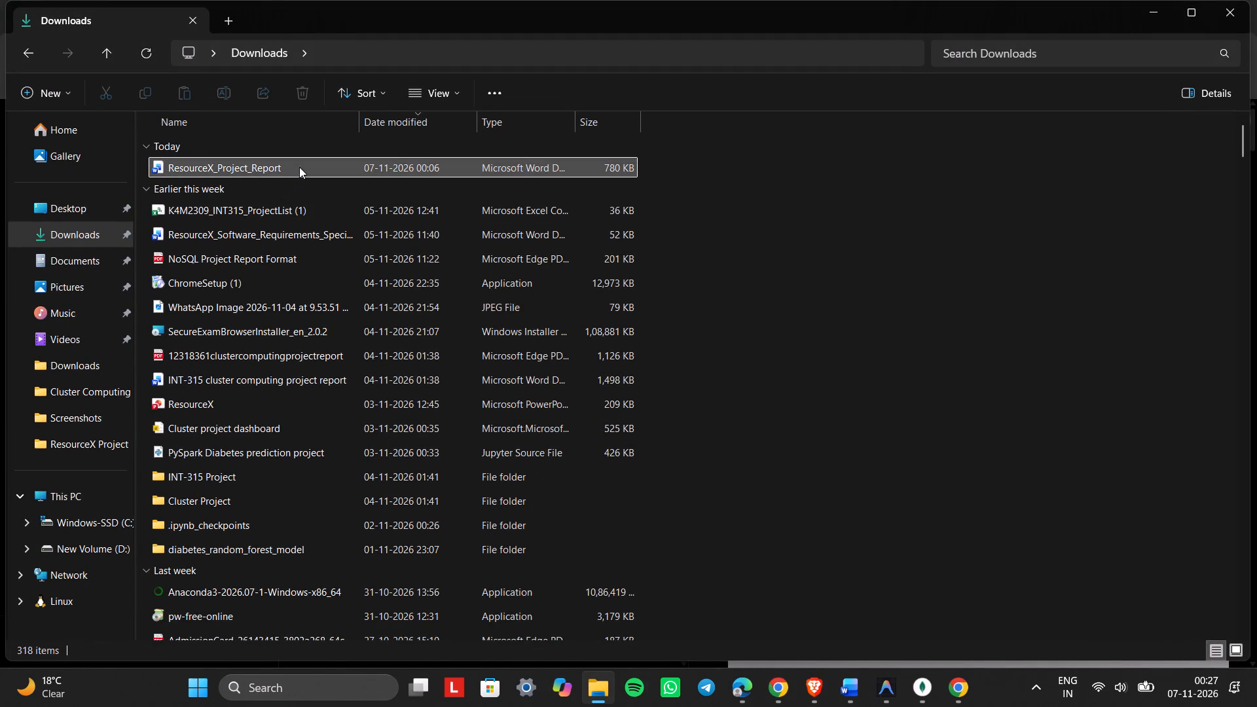
{"action": "double_click", "coordinate": [299, 167]}
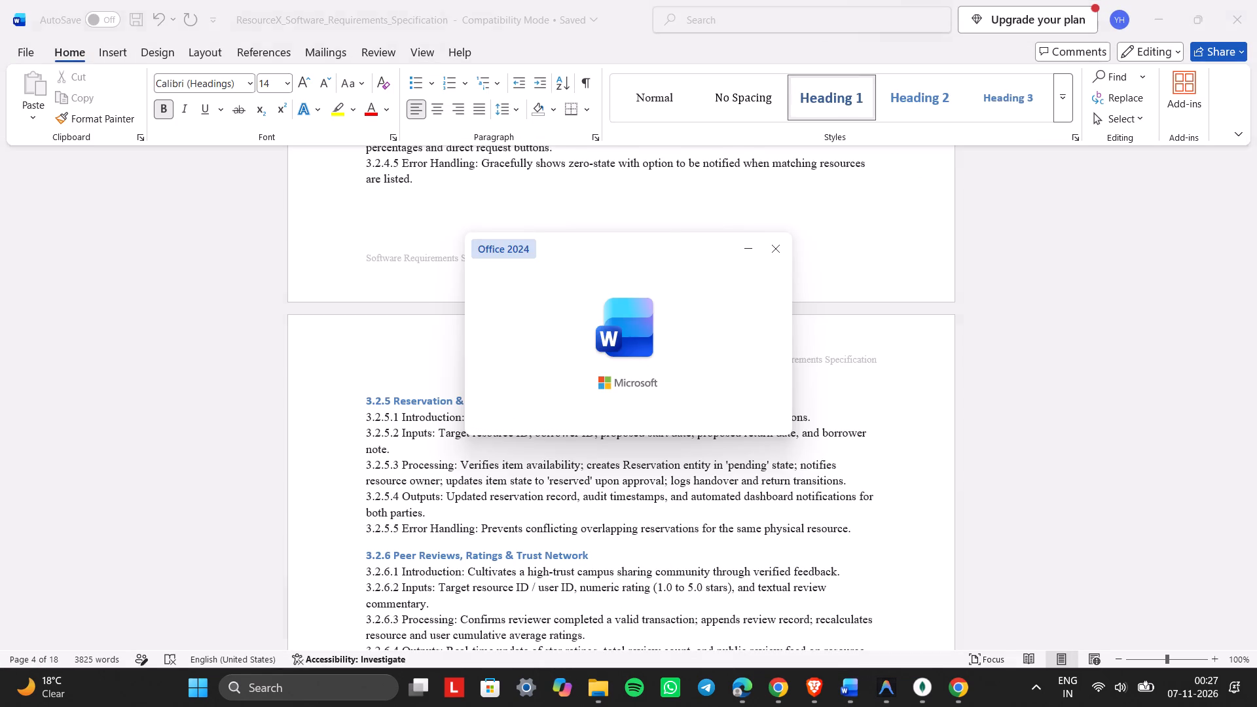
{"action": "left_click", "coordinate": [1169, 8]}
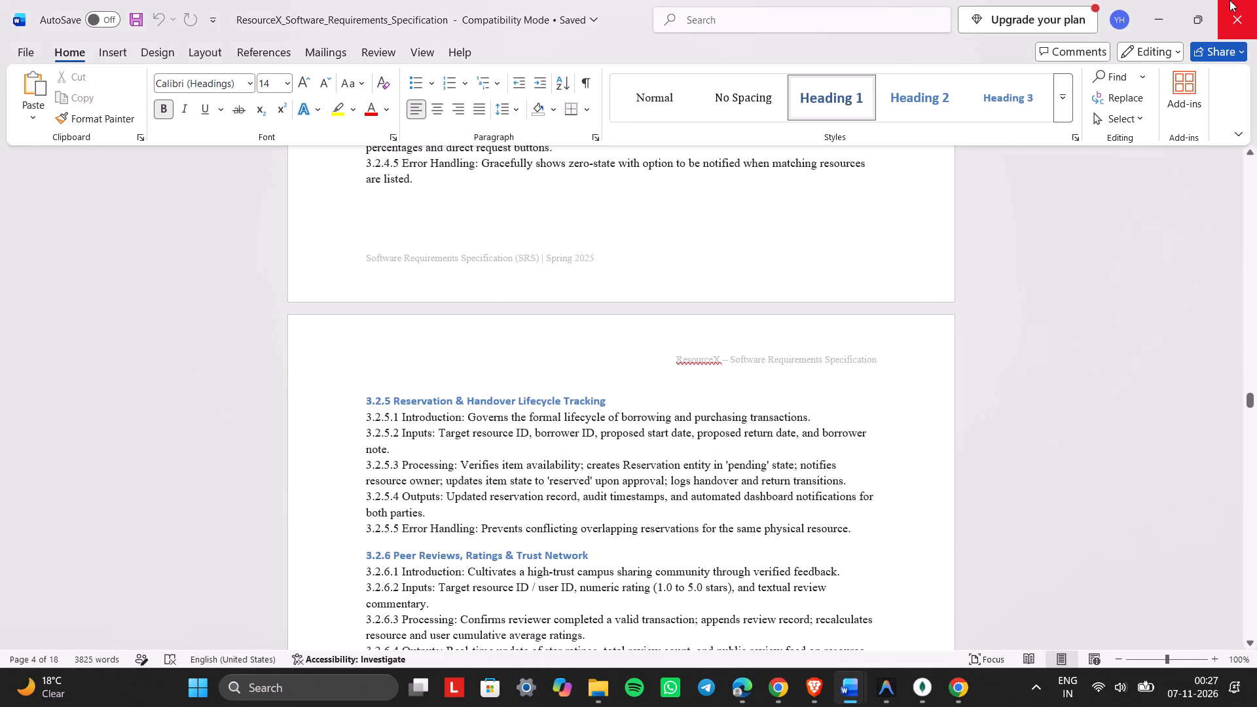
{"action": "left_click", "coordinate": [1230, 0]}
{"action": "left_click", "coordinate": [1153, 9]}
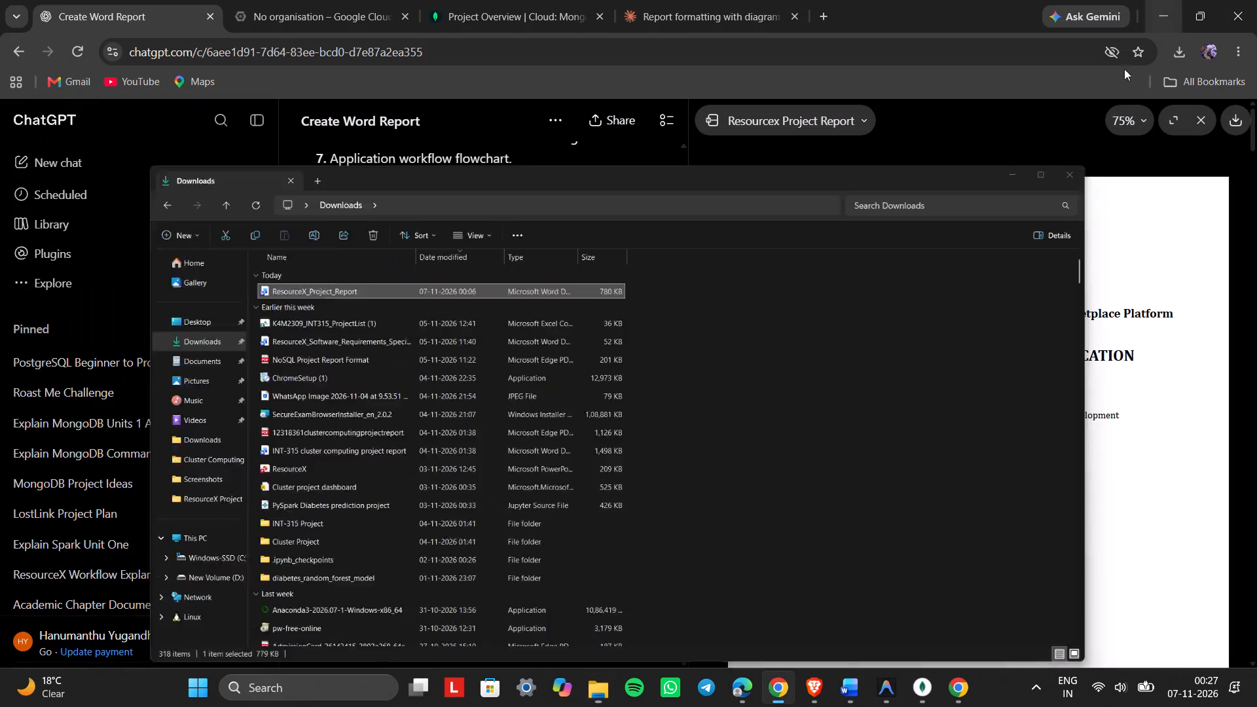
{"action": "left_click", "coordinate": [1166, 0]}
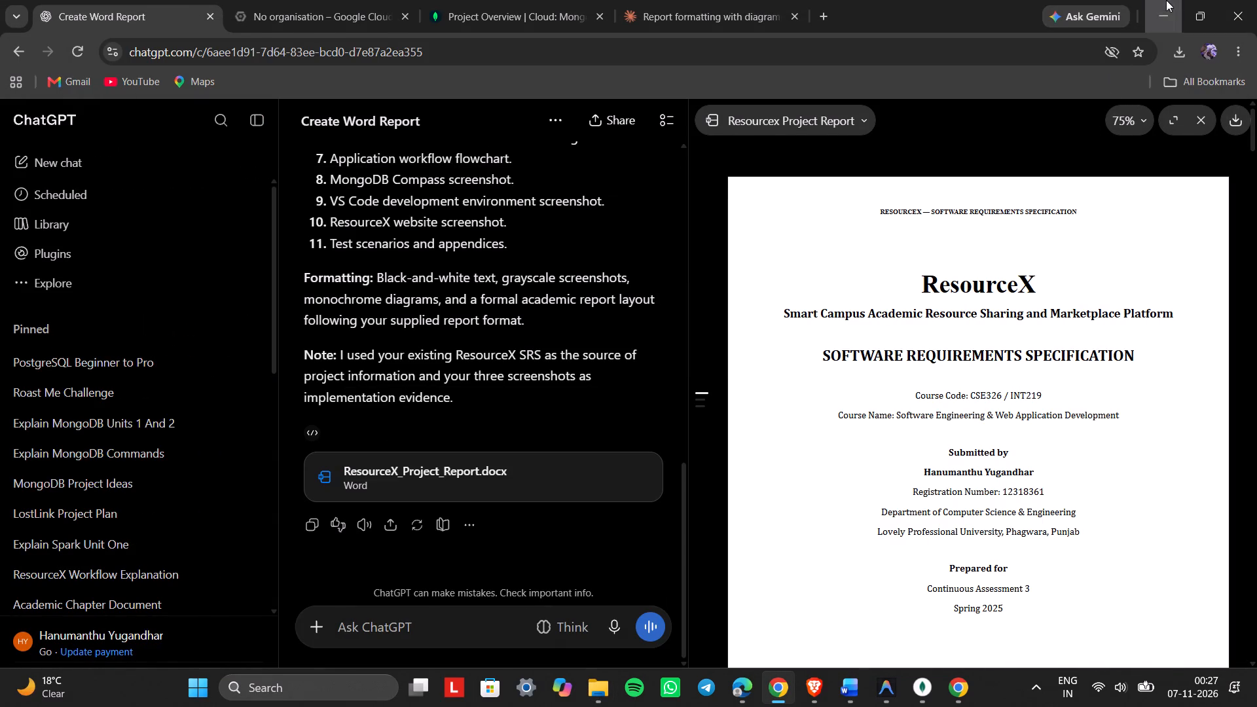
{"action": "left_click", "coordinate": [1256, 0]}
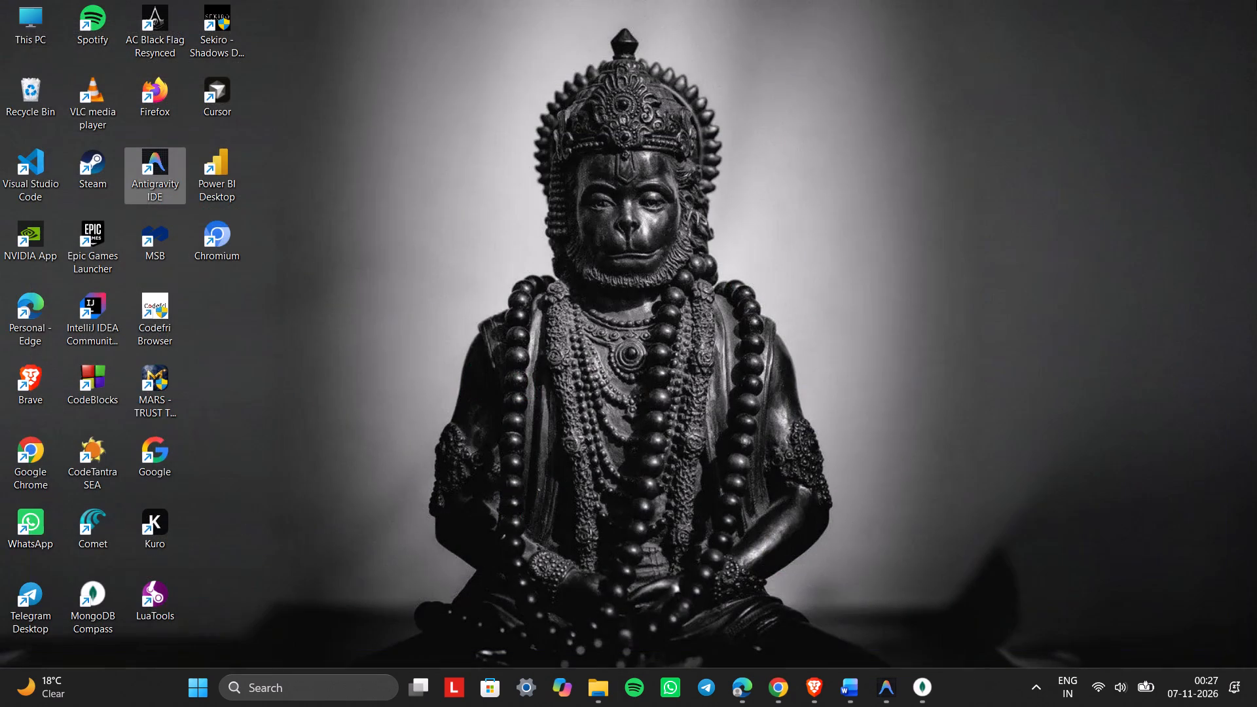
{"action": "left_click", "coordinate": [888, 694]}
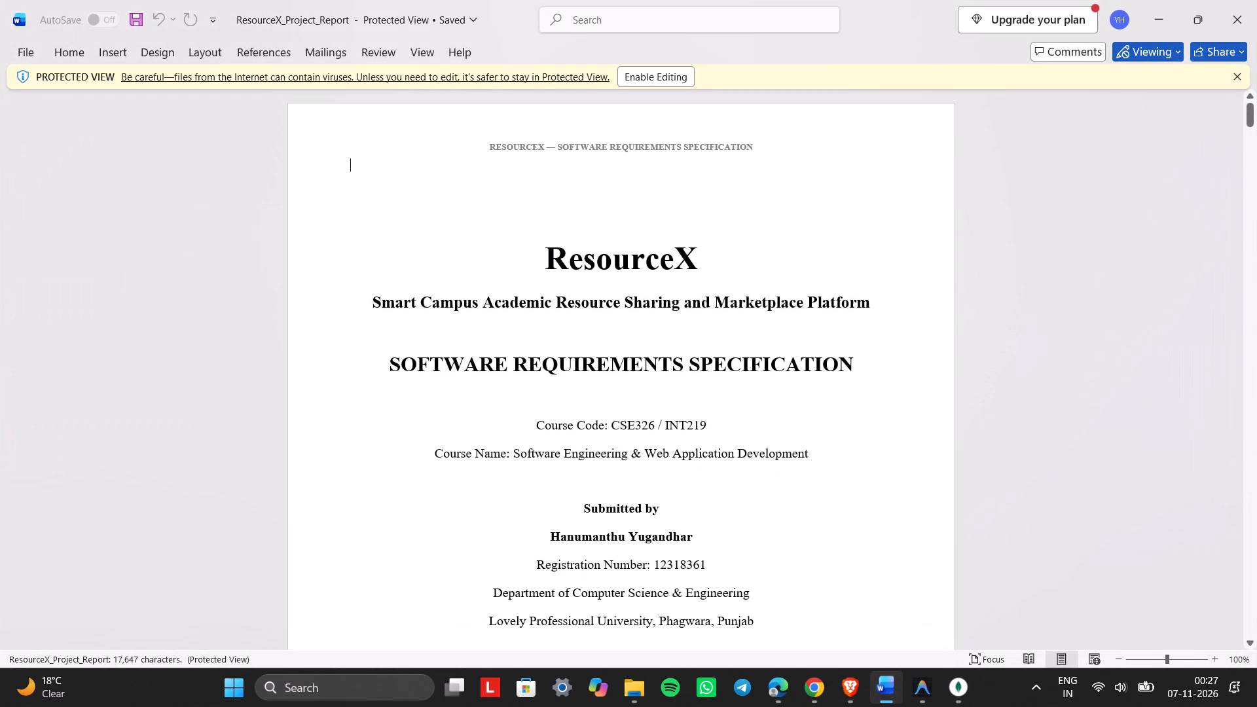
Review the opened report's cover, revision history, table of contents, introduction and general description pages, including their headers and footers.
{"action": "scroll", "coordinate": [608, 464], "scroll_direction": "down", "scroll_amount": 7}
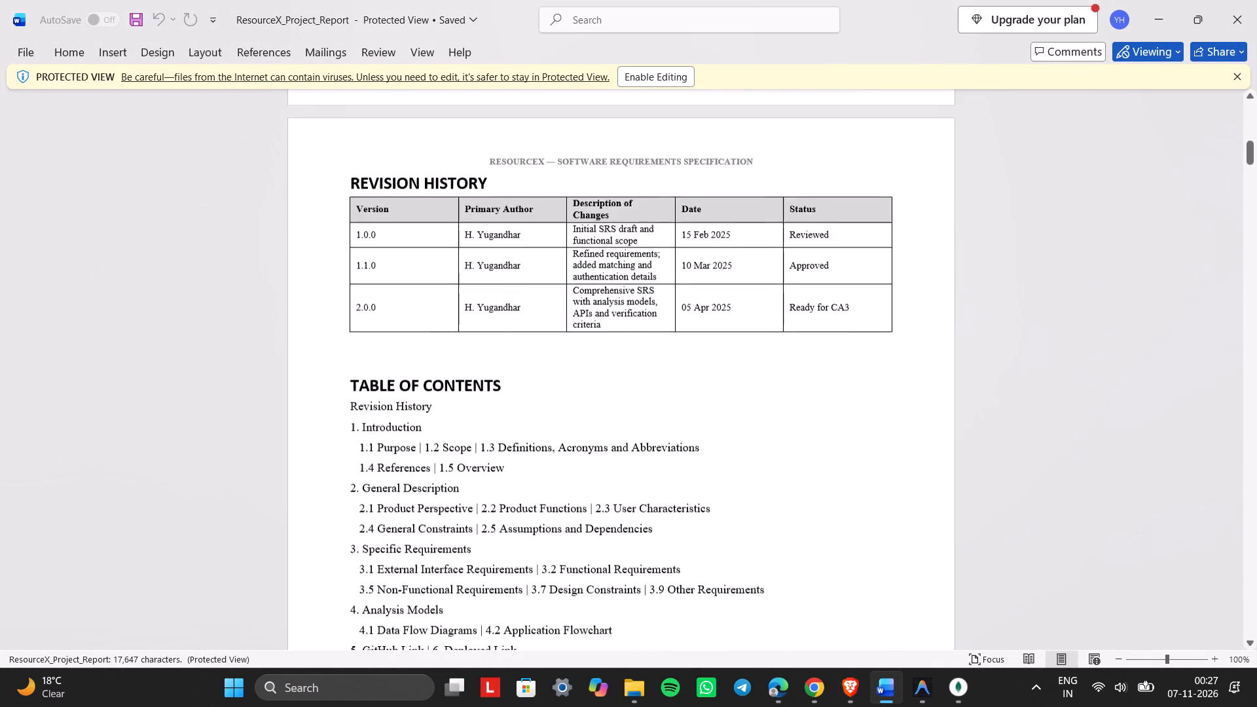
{"action": "scroll", "coordinate": [608, 464], "scroll_direction": "down", "scroll_amount": 1}
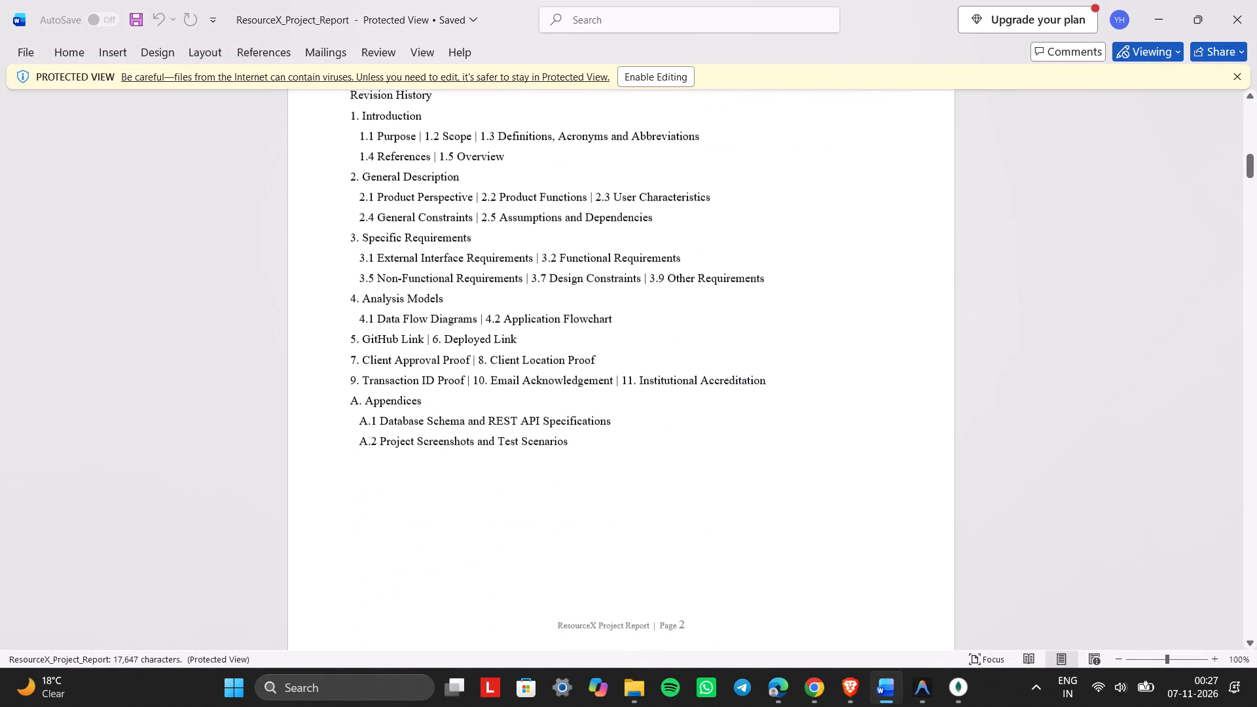
{"action": "scroll", "coordinate": [608, 464], "scroll_direction": "down", "scroll_amount": 1}
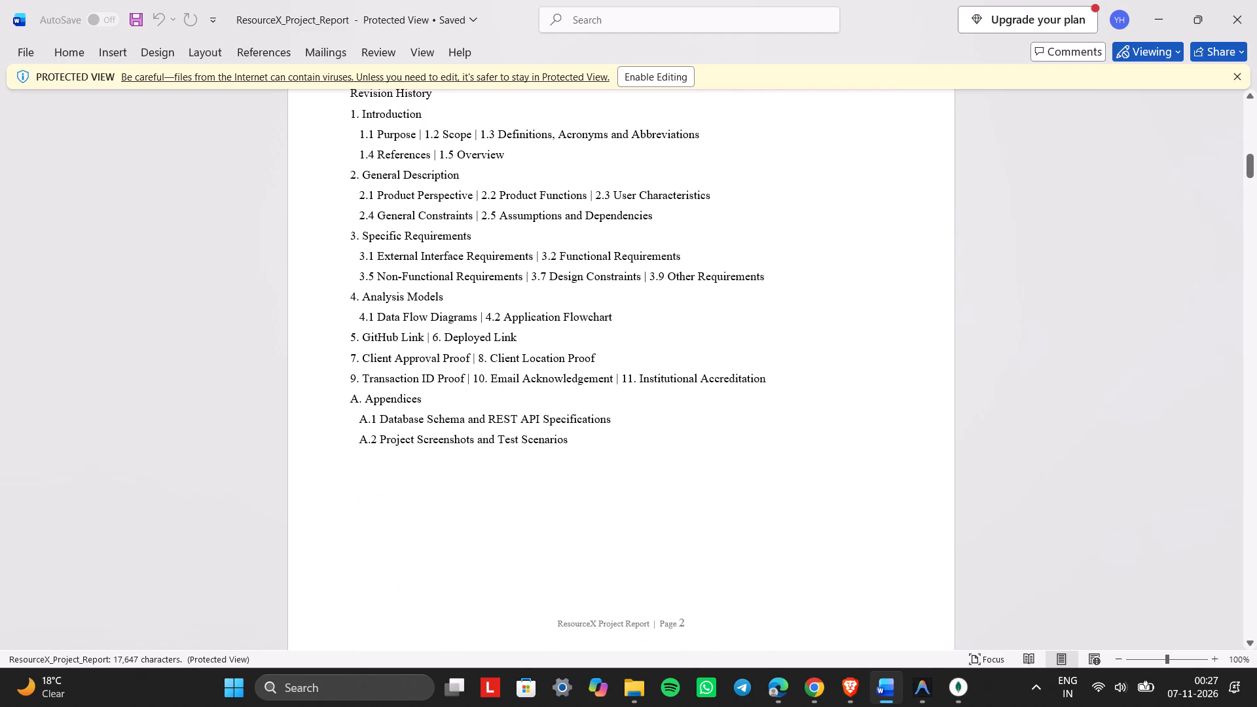
{"action": "scroll", "coordinate": [608, 464], "scroll_direction": "down", "scroll_amount": 4}
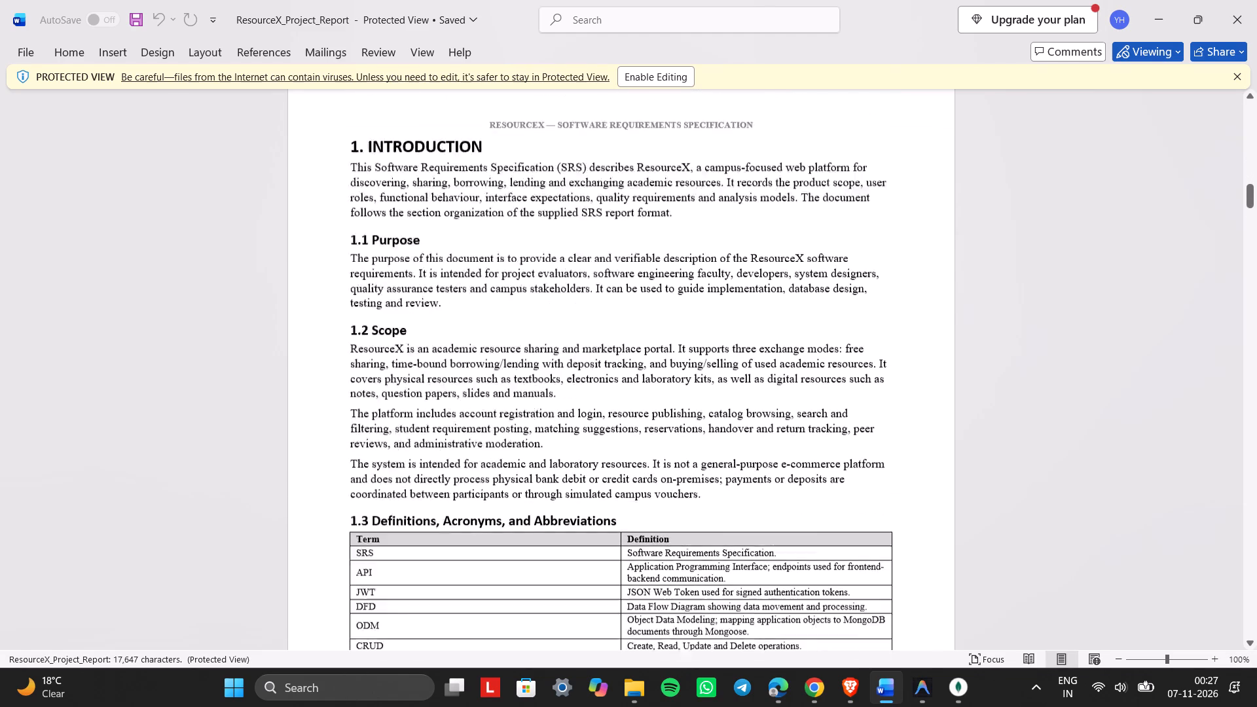
{"action": "scroll", "coordinate": [608, 464], "scroll_direction": "down", "scroll_amount": 4}
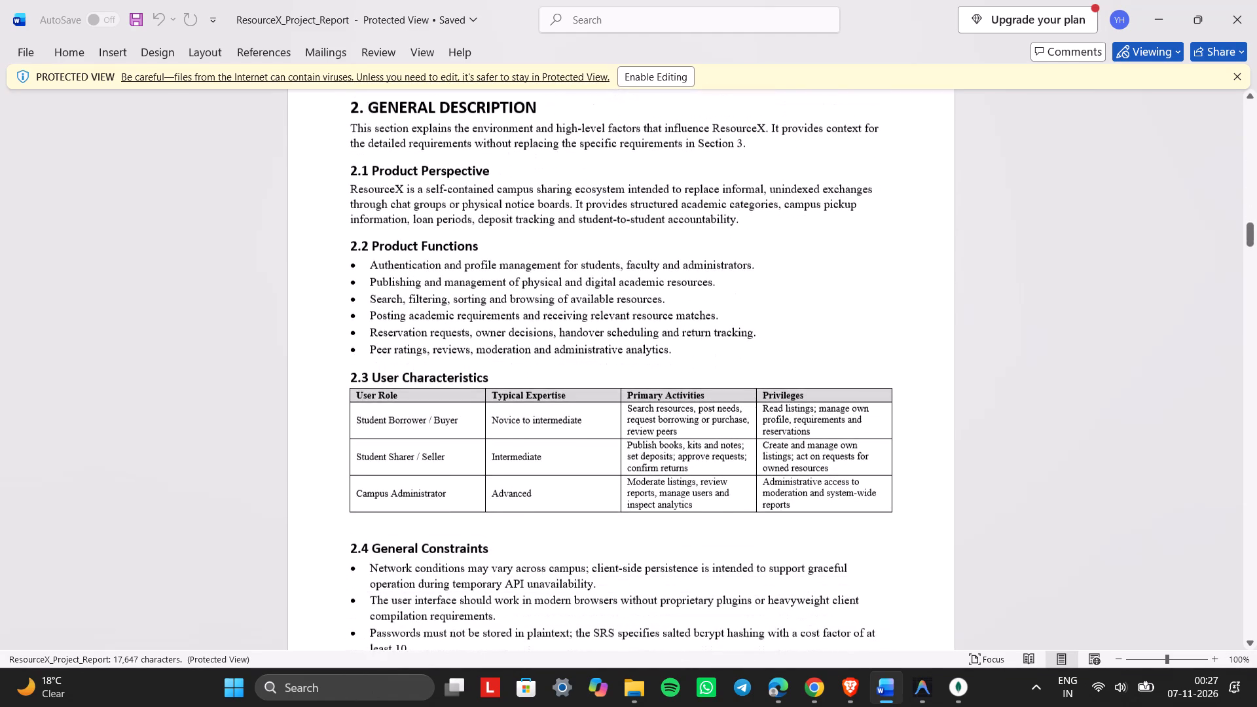
{"action": "scroll", "coordinate": [608, 464], "scroll_direction": "down", "scroll_amount": 2}
{"action": "left_click", "coordinate": [646, 331]}
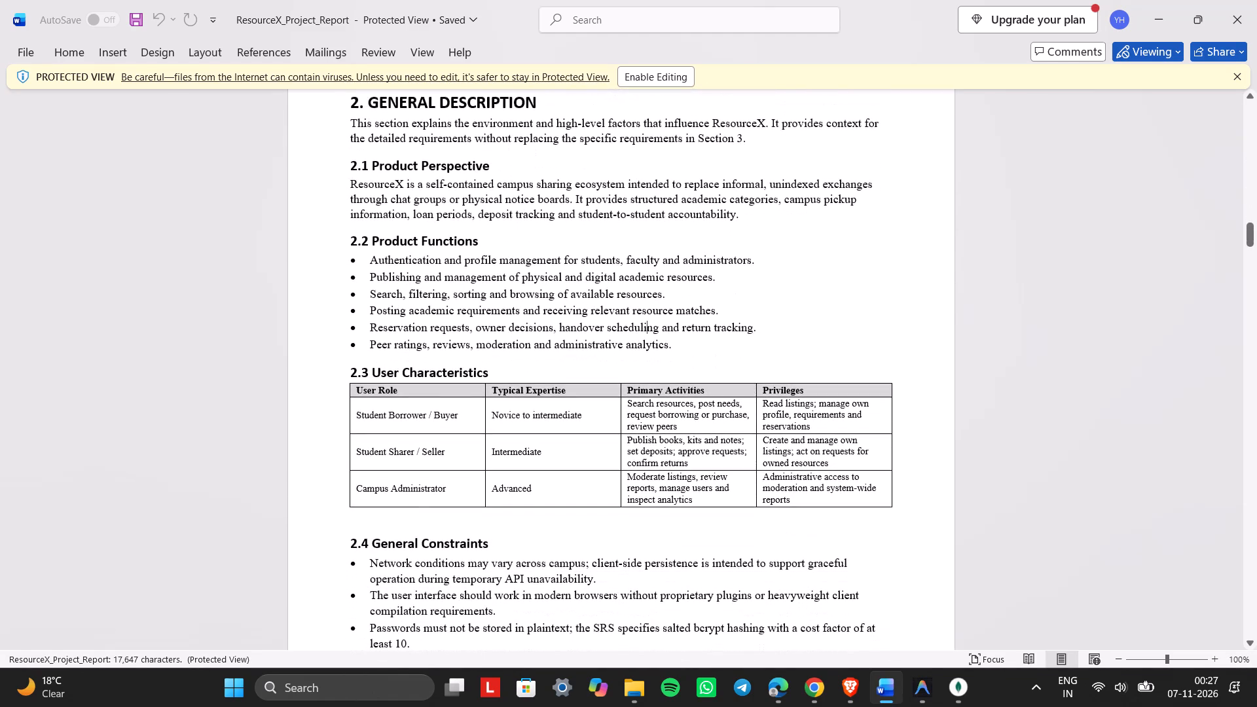
{"action": "scroll", "coordinate": [646, 331], "scroll_direction": "down", "scroll_amount": 2}
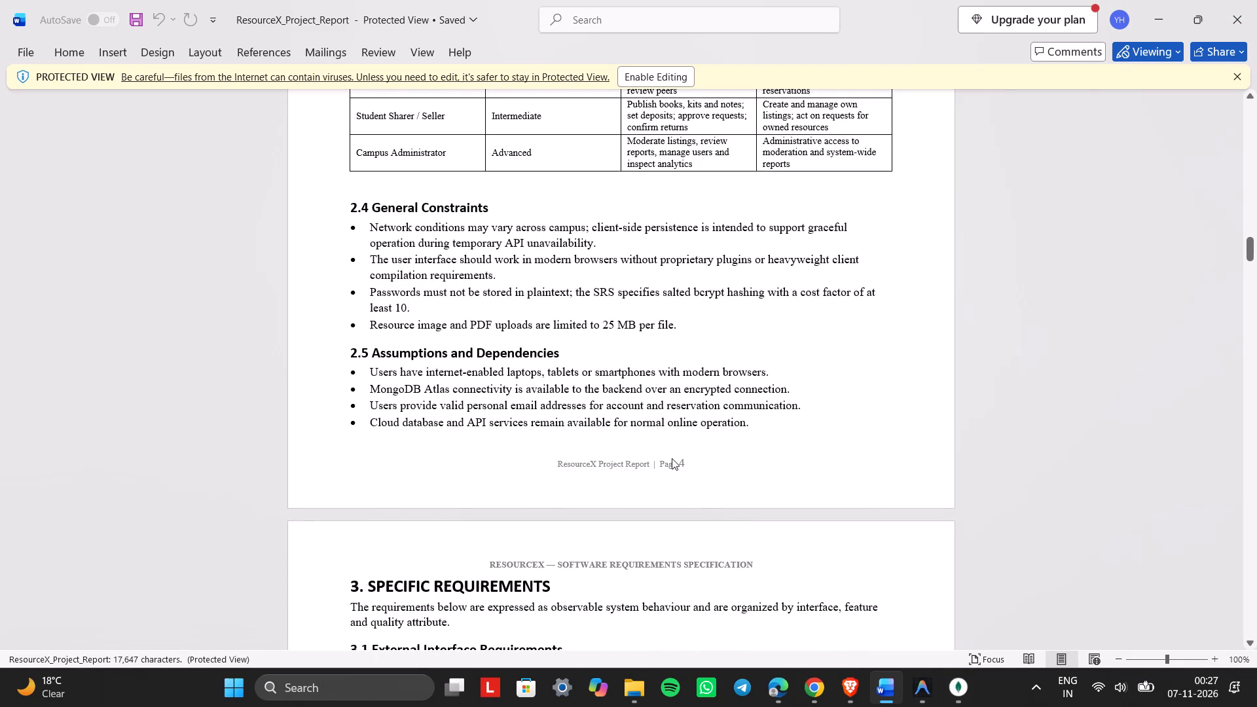
{"action": "left_click", "coordinate": [672, 458]}
{"action": "left_click", "coordinate": [657, 462]}
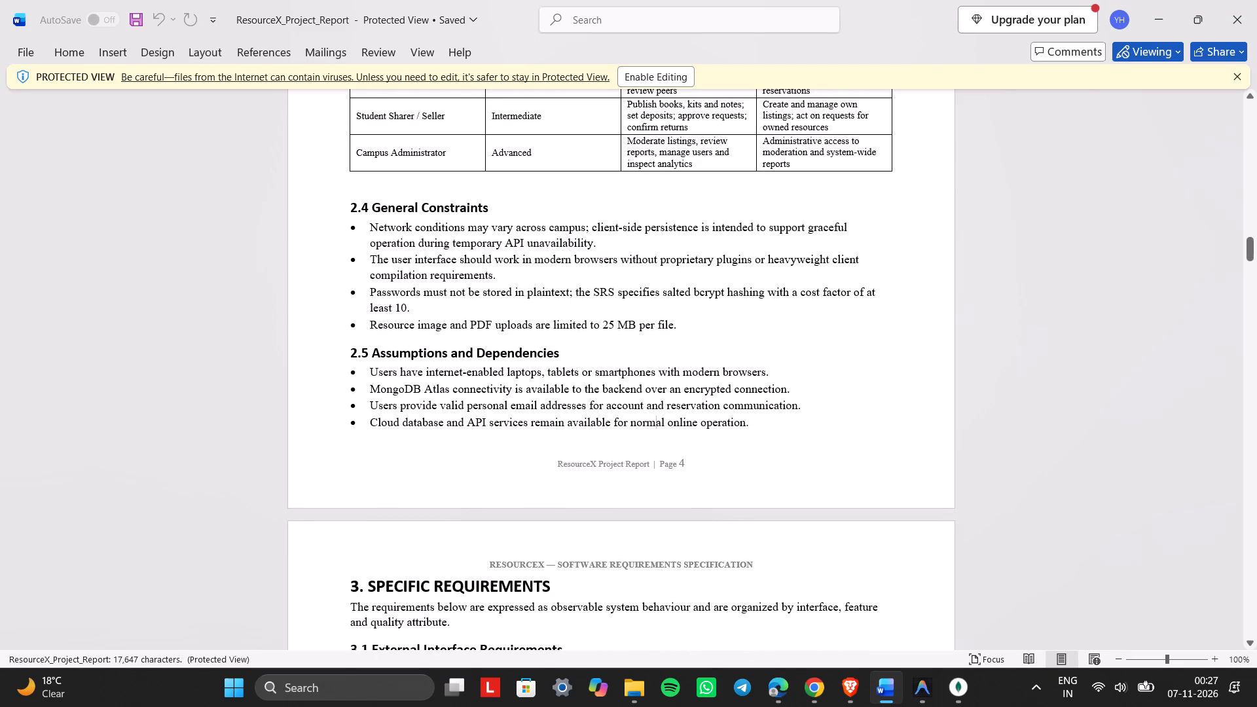
Enable editing for the ResourceX report and remove the footer from its pages.
{"action": "left_click", "coordinate": [674, 82]}
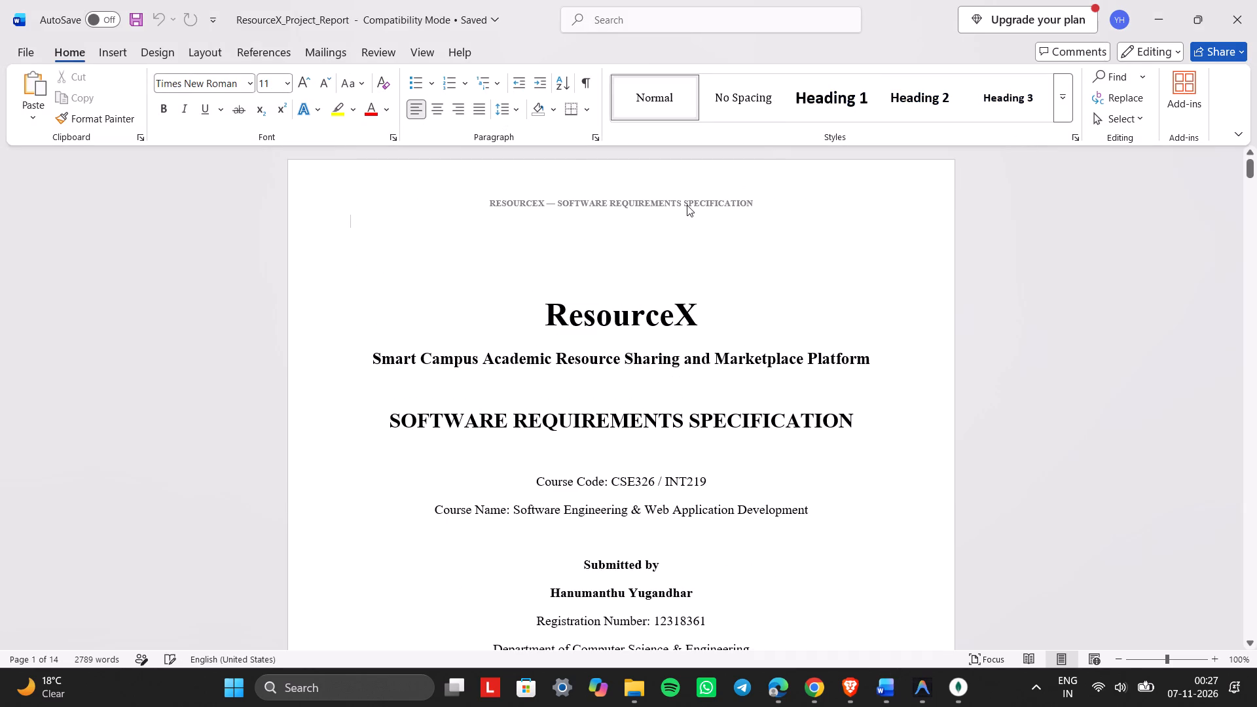
{"action": "left_click", "coordinate": [154, 56]}
{"action": "left_click", "coordinate": [116, 56]}
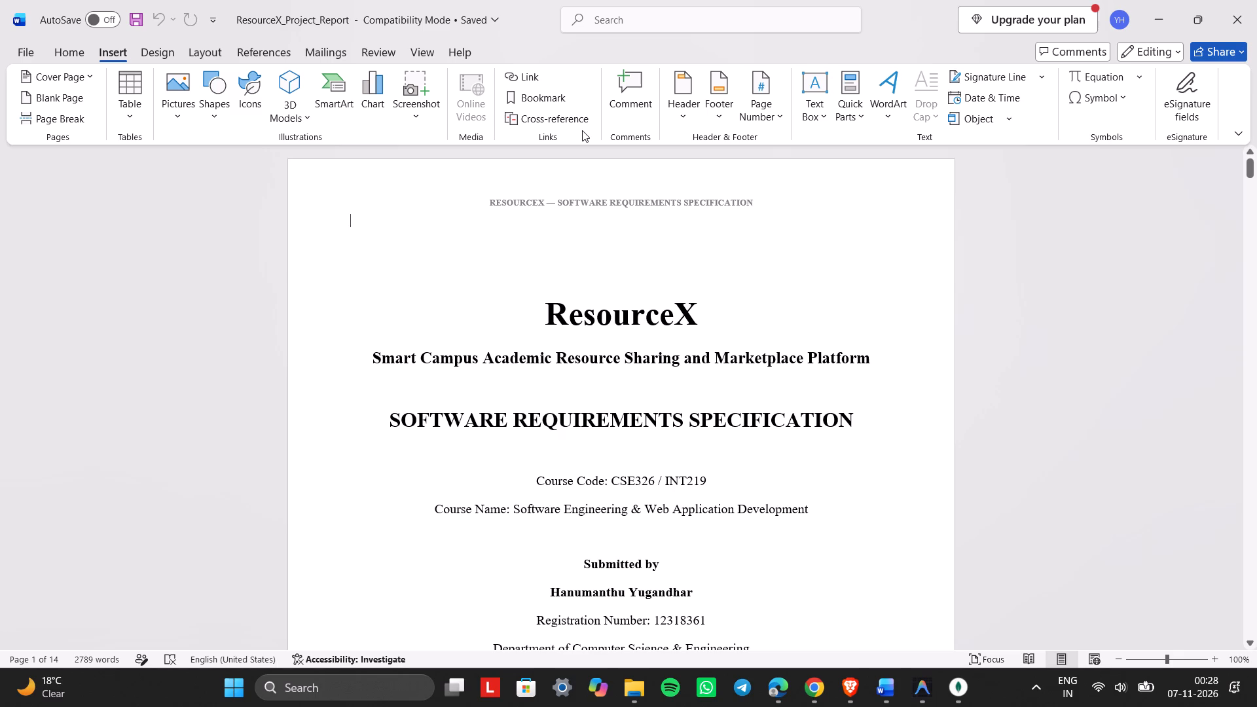
{"action": "left_click", "coordinate": [712, 109]}
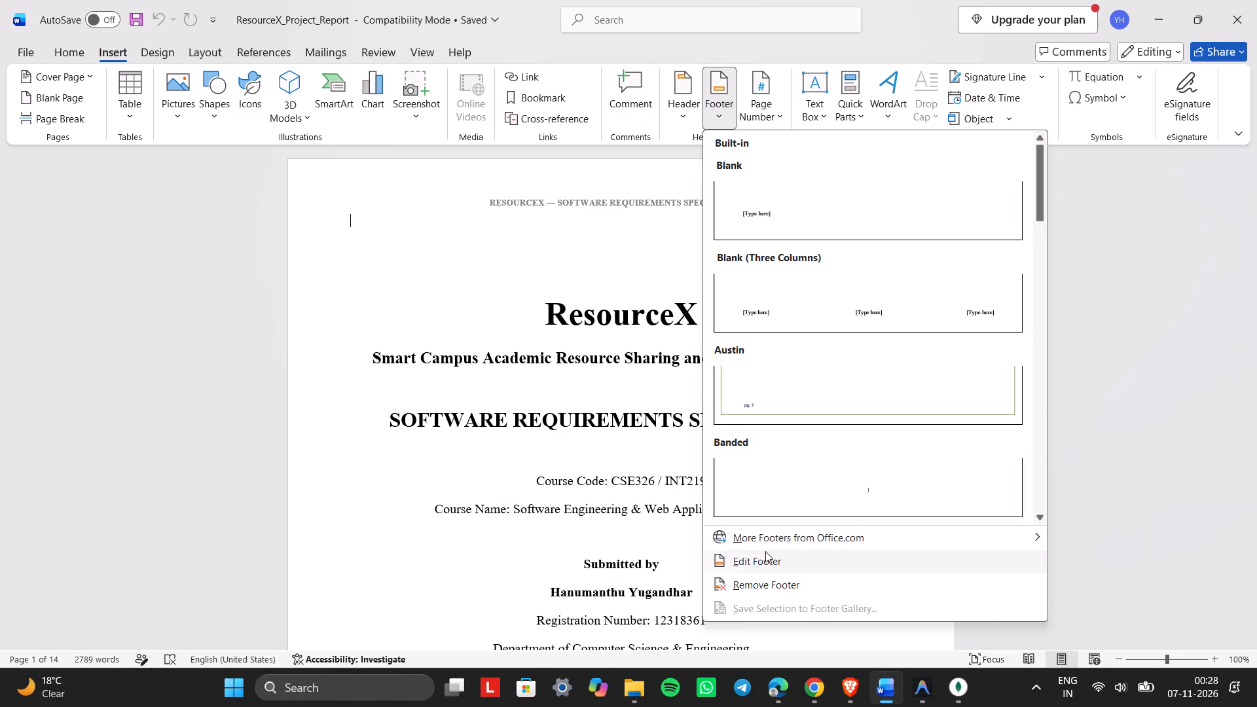
{"action": "left_click", "coordinate": [771, 583]}
Check the report's pages from the cover through the functional requirements for remaining header and footer text.
{"action": "scroll", "coordinate": [852, 488], "scroll_direction": "down", "scroll_amount": 1}
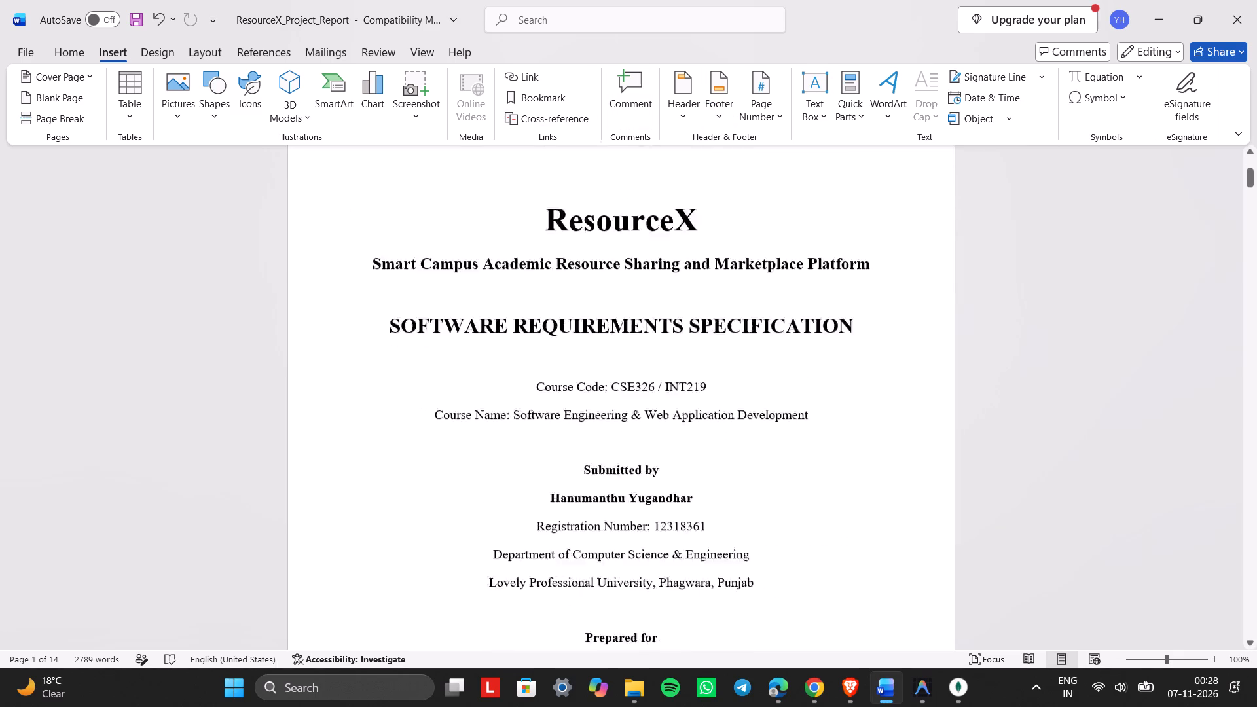
{"action": "scroll", "coordinate": [852, 488], "scroll_direction": "down", "scroll_amount": 2}
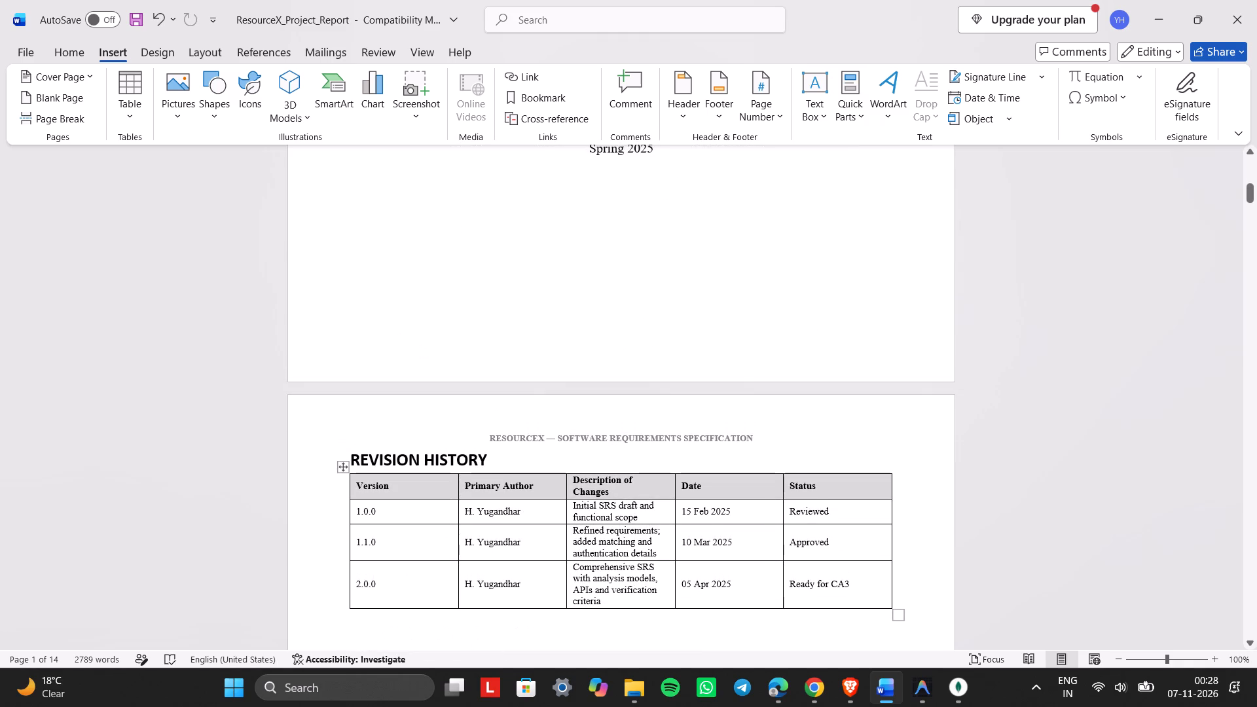
{"action": "scroll", "coordinate": [852, 488], "scroll_direction": "down", "scroll_amount": 3}
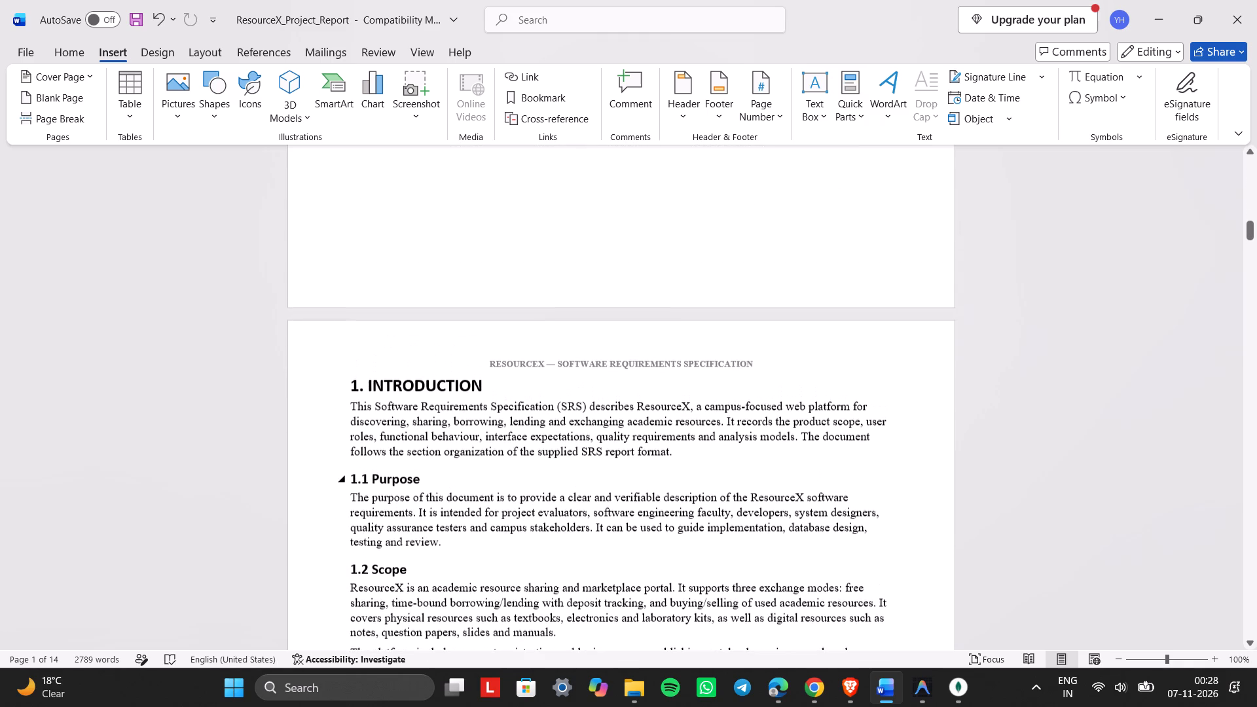
{"action": "scroll", "coordinate": [852, 488], "scroll_direction": "down", "scroll_amount": 4}
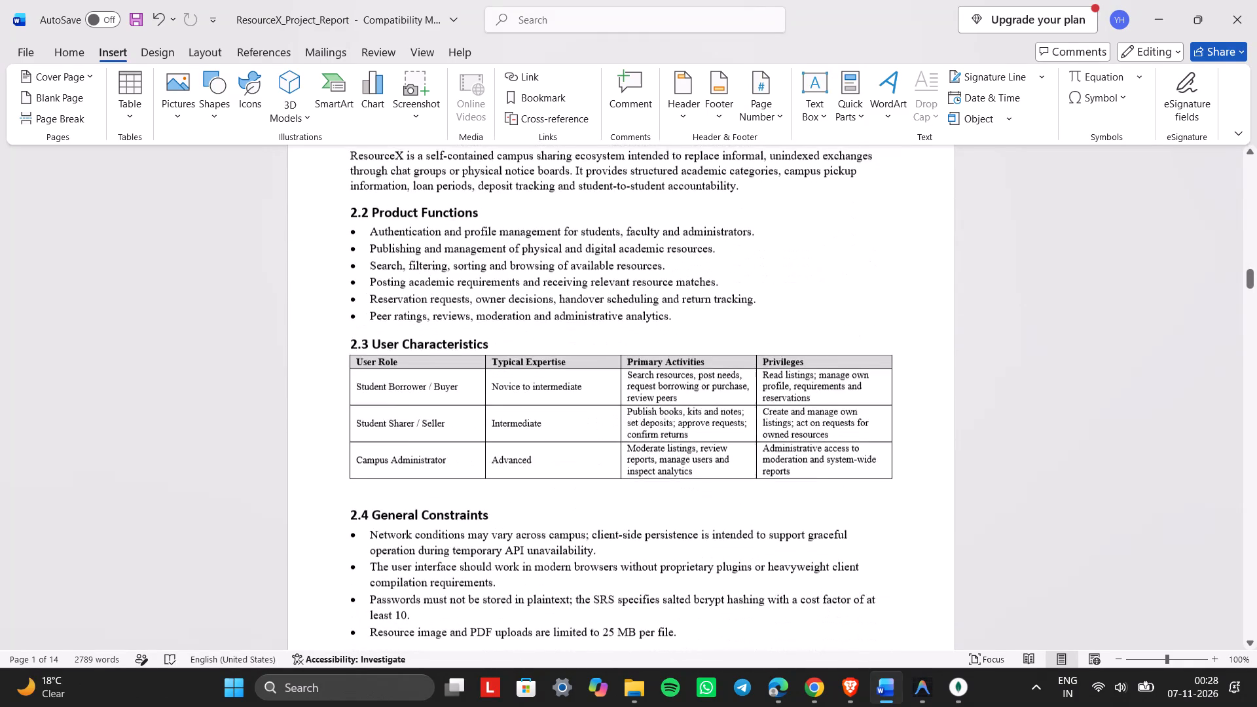
{"action": "scroll", "coordinate": [852, 488], "scroll_direction": "down", "scroll_amount": 3}
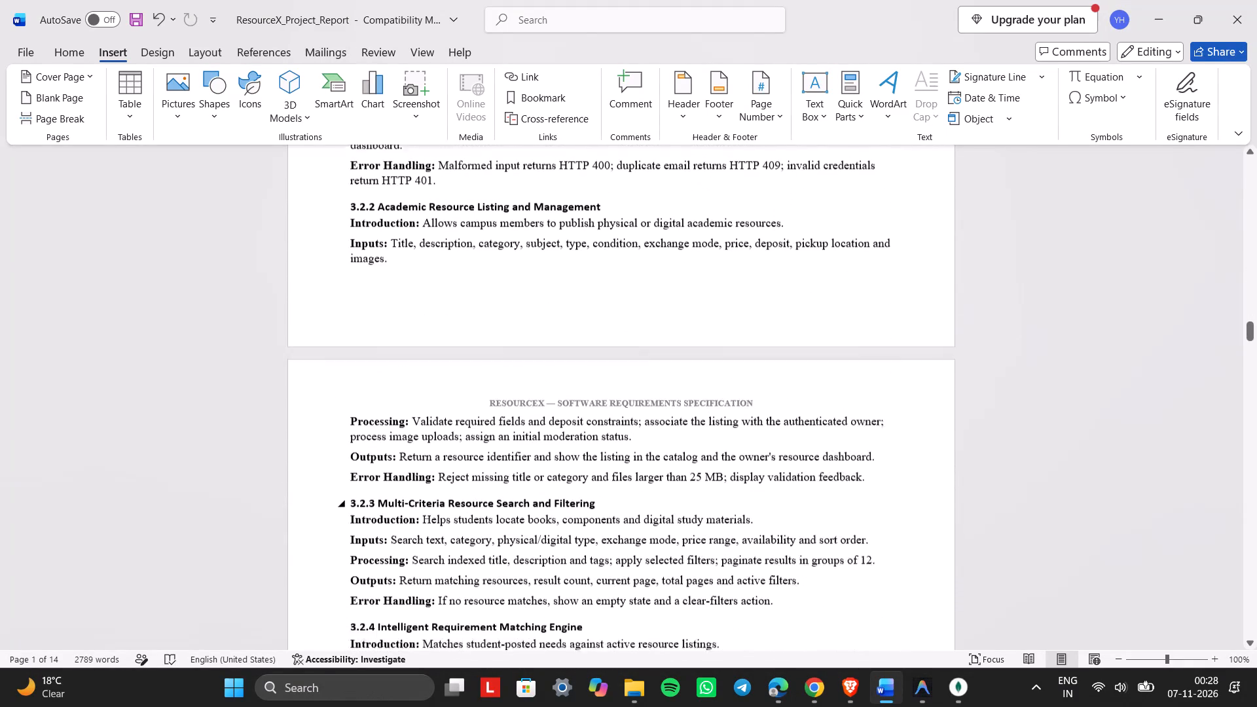
{"action": "scroll", "coordinate": [852, 488], "scroll_direction": "up", "scroll_amount": 9}
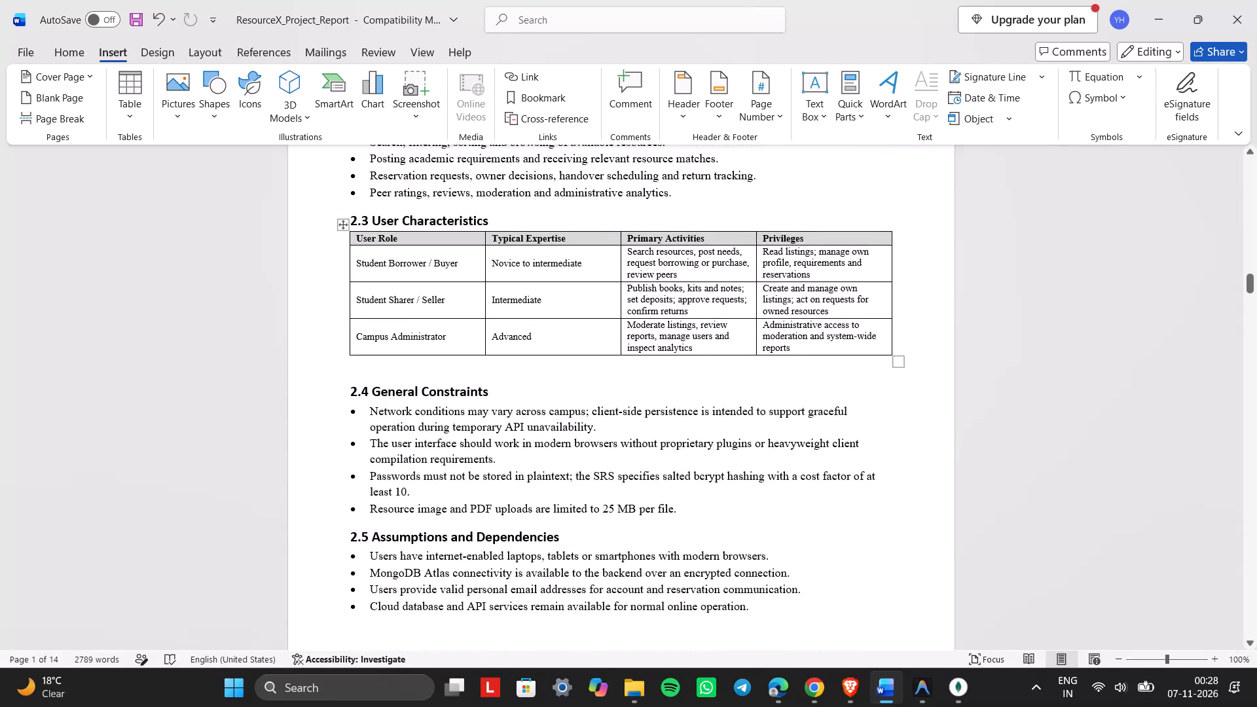
Remove the "RESOURCEX — SOFTWARE REQUIREMENTS SPECIFICATION" header from the report's pages.
{"action": "left_click", "coordinate": [683, 115]}
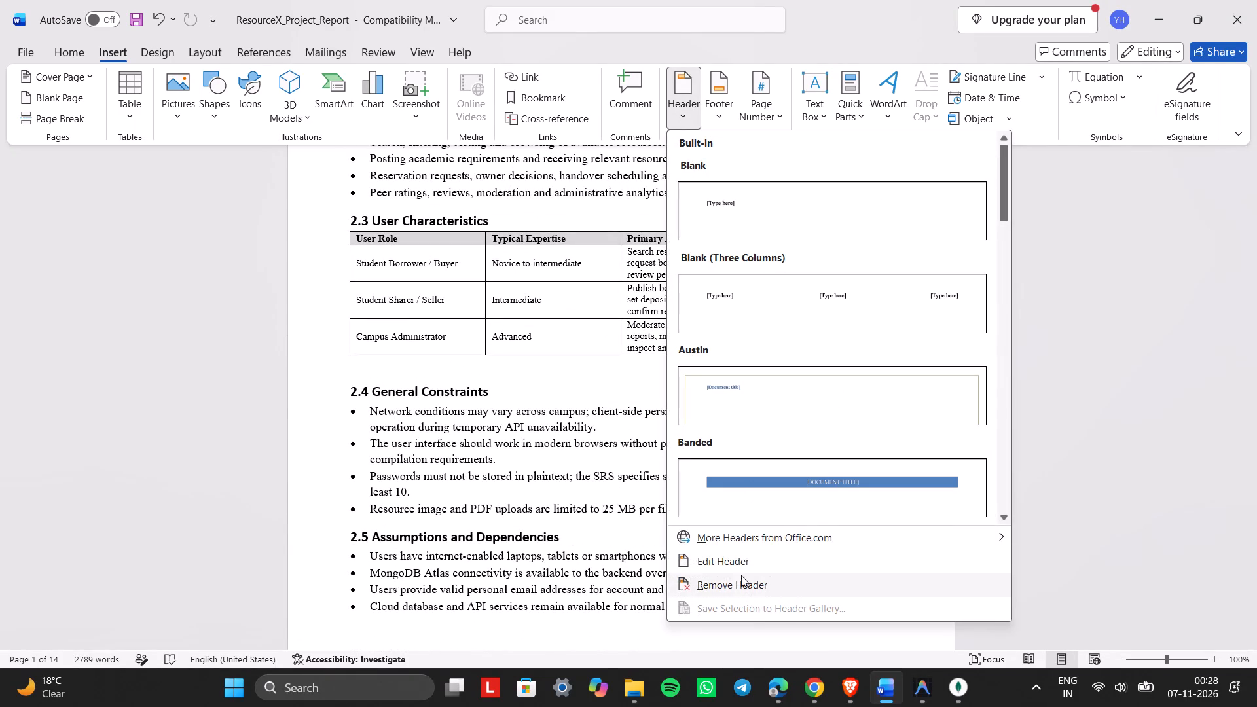
{"action": "left_click", "coordinate": [738, 587]}
{"action": "scroll", "coordinate": [738, 587], "scroll_direction": "up", "scroll_amount": 8}
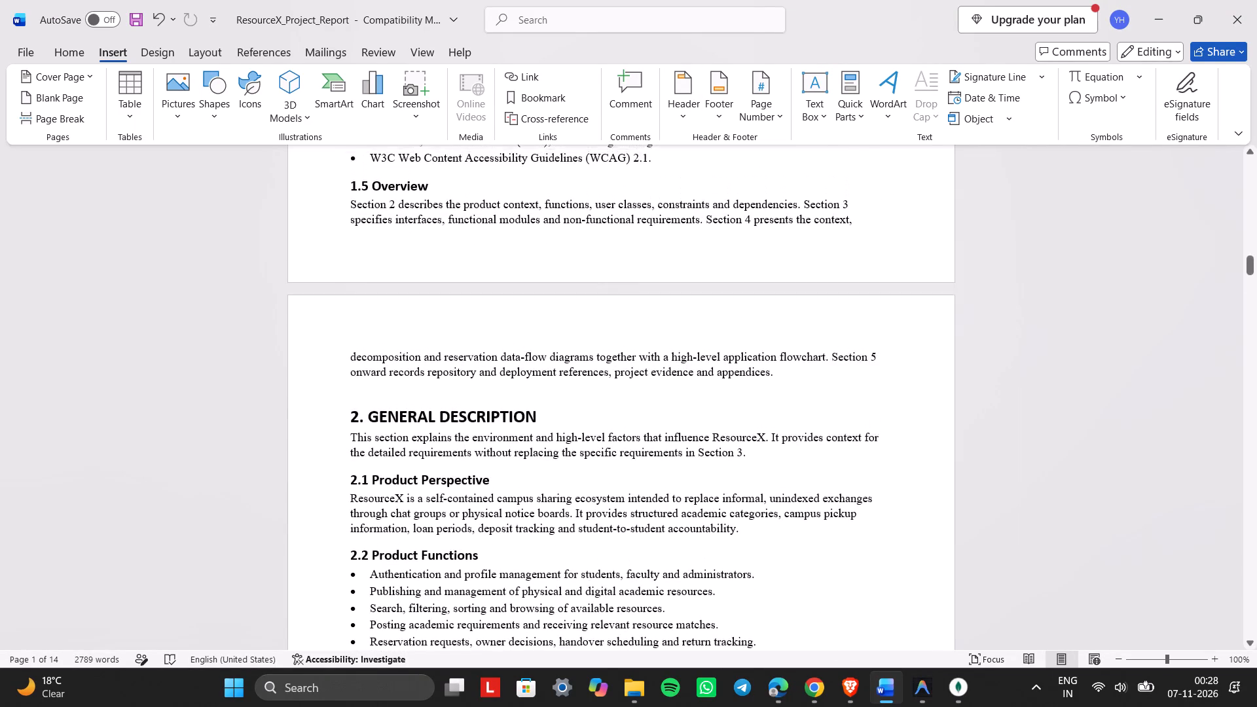
{"action": "scroll", "coordinate": [738, 587], "scroll_direction": "up", "scroll_amount": 19}
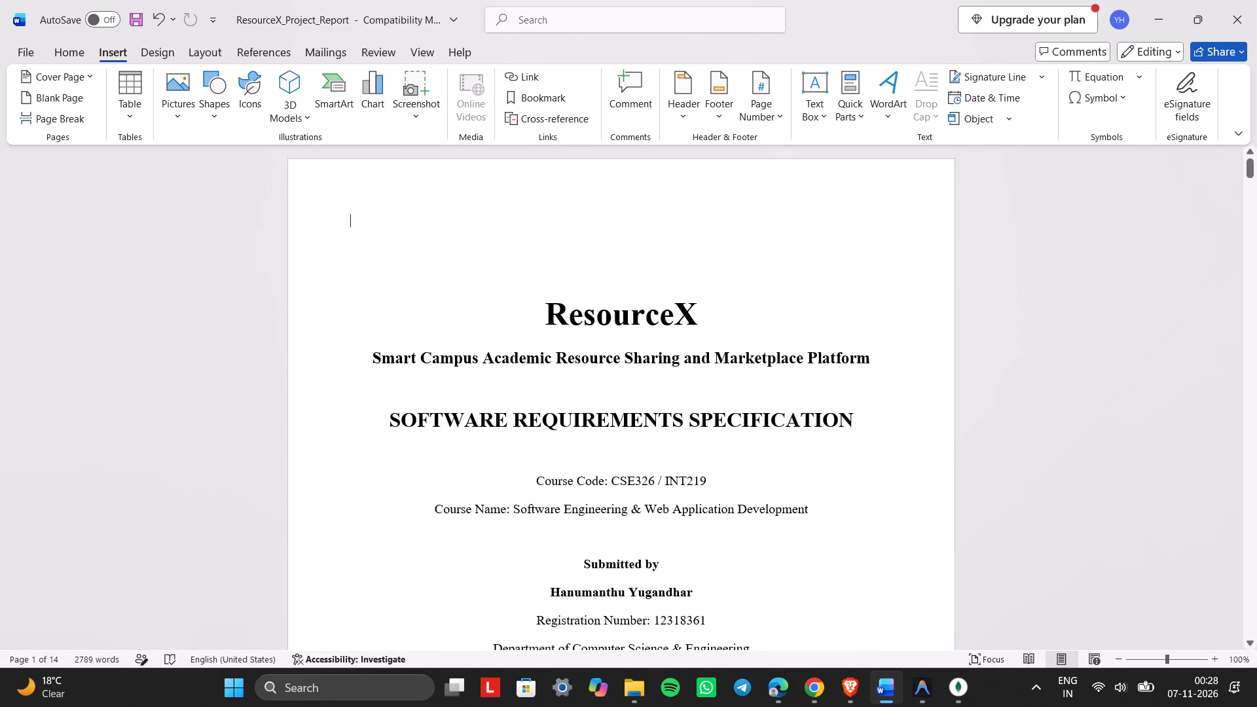
{"action": "scroll", "coordinate": [738, 587], "scroll_direction": "down", "scroll_amount": 4}
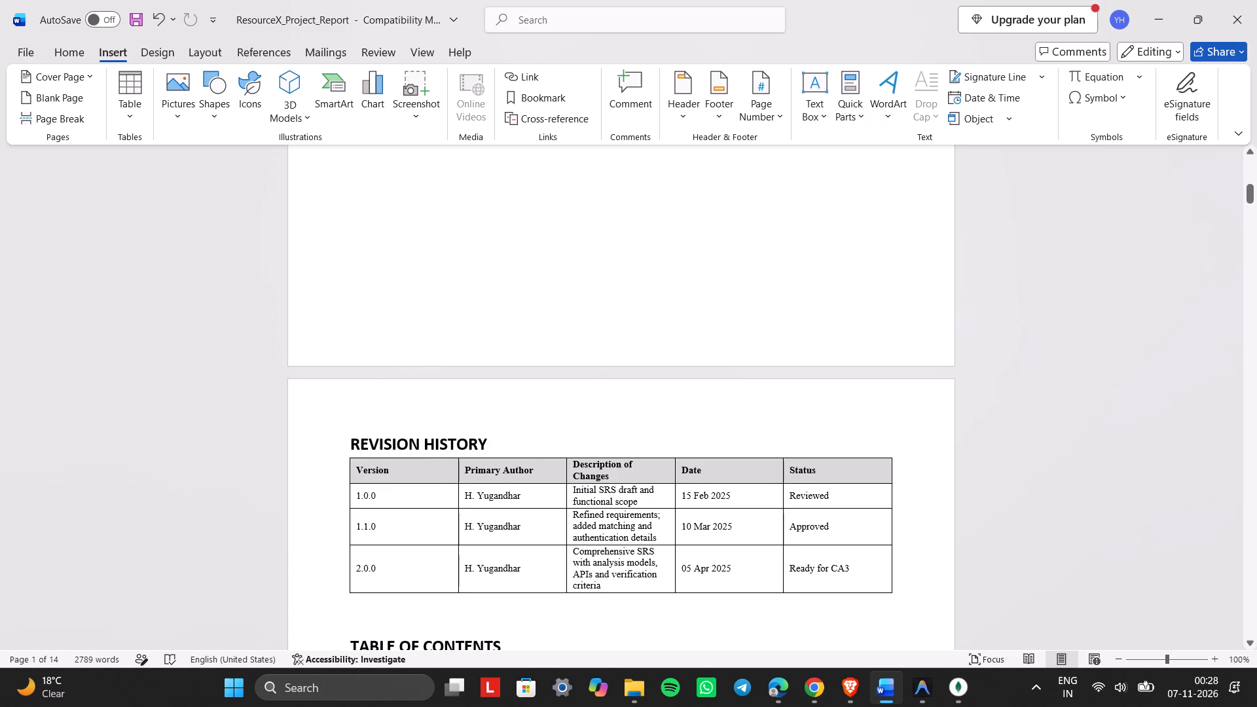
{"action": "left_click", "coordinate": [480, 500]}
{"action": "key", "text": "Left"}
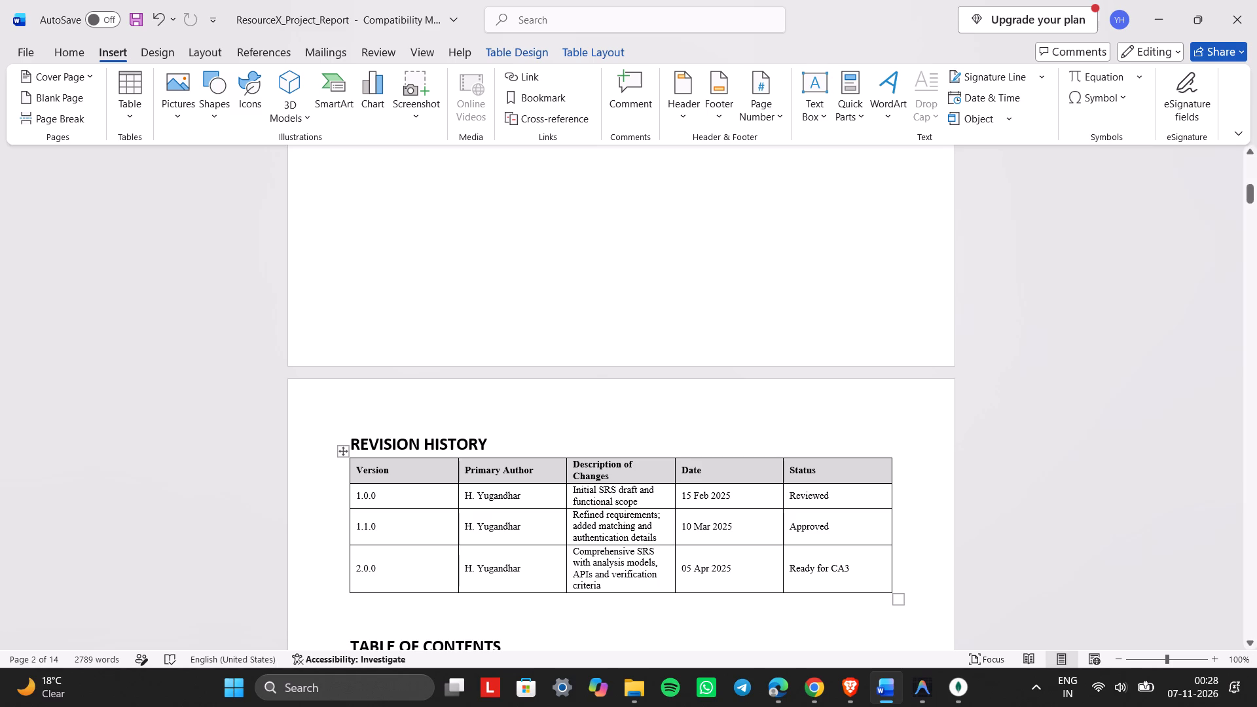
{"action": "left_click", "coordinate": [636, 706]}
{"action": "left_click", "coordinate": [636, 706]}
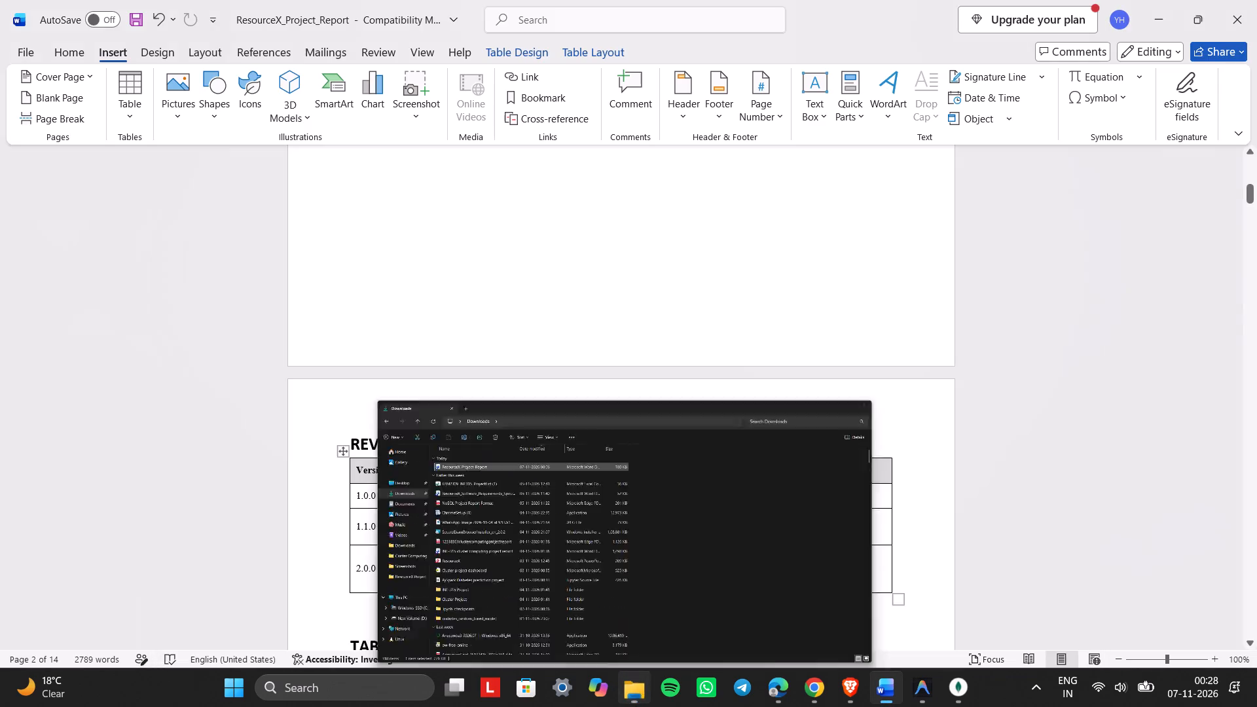
Switch from the report to WhatsApp.
{"action": "left_click", "coordinate": [699, 695]}
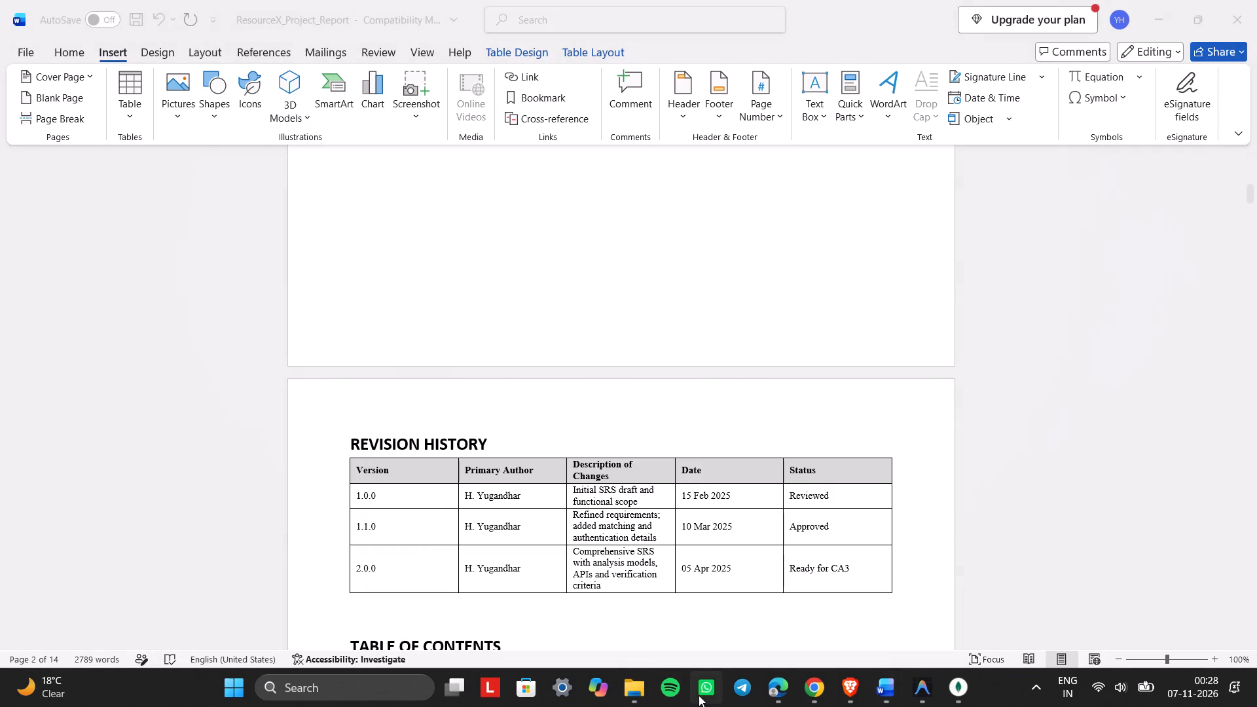
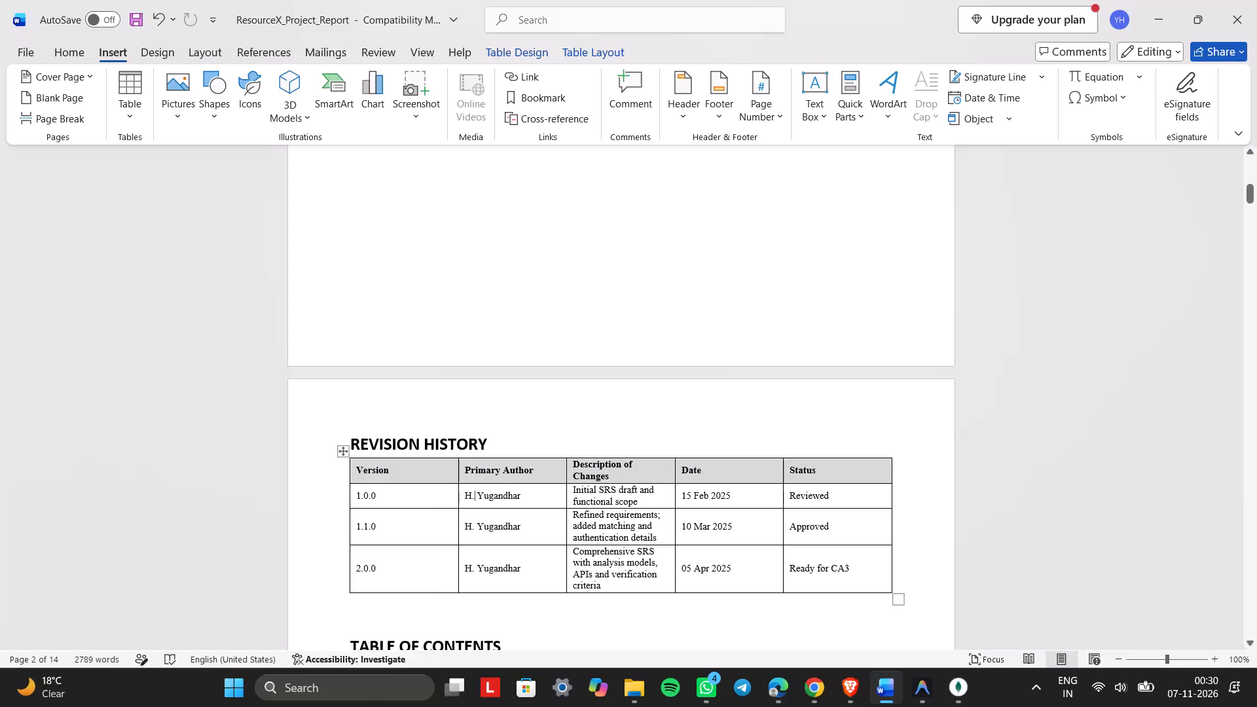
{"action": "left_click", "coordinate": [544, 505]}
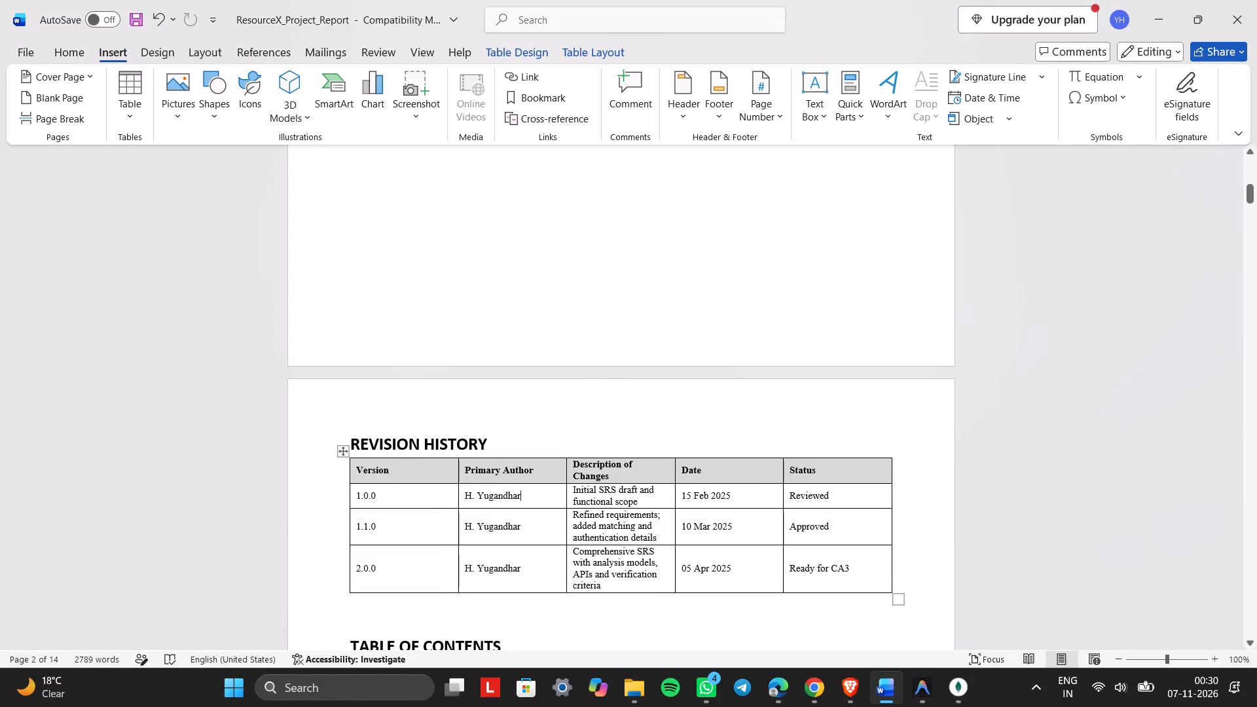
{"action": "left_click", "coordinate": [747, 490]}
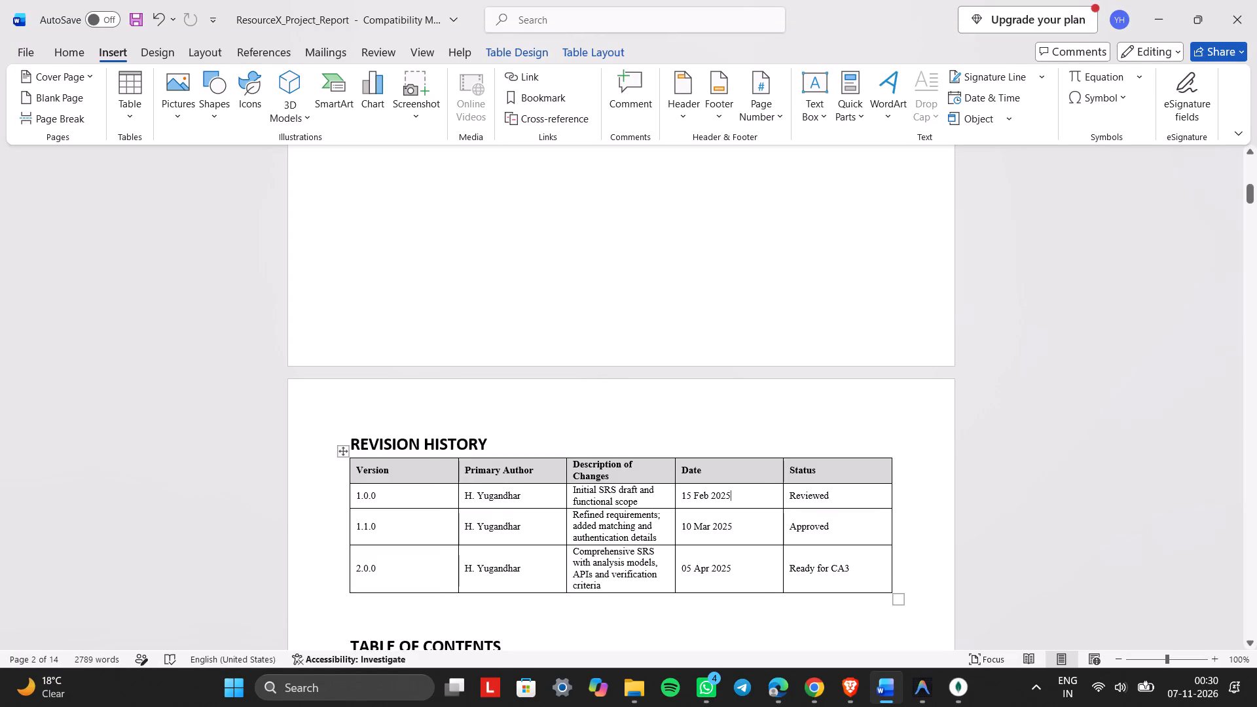
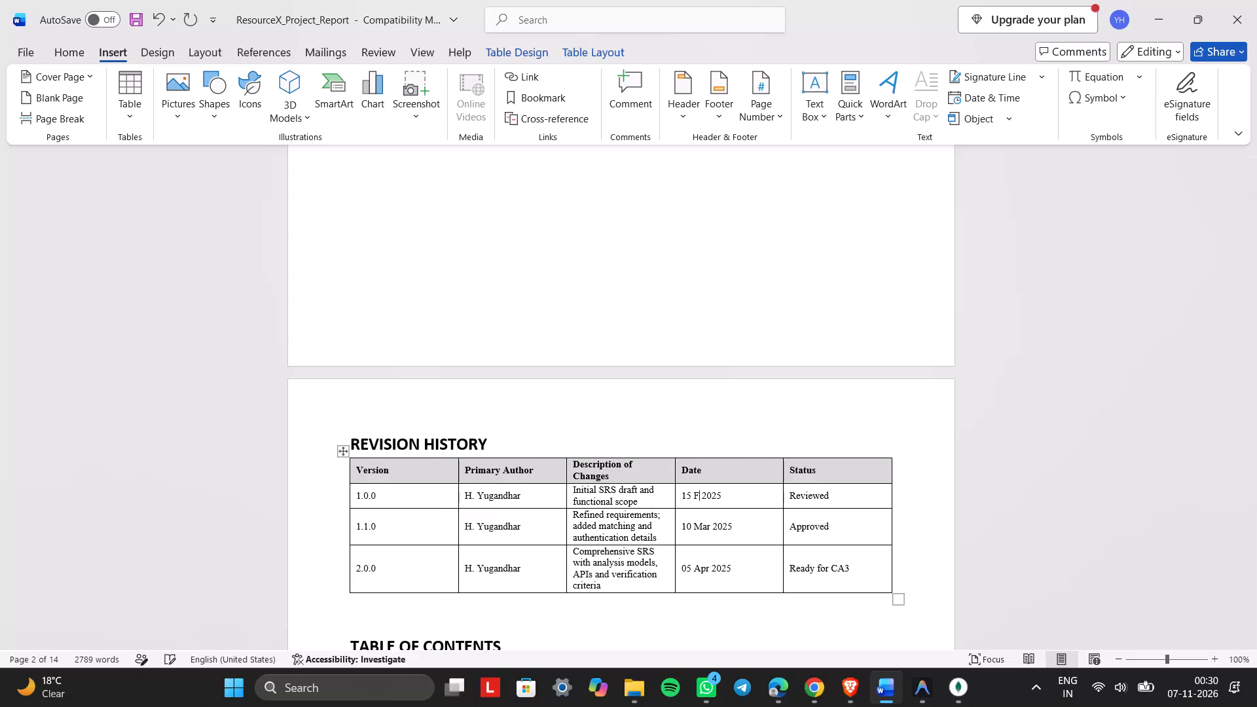
Change the date of version 1.0.0 in the revision history table to 15 Sept 2026.
{"action": "key", "text": "BackSpace"}
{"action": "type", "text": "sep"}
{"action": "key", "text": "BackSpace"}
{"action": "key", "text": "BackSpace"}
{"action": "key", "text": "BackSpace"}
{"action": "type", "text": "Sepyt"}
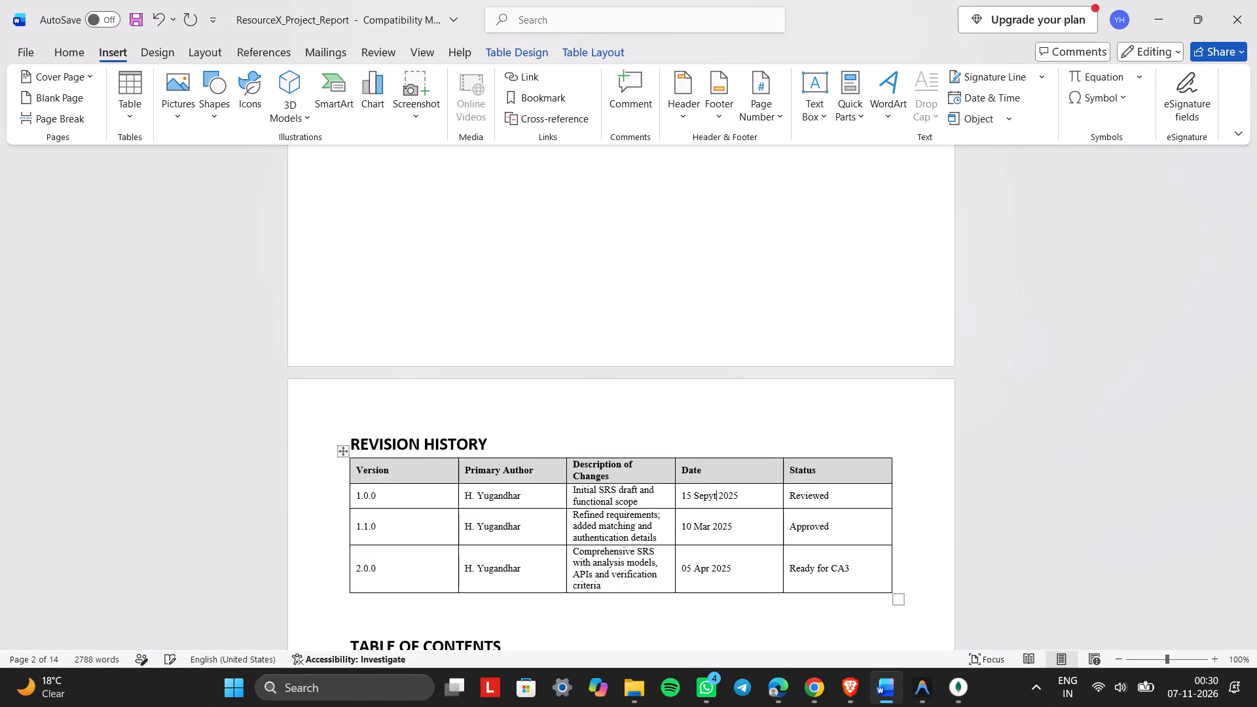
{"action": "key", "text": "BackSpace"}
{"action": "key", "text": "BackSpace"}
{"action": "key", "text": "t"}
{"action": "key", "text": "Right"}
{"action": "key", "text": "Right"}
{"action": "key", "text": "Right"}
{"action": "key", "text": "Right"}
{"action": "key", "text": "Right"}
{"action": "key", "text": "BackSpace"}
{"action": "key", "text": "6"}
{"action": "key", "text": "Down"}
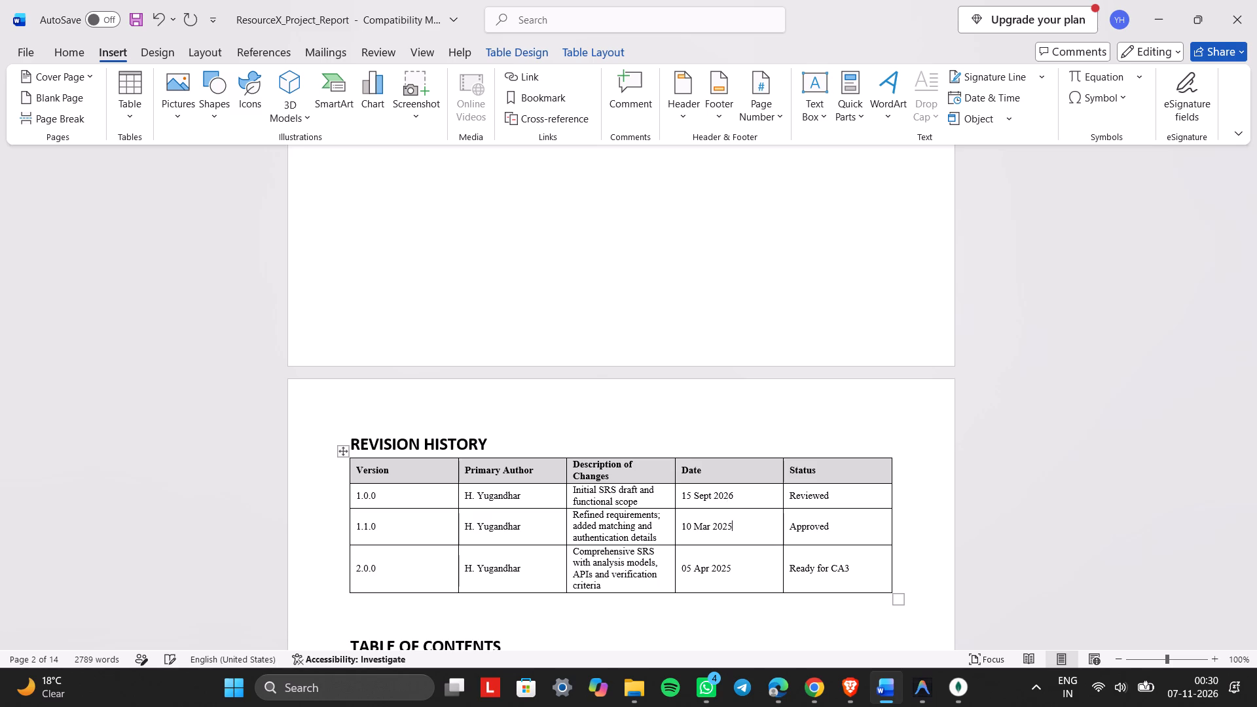
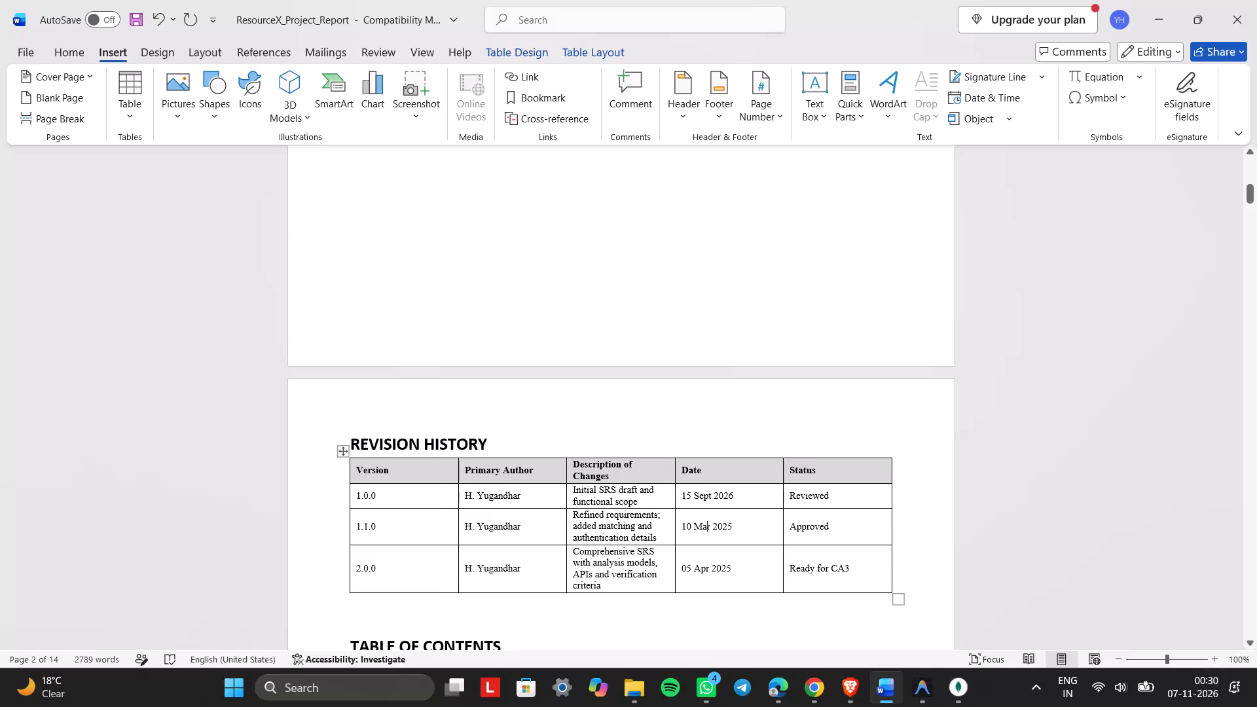
Set the date of version 1.1.0 in the revision history table to 4 Oct 2026.
{"action": "key", "text": "Left"}
{"action": "key", "text": "Left"}
{"action": "key", "text": "Left"}
{"action": "key", "text": "BackSpace"}
{"action": "key", "text": "4"}
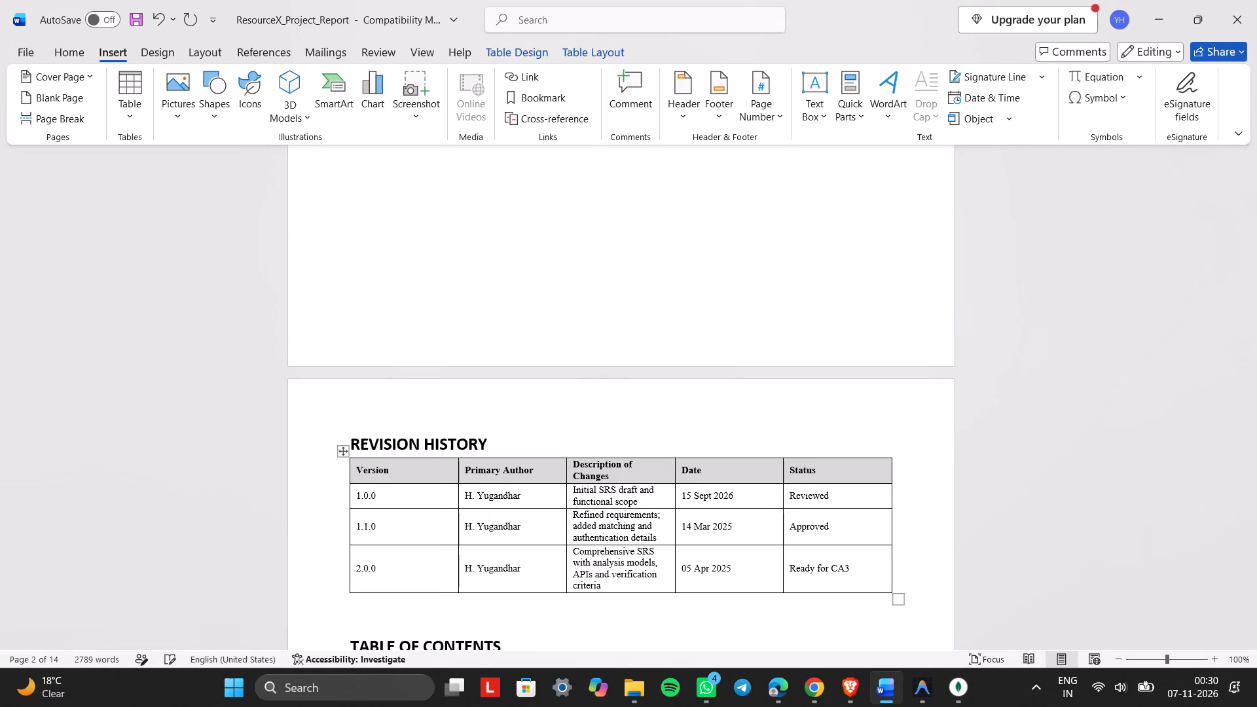
{"action": "key", "text": "Left"}
{"action": "key", "text": "BackSpace"}
{"action": "key", "text": "Right"}
{"action": "key", "text": "Right"}
{"action": "key", "text": "Right"}
{"action": "key", "text": "Right"}
{"action": "key", "text": "Right"}
{"action": "key", "text": "BackSpace"}
{"action": "key", "text": "BackSpace"}
{"action": "key", "text": "BackSpace"}
{"action": "type", "text": "Oct"}
{"action": "key", "text": "Right"}
{"action": "key", "text": "Right"}
{"action": "key", "text": "Right"}
{"action": "key", "text": "Right"}
{"action": "key", "text": "Right"}
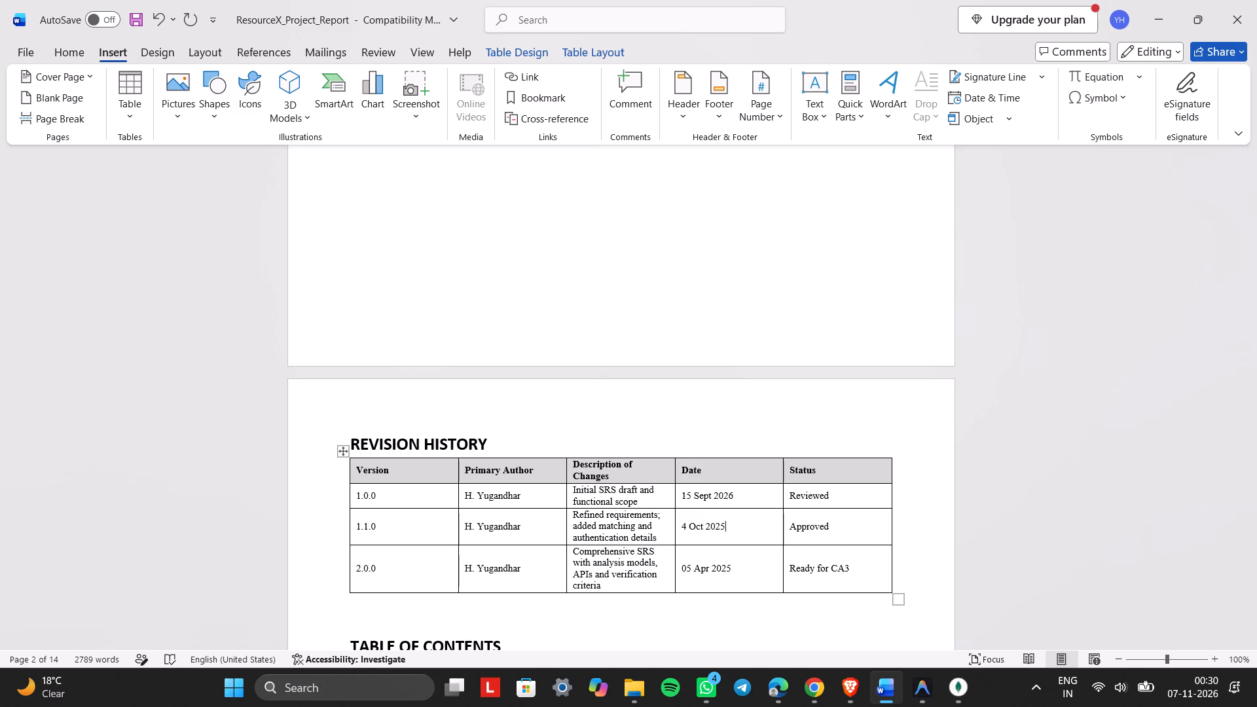
{"action": "key", "text": "BackSpace"}
{"action": "key", "text": "6"}
Remove the month from the version 2.0.0 date in the revision history table.
{"action": "key", "text": "Down"}
{"action": "key", "text": "Left"}
{"action": "key", "text": "Left"}
{"action": "key", "text": "Left"}
{"action": "key", "text": "BackSpace"}
{"action": "key", "text": "BackSpace"}
{"action": "key", "text": "BackSpace"}
{"action": "key", "text": "BackSpace"}
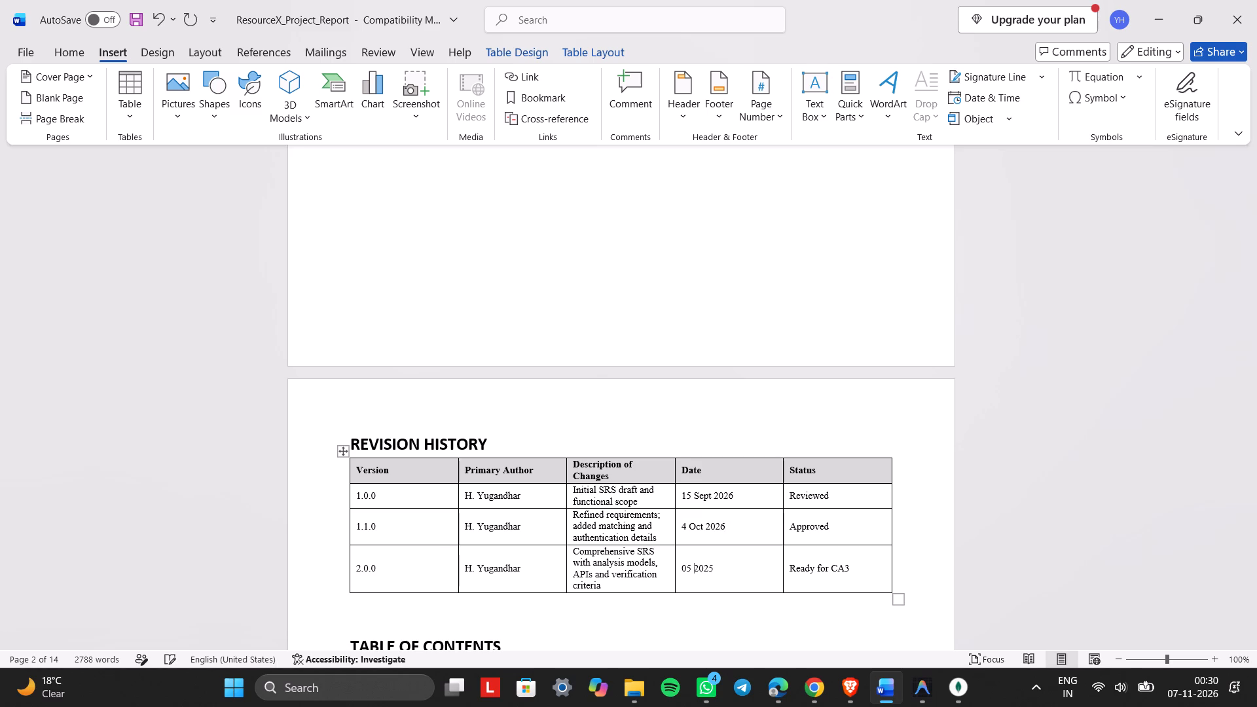
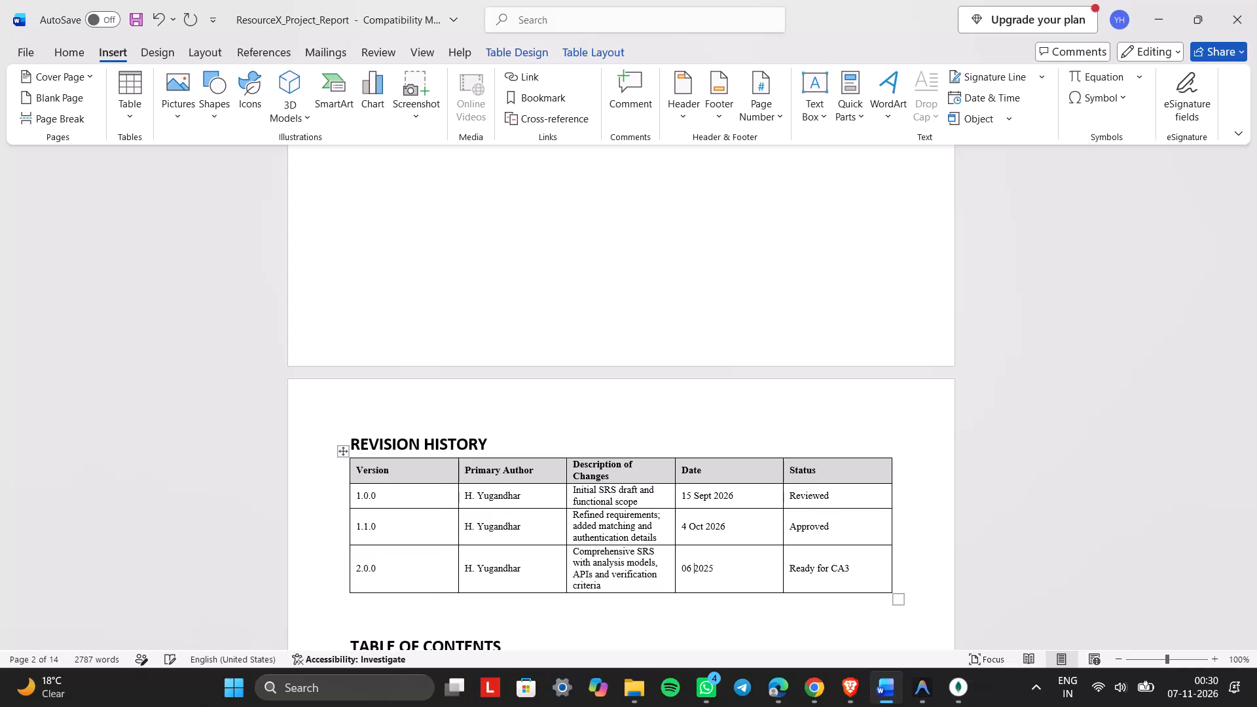
Add the month Nov and set the year to 2026 in the version 2.0.0 date of the revision history table.
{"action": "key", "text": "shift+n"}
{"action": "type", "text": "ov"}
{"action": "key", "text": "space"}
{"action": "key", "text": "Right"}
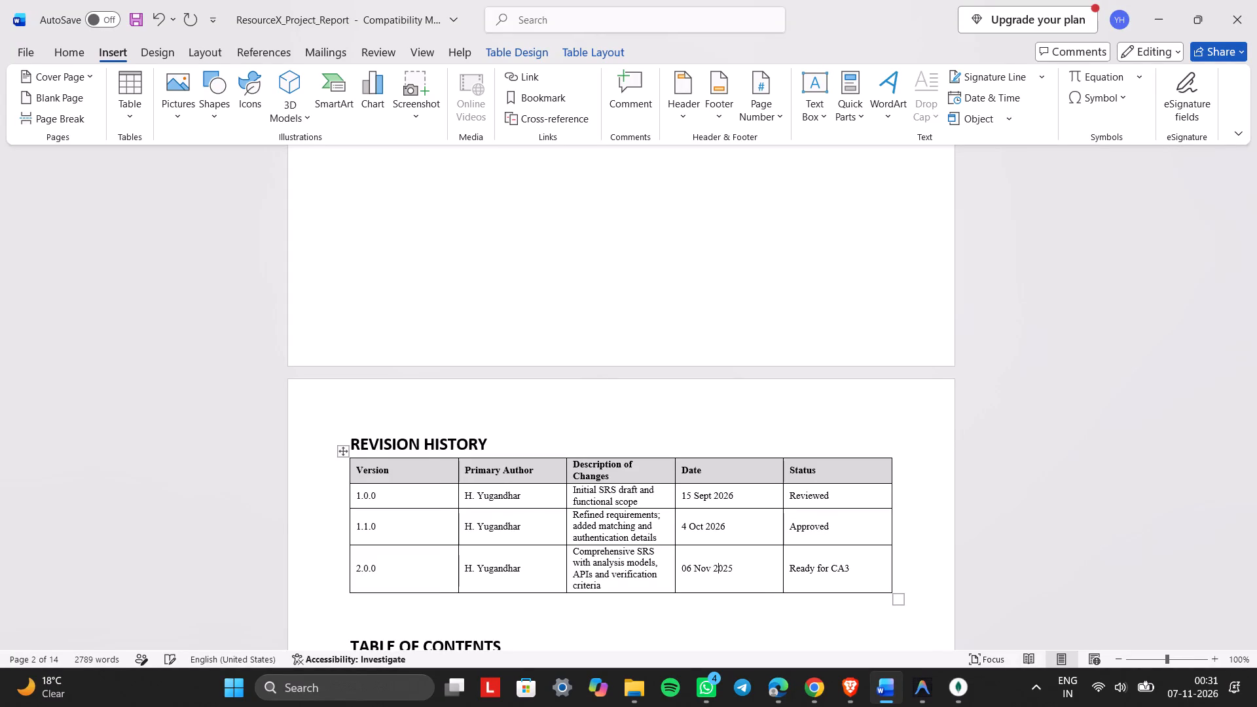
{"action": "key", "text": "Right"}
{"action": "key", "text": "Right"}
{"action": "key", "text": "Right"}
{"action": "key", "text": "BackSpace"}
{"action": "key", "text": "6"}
Add a leading zero to the day of the version 1.1.0 date so it reads 04 Oct 2026.
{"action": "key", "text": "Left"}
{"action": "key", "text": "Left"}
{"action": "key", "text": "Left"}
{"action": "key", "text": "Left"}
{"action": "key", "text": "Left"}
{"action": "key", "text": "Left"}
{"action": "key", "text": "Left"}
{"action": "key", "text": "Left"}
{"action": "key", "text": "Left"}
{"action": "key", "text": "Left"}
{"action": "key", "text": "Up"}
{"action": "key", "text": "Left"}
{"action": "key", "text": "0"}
Set the day of the version 2.0.0 date in the revision history table to 05.
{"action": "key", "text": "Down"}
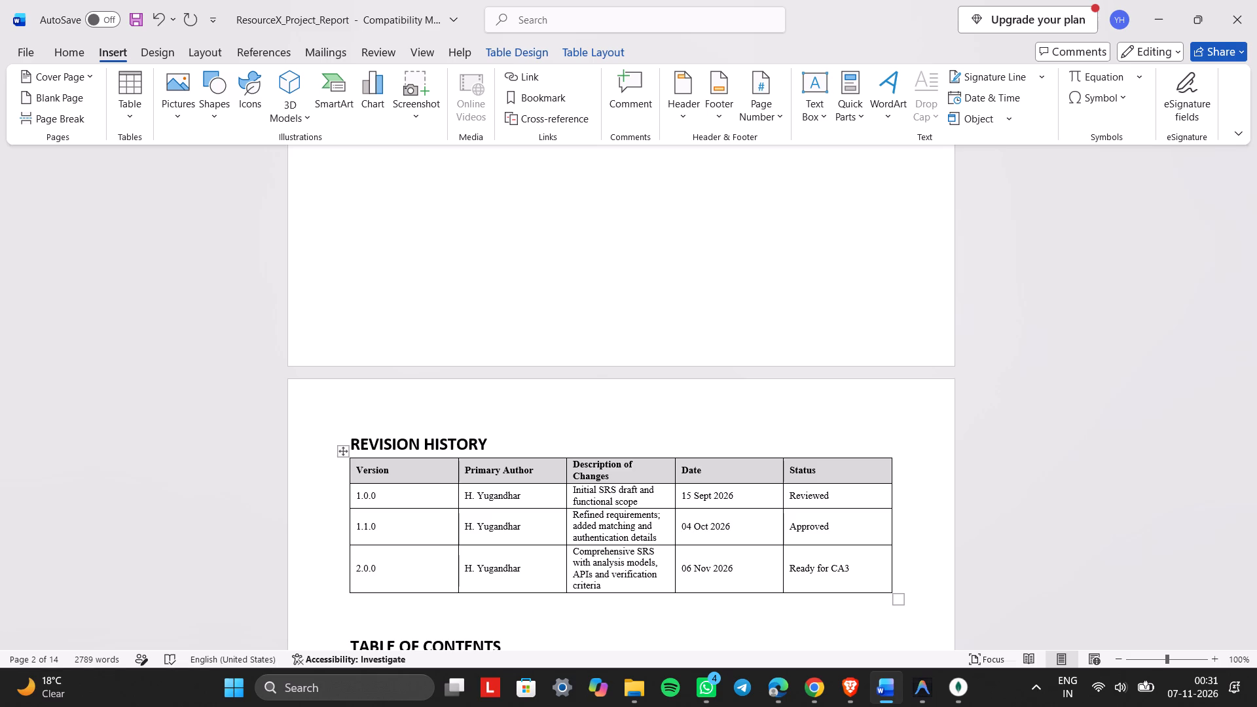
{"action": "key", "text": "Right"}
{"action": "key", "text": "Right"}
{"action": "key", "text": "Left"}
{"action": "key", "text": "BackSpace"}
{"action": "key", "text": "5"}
Replace the primary author's initial with the written-out name in the 1.0.0, 1.1.0 and 2.0.0 rows of the revision history table.
{"action": "scroll", "coordinate": [851, 523], "scroll_direction": "down", "scroll_amount": 1}
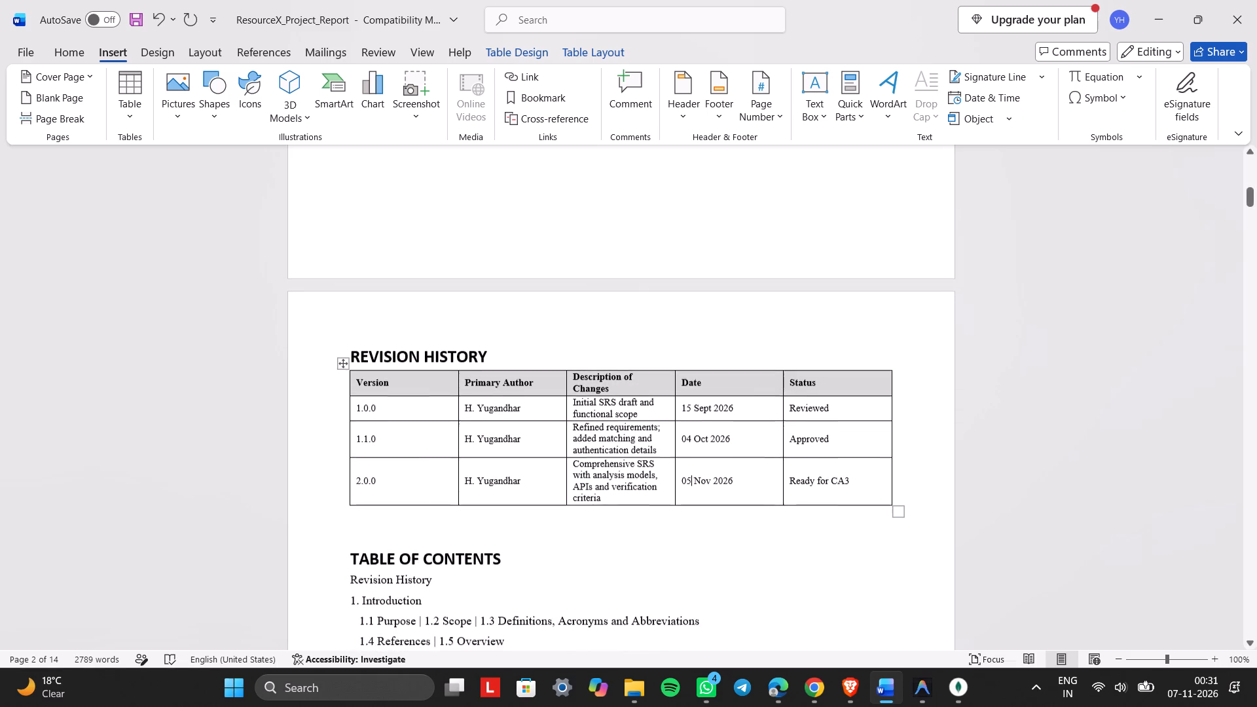
{"action": "scroll", "coordinate": [851, 523], "scroll_direction": "down", "scroll_amount": 1}
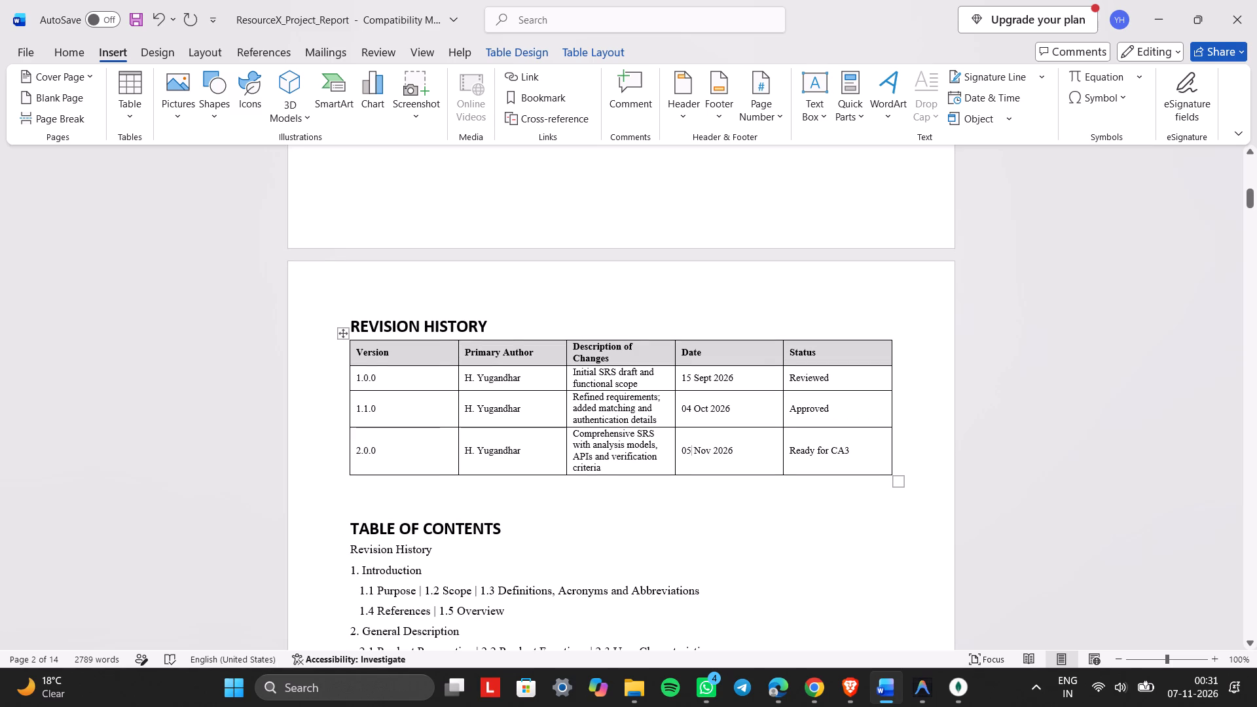
{"action": "left_click", "coordinate": [476, 373]}
{"action": "key", "text": "Left"}
{"action": "key", "text": "BackSpace"}
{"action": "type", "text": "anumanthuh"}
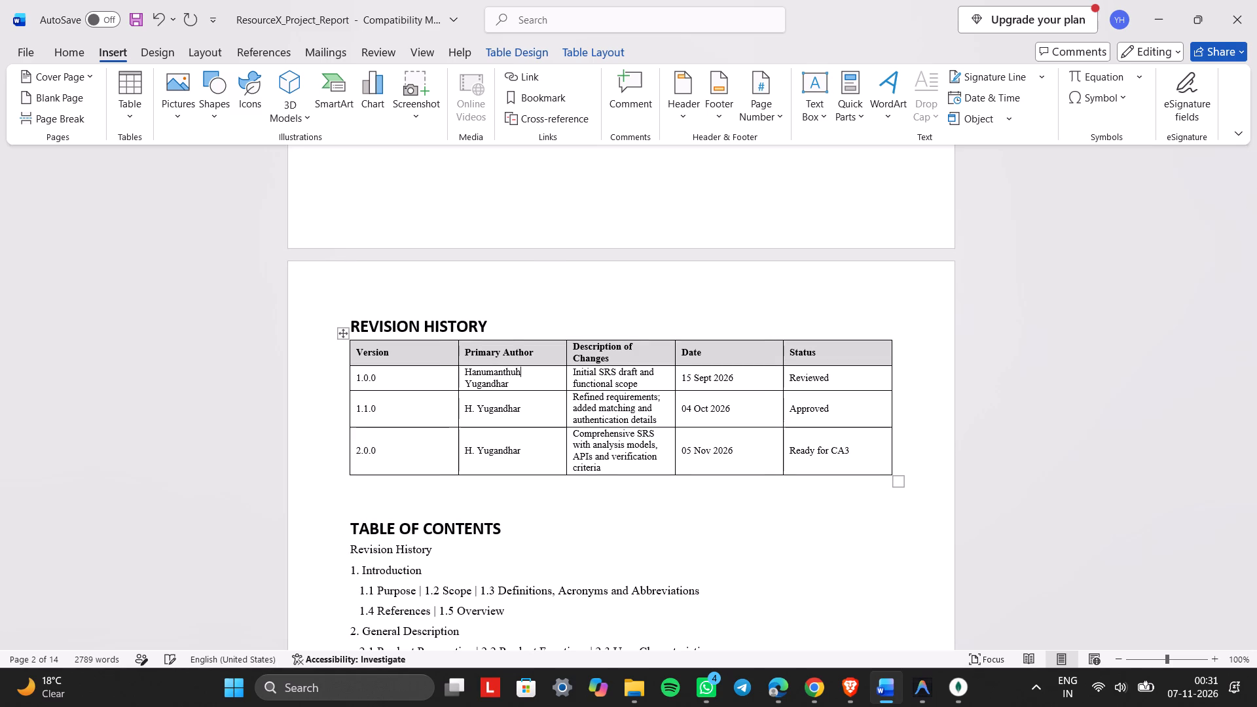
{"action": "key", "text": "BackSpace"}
{"action": "left_click", "coordinate": [473, 405]}
{"action": "key", "text": "BackSpace"}
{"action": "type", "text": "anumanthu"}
{"action": "left_click", "coordinate": [471, 451]}
{"action": "key", "text": "Right"}
{"action": "key", "text": "BackSpace"}
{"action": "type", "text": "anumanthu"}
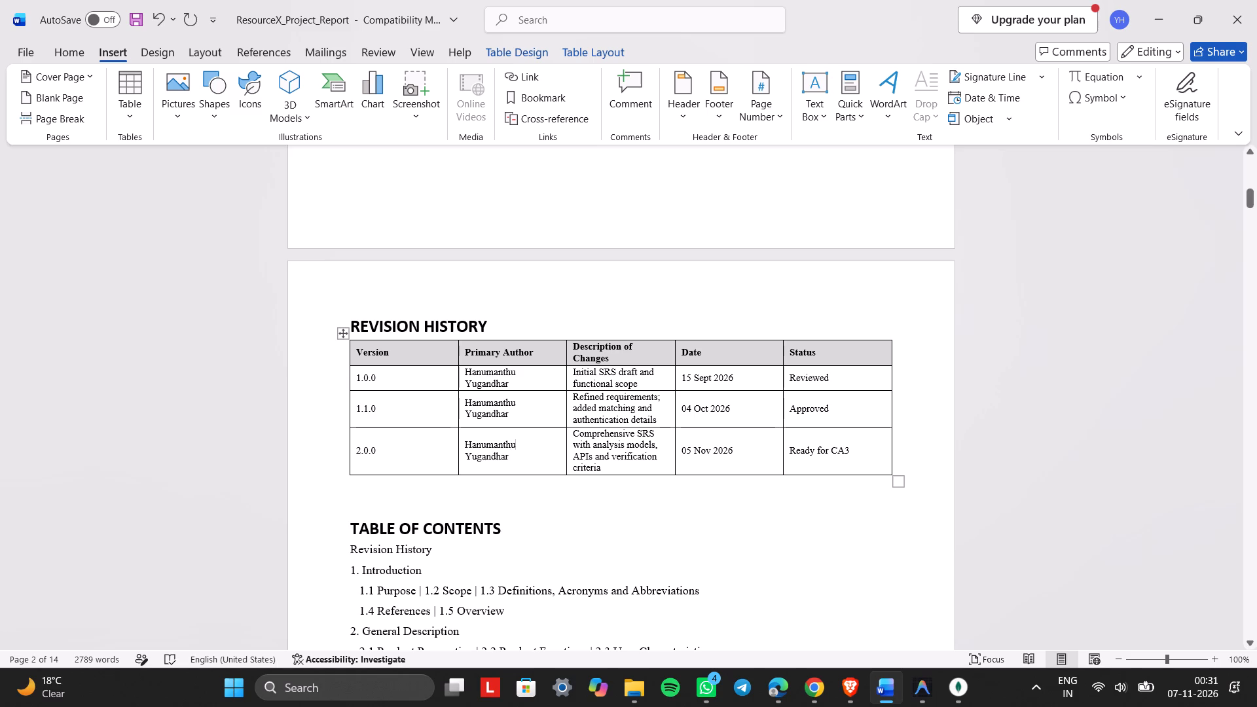
Adjust the revision history column widths, narrowing Version, Date and Status and widening Primary Author and Description of Changes so the text wraps less.
{"action": "left_click_drag", "start_coordinate": [458, 359], "coordinate": [415, 363]}
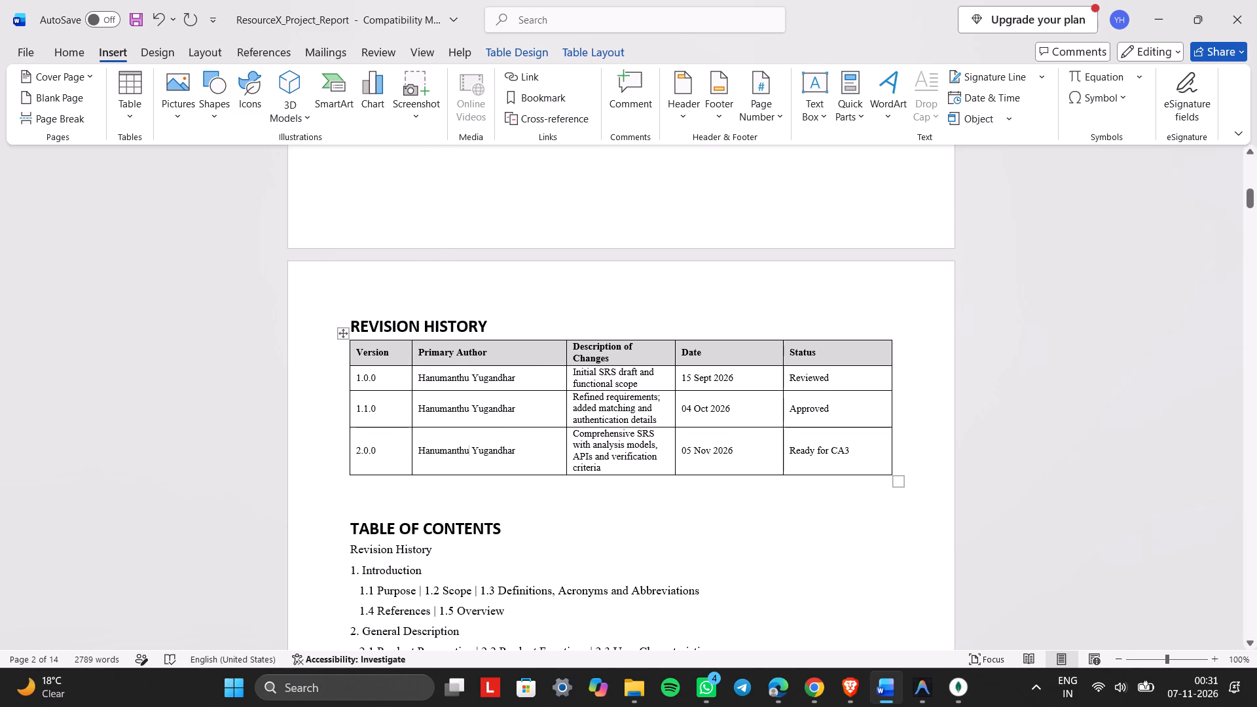
{"action": "left_click_drag", "start_coordinate": [566, 378], "coordinate": [546, 381]}
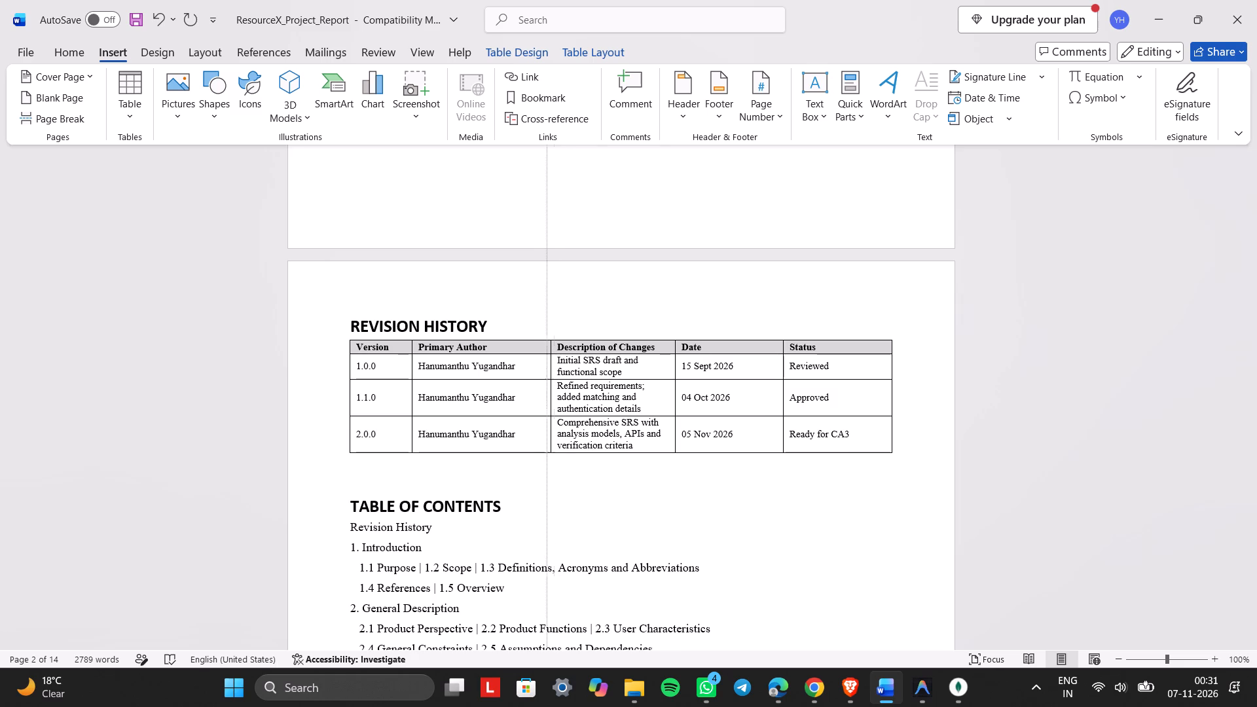
{"action": "left_click_drag", "start_coordinate": [546, 381], "coordinate": [536, 384]}
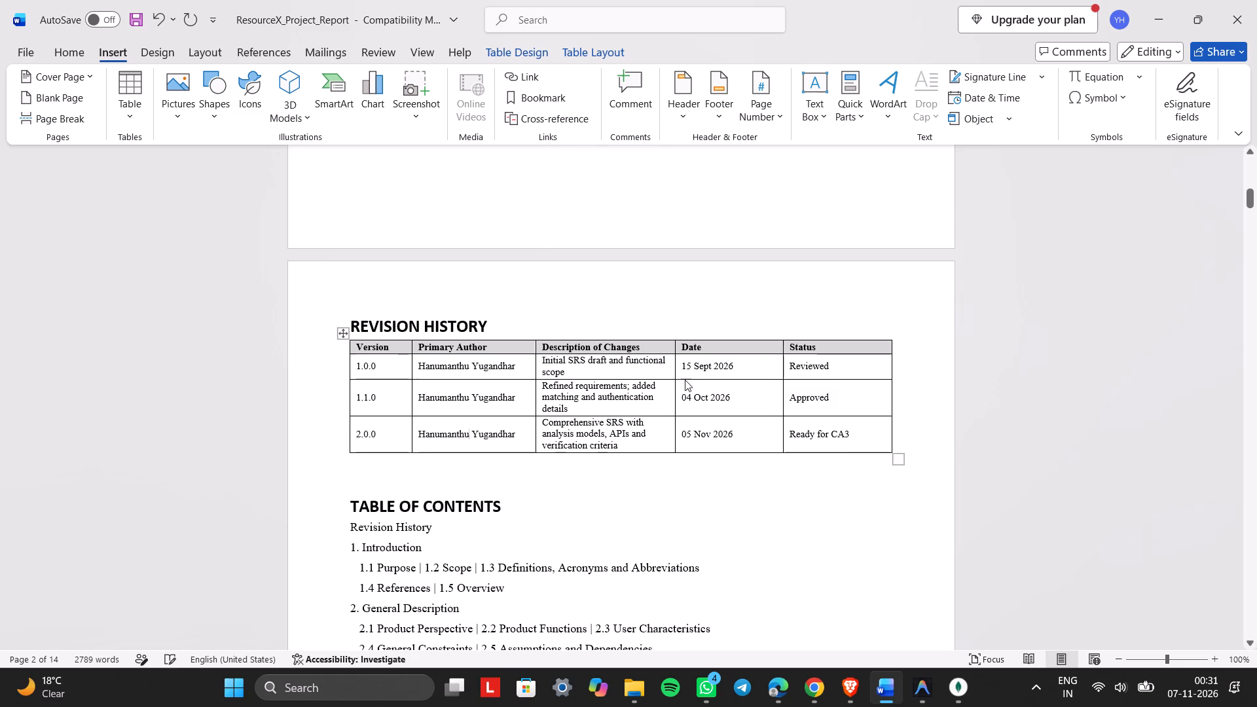
{"action": "left_click_drag", "start_coordinate": [782, 391], "coordinate": [807, 388]}
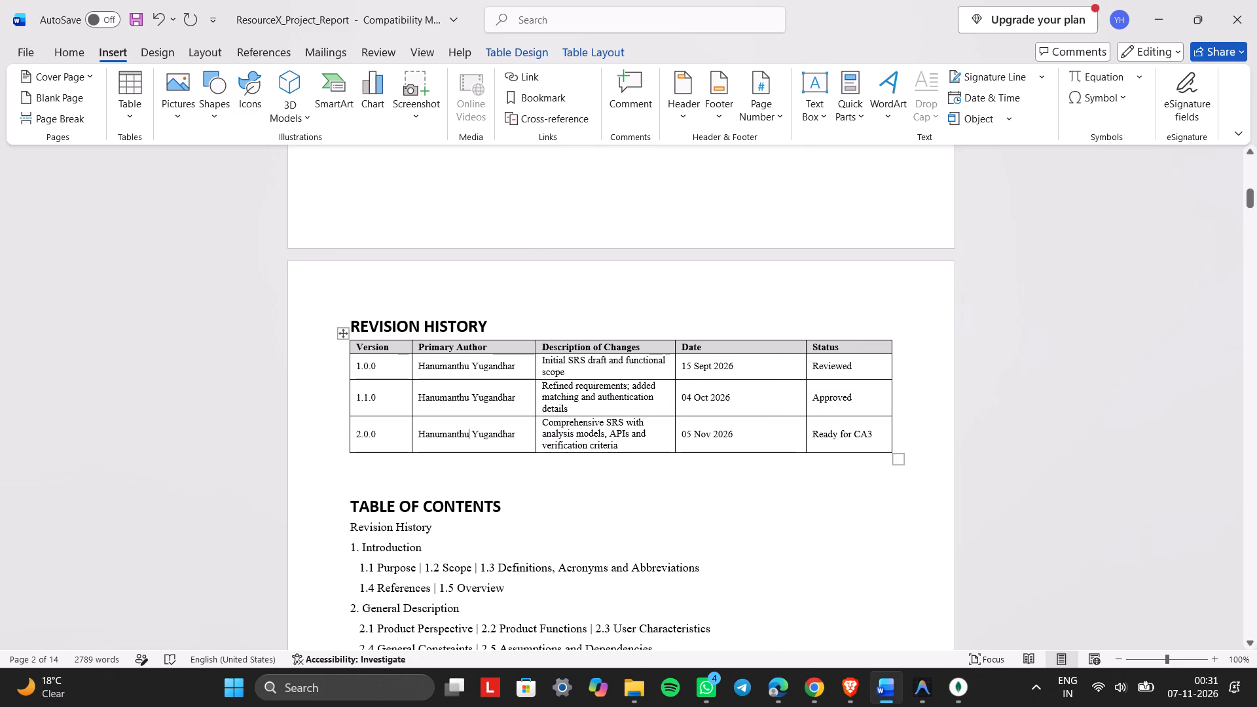
{"action": "left_click_drag", "start_coordinate": [675, 382], "coordinate": [706, 385]}
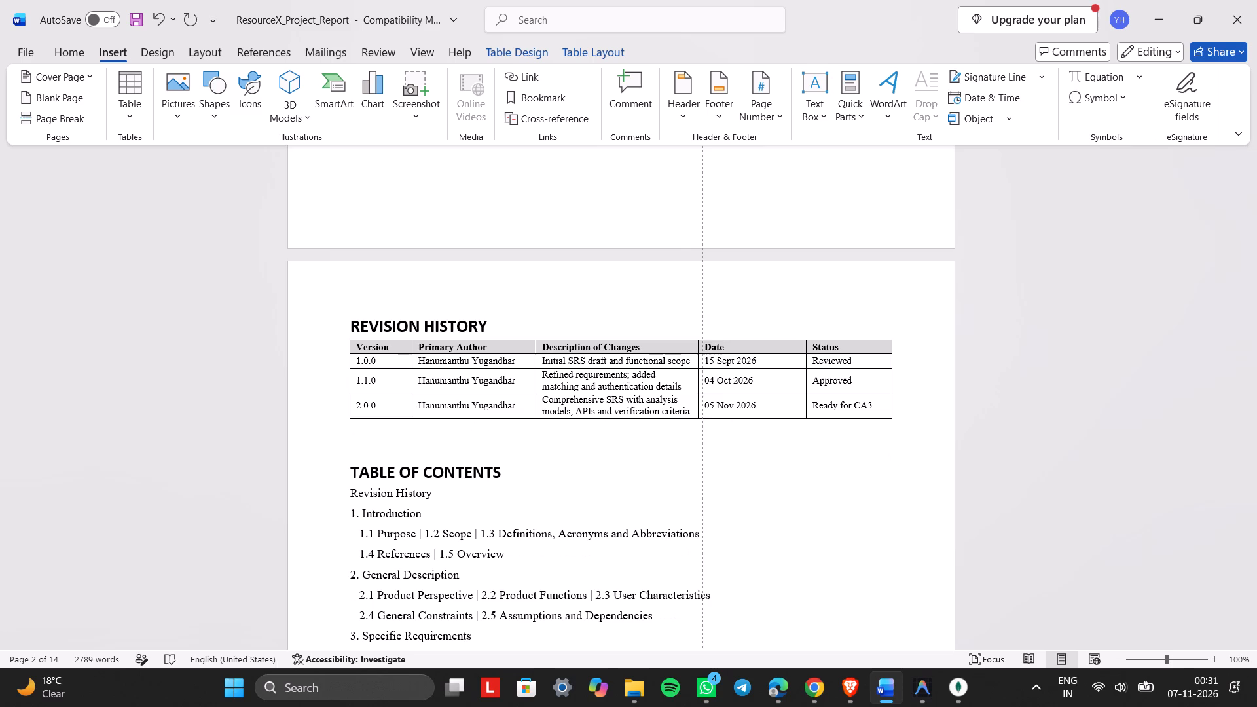
{"action": "left_click_drag", "start_coordinate": [706, 385], "coordinate": [708, 388]}
{"action": "left_click", "coordinate": [767, 490]}
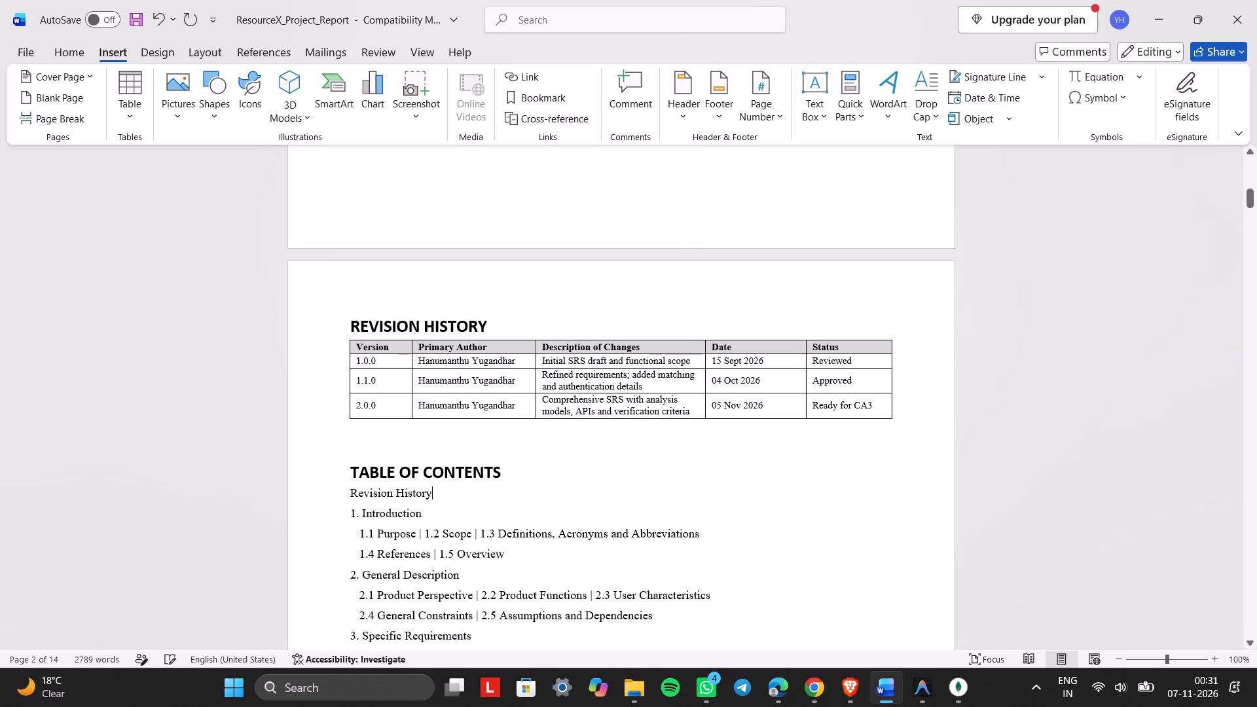
Check the report's cover page and open the Word file "INT-315 cluster computing project report" from the Downloads folder.
{"action": "scroll", "coordinate": [767, 490], "scroll_direction": "up", "scroll_amount": 7}
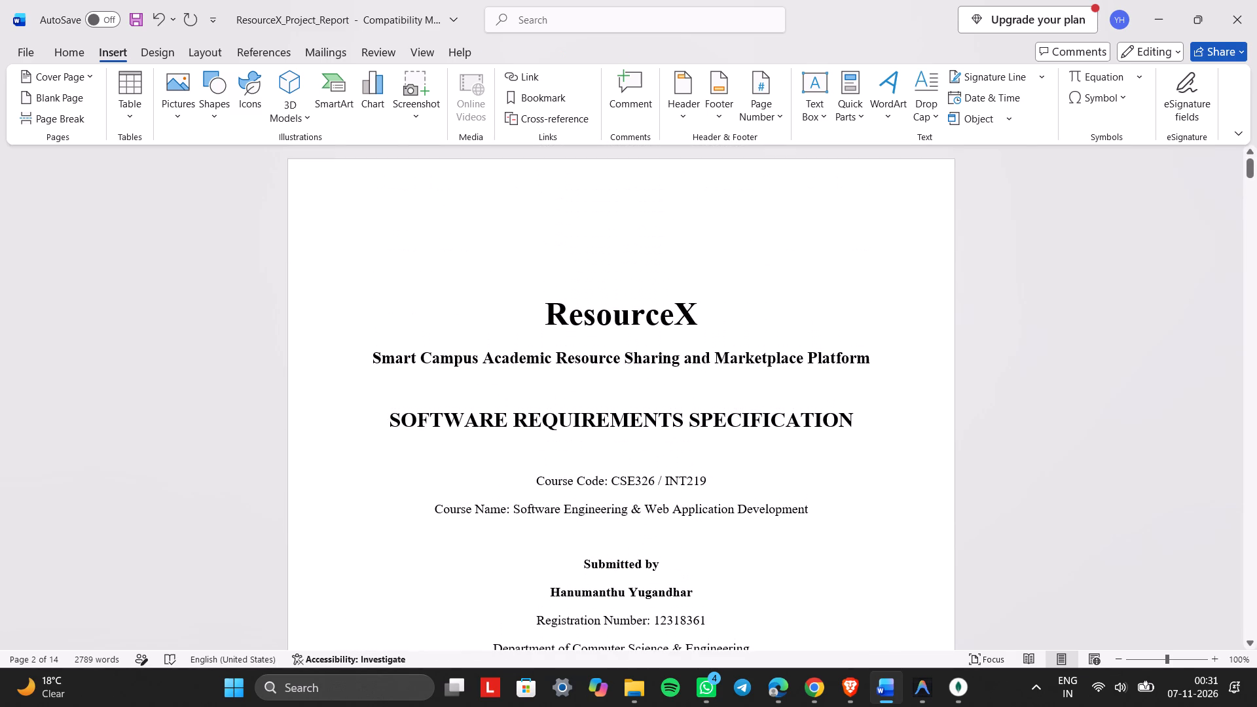
{"action": "left_click", "coordinate": [728, 533]}
{"action": "scroll", "coordinate": [728, 533], "scroll_direction": "down", "scroll_amount": 5}
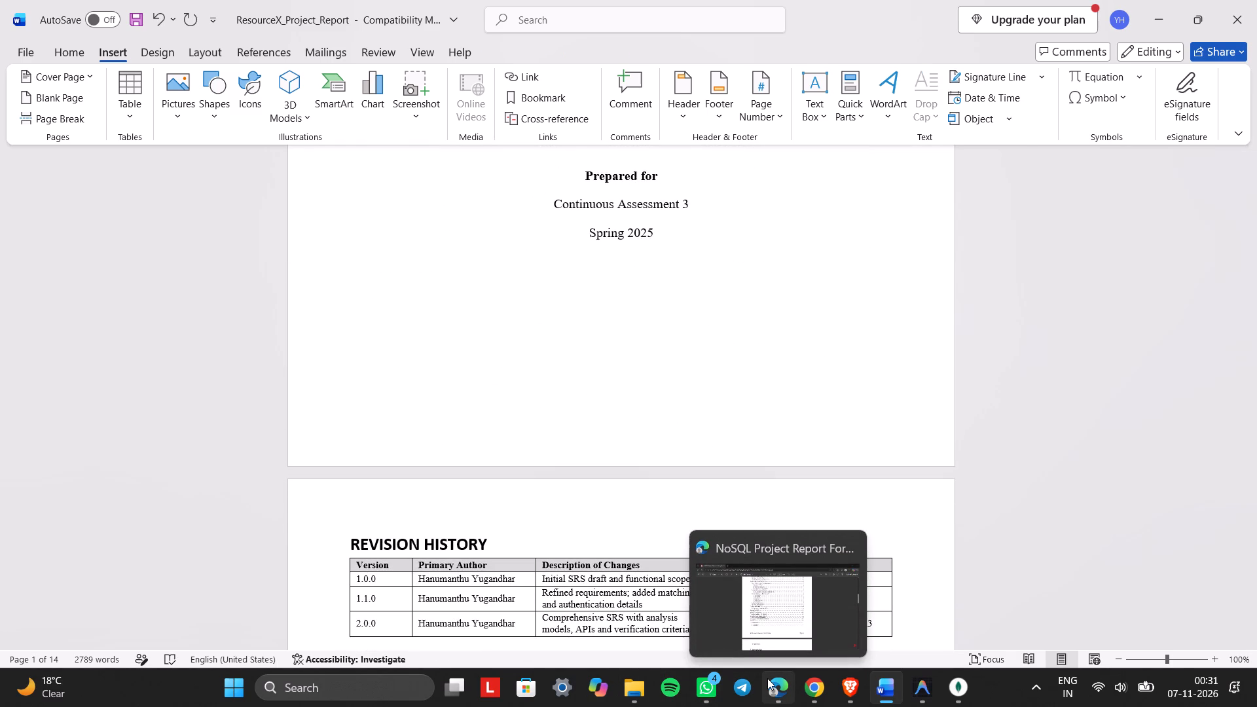
{"action": "left_click", "coordinate": [643, 687]}
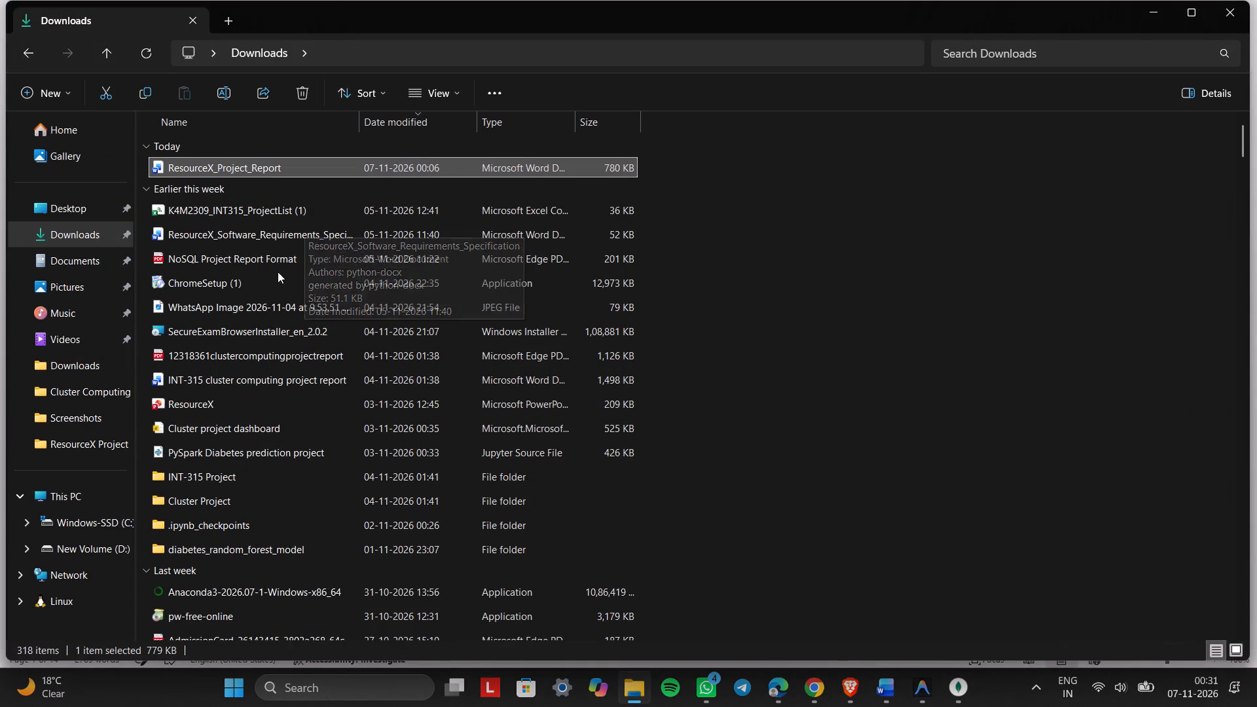
{"action": "double_click", "coordinate": [255, 371]}
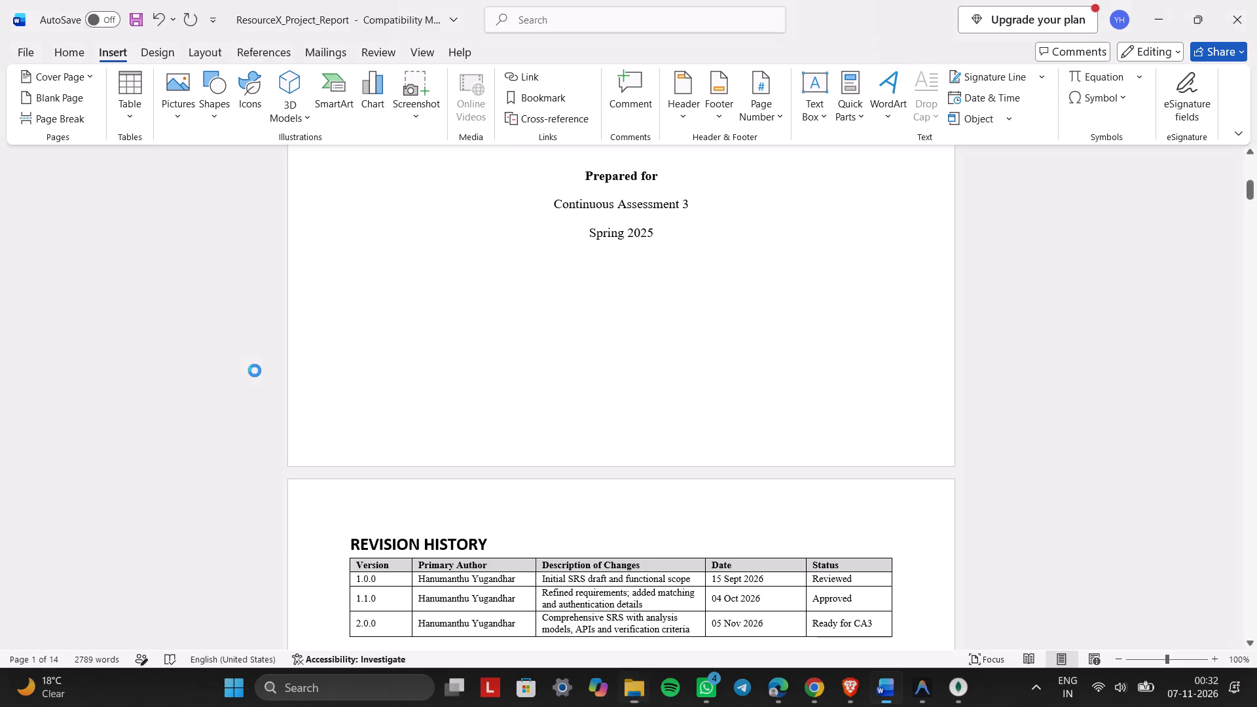
Copy the entire cover page content of the INT-315 report, from the INT-315 title through the Lovely Professional University logo.
{"action": "scroll", "coordinate": [255, 371], "scroll_direction": "right", "scroll_amount": 1}
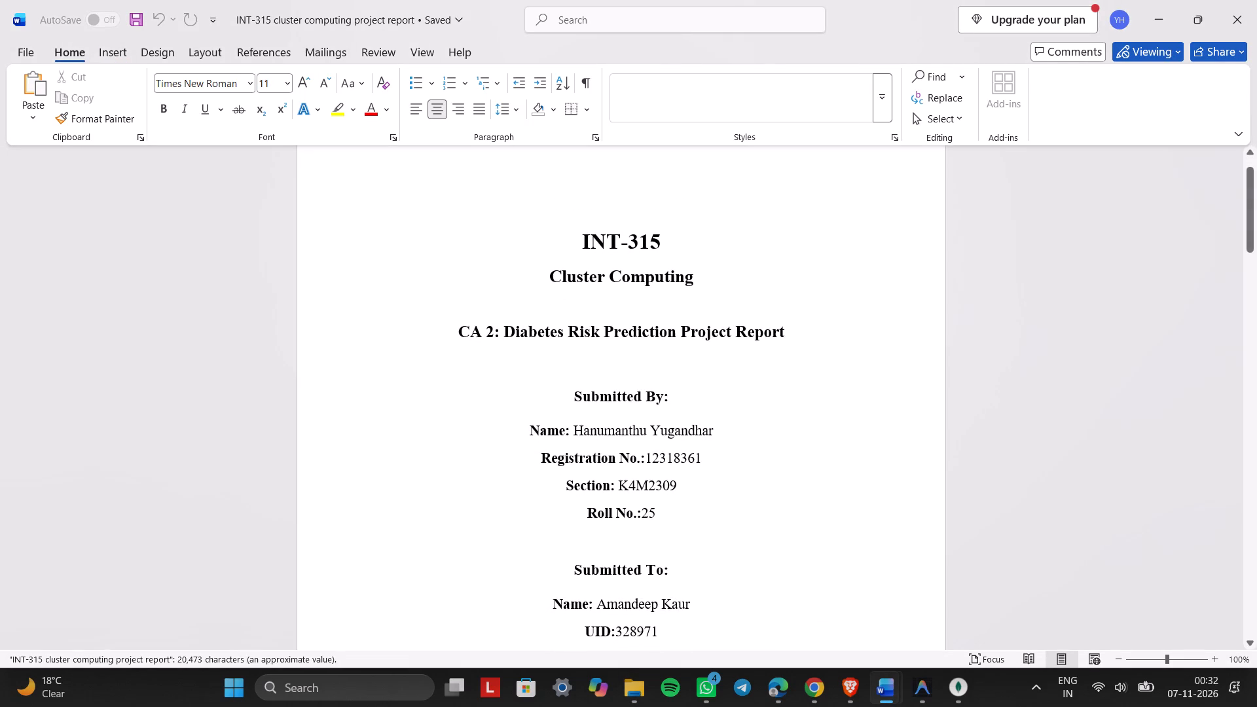
{"action": "scroll", "coordinate": [331, 454], "scroll_direction": "down", "scroll_amount": 1}
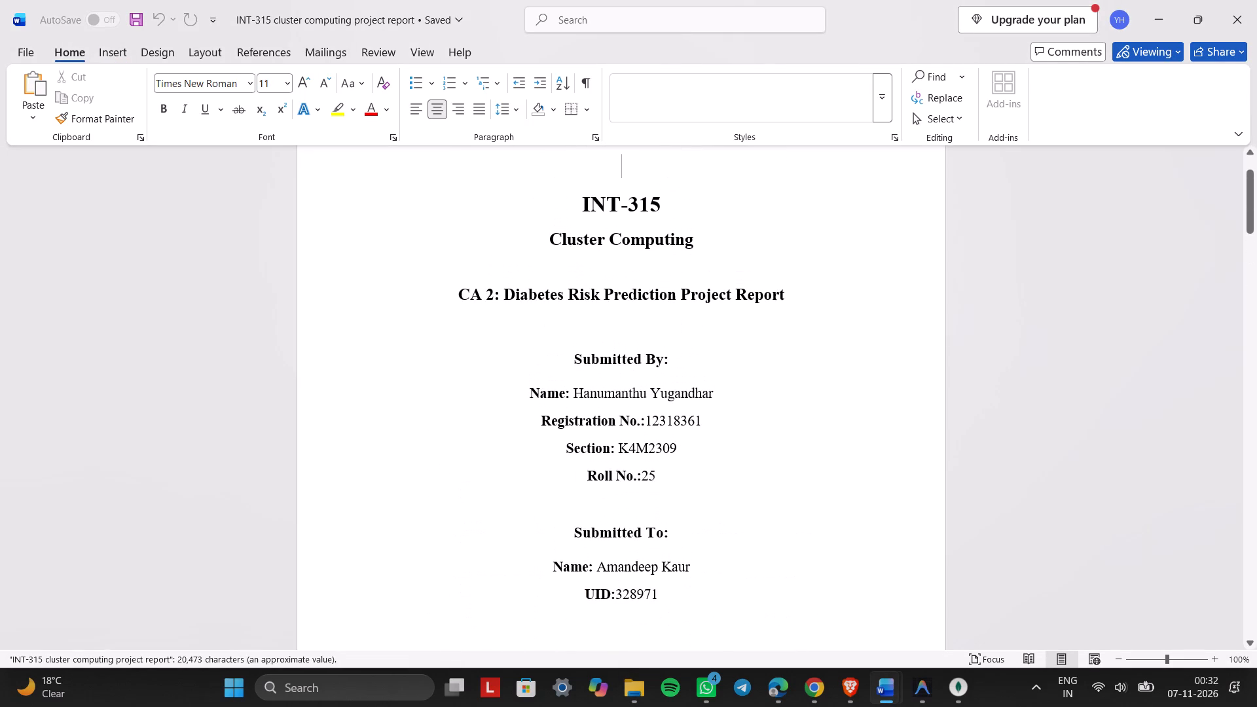
{"action": "left_click_drag", "start_coordinate": [571, 202], "coordinate": [661, 397]}
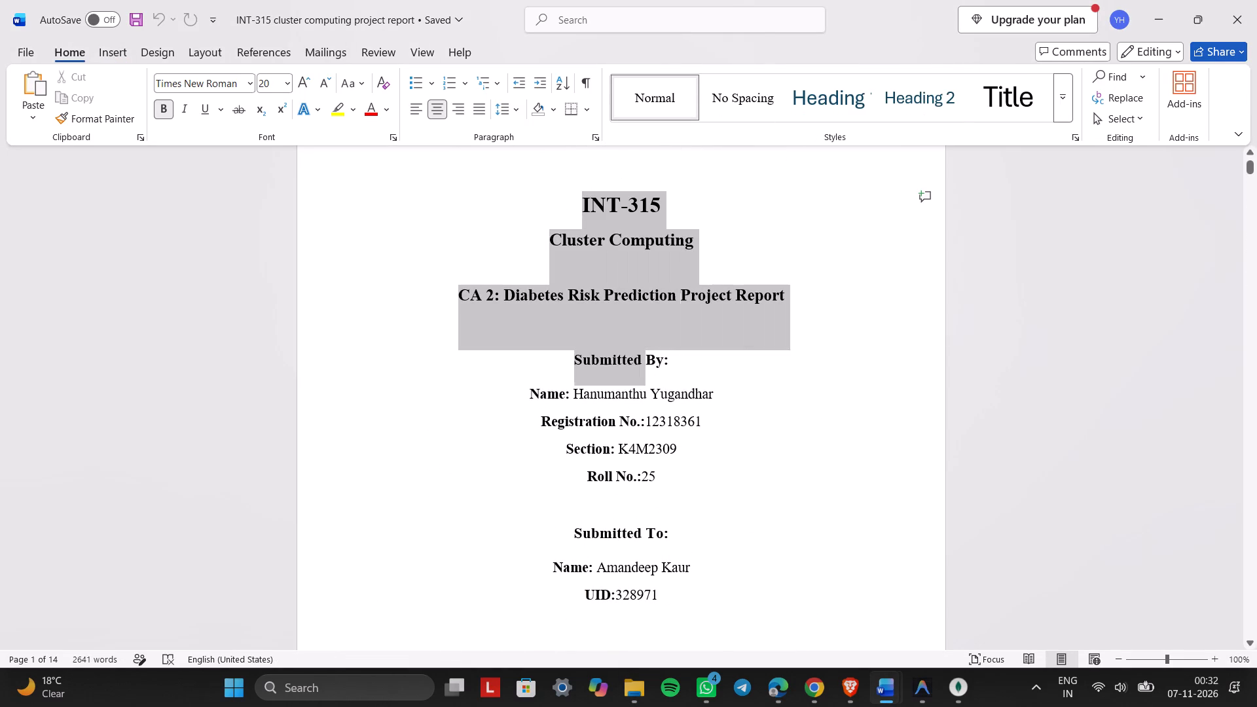
{"action": "left_click_drag", "start_coordinate": [661, 397], "coordinate": [806, 471]}
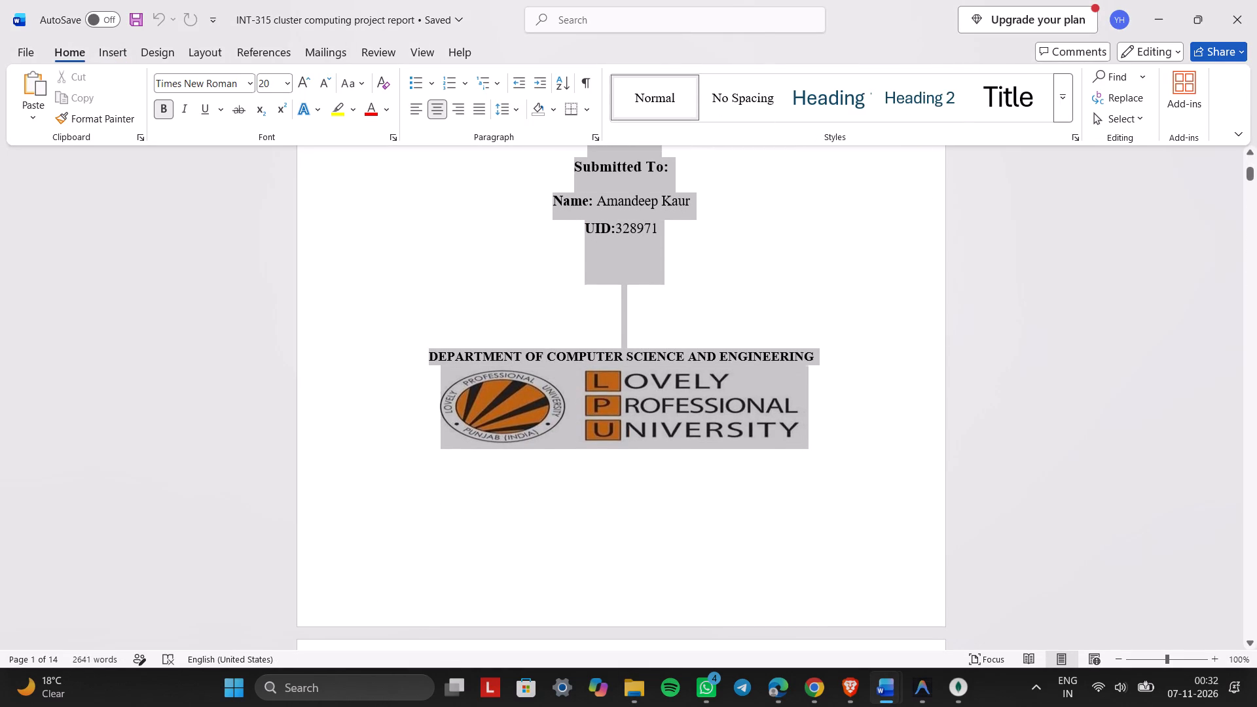
{"action": "left_click_drag", "start_coordinate": [806, 471], "coordinate": [814, 450]}
{"action": "key", "text": "ctrl+c"}
Switch back to the ResourceX report and insert blank lines before the ResourceX title to push it onto the next page.
{"action": "key", "text": "alt+Tab"}
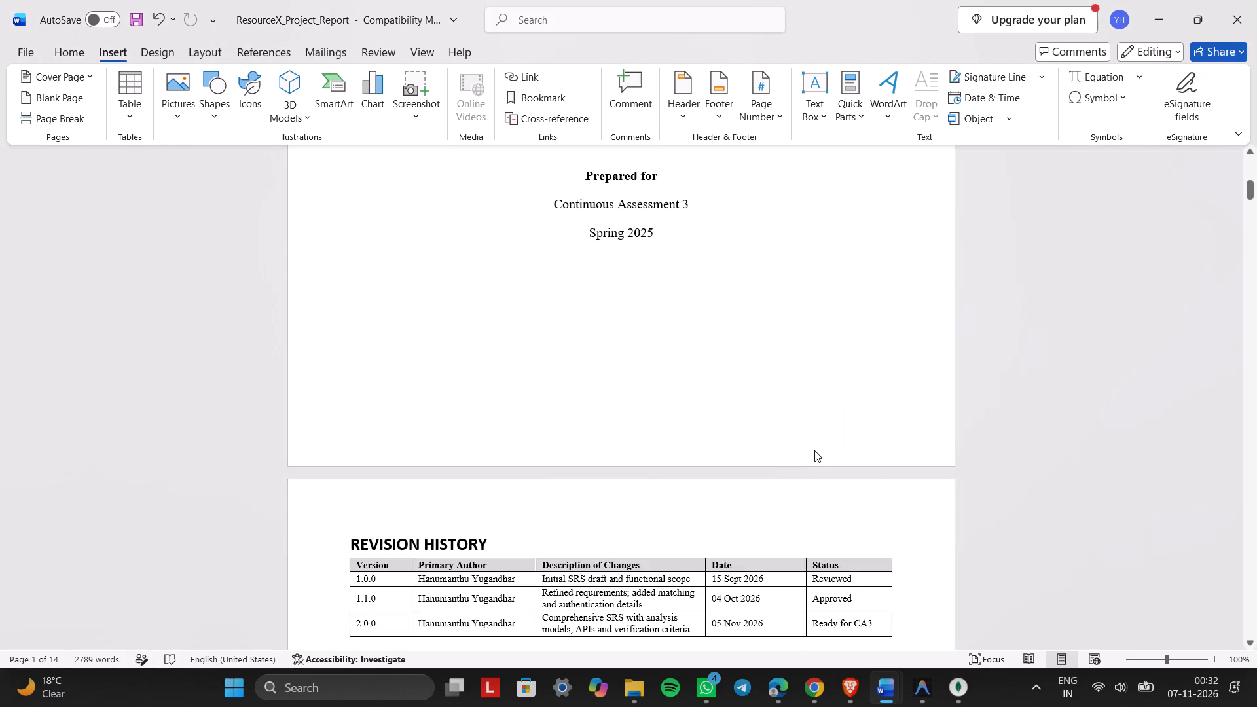
{"action": "scroll", "coordinate": [814, 450], "scroll_direction": "up", "scroll_amount": 7}
{"action": "left_click", "coordinate": [533, 302]}
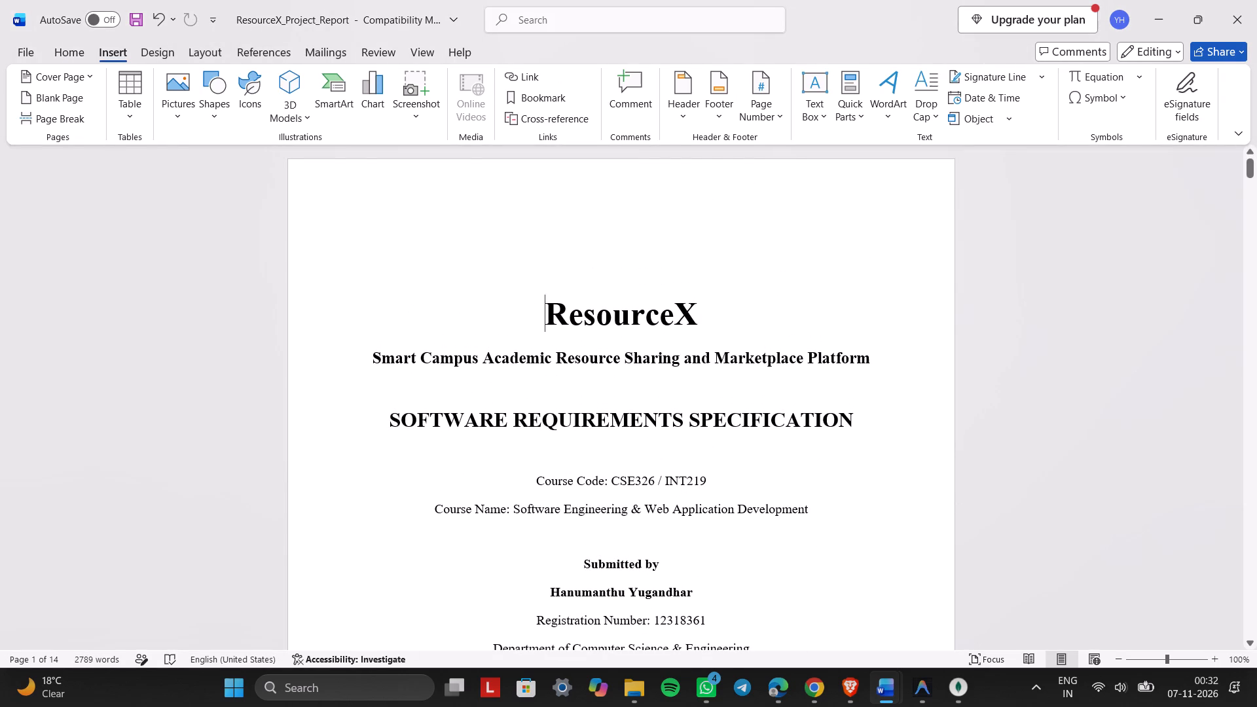
{"action": "key", "text": "Return"}
{"action": "key", "text": "Return"}
{"action": "key", "text": "Return"}
{"action": "key", "text": "Return"}
{"action": "key", "text": "Return"}
{"action": "scroll", "coordinate": [533, 302], "scroll_direction": "down", "scroll_amount": 4}
{"action": "scroll", "coordinate": [533, 302], "scroll_direction": "up", "scroll_amount": 1}
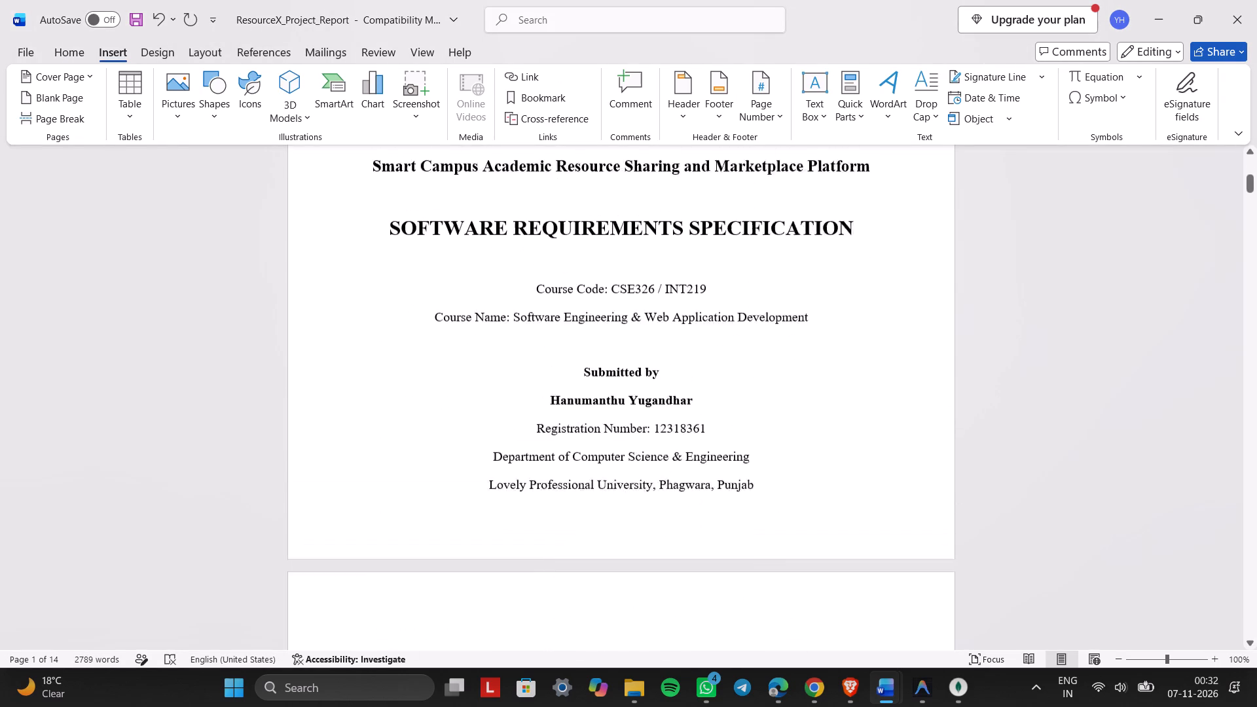
{"action": "key", "text": "Return"}
{"action": "key", "text": "Return"}
{"action": "key", "text": "Return"}
{"action": "key", "text": "Return"}
{"action": "key", "text": "Return"}
{"action": "key", "text": "Return"}
{"action": "key", "text": "Return"}
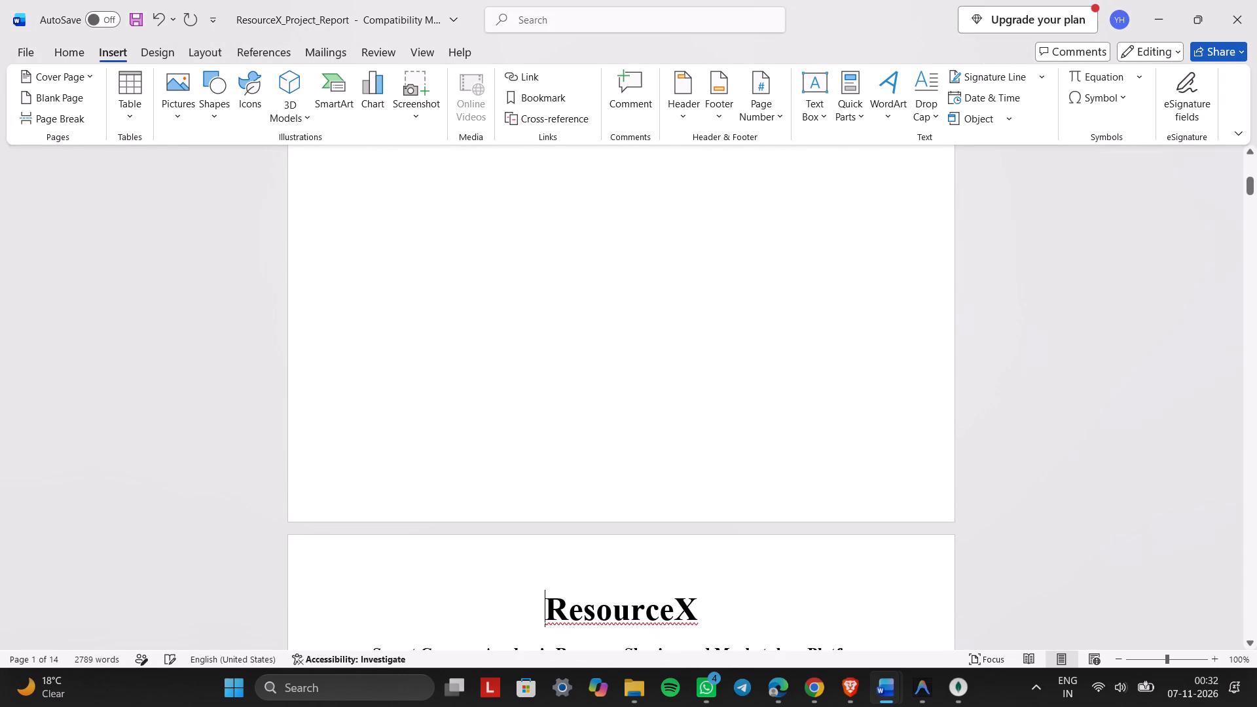
{"action": "key", "text": "Return"}
Paste the copied INT-315 cover page content at the top of the blank first page, keeping its original formatting.
{"action": "key", "text": "Up"}
{"action": "key", "text": "Up"}
{"action": "key", "text": "Up"}
{"action": "key", "text": "Up"}
{"action": "scroll", "coordinate": [533, 302], "scroll_direction": "up", "scroll_amount": 1}
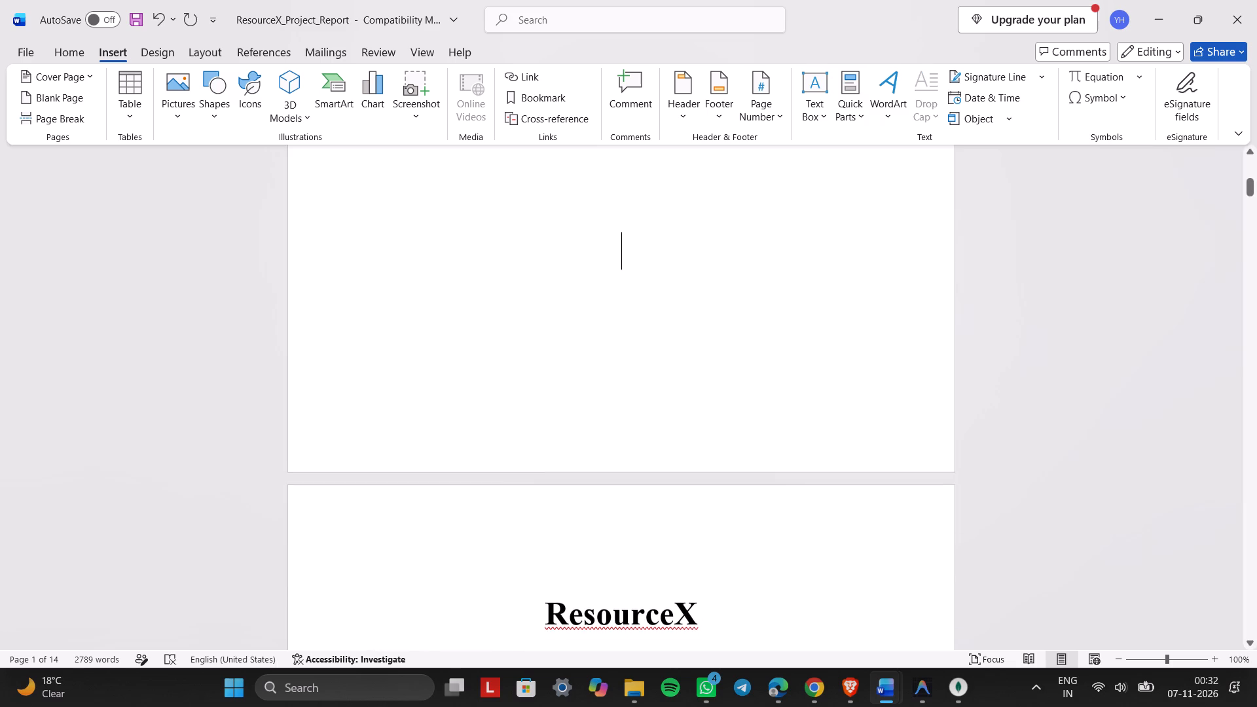
{"action": "scroll", "coordinate": [533, 302], "scroll_direction": "up", "scroll_amount": 3}
{"action": "key", "text": "Up"}
{"action": "key", "text": "Up"}
{"action": "key", "text": "Up"}
{"action": "scroll", "coordinate": [533, 302], "scroll_direction": "up", "scroll_amount": 5}
{"action": "key", "text": "Up"}
{"action": "key", "text": "Up"}
{"action": "key", "text": "Up"}
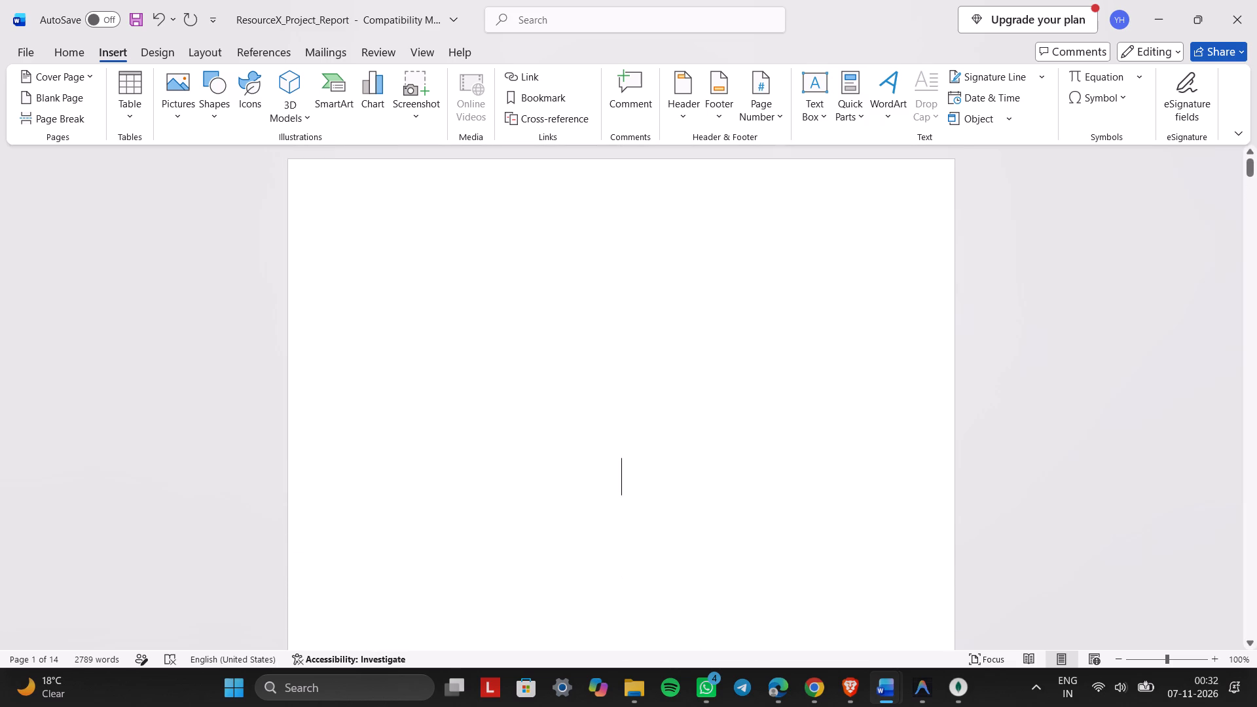
{"action": "key", "text": "Up"}
{"action": "key", "text": "Up"}
{"action": "key", "text": "Up"}
{"action": "key", "text": "Up"}
{"action": "key", "text": "Down"}
{"action": "key", "text": "ctrl+v"}
{"action": "left_click", "coordinate": [834, 429]}
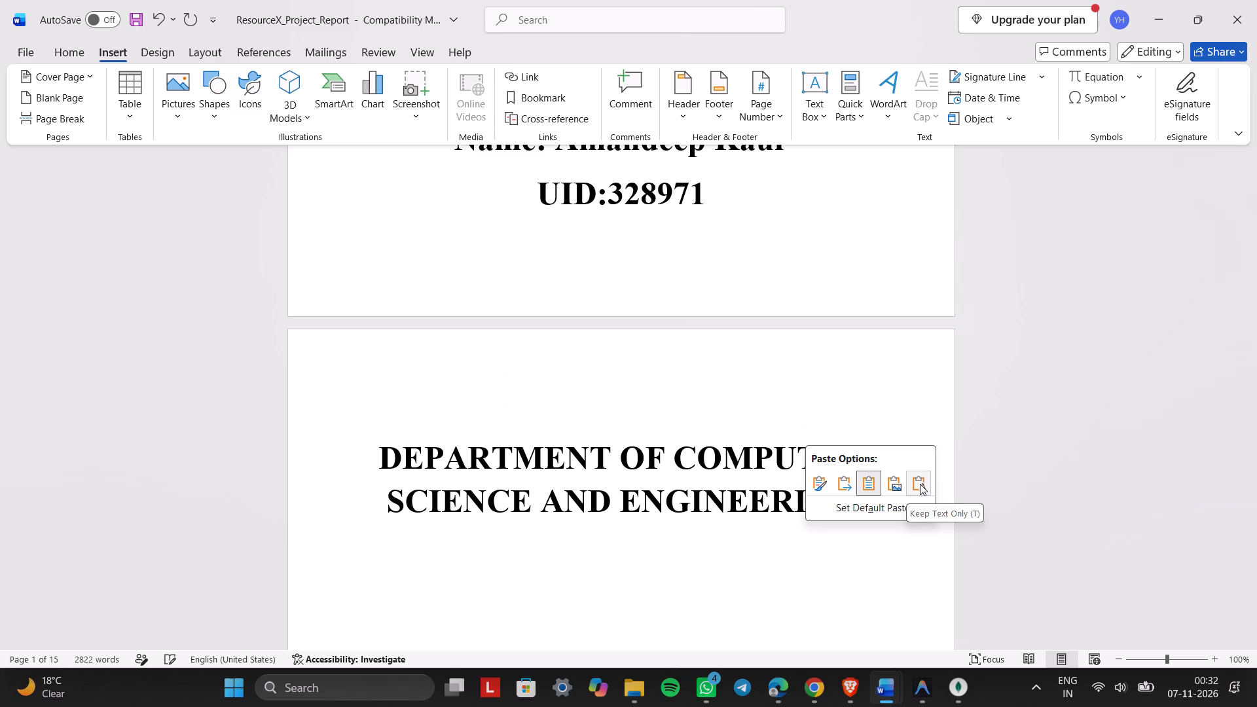
{"action": "left_click", "coordinate": [877, 299]}
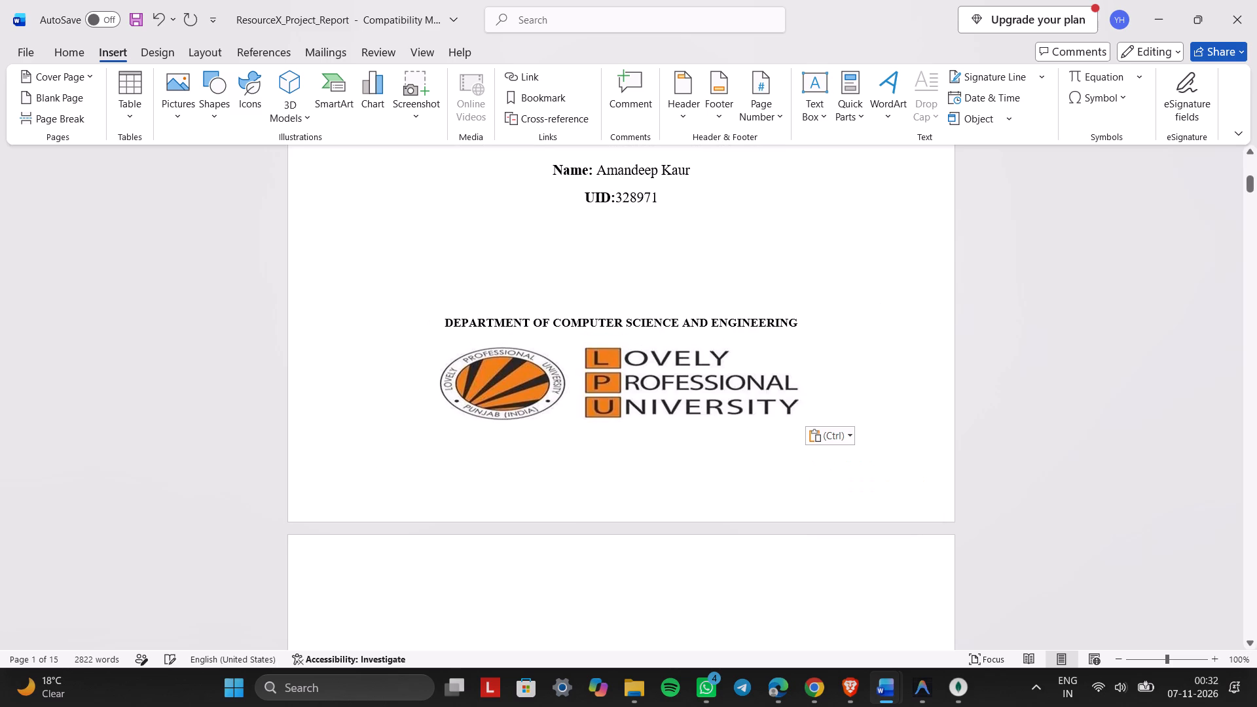
Delete the surplus blank lines between the pasted cover page and the ResourceX title so the title begins near the top of page 2.
{"action": "scroll", "coordinate": [877, 299], "scroll_direction": "up", "scroll_amount": 4}
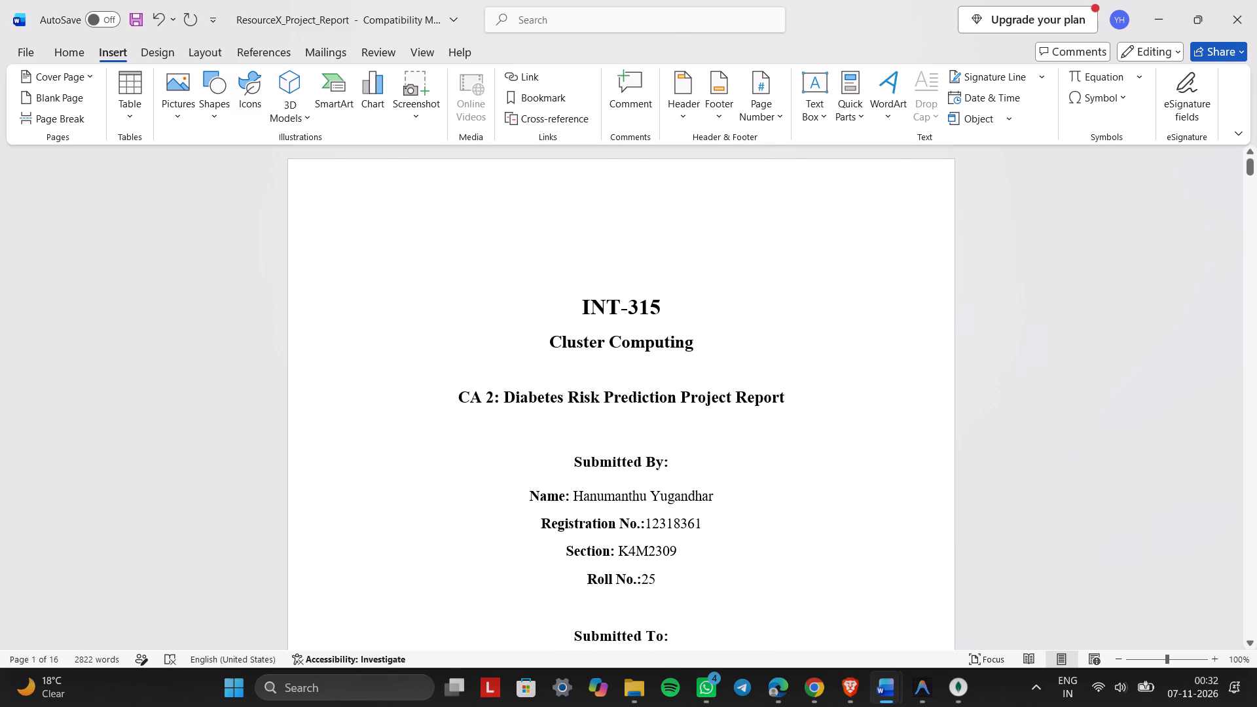
{"action": "scroll", "coordinate": [591, 327], "scroll_direction": "down", "scroll_amount": 5}
{"action": "left_click", "coordinate": [589, 463]}
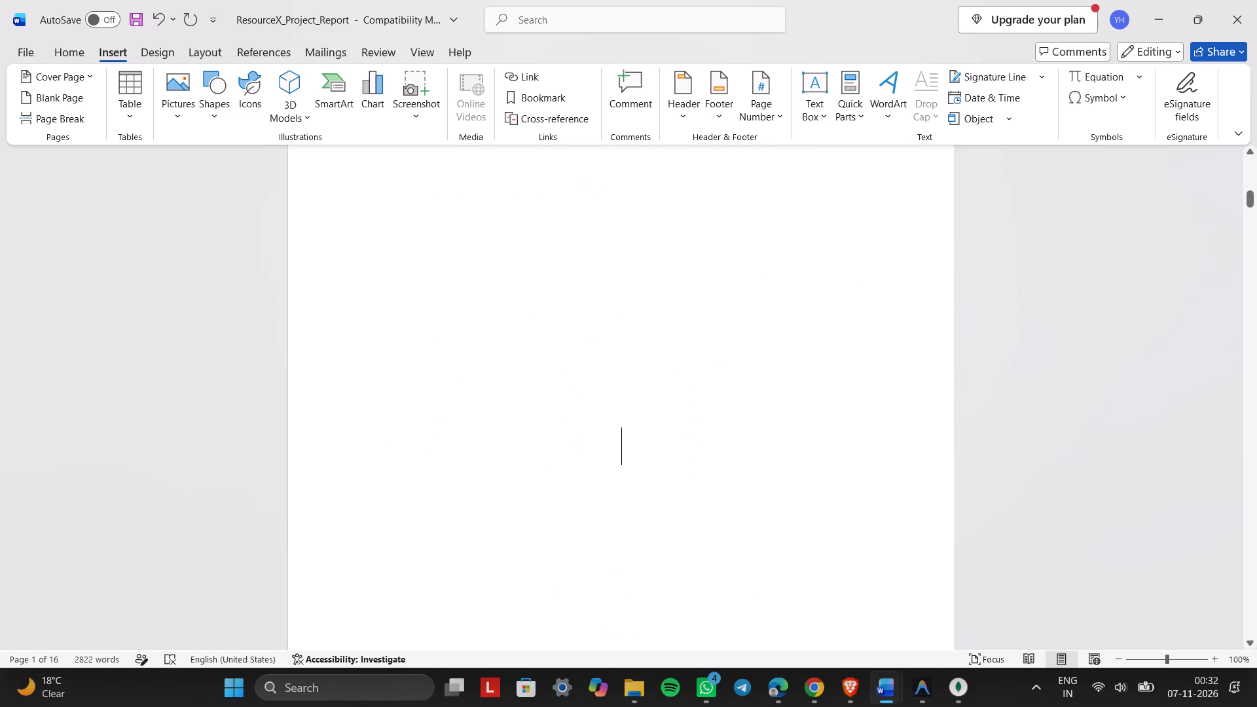
{"action": "key", "text": "Down"}
{"action": "key", "text": "BackSpace"}
{"action": "key", "text": "BackSpace"}
{"action": "key", "text": "BackSpace"}
{"action": "key", "text": "BackSpace"}
{"action": "key", "text": "BackSpace"}
{"action": "key", "text": "BackSpace"}
{"action": "key", "text": "BackSpace"}
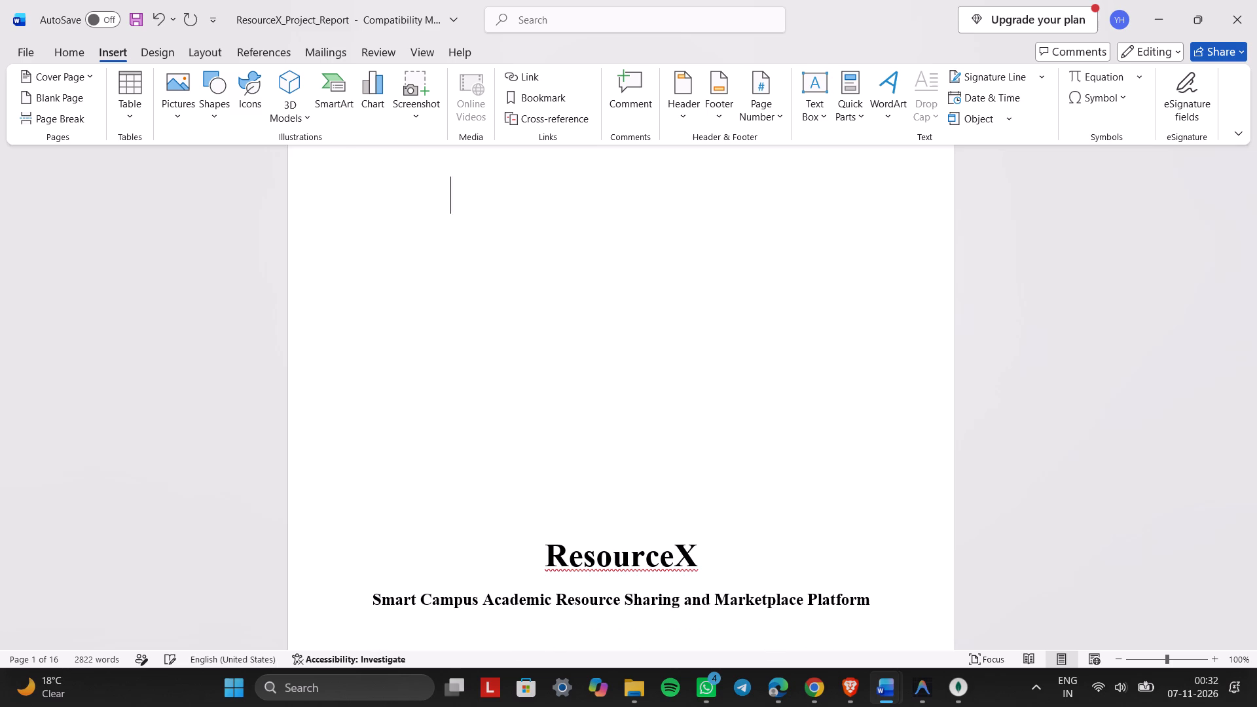
{"action": "key", "text": "Down"}
{"action": "key", "text": "BackSpace"}
{"action": "key", "text": "BackSpace"}
{"action": "key", "text": "BackSpace"}
{"action": "key", "text": "BackSpace"}
{"action": "key", "text": "Down"}
{"action": "key", "text": "Down"}
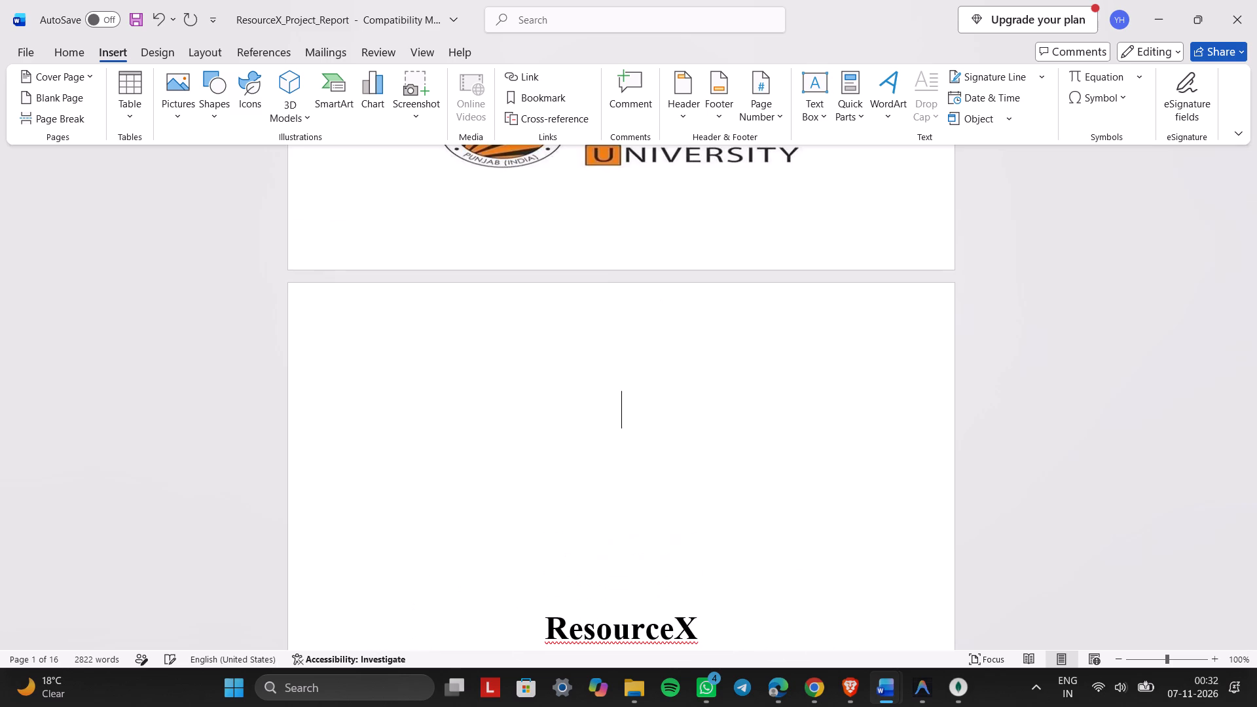
{"action": "key", "text": "Down"}
{"action": "key", "text": "BackSpace"}
{"action": "key", "text": "BackSpace"}
{"action": "key", "text": "BackSpace"}
{"action": "key", "text": "BackSpace"}
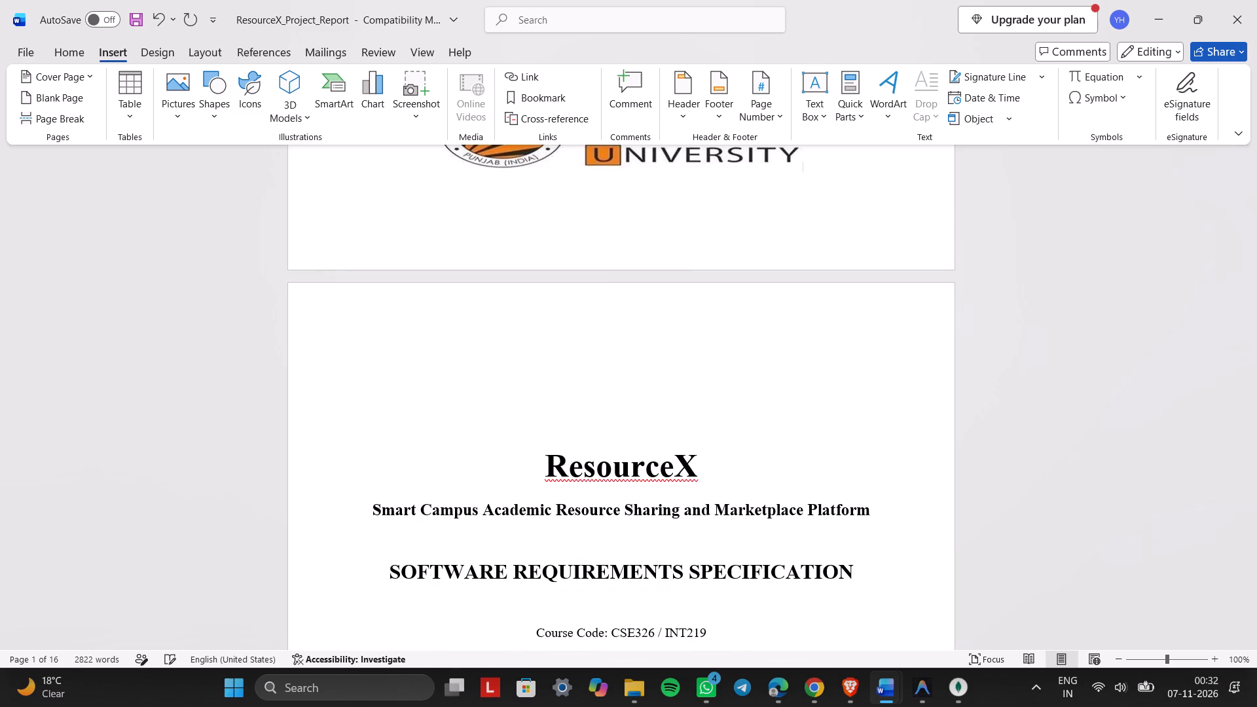
Look through the report's pages from the ResourceX title page down to section 3, Specific Requirements.
{"action": "scroll", "coordinate": [589, 463], "scroll_direction": "down", "scroll_amount": 2}
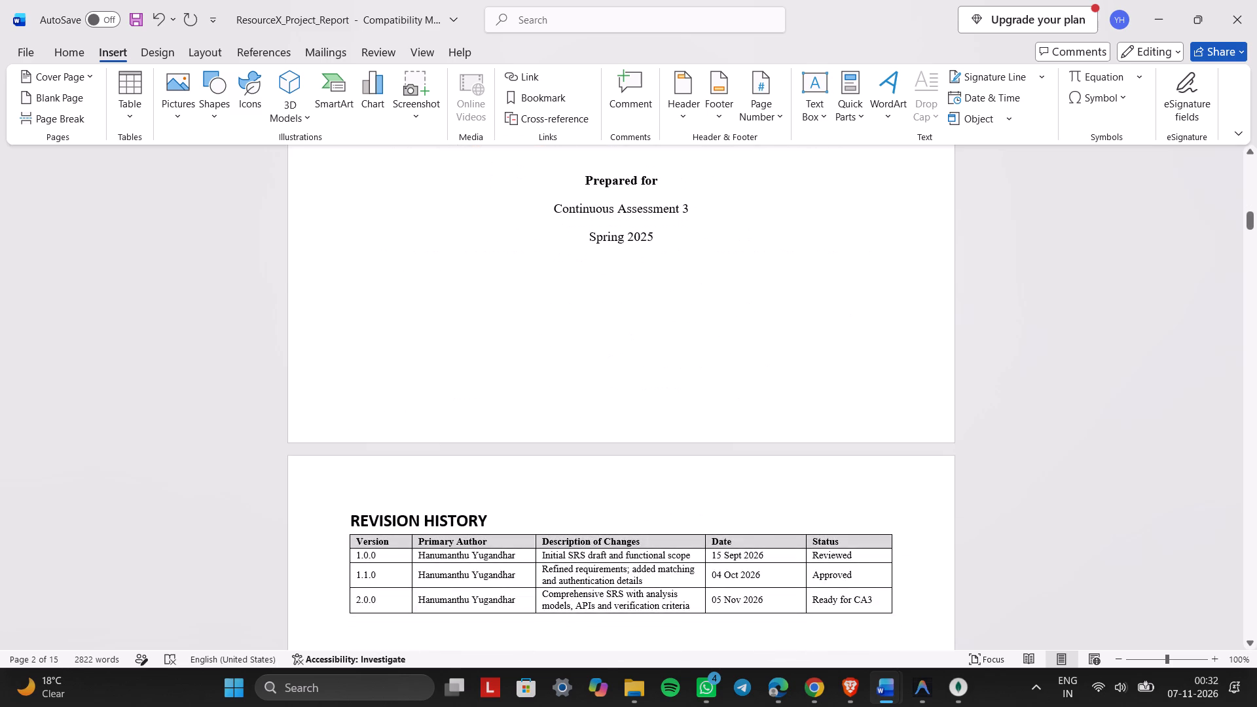
{"action": "scroll", "coordinate": [589, 463], "scroll_direction": "down", "scroll_amount": 6}
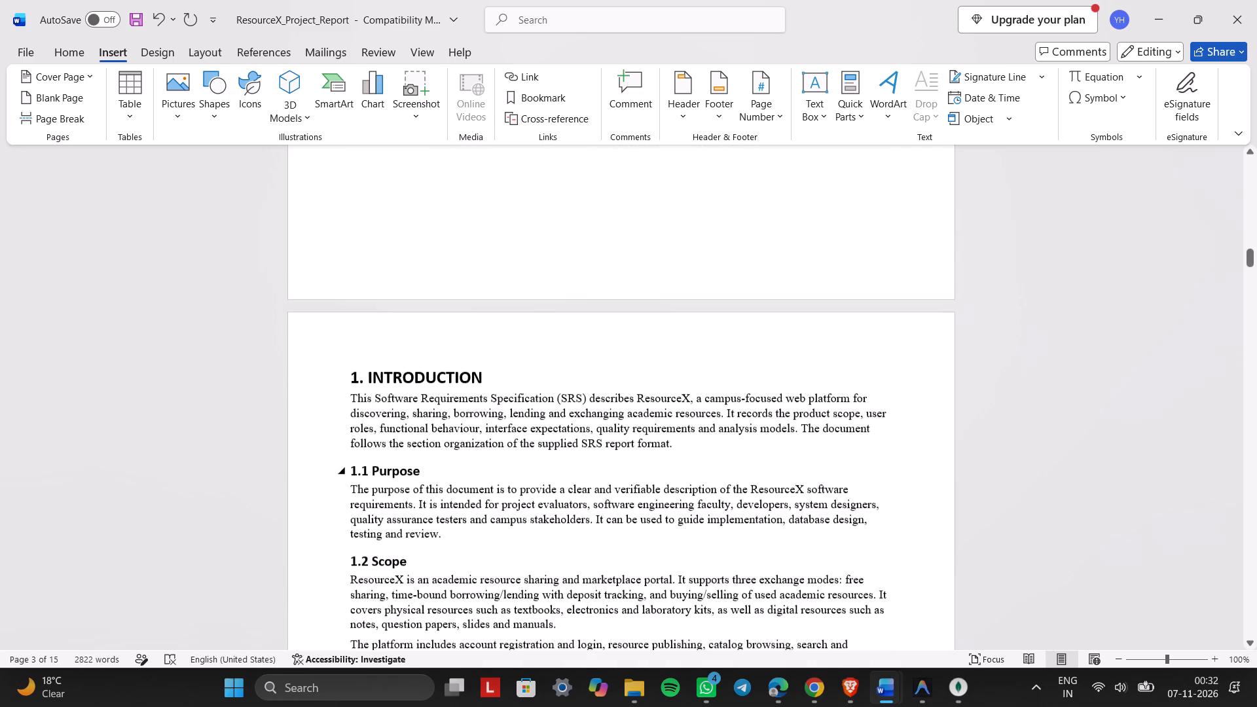
{"action": "scroll", "coordinate": [589, 463], "scroll_direction": "down", "scroll_amount": 4}
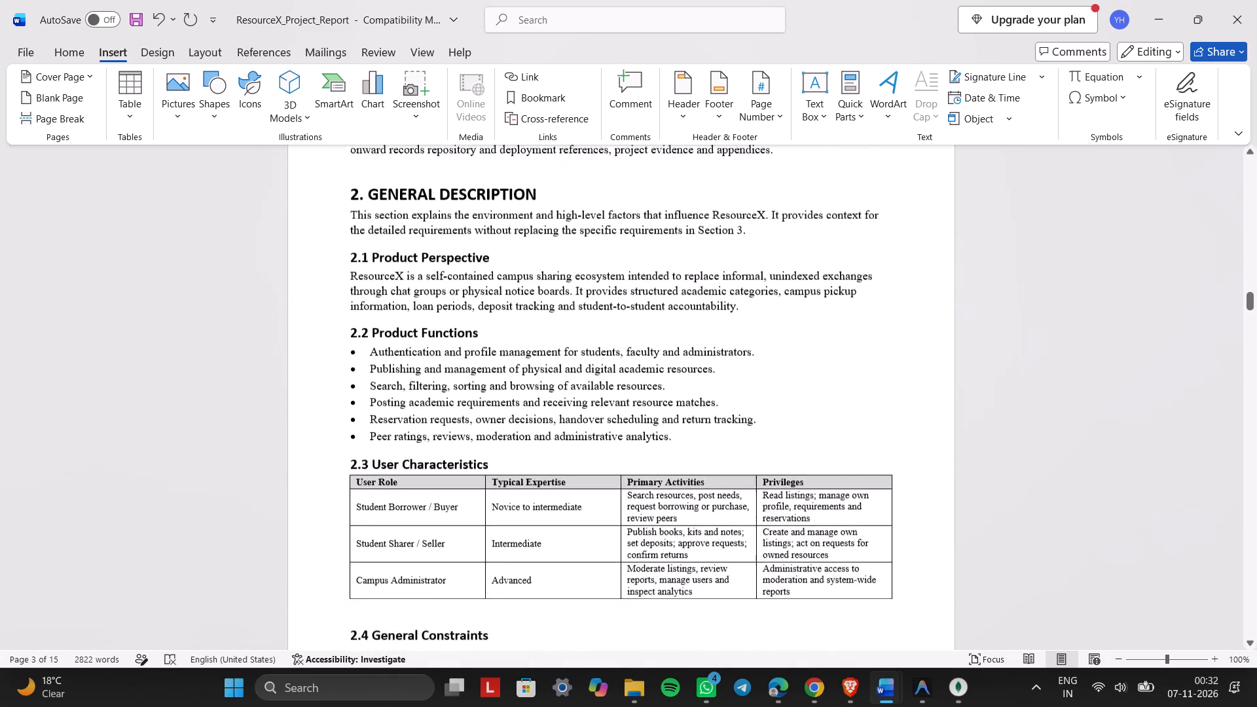
{"action": "scroll", "coordinate": [589, 463], "scroll_direction": "down", "scroll_amount": 1}
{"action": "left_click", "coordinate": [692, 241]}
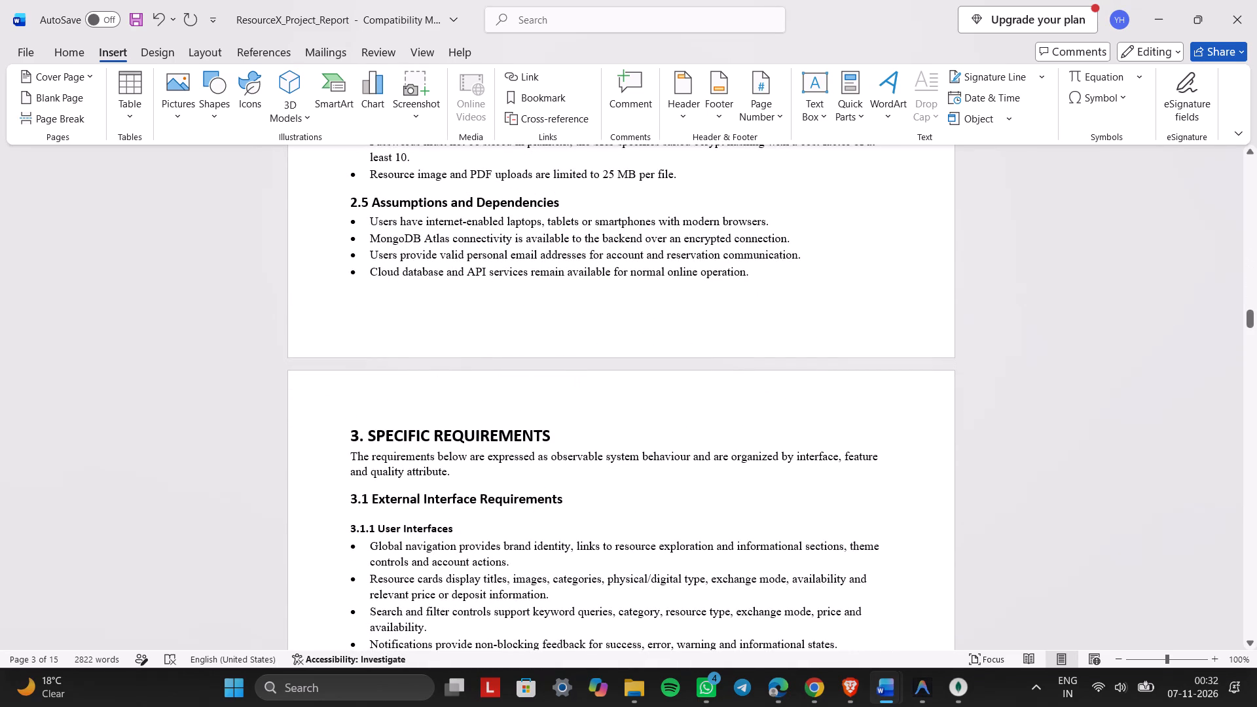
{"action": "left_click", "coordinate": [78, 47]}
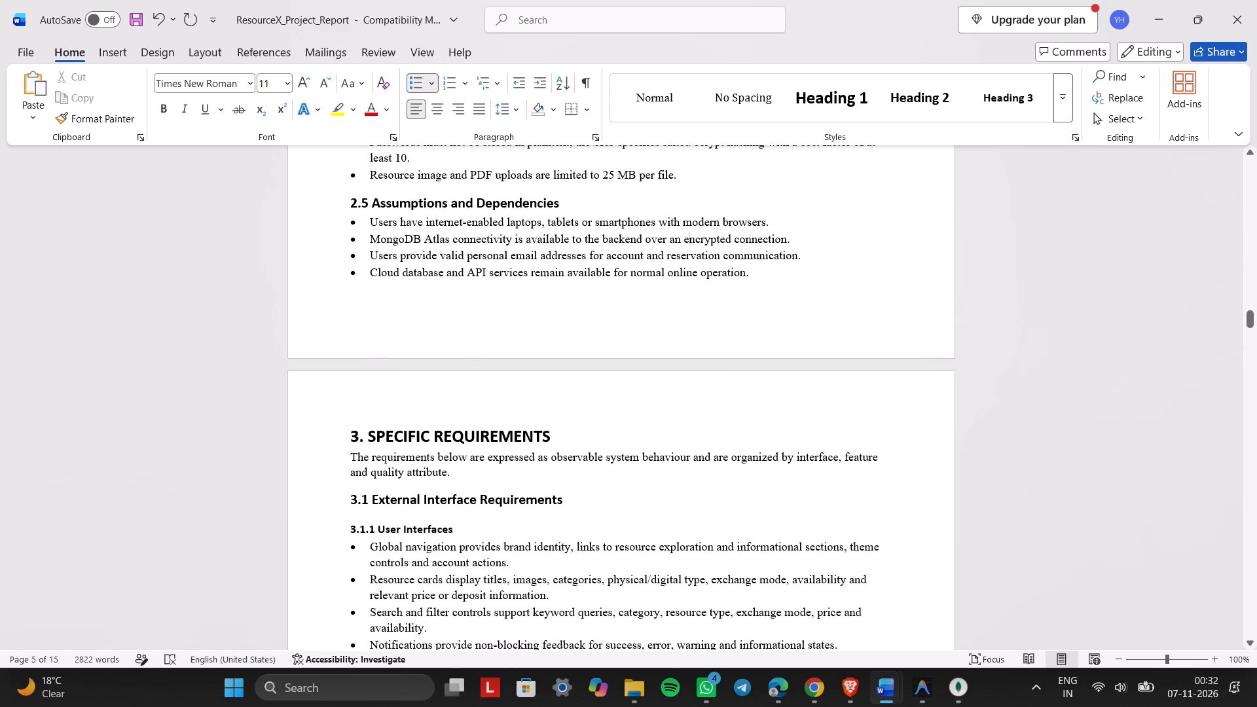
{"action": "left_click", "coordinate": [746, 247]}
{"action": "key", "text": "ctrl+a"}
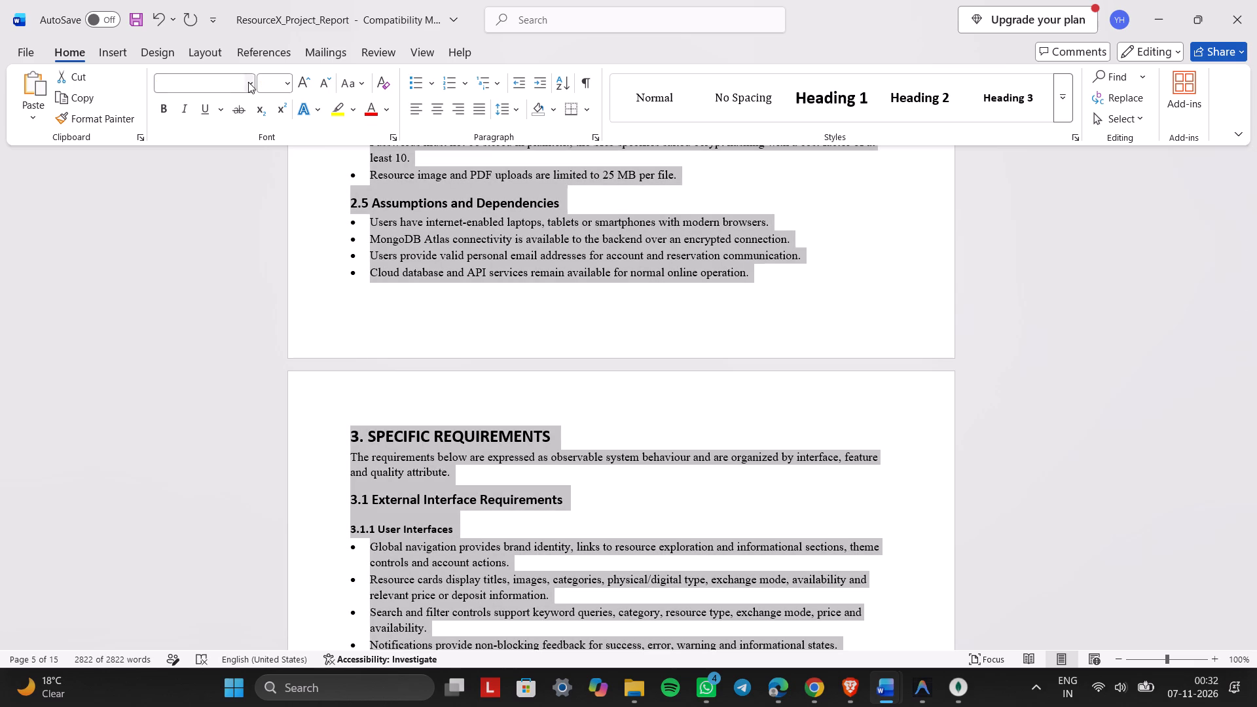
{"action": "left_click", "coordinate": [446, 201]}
Remove the blank lines above the INT-315 heading on the cover page, centre the heading, and check the page layout.
{"action": "scroll", "coordinate": [446, 201], "scroll_direction": "up", "scroll_amount": 12}
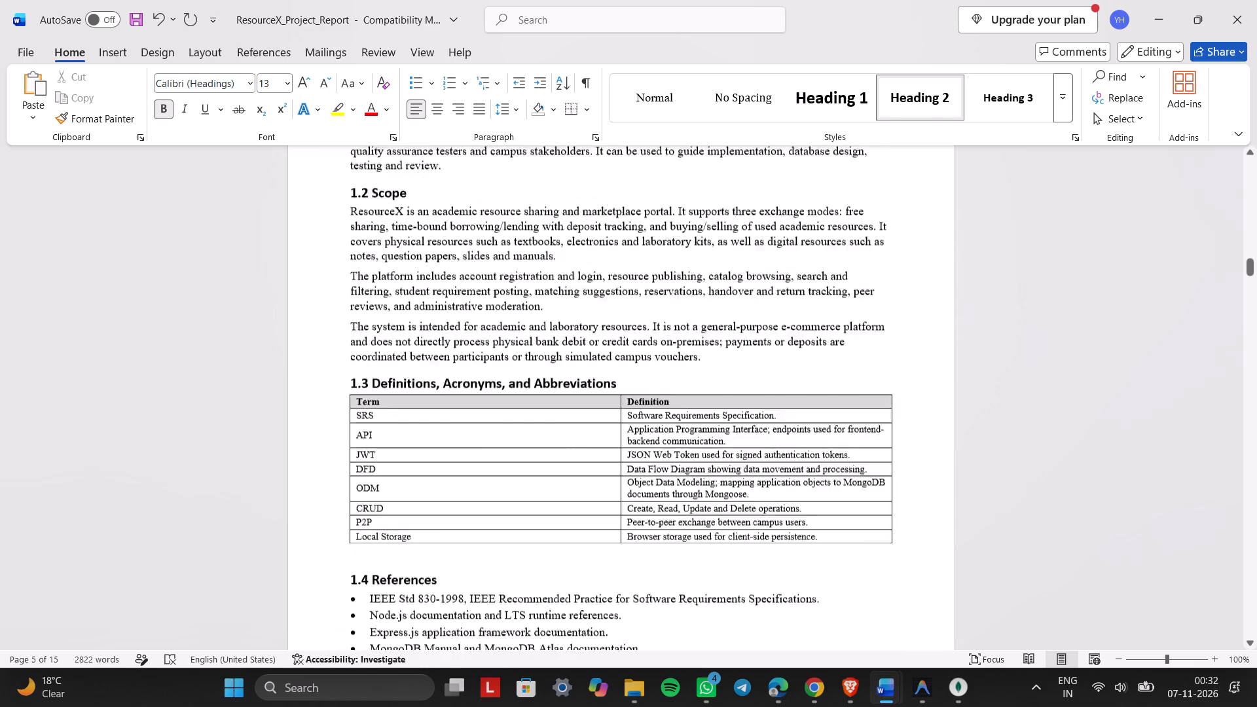
{"action": "scroll", "coordinate": [446, 201], "scroll_direction": "up", "scroll_amount": 6}
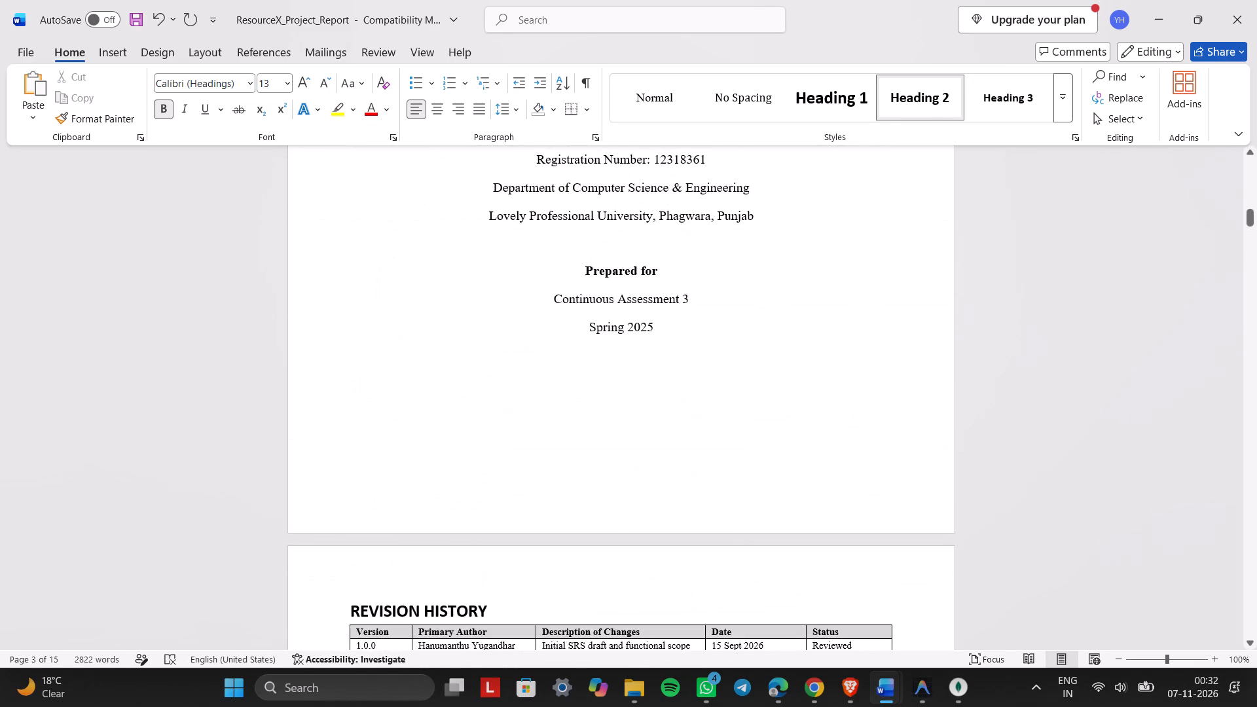
{"action": "scroll", "coordinate": [446, 201], "scroll_direction": "up", "scroll_amount": 7}
{"action": "scroll", "coordinate": [546, 246], "scroll_direction": "up", "scroll_amount": 1}
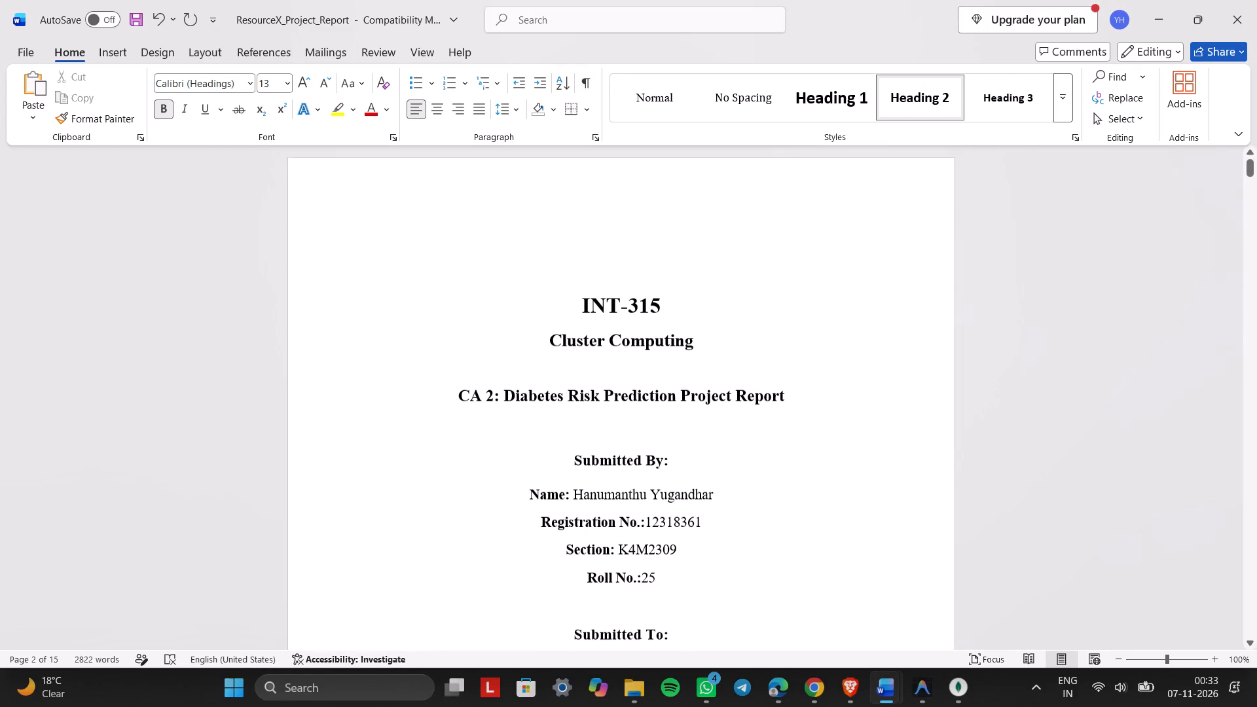
{"action": "scroll", "coordinate": [546, 246], "scroll_direction": "up", "scroll_amount": 1}
{"action": "left_click", "coordinate": [522, 300]}
{"action": "key", "text": "BackSpace"}
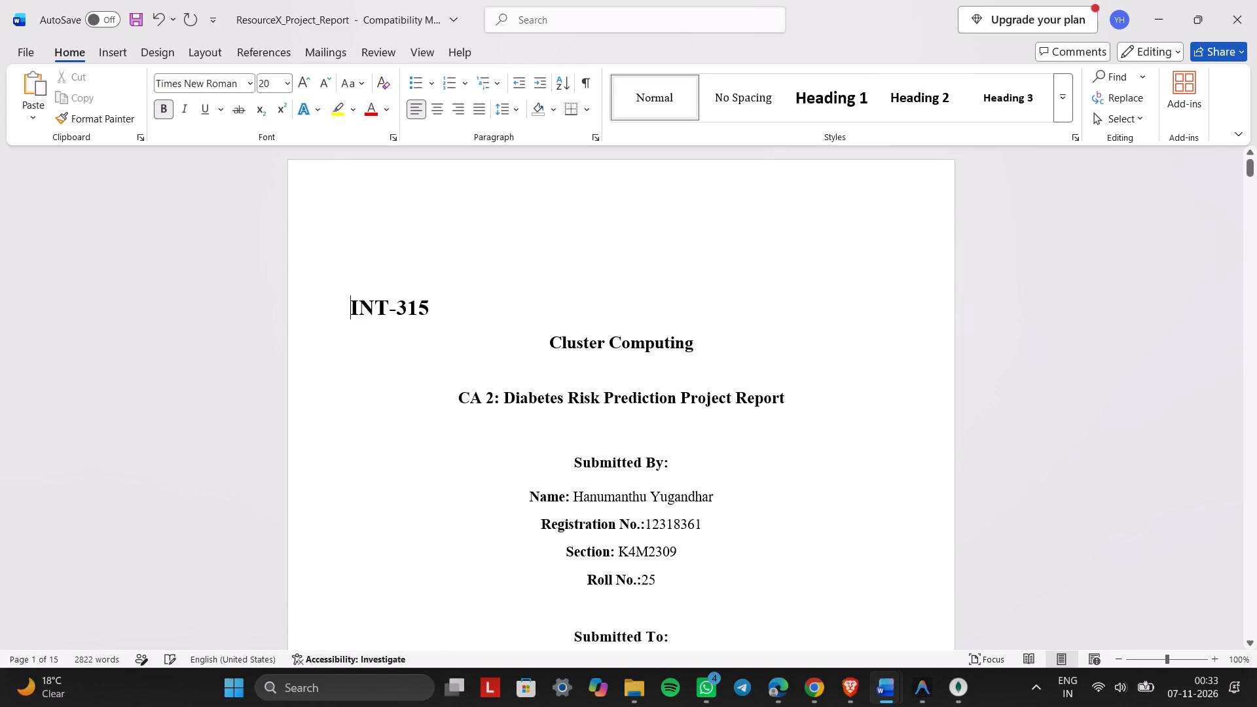
{"action": "key", "text": "BackSpace"}
{"action": "key", "text": "BackSpace"}
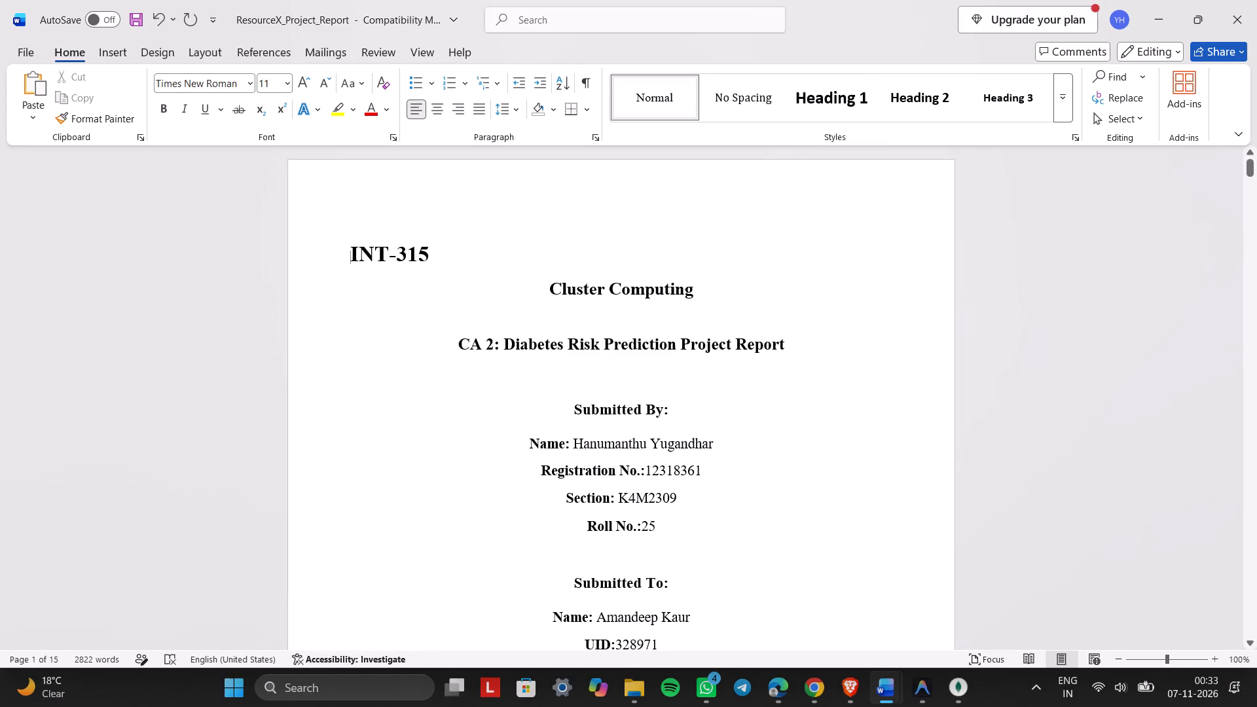
{"action": "left_click", "coordinate": [445, 117]}
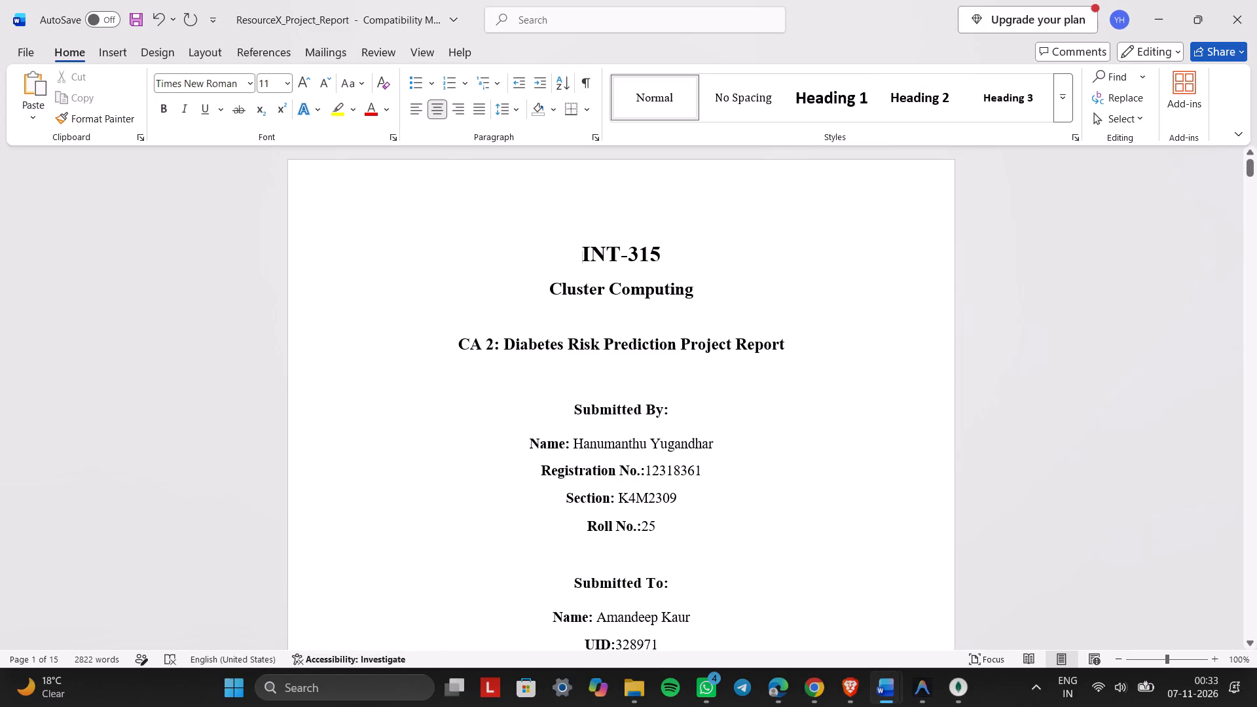
{"action": "left_click", "coordinate": [685, 238]}
{"action": "left_click", "coordinate": [678, 251]}
{"action": "scroll", "coordinate": [678, 251], "scroll_direction": "down", "scroll_amount": 2}
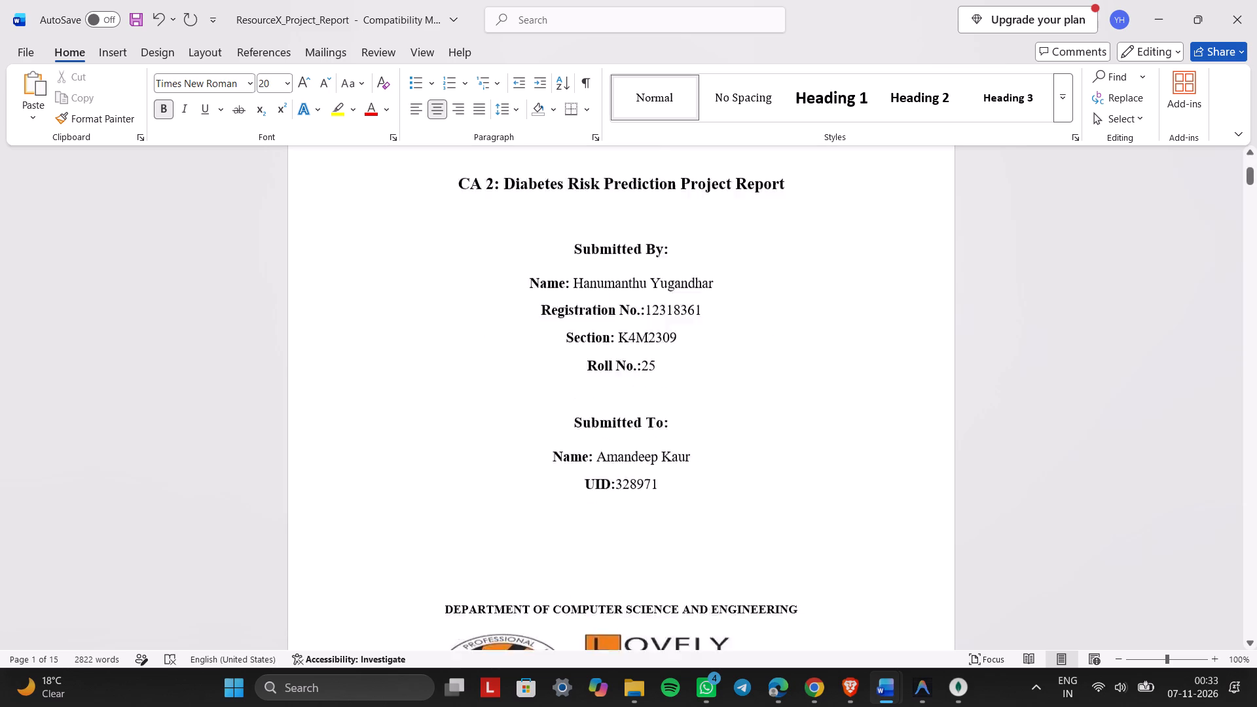
{"action": "scroll", "coordinate": [678, 251], "scroll_direction": "down", "scroll_amount": 2}
{"action": "scroll", "coordinate": [678, 251], "scroll_direction": "up", "scroll_amount": 3}
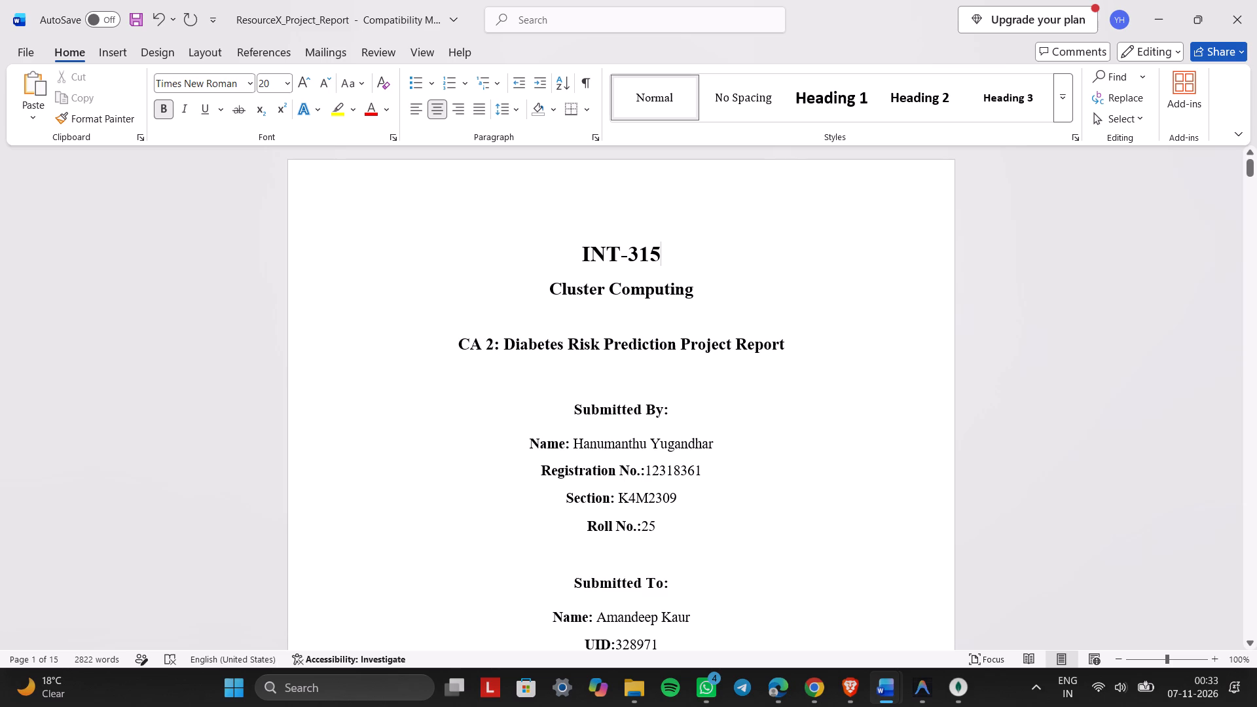
Switch to Brave, toggle looping for the playing YouTube video, and return to the Word report.
{"action": "left_click", "coordinate": [840, 706]}
{"action": "right_click", "coordinate": [496, 283]}
{"action": "left_click", "coordinate": [545, 314]}
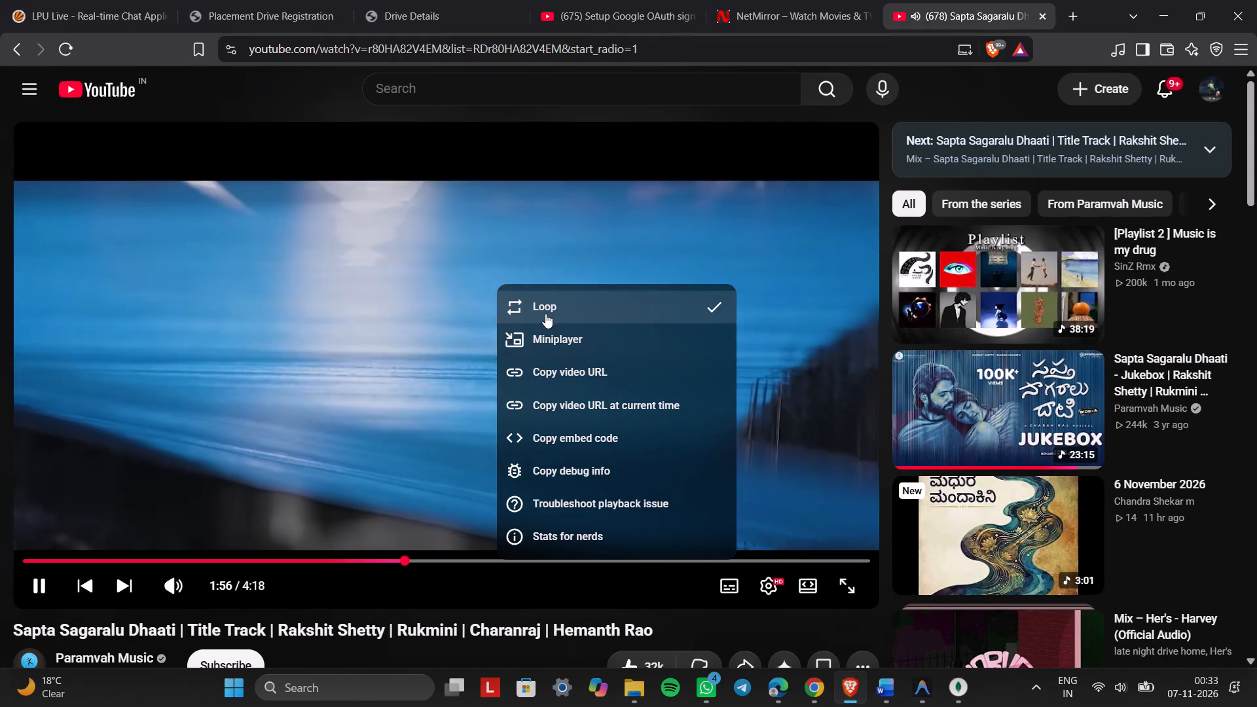
{"action": "left_click", "coordinate": [1167, 1]}
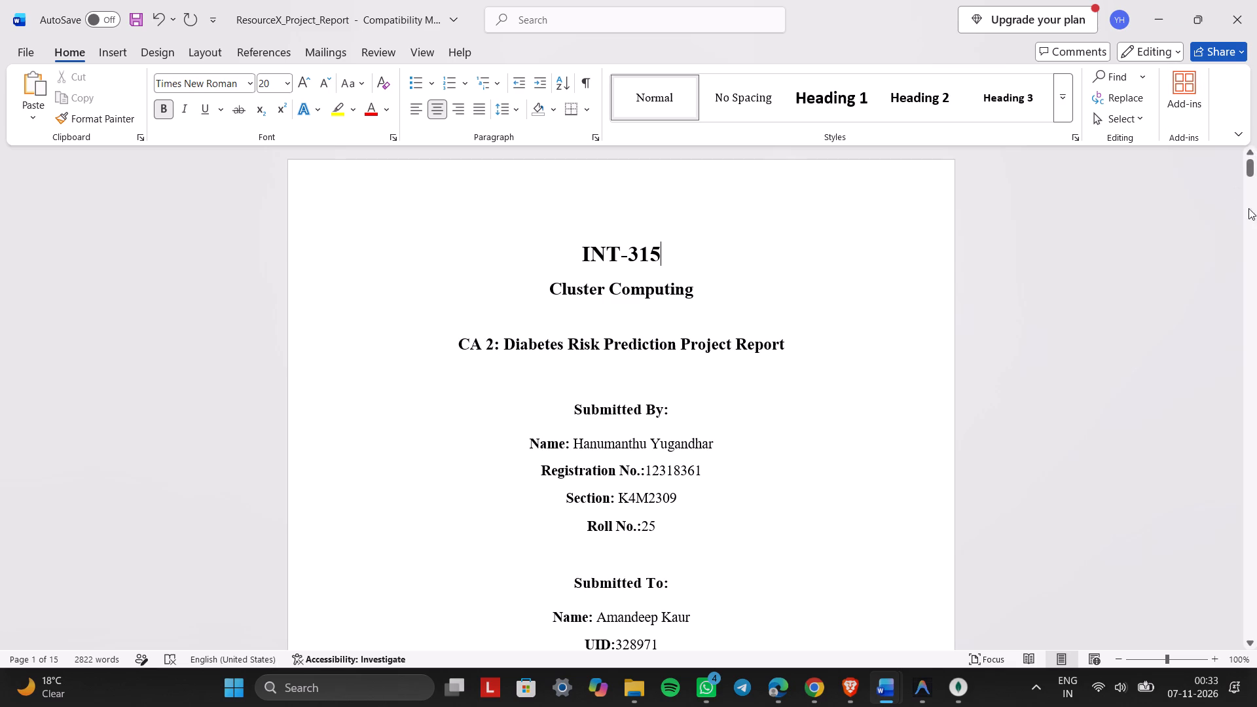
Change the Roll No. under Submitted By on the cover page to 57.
{"action": "left_click", "coordinate": [670, 530]}
{"action": "key", "text": "Left"}
{"action": "key", "text": "BackSpace"}
{"action": "key", "text": "Right"}
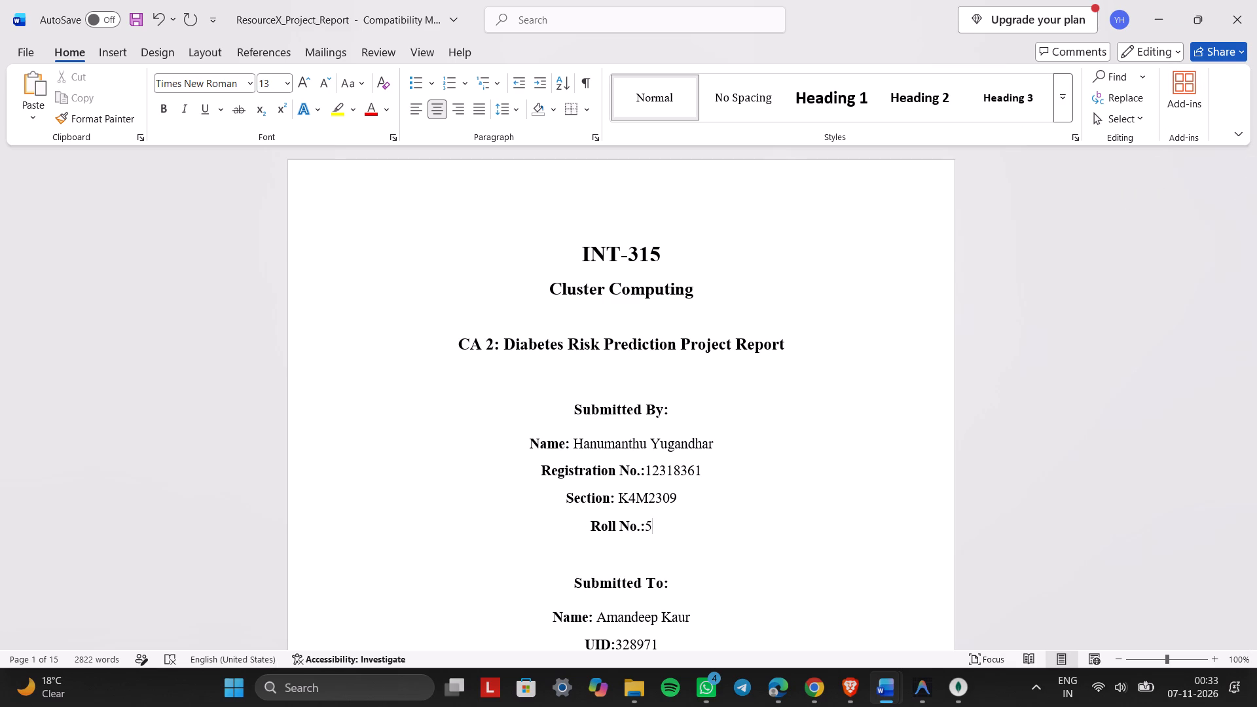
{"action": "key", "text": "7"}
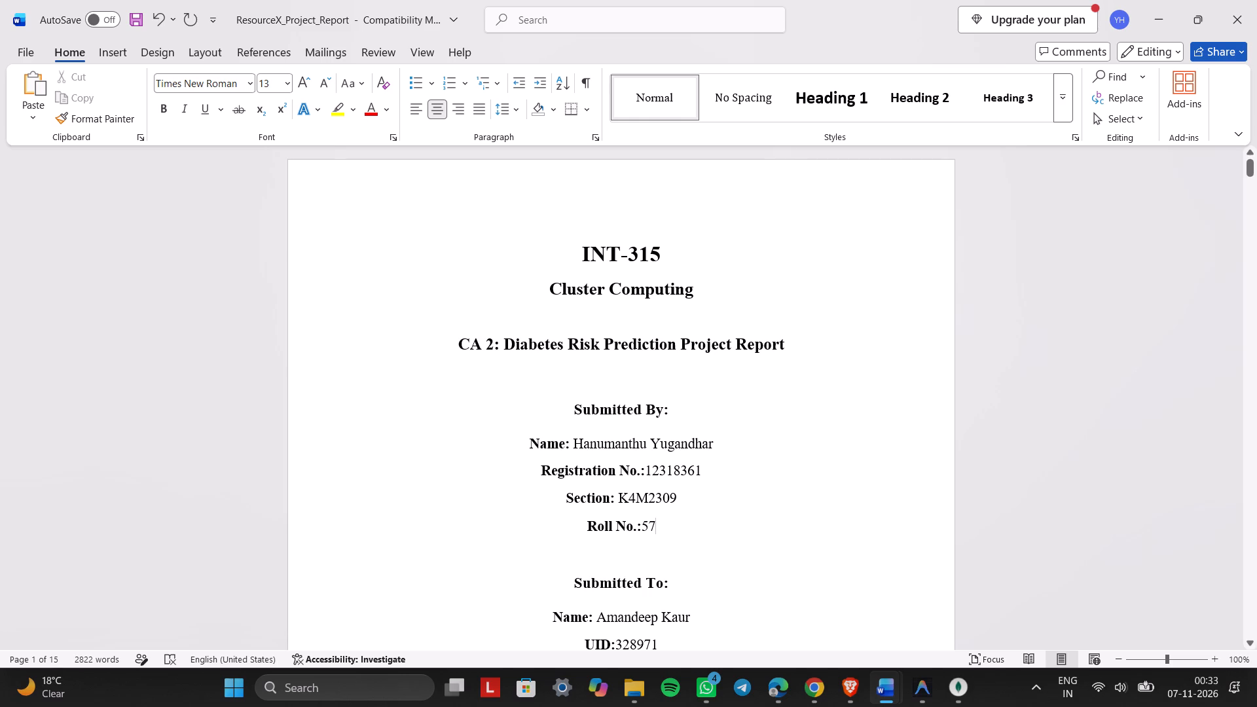
Replace the INT prefix of the course code heading on the cover page with CSE.
{"action": "left_click", "coordinate": [625, 251]}
{"action": "key", "text": "Left"}
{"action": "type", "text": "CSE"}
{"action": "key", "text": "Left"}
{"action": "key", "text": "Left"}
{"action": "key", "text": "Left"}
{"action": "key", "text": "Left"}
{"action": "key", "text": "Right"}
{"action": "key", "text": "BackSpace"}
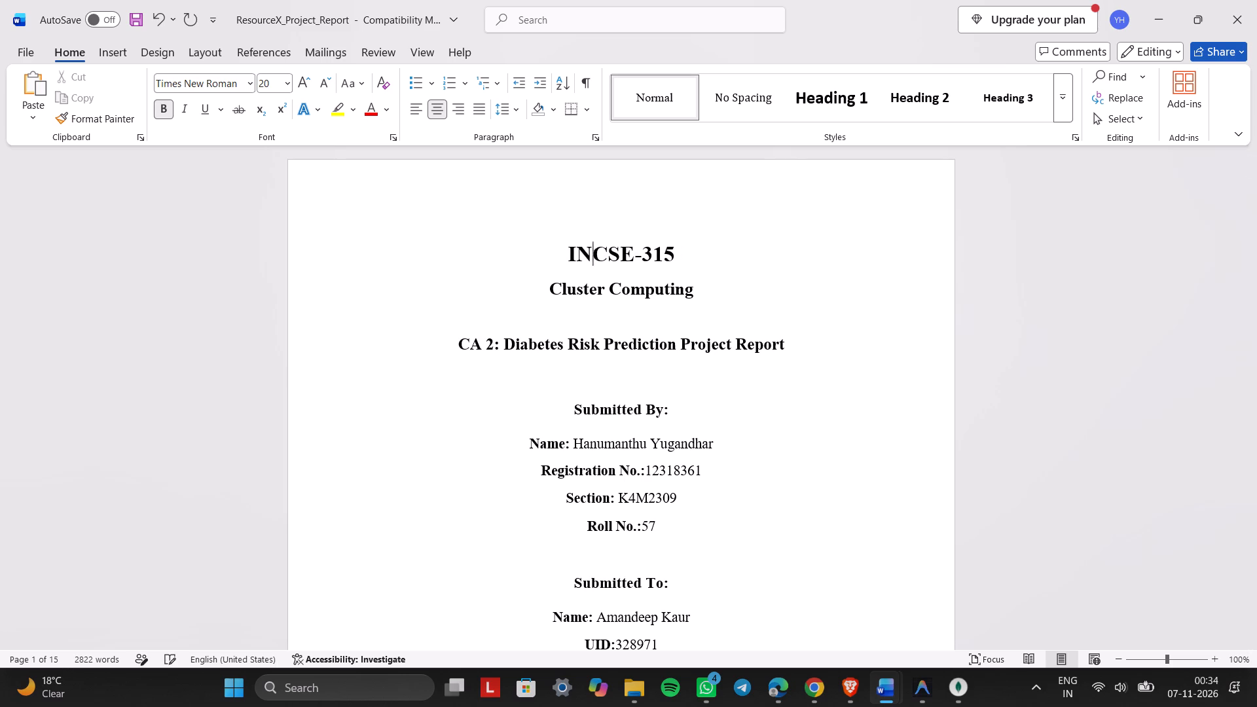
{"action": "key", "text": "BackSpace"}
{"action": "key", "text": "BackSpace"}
Change the number in the cover page's course code heading to 494, making it CSE-494.
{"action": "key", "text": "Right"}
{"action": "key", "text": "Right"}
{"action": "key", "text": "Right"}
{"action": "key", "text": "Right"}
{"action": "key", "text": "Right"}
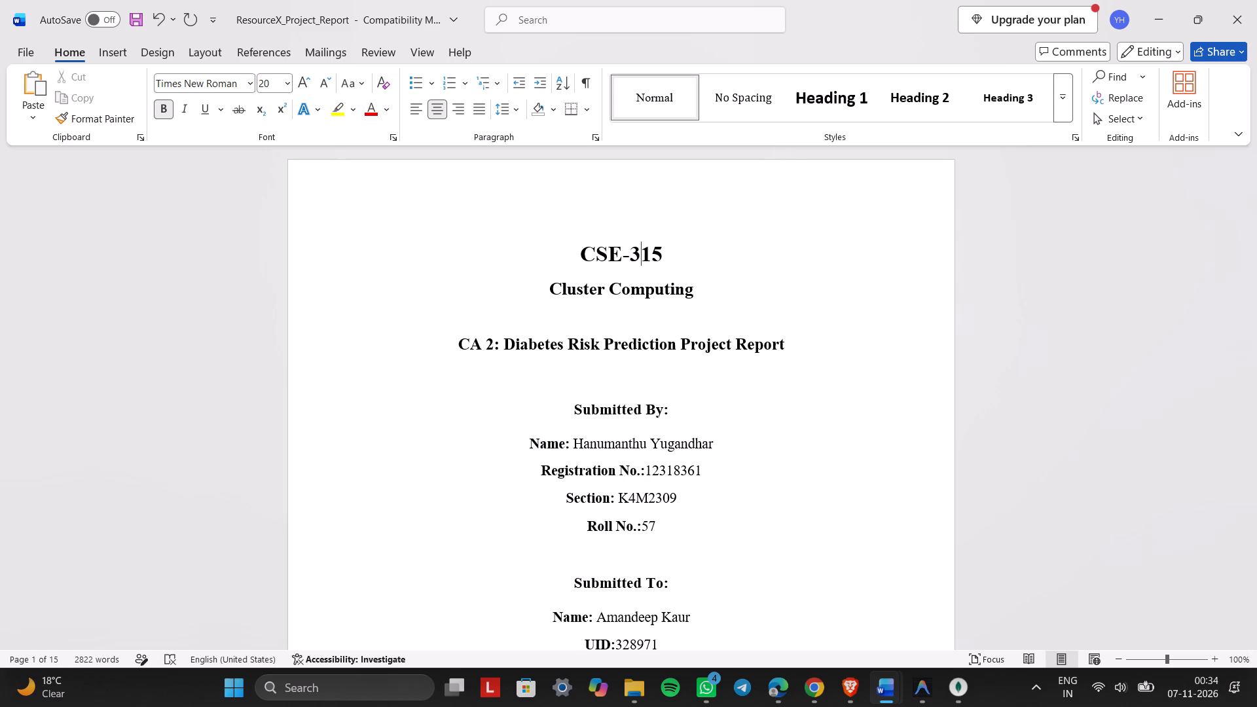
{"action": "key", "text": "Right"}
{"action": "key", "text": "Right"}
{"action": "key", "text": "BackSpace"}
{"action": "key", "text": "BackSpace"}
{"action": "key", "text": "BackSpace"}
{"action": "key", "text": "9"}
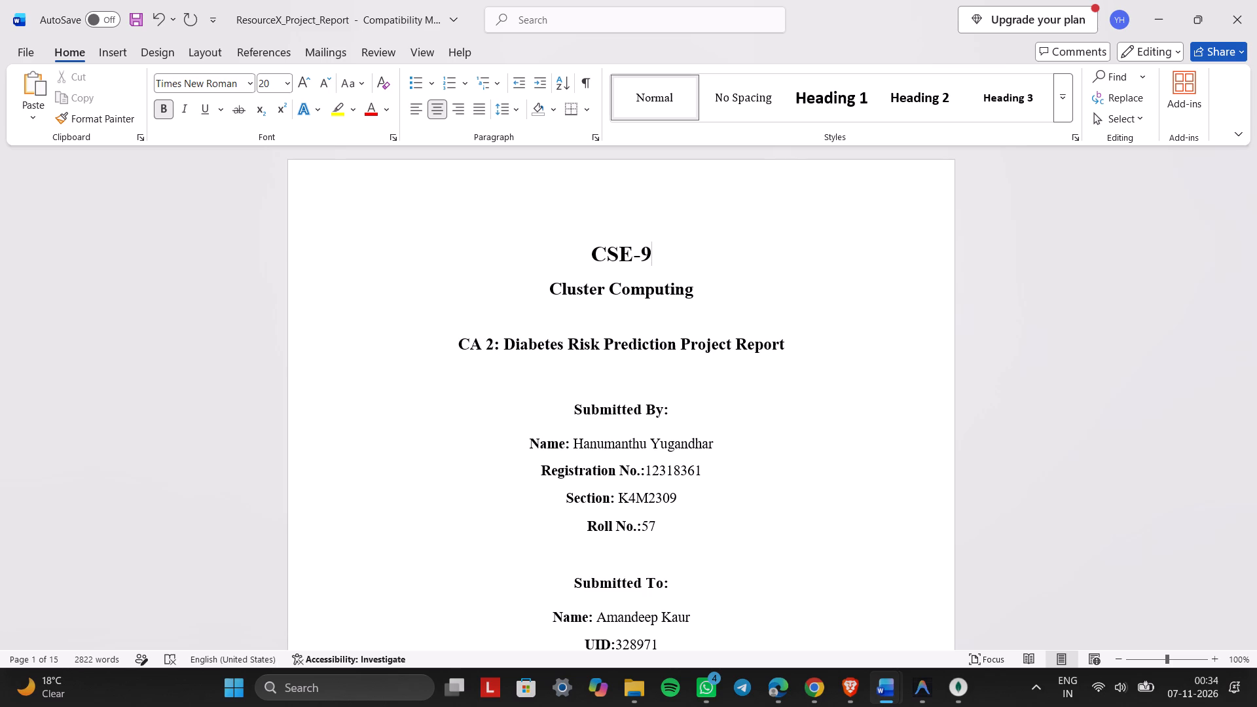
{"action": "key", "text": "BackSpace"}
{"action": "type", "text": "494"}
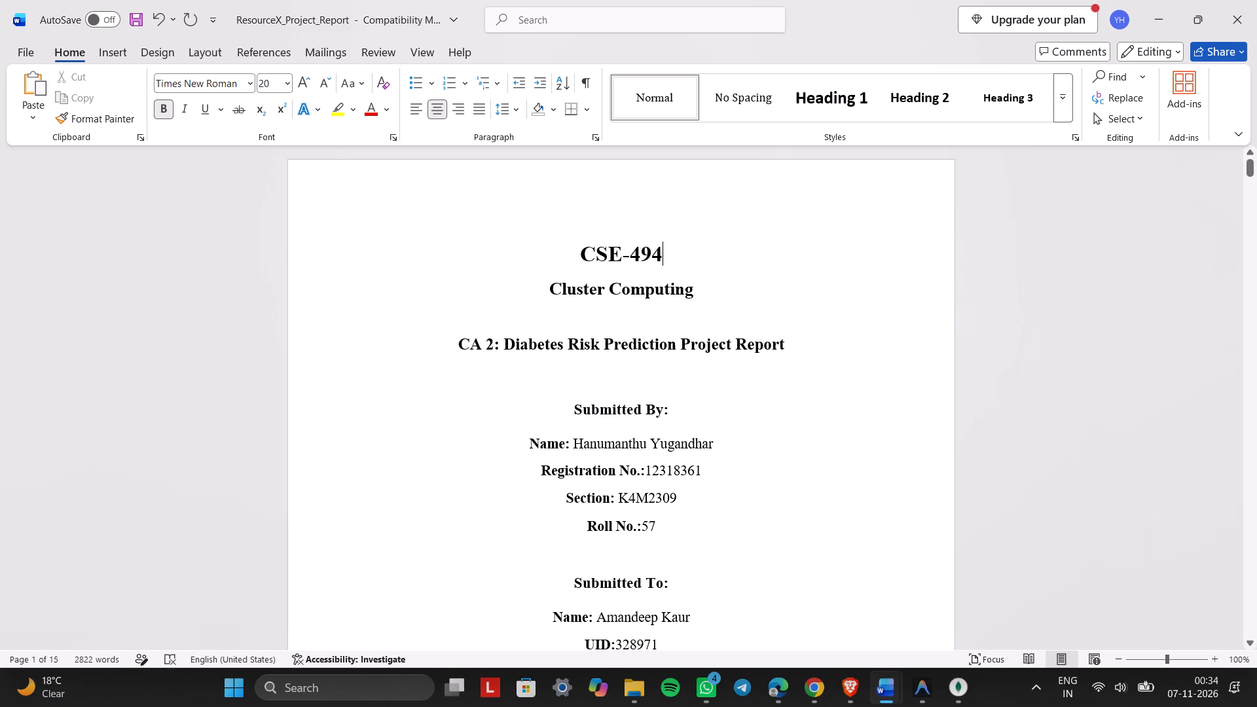
Replace the course name Cluster Computing under the course code with Intelligent NoSQL Databases.
{"action": "left_click", "coordinate": [699, 296]}
{"action": "key", "text": "BackSpace"}
{"action": "key", "text": "BackSpace"}
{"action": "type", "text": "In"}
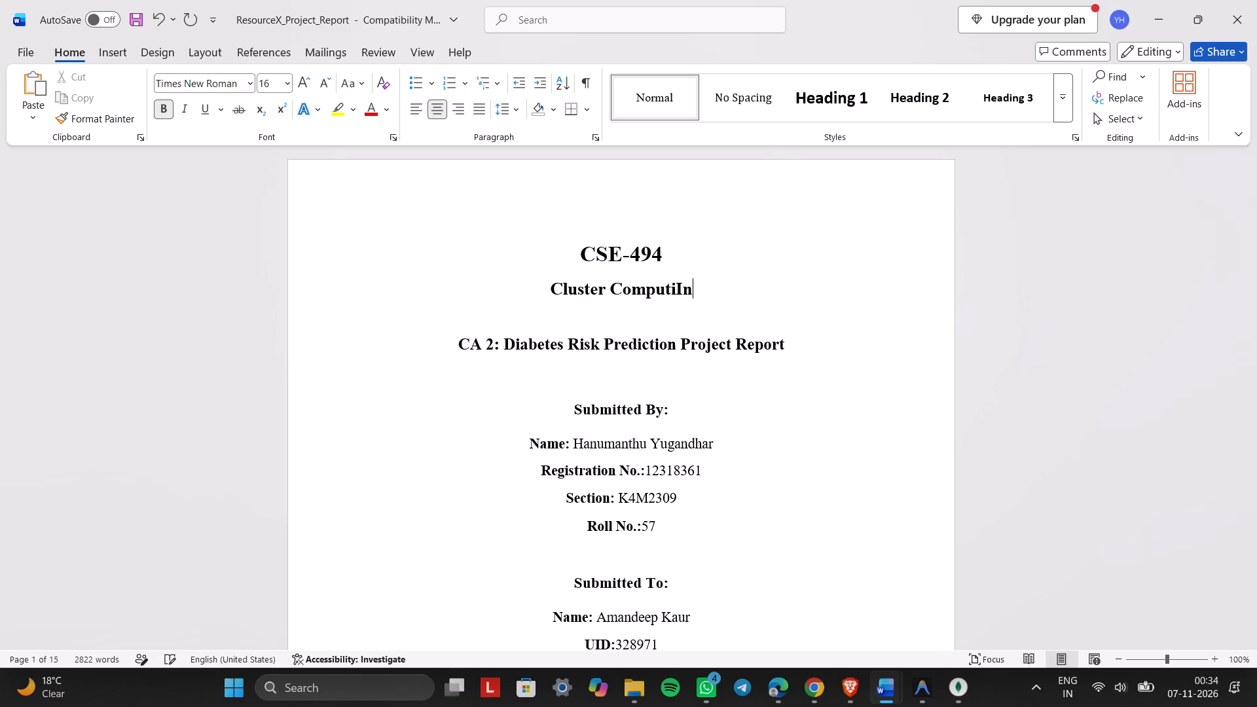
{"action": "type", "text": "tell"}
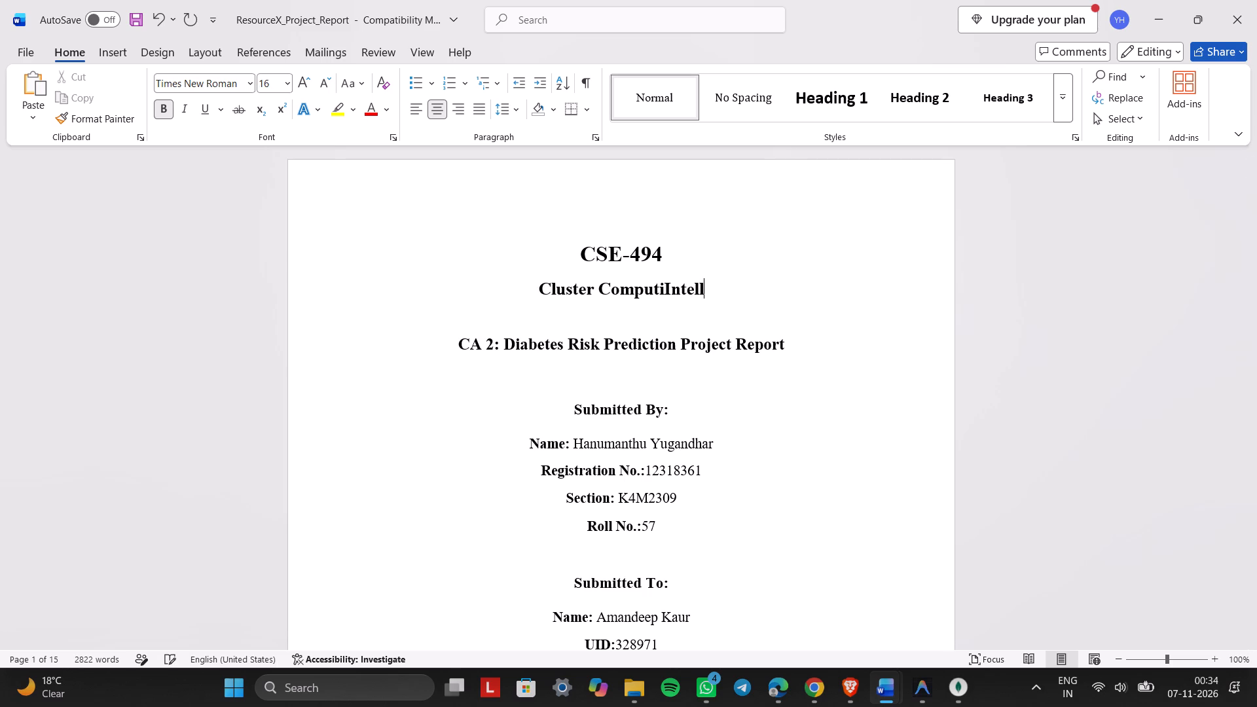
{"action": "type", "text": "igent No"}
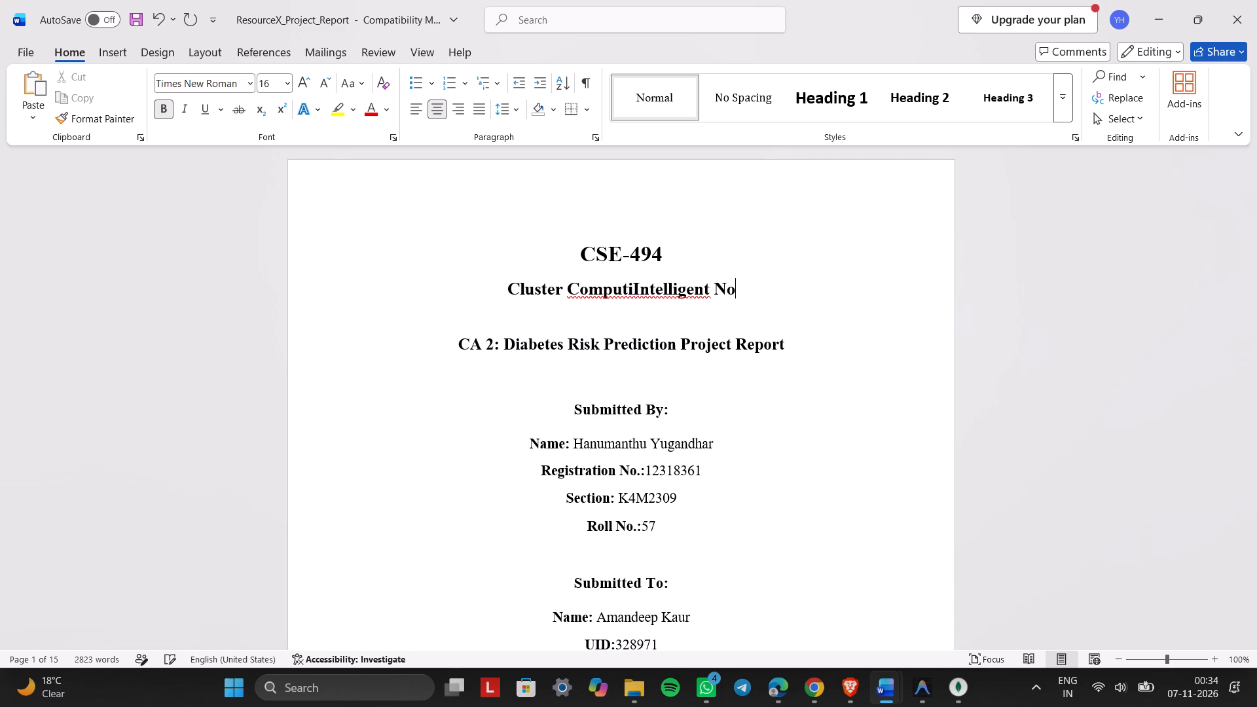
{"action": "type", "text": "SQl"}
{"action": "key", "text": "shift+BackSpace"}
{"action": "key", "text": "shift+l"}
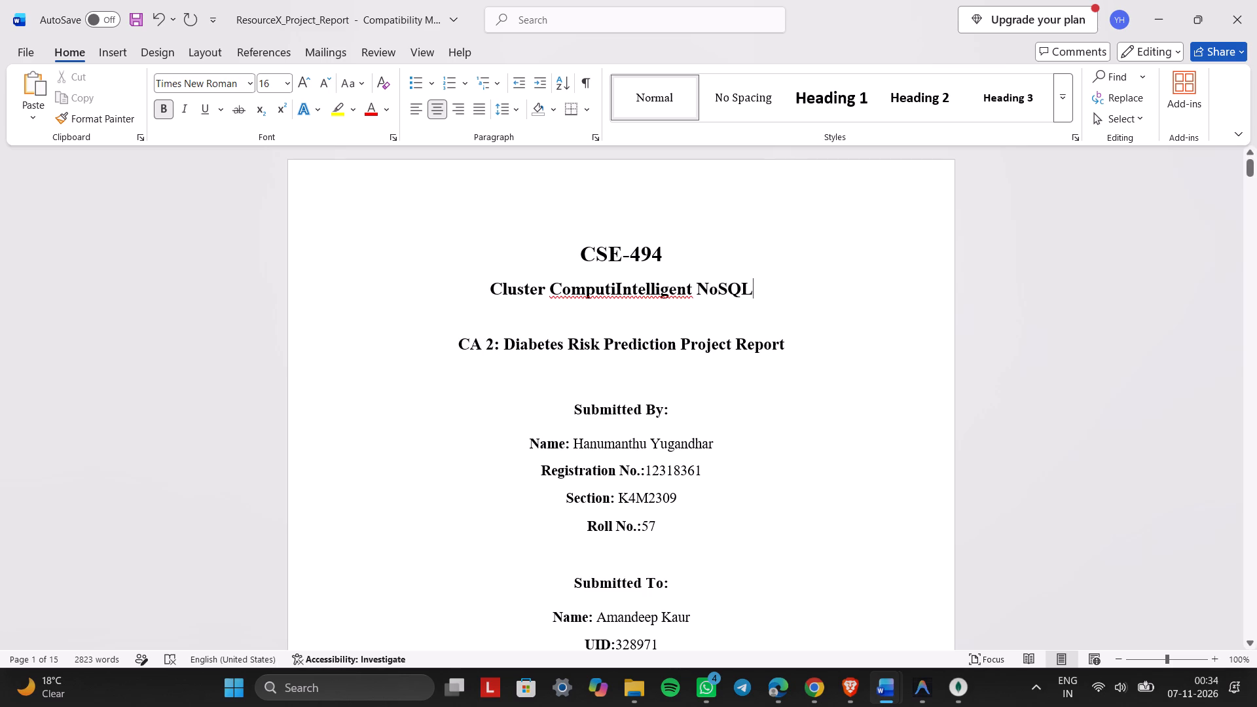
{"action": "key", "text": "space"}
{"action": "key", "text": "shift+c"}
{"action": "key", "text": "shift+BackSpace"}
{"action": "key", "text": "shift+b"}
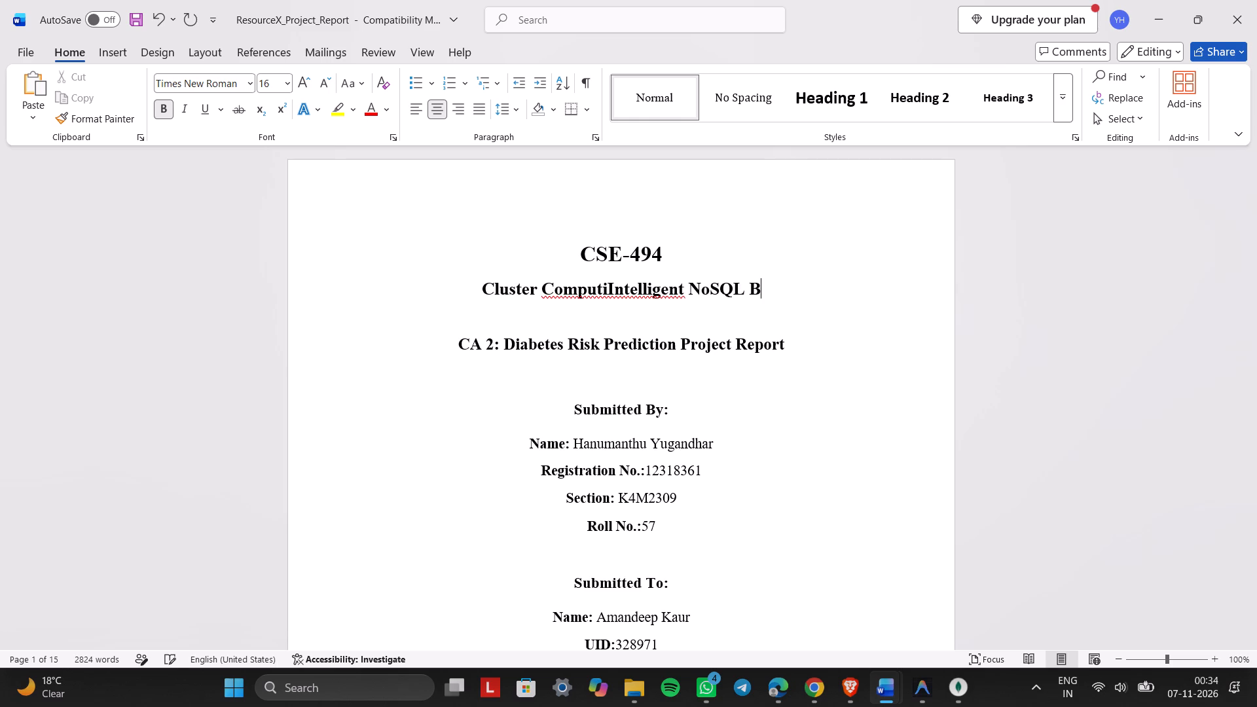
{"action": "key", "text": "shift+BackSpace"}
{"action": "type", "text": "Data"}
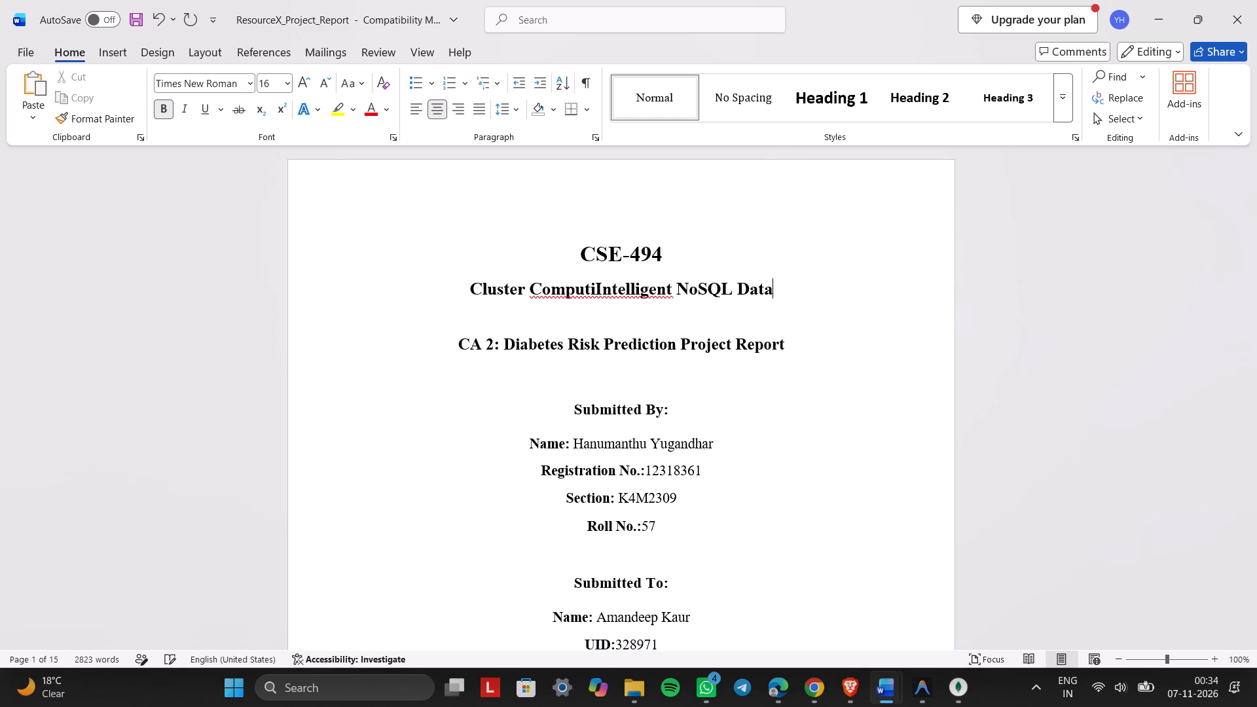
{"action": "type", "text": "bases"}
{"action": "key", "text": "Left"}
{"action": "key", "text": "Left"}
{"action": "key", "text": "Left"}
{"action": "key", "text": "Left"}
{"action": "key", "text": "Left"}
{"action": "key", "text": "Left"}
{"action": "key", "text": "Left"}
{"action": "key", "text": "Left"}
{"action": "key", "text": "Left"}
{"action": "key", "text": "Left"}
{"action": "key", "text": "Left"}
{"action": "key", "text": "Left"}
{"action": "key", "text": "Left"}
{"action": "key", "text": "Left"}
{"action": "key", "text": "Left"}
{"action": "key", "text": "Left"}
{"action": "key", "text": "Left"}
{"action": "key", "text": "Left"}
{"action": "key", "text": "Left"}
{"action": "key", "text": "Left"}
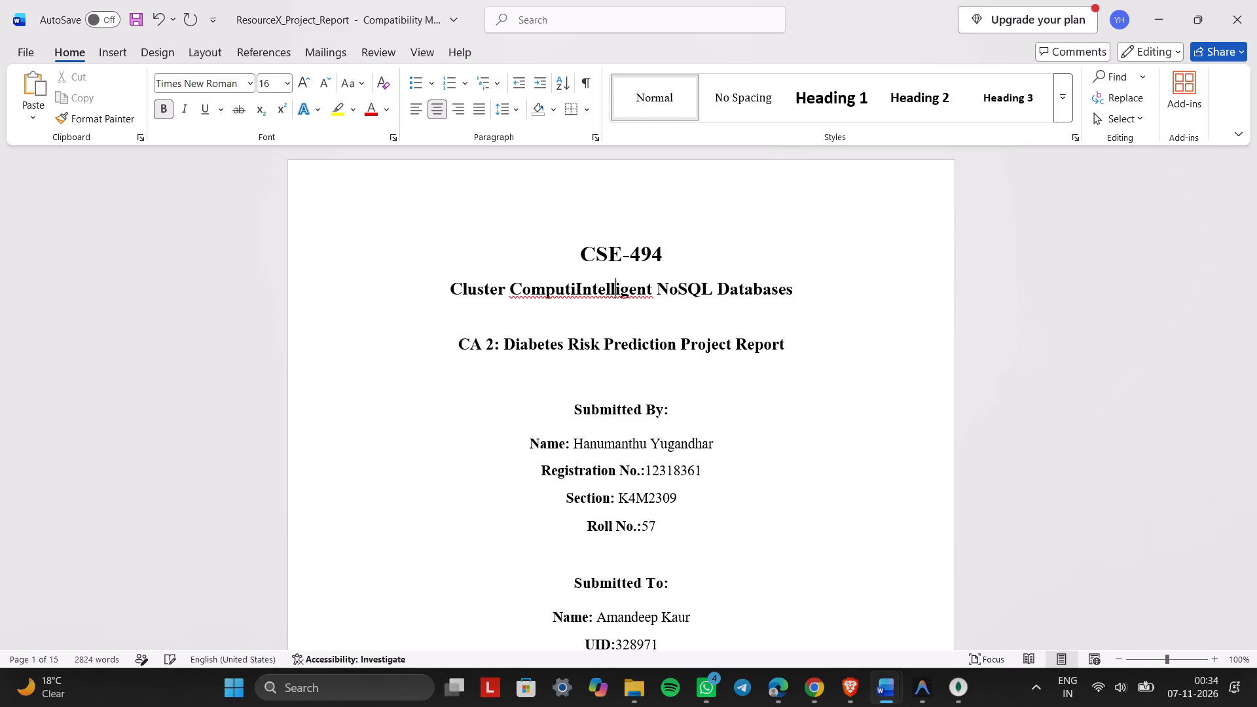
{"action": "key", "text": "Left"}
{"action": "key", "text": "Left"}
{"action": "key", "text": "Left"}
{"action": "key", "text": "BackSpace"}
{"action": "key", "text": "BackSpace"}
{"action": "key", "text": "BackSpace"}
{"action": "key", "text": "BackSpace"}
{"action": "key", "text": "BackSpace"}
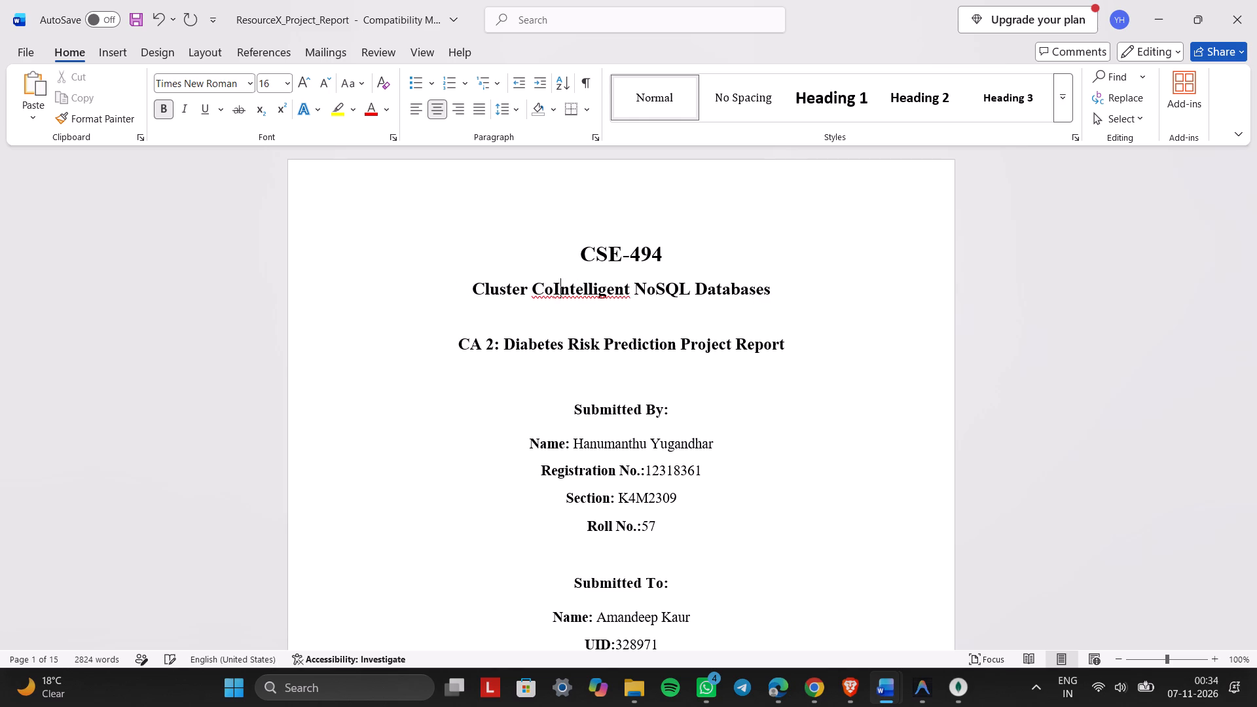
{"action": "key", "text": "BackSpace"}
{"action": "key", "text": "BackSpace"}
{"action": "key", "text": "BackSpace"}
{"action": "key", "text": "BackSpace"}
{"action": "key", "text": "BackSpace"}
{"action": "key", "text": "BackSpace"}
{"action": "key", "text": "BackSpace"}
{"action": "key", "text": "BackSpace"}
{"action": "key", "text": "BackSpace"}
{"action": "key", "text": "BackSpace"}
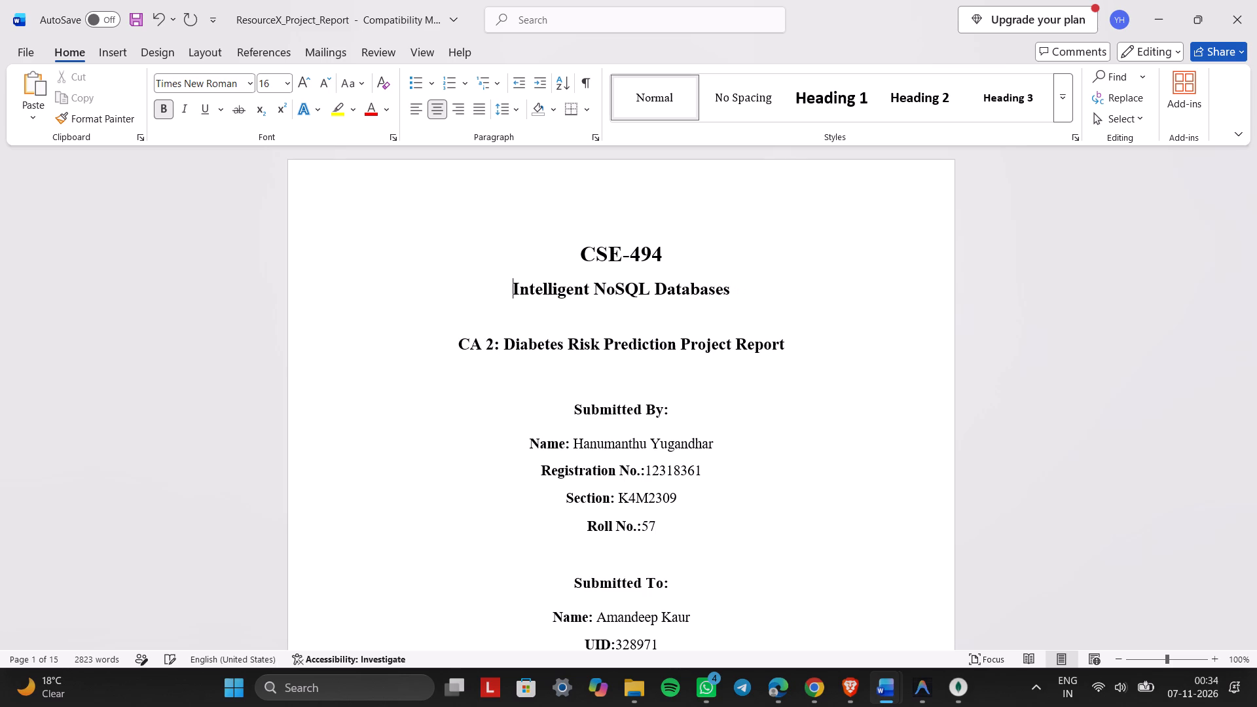
Replace Diabetes Risk Prediction in the CA 2 title line with ResourceX, keeping Project Report.
{"action": "left_click", "coordinate": [809, 344]}
{"action": "key", "text": "Left"}
{"action": "key", "text": "Left"}
{"action": "key", "text": "Left"}
{"action": "key", "text": "Left"}
{"action": "key", "text": "Left"}
{"action": "key", "text": "Left"}
{"action": "key", "text": "Left"}
{"action": "key", "text": "Left"}
{"action": "key", "text": "Left"}
{"action": "key", "text": "Left"}
{"action": "key", "text": "Left"}
{"action": "key", "text": "Left"}
{"action": "key", "text": "Left"}
{"action": "key", "text": "Left"}
{"action": "key", "text": "Left"}
{"action": "key", "text": "Left"}
{"action": "key", "text": "Left"}
{"action": "key", "text": "Left"}
{"action": "key", "text": "Left"}
{"action": "key", "text": "Left"}
{"action": "key", "text": "Right"}
{"action": "key", "text": "Right"}
{"action": "key", "text": "Right"}
{"action": "key", "text": "Right"}
{"action": "key", "text": "Right"}
{"action": "key", "text": "Right"}
{"action": "key", "text": "Right"}
{"action": "key", "text": "Right"}
{"action": "key", "text": "Right"}
{"action": "key", "text": "Right"}
{"action": "key", "text": "Right"}
{"action": "key", "text": "Right"}
{"action": "key", "text": "Right"}
{"action": "key", "text": "Right"}
{"action": "key", "text": "Right"}
{"action": "key", "text": "Right"}
{"action": "key", "text": "Left"}
{"action": "key", "text": "Left"}
{"action": "key", "text": "Left"}
{"action": "key", "text": "Left"}
{"action": "key", "text": "Left"}
{"action": "key", "text": "Left"}
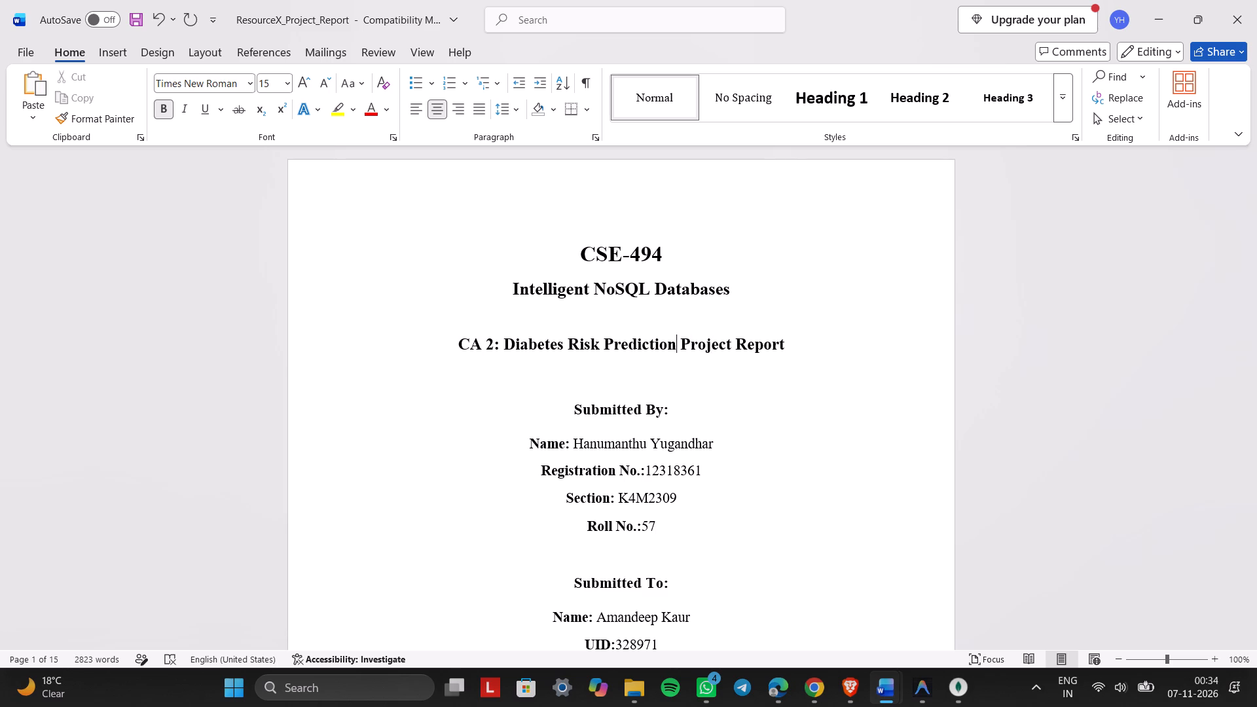
{"action": "key", "text": "BackSpace"}
{"action": "key", "text": "BackSpace"}
{"action": "key", "text": "BackSpace"}
{"action": "key", "text": "BackSpace"}
{"action": "key", "text": "BackSpace"}
{"action": "key", "text": "BackSpace"}
{"action": "key", "text": "BackSpace"}
{"action": "key", "text": "BackSpace"}
{"action": "key", "text": "BackSpace"}
{"action": "key", "text": "BackSpace"}
{"action": "key", "text": "BackSpace"}
{"action": "key", "text": "BackSpace"}
{"action": "key", "text": "BackSpace"}
{"action": "key", "text": "BackSpace"}
{"action": "key", "text": "BackSpace"}
{"action": "key", "text": "BackSpace"}
{"action": "key", "text": "BackSpace"}
{"action": "key", "text": "BackSpace"}
{"action": "key", "text": "BackSpace"}
{"action": "key", "text": "BackSpace"}
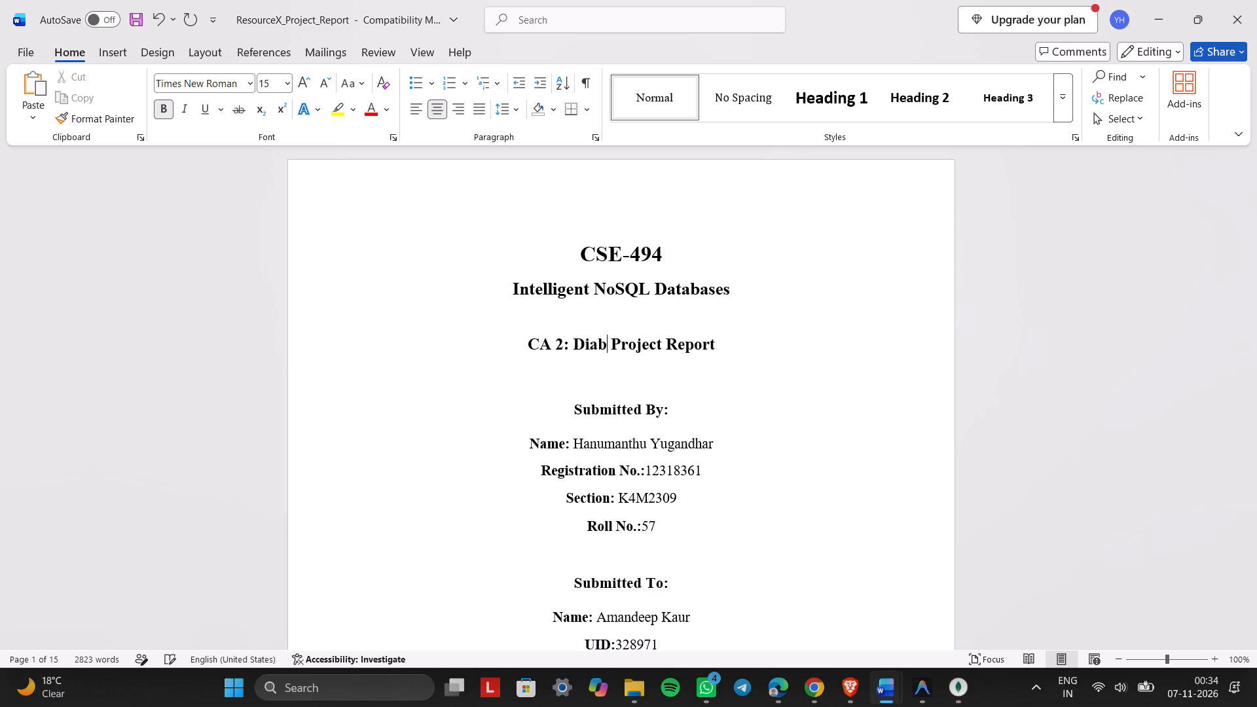
{"action": "key", "text": "BackSpace"}
{"action": "key", "text": "BackSpace"}
{"action": "key", "text": "BackSpace"}
{"action": "key", "text": "BackSpace"}
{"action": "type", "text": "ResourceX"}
Change the Section under Submitted By on the cover page to K4E2340.
{"action": "scroll", "coordinate": [723, 388], "scroll_direction": "down", "scroll_amount": 1}
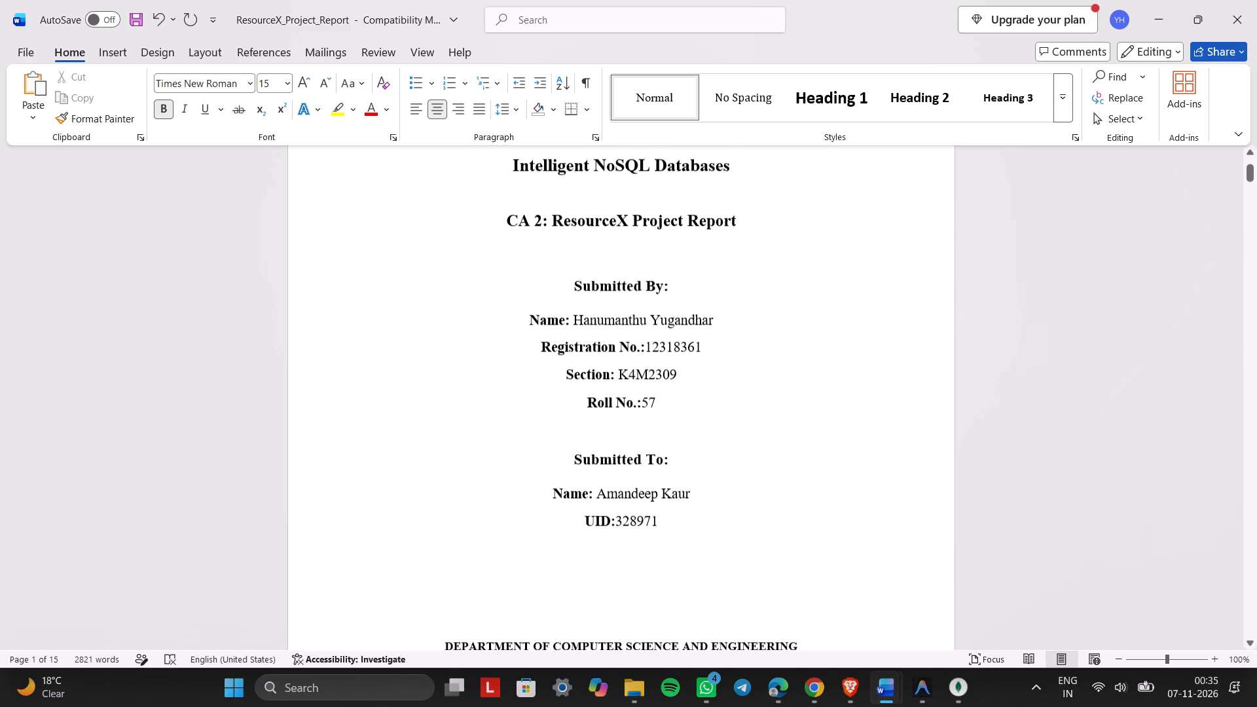
{"action": "scroll", "coordinate": [723, 388], "scroll_direction": "down", "scroll_amount": 1}
{"action": "left_click", "coordinate": [693, 356]}
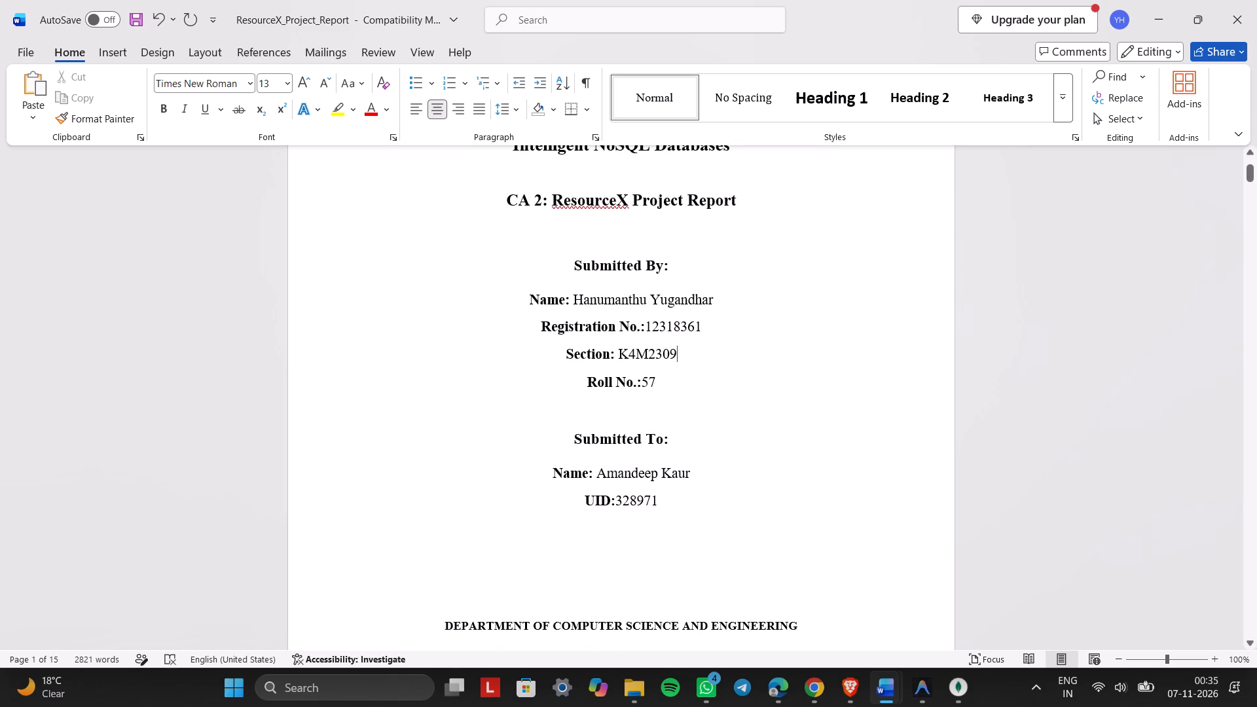
{"action": "key", "text": "BackSpace"}
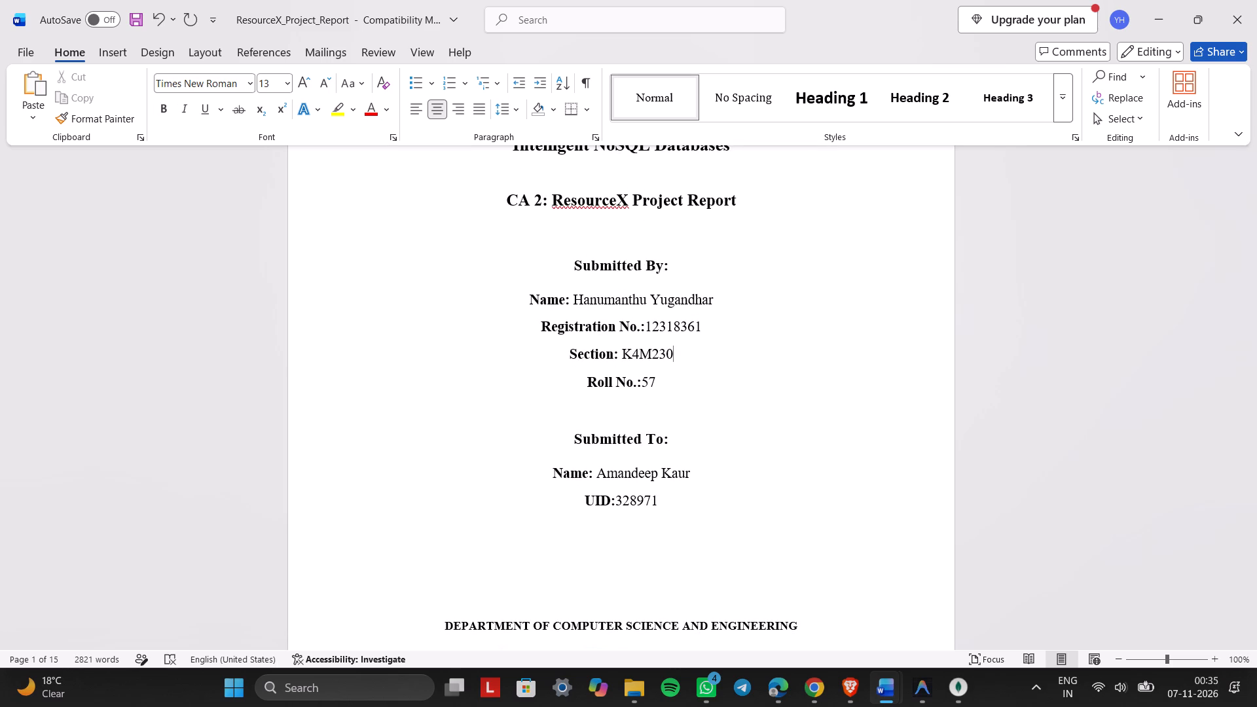
{"action": "key", "text": "BackSpace"}
{"action": "key", "text": "BackSpace"}
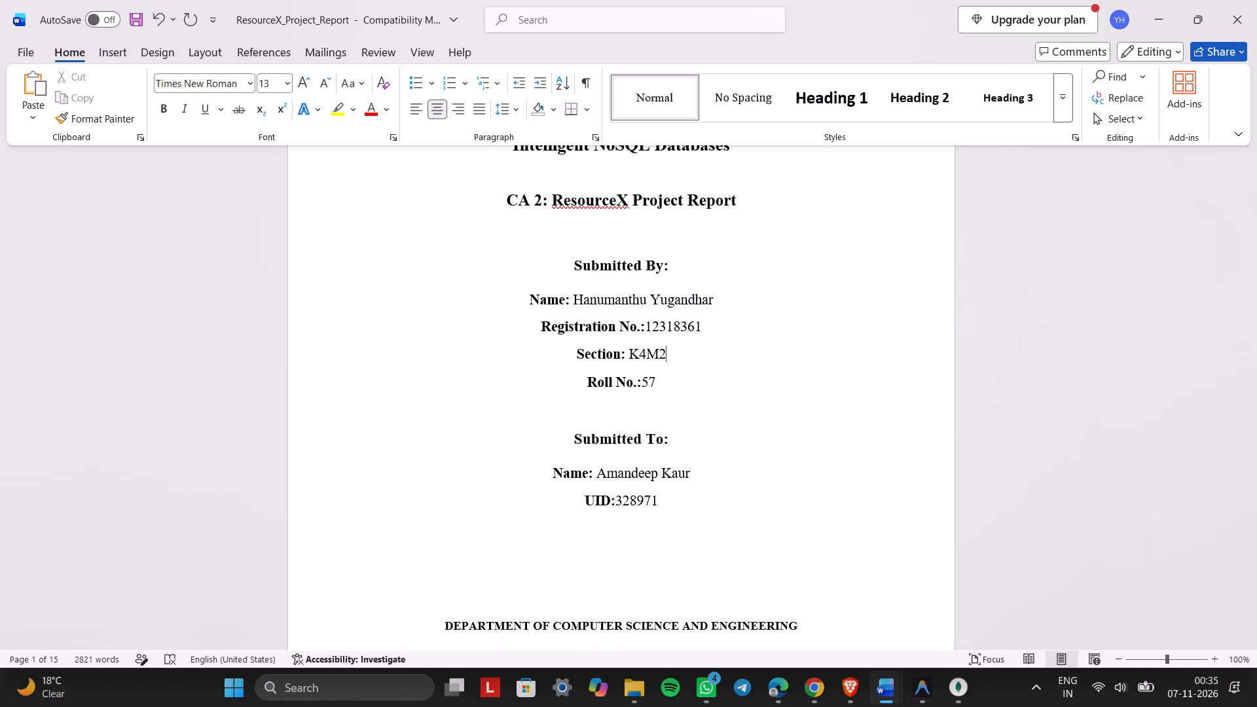
{"action": "key", "text": "BackSpace"}
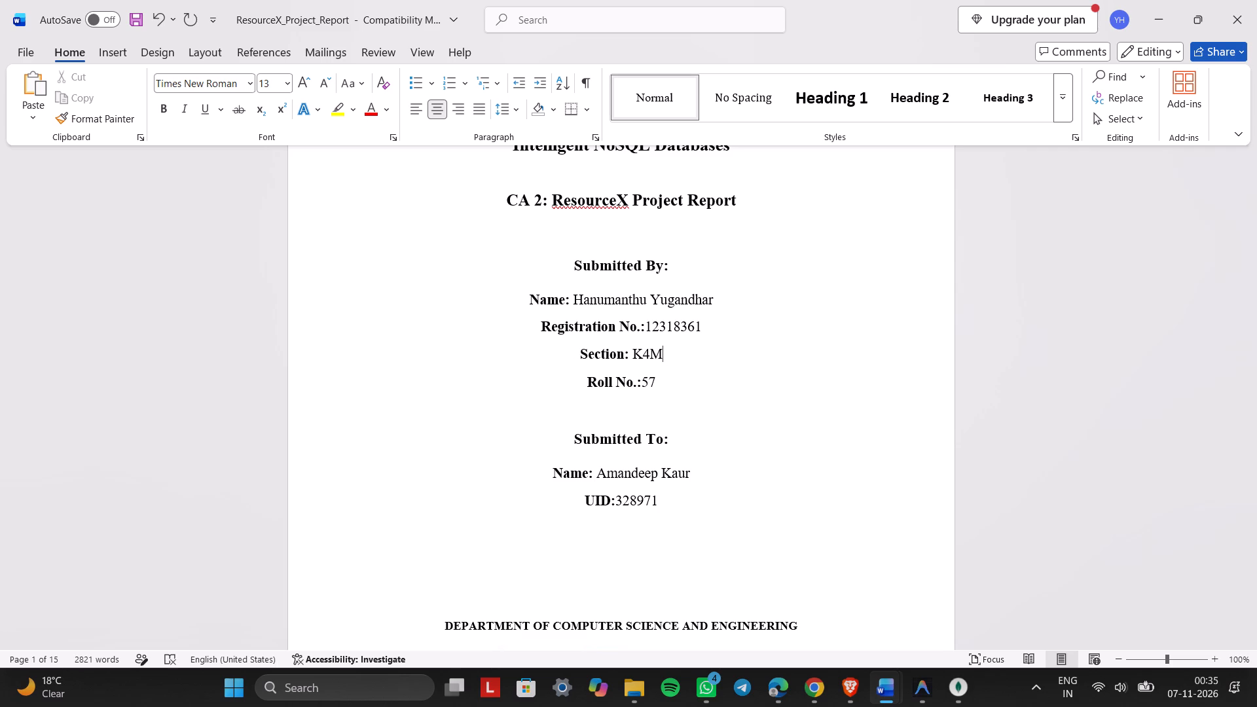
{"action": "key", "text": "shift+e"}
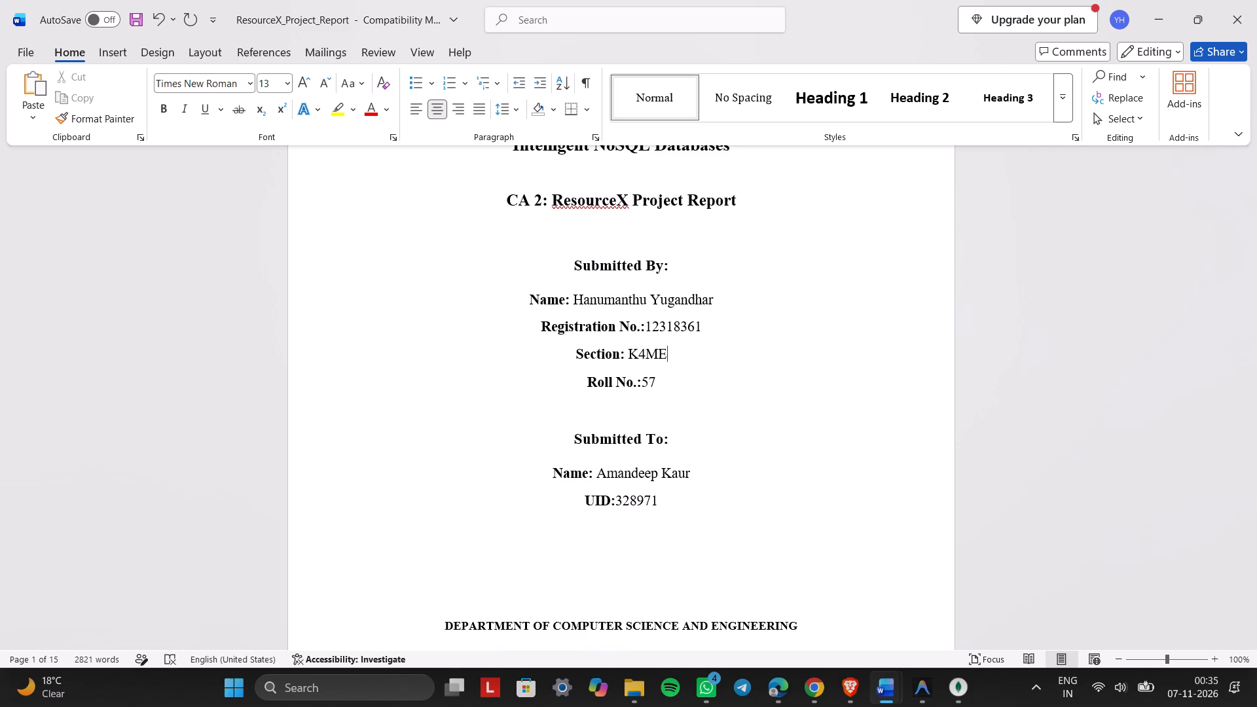
{"action": "key", "text": "Left"}
{"action": "key", "text": "BackSpace"}
{"action": "key", "text": "Right"}
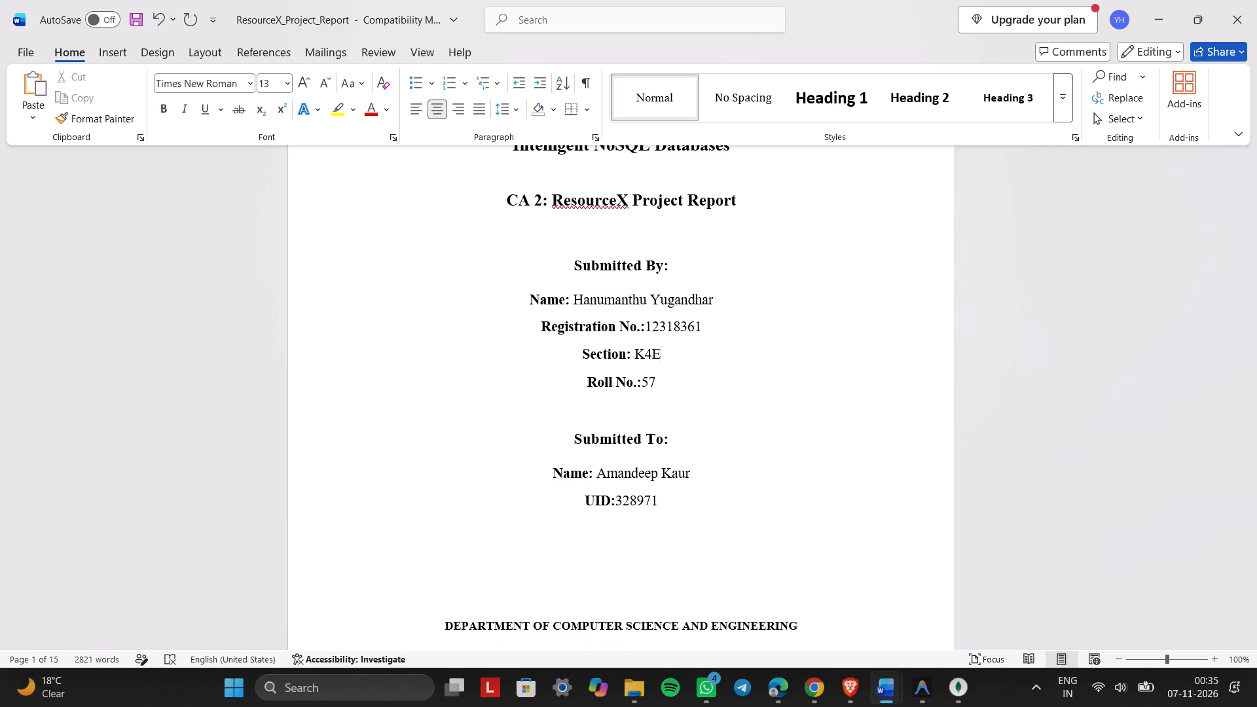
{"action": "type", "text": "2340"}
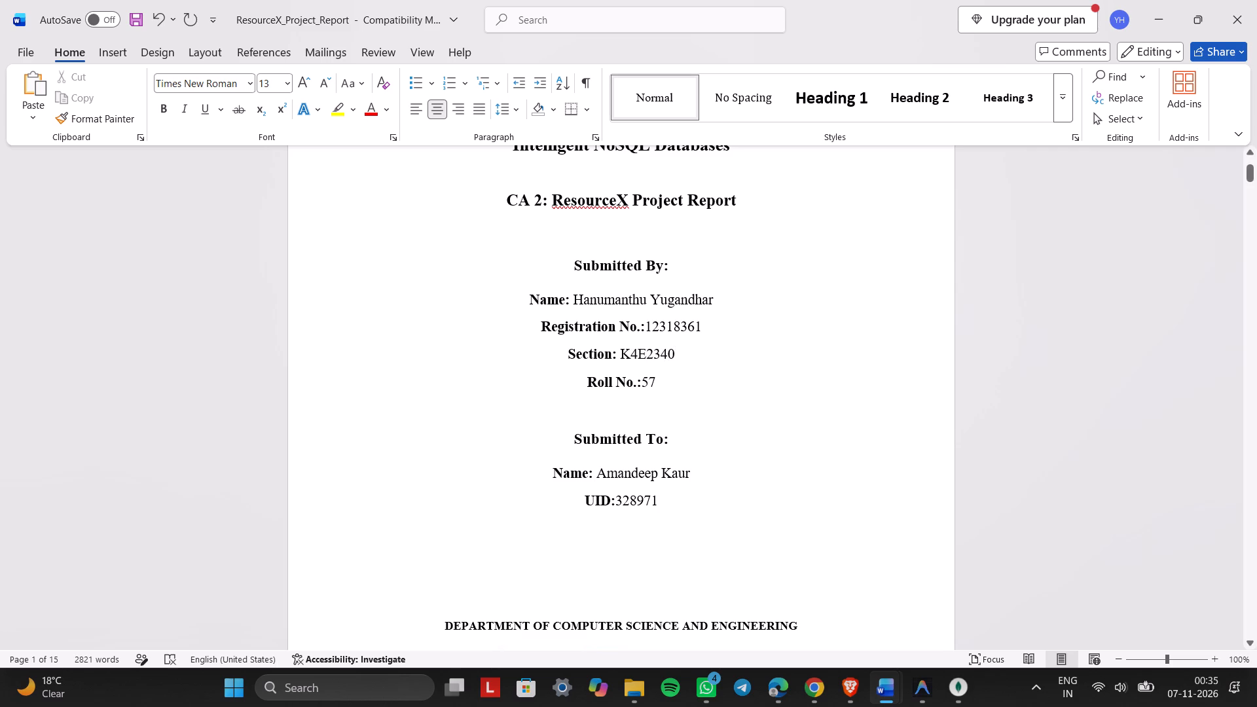
Replace the instructor's name under Submitted To on the cover page with the new instructor's name.
{"action": "left_click", "coordinate": [706, 375]}
{"action": "scroll", "coordinate": [706, 375], "scroll_direction": "down", "scroll_amount": 1}
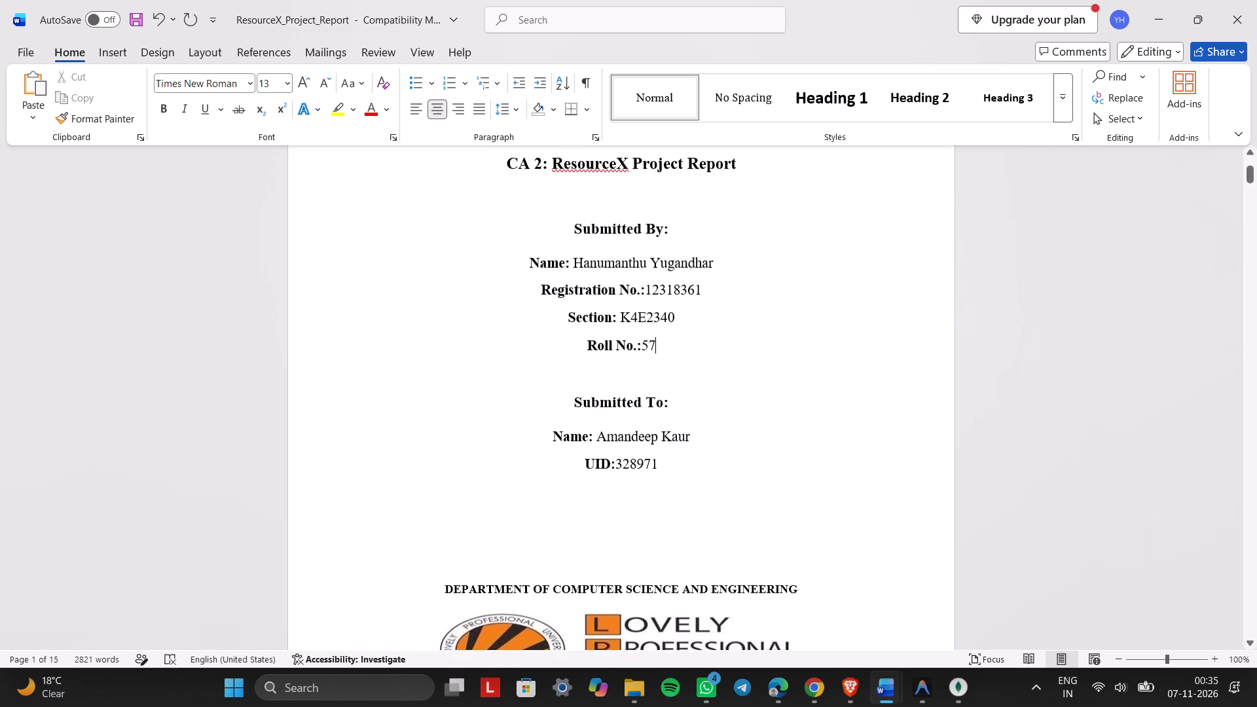
{"action": "scroll", "coordinate": [706, 375], "scroll_direction": "down", "scroll_amount": 1}
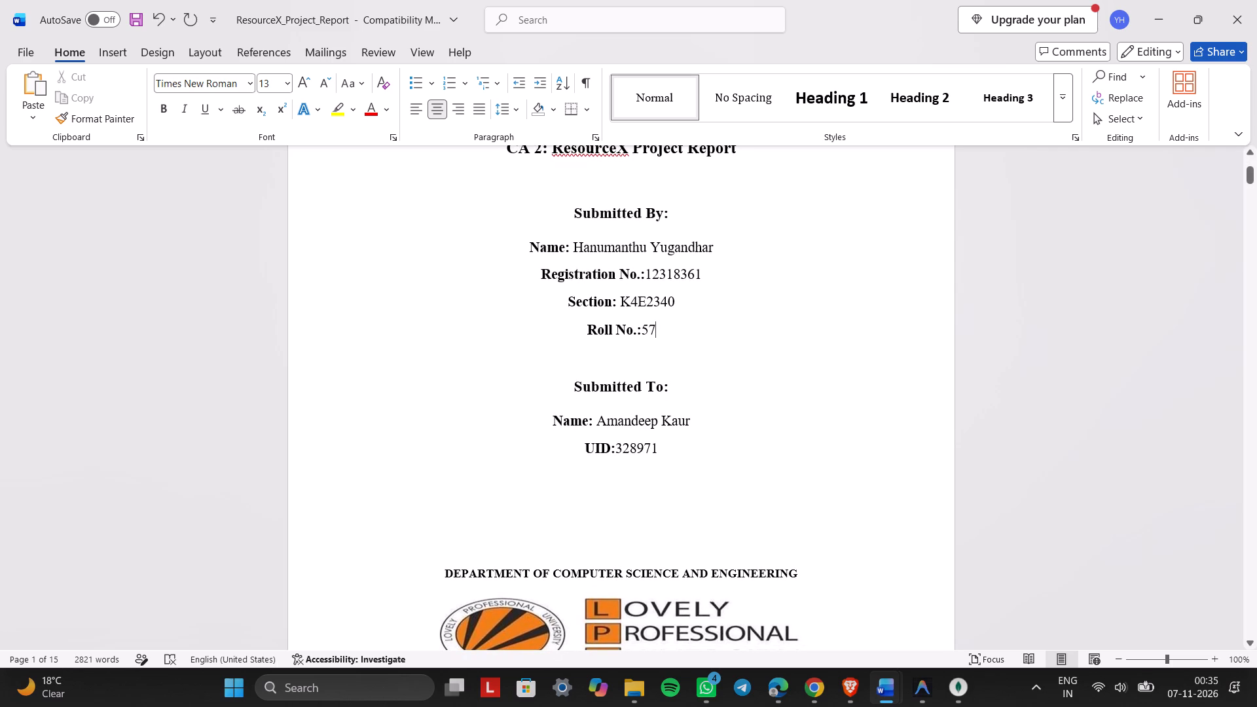
{"action": "left_click", "coordinate": [722, 426]}
{"action": "key", "text": "BackSpace"}
{"action": "key", "text": "BackSpace"}
{"action": "key", "text": "BackSpace"}
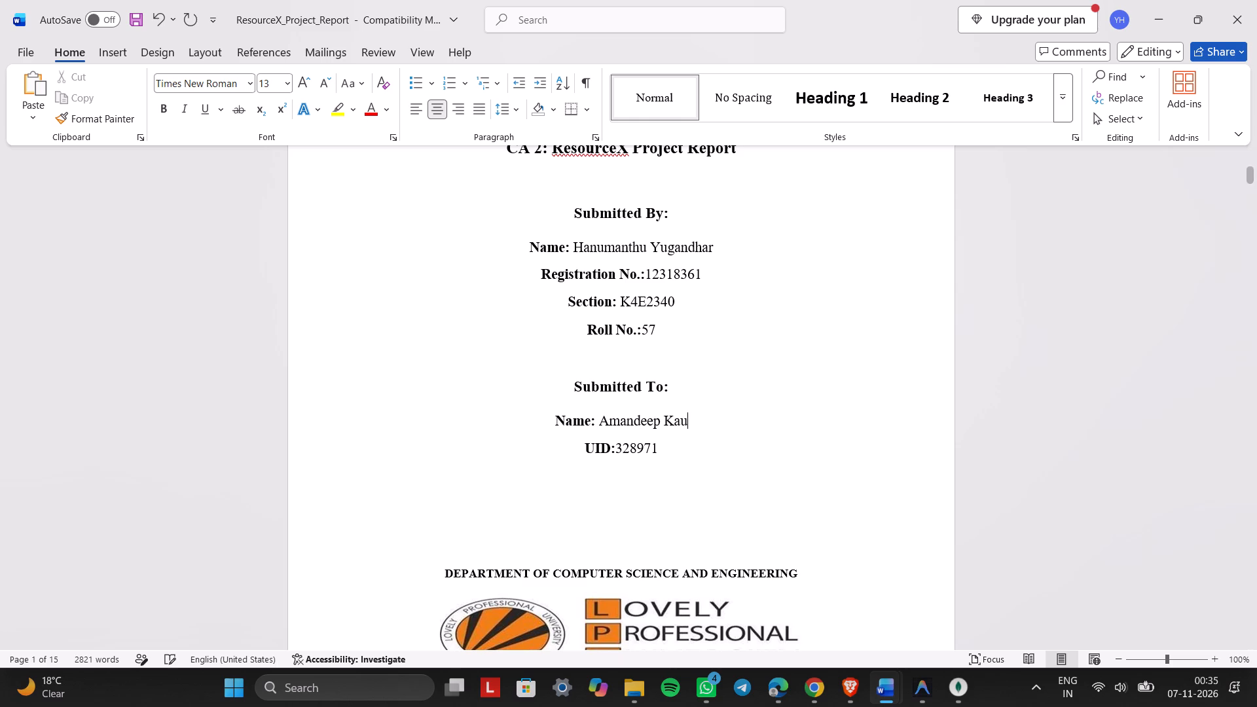
{"action": "key", "text": "BackSpace"}
{"action": "key", "text": "BackSpace"}
{"action": "key", "text": "BackSpace"}
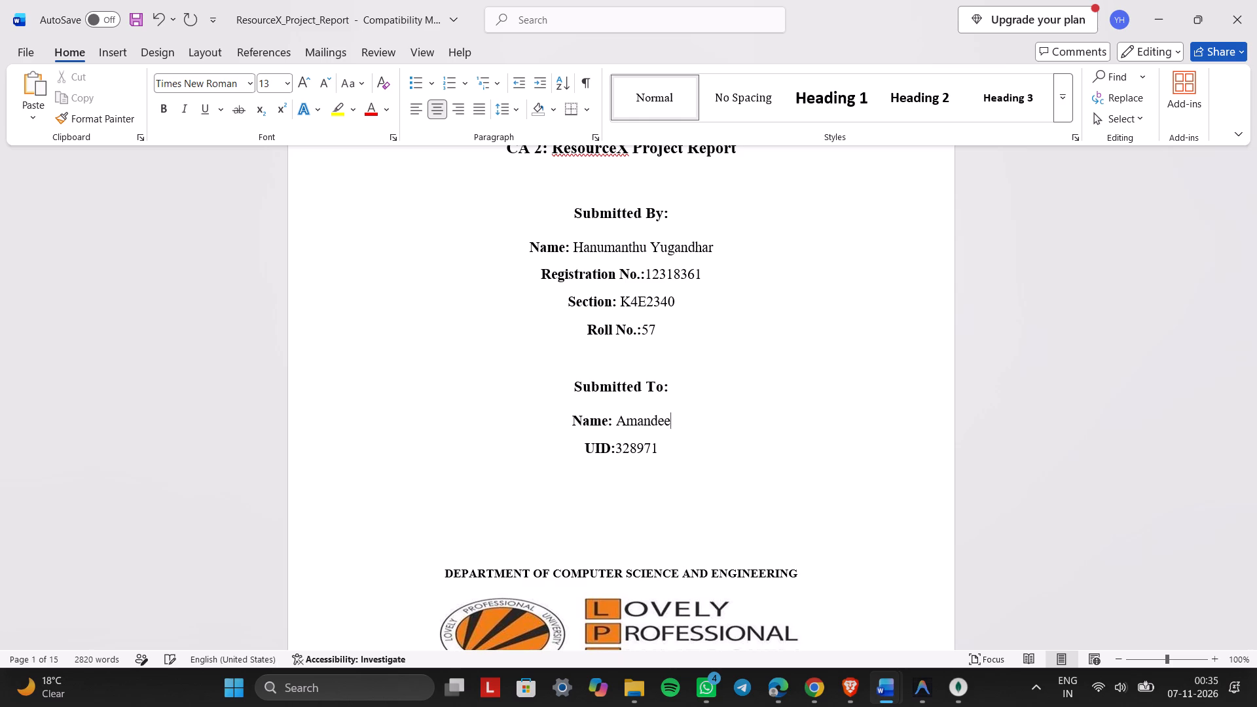
{"action": "key", "text": "BackSpace"}
{"action": "key", "text": "BackSpace"}
{"action": "key", "text": "BackSpace"}
{"action": "key", "text": "BackSpace"}
{"action": "key", "text": "BackSpace"}
{"action": "key", "text": "BackSpace"}
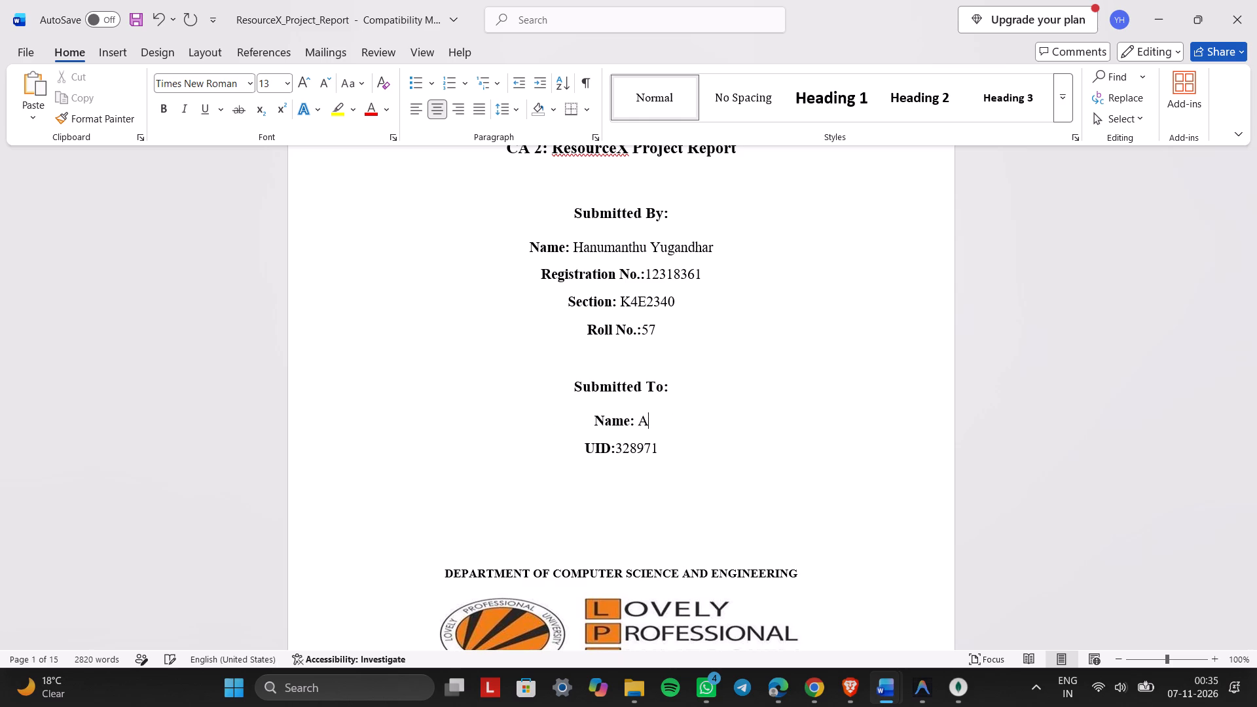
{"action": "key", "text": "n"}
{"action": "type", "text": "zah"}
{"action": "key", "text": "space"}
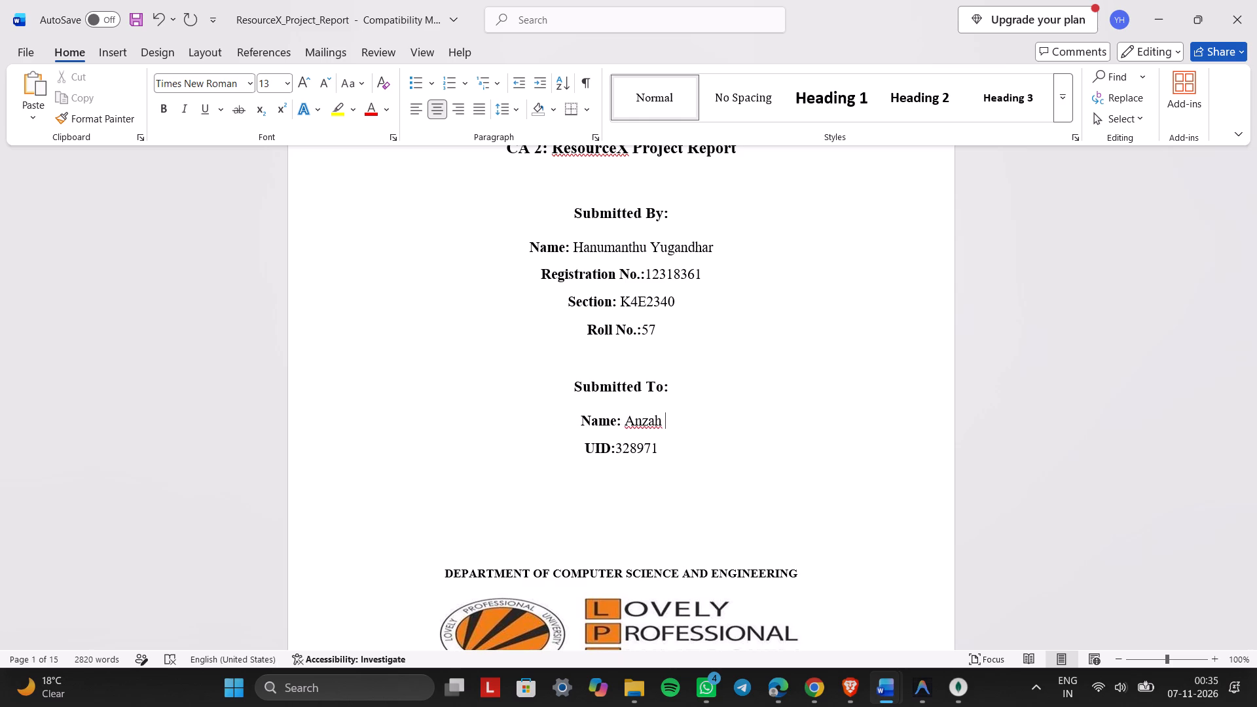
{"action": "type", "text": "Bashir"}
Replace the instructor's UID under Submitted To on the cover page with the new instructor's UID.
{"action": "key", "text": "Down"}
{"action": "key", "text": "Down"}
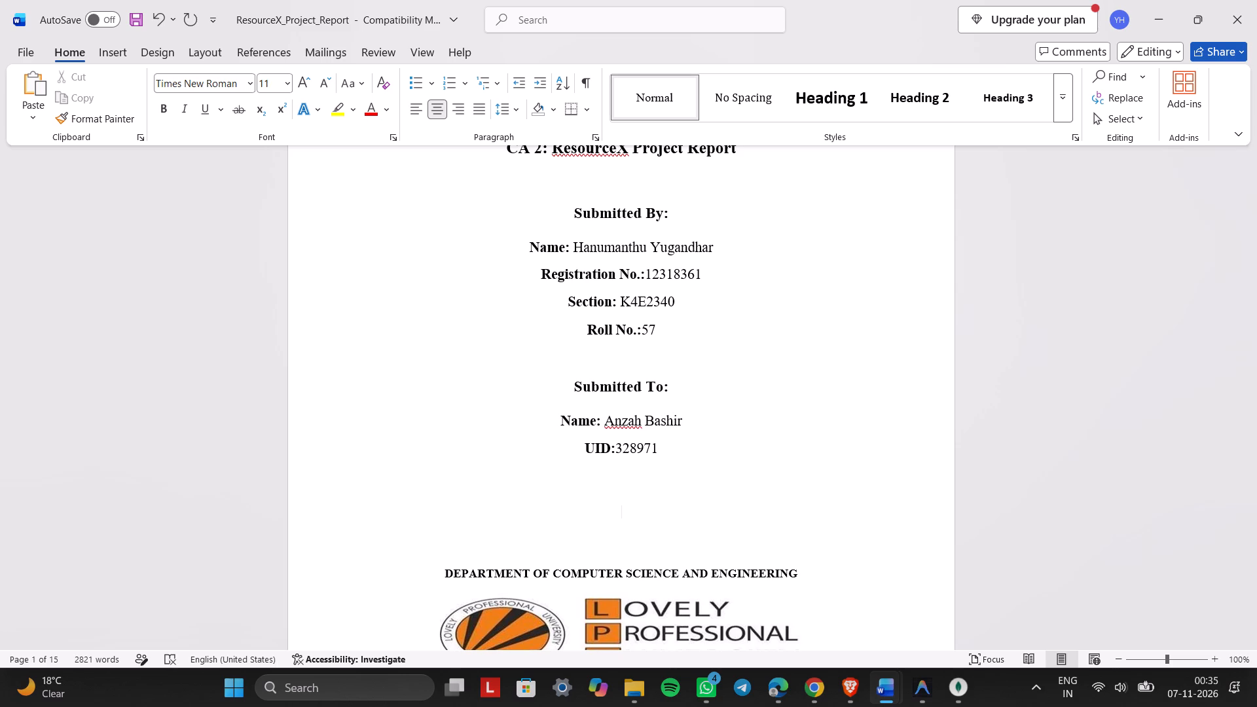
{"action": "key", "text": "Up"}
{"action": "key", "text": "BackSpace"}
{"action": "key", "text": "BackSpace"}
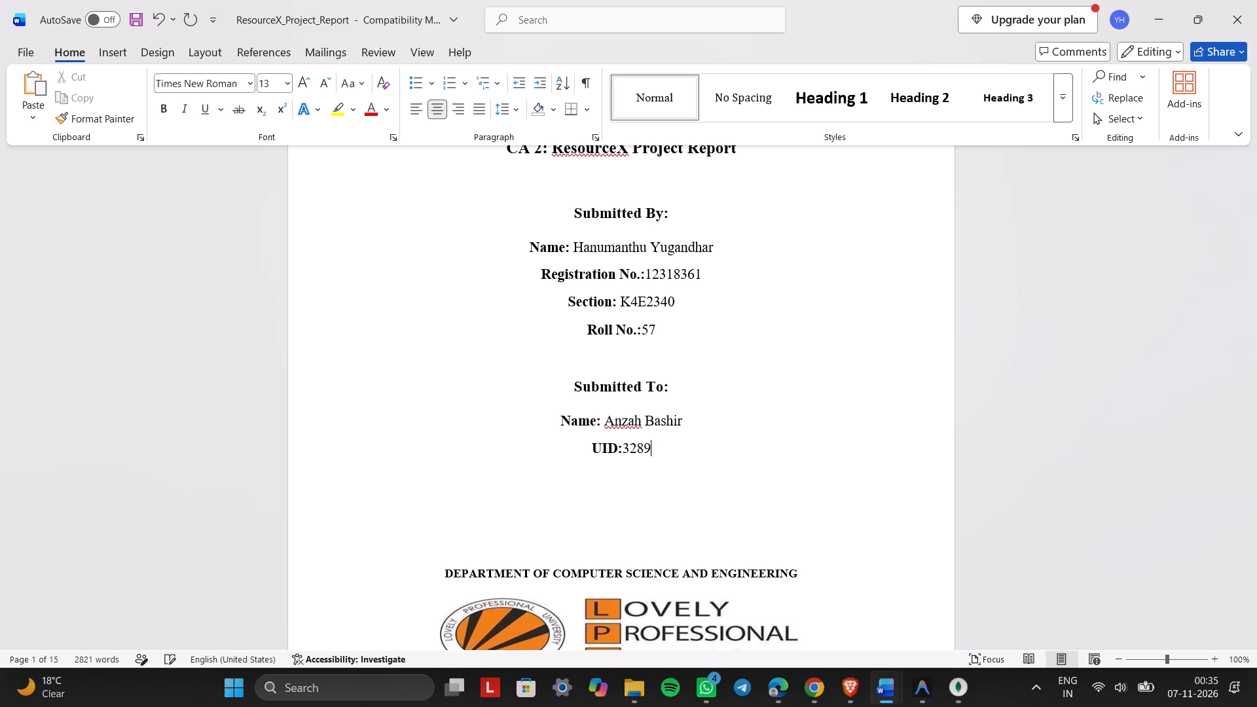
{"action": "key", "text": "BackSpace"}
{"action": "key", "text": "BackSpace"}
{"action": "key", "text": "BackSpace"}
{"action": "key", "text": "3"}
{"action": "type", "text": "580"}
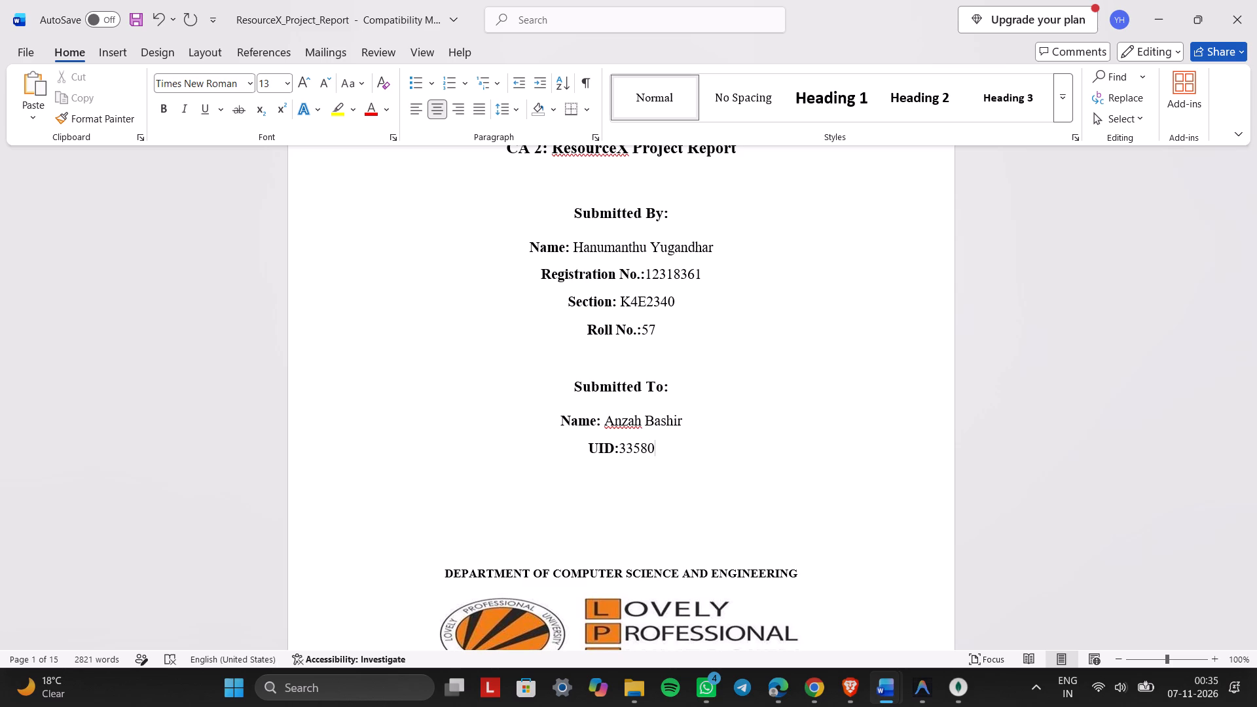
Change the Course Code on the Software Requirements Specification title page to CSE494, removing the second code INT219.
{"action": "scroll", "coordinate": [722, 426], "scroll_direction": "up", "scroll_amount": 2}
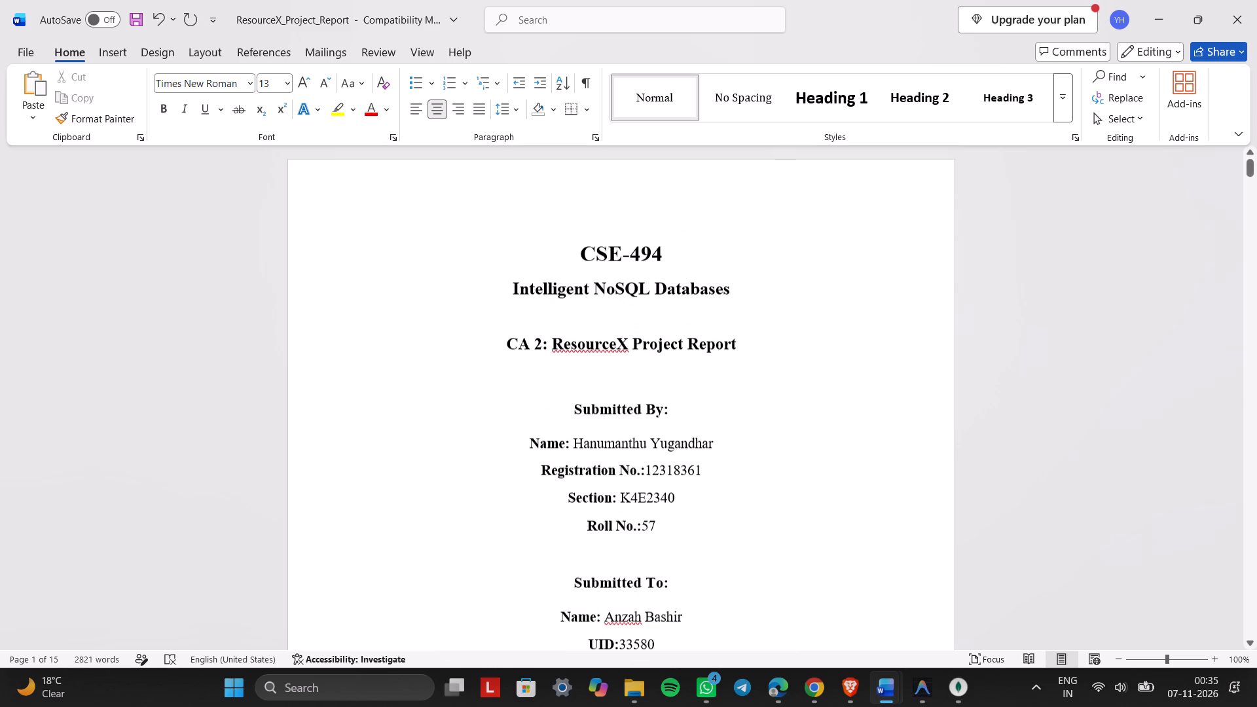
{"action": "scroll", "coordinate": [722, 426], "scroll_direction": "up", "scroll_amount": 2}
{"action": "scroll", "coordinate": [722, 426], "scroll_direction": "down", "scroll_amount": 3}
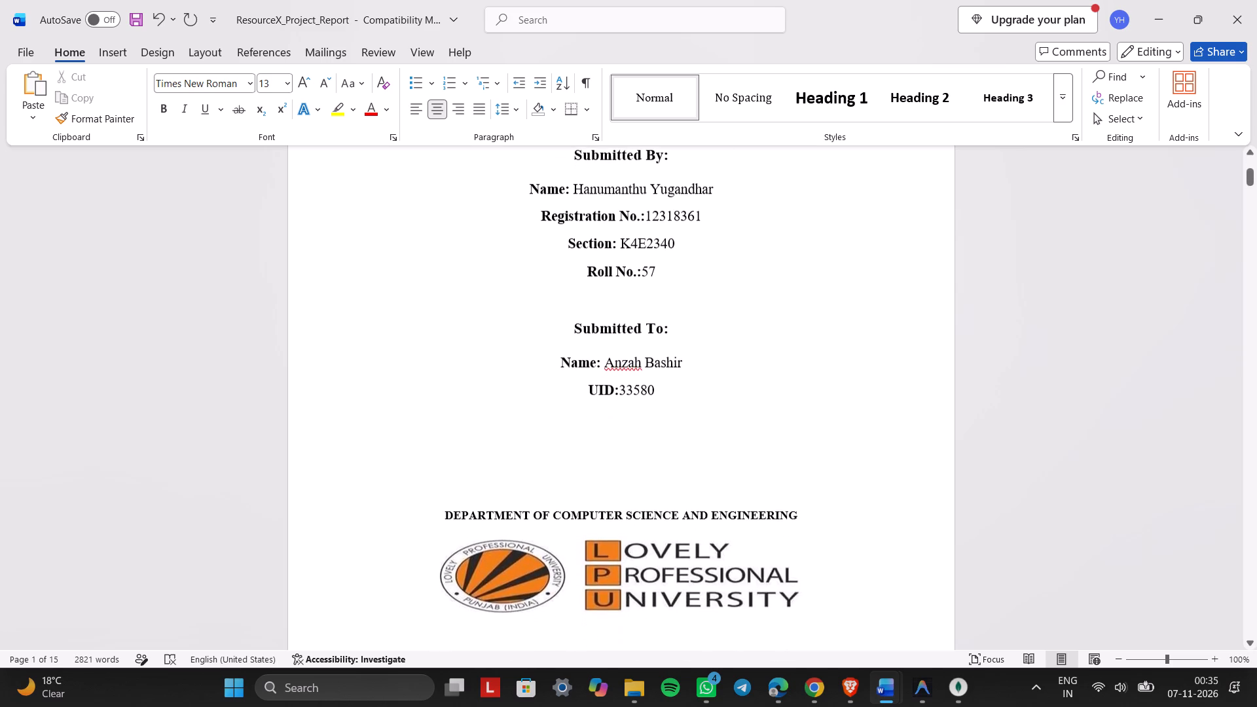
{"action": "scroll", "coordinate": [722, 426], "scroll_direction": "down", "scroll_amount": 1}
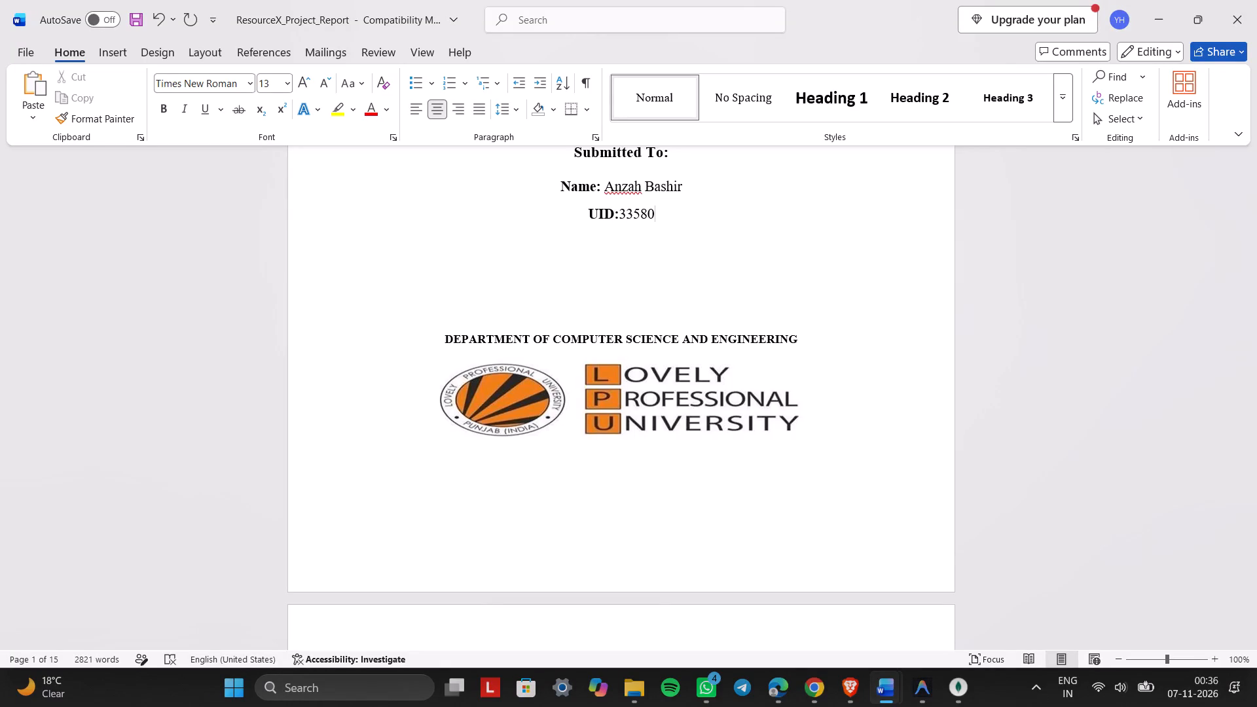
{"action": "scroll", "coordinate": [821, 398], "scroll_direction": "up", "scroll_amount": 1}
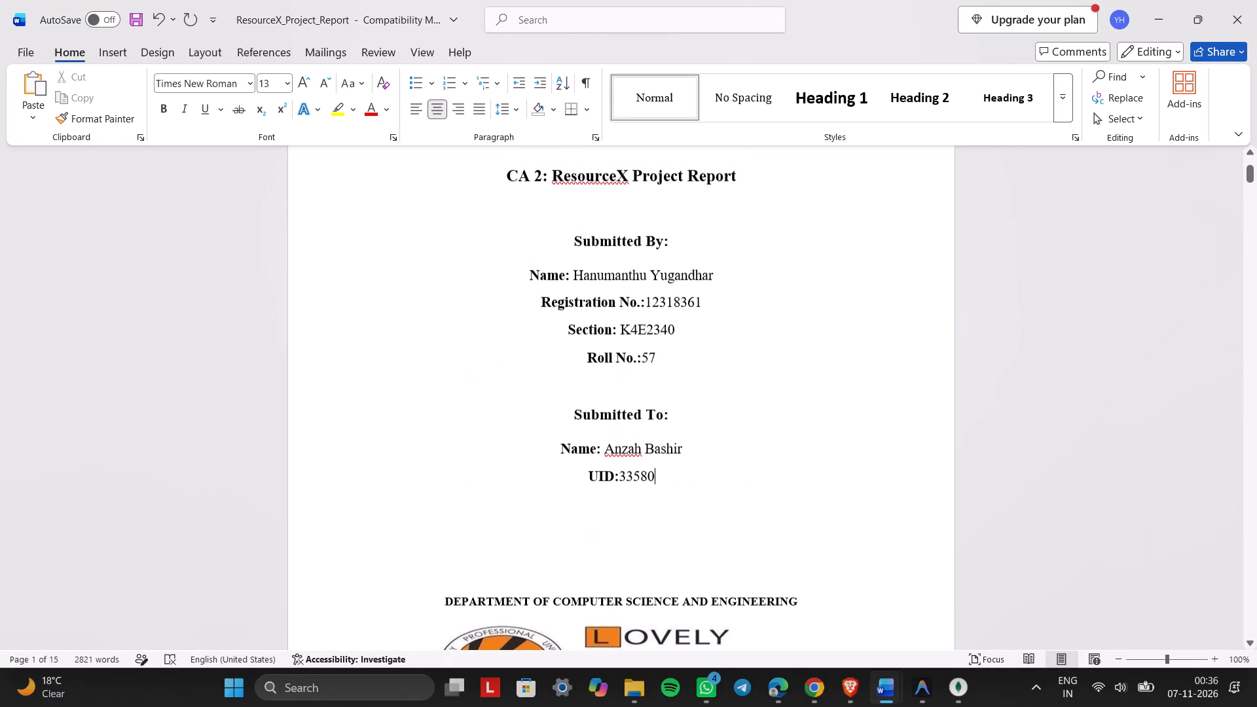
{"action": "scroll", "coordinate": [821, 398], "scroll_direction": "up", "scroll_amount": 2}
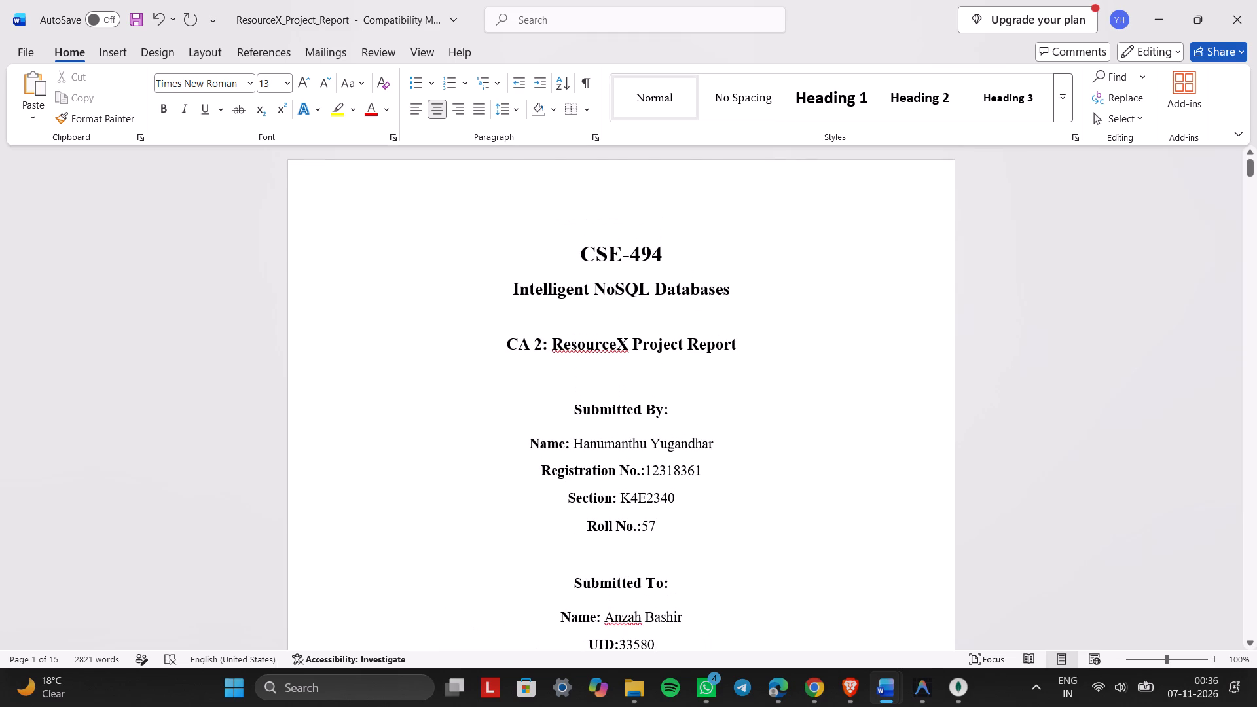
{"action": "scroll", "coordinate": [727, 431], "scroll_direction": "down", "scroll_amount": 3}
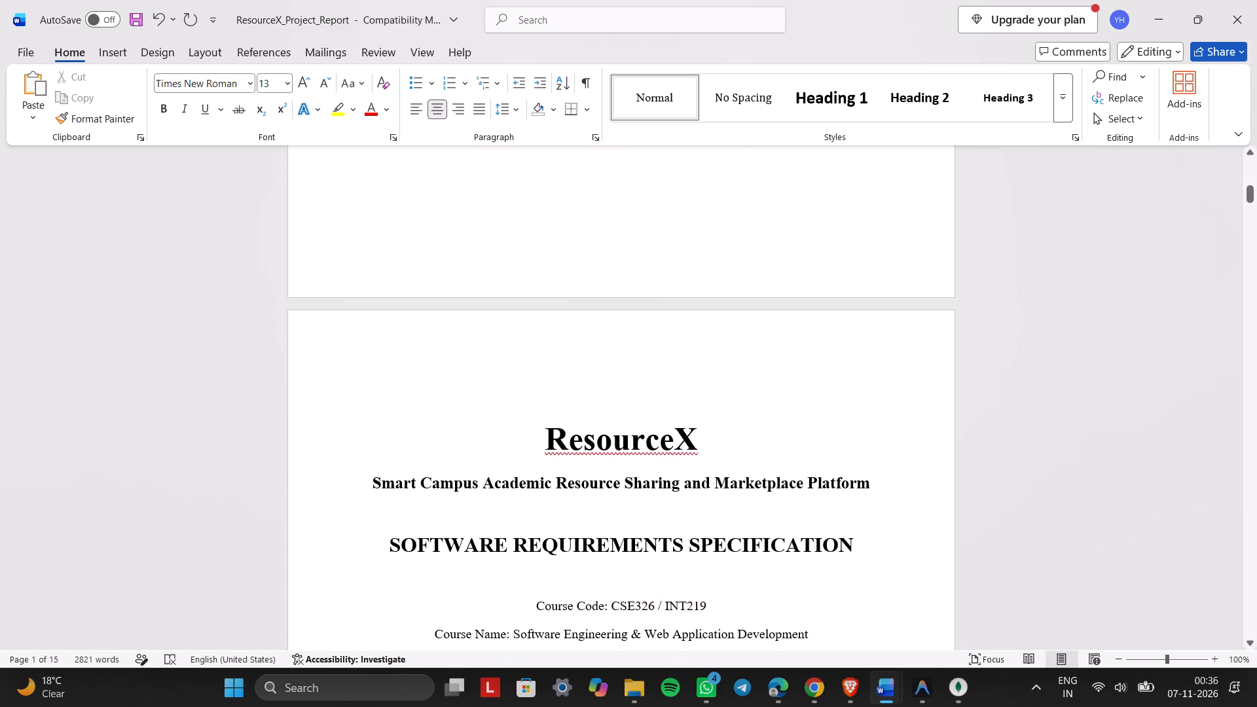
{"action": "scroll", "coordinate": [727, 431], "scroll_direction": "down", "scroll_amount": 3}
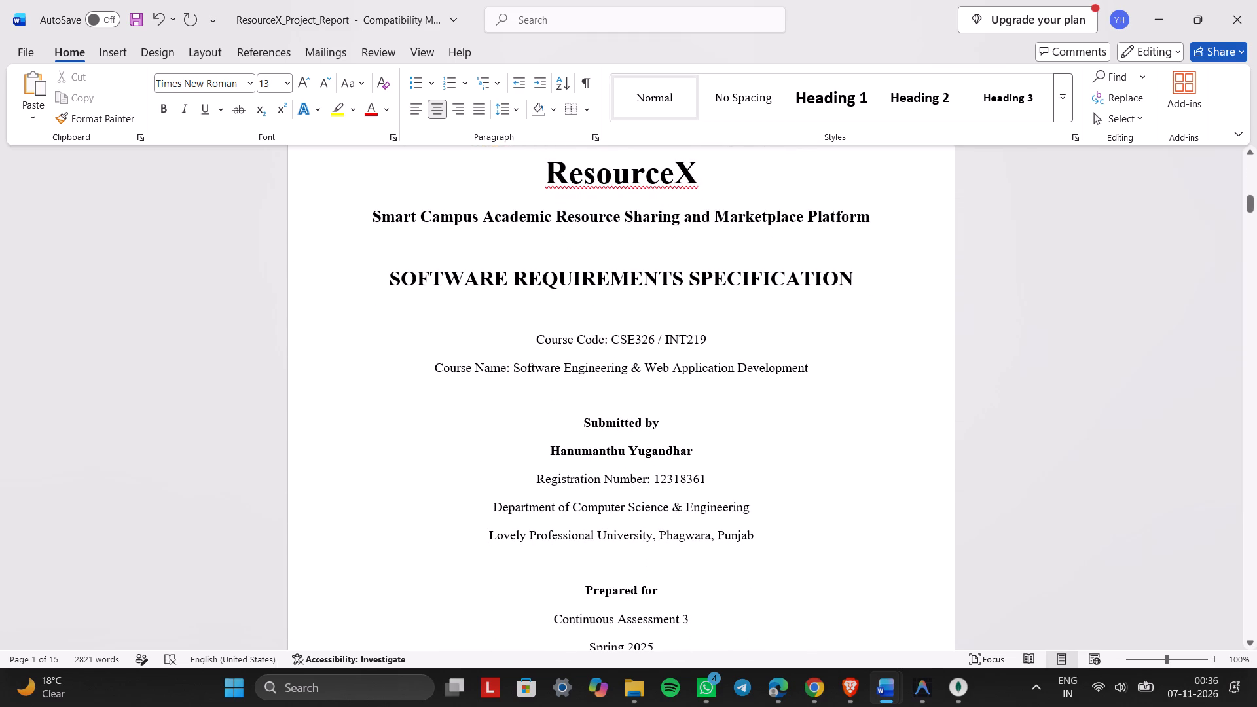
{"action": "left_click", "coordinate": [738, 347]}
{"action": "key", "text": "Left"}
{"action": "key", "text": "Right"}
{"action": "key", "text": "BackSpace"}
{"action": "key", "text": "BackSpace"}
{"action": "key", "text": "BackSpace"}
{"action": "key", "text": "BackSpace"}
{"action": "key", "text": "BackSpace"}
{"action": "key", "text": "BackSpace"}
{"action": "key", "text": "BackSpace"}
{"action": "key", "text": "BackSpace"}
{"action": "key", "text": "BackSpace"}
{"action": "key", "text": "BackSpace"}
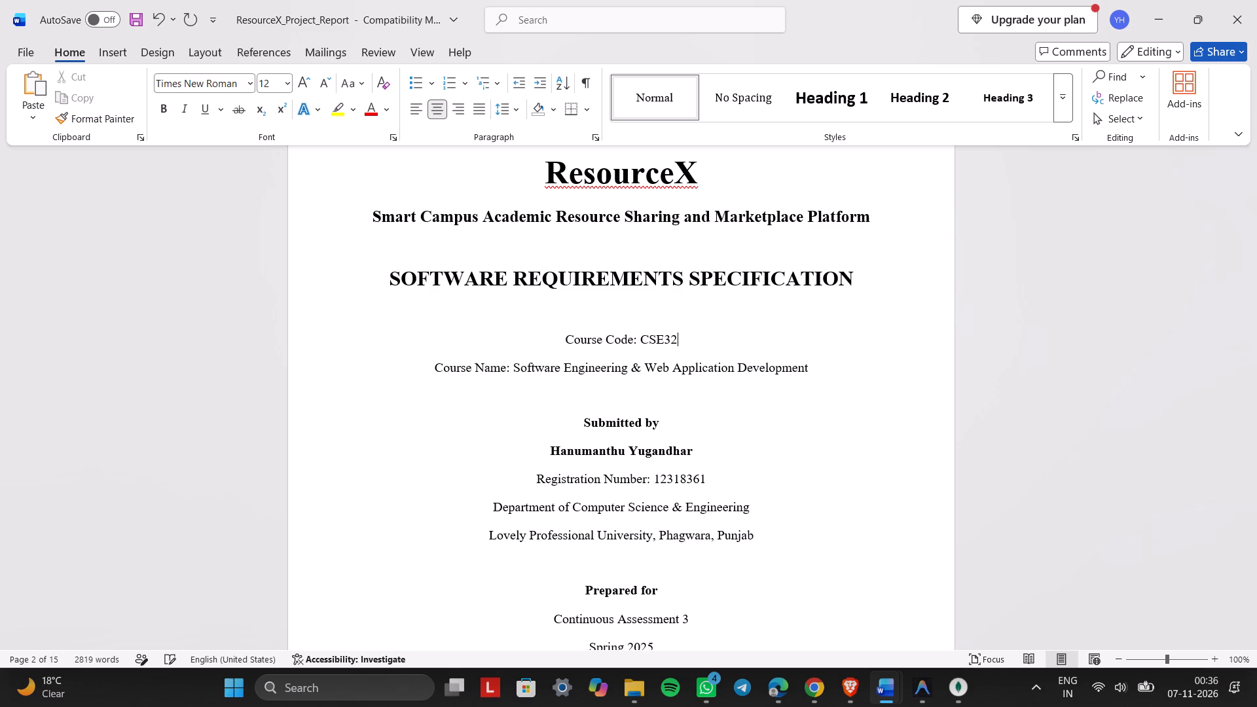
{"action": "key", "text": "BackSpace"}
{"action": "key", "text": "BackSpace"}
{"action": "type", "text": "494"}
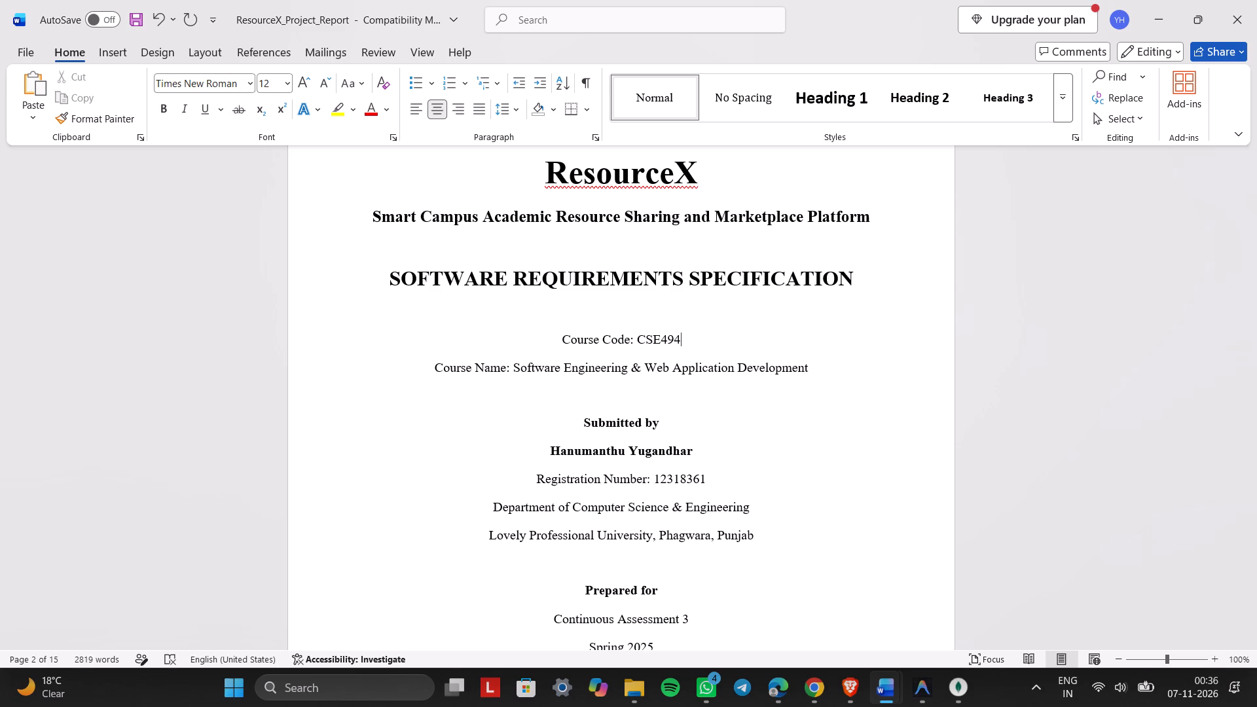
Replace the Course Name on the Software Requirements Specification title page with Intelligent NoSQL Databases, matching the cover page.
{"action": "scroll", "coordinate": [744, 425], "scroll_direction": "down", "scroll_amount": 1}
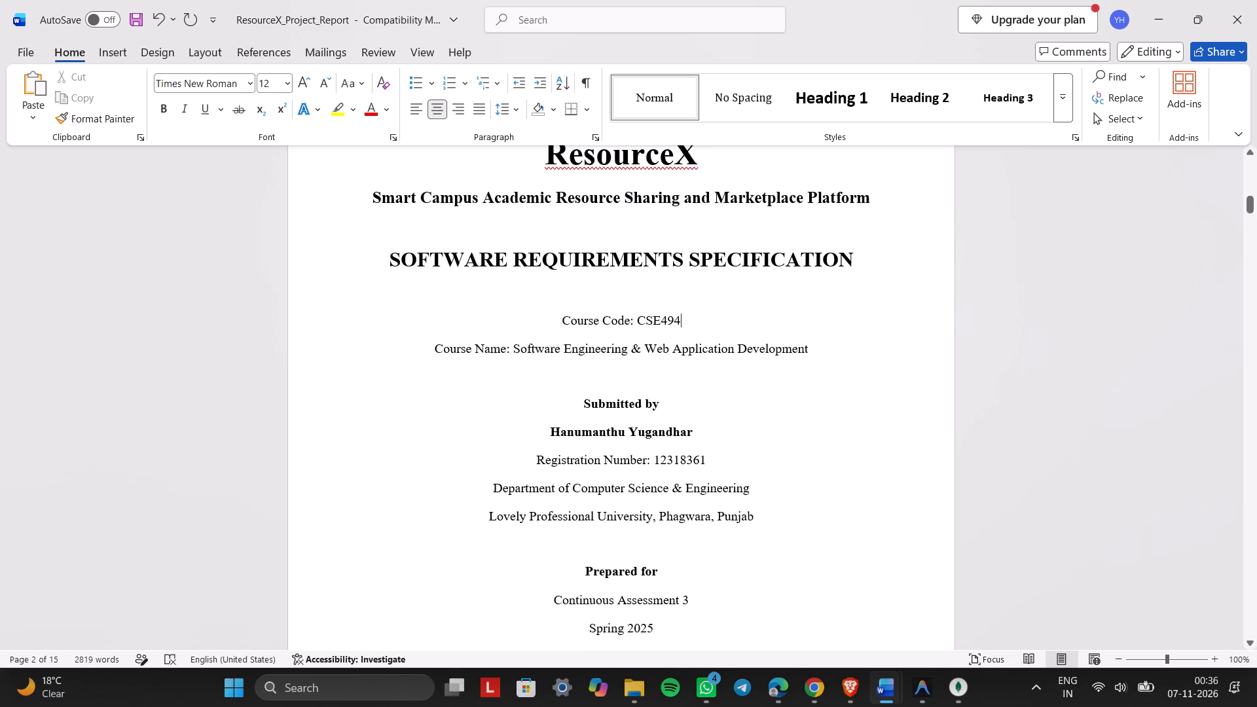
{"action": "left_click", "coordinate": [823, 352]}
{"action": "key", "text": "BackSpace"}
{"action": "key", "text": "BackSpace"}
{"action": "key", "text": "BackSpace"}
{"action": "key", "text": "BackSpace"}
{"action": "key", "text": "BackSpace"}
{"action": "key", "text": "BackSpace"}
{"action": "key", "text": "BackSpace"}
{"action": "key", "text": "BackSpace"}
{"action": "key", "text": "BackSpace"}
{"action": "key", "text": "BackSpace"}
{"action": "key", "text": "BackSpace"}
{"action": "key", "text": "BackSpace"}
{"action": "key", "text": "BackSpace"}
{"action": "key", "text": "BackSpace"}
{"action": "key", "text": "BackSpace"}
{"action": "key", "text": "BackSpace"}
{"action": "key", "text": "BackSpace"}
{"action": "key", "text": "BackSpace"}
{"action": "key", "text": "BackSpace"}
{"action": "key", "text": "BackSpace"}
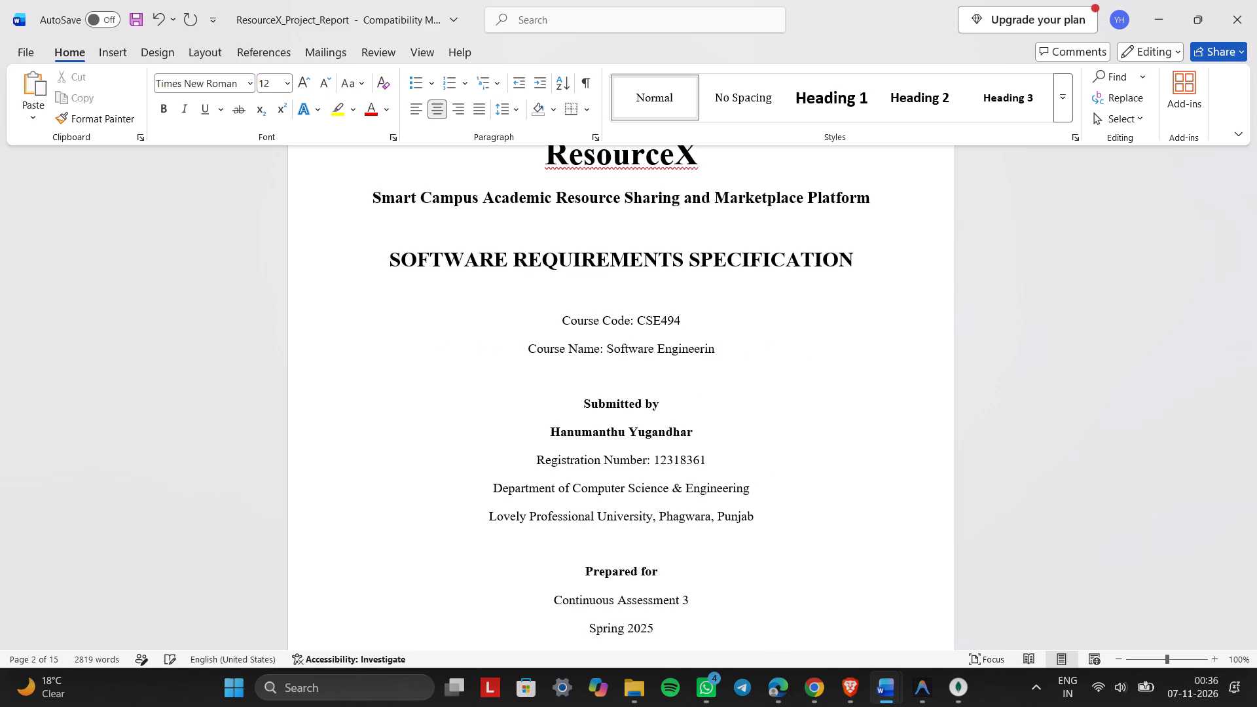
{"action": "key", "text": "BackSpace"}
{"action": "key", "text": "BackSpace"}
{"action": "key", "text": "BackSpace"}
{"action": "key", "text": "BackSpace"}
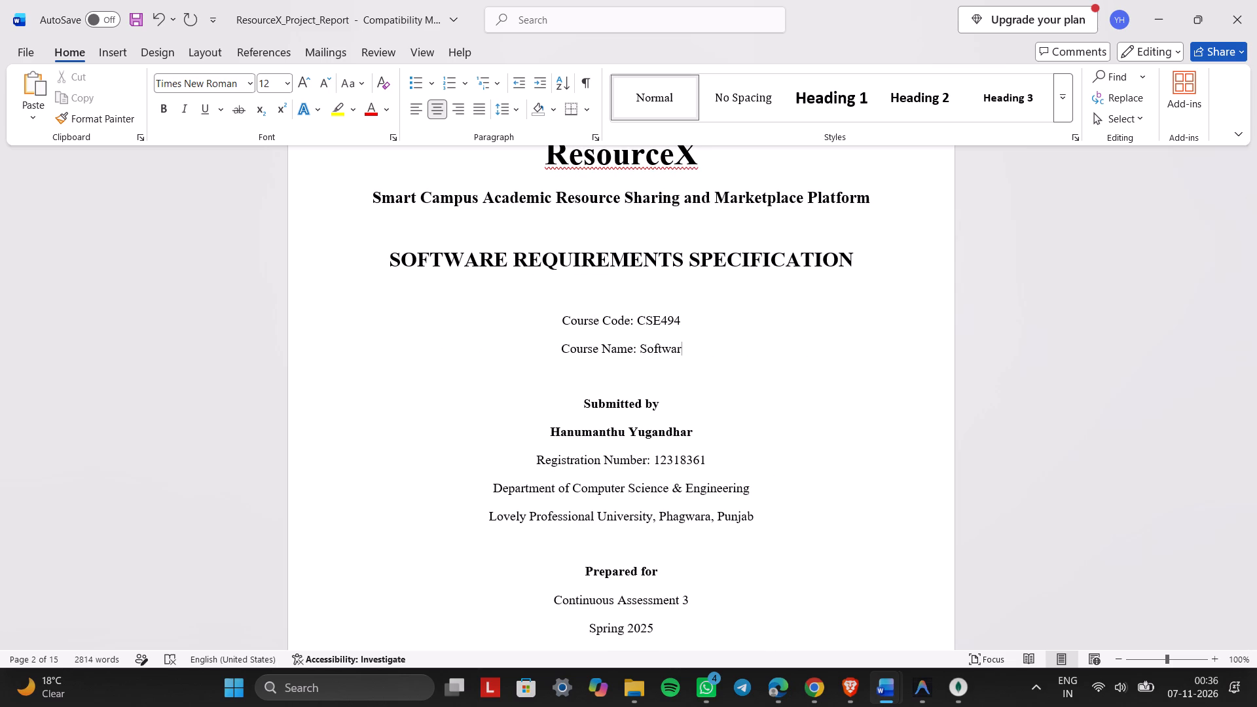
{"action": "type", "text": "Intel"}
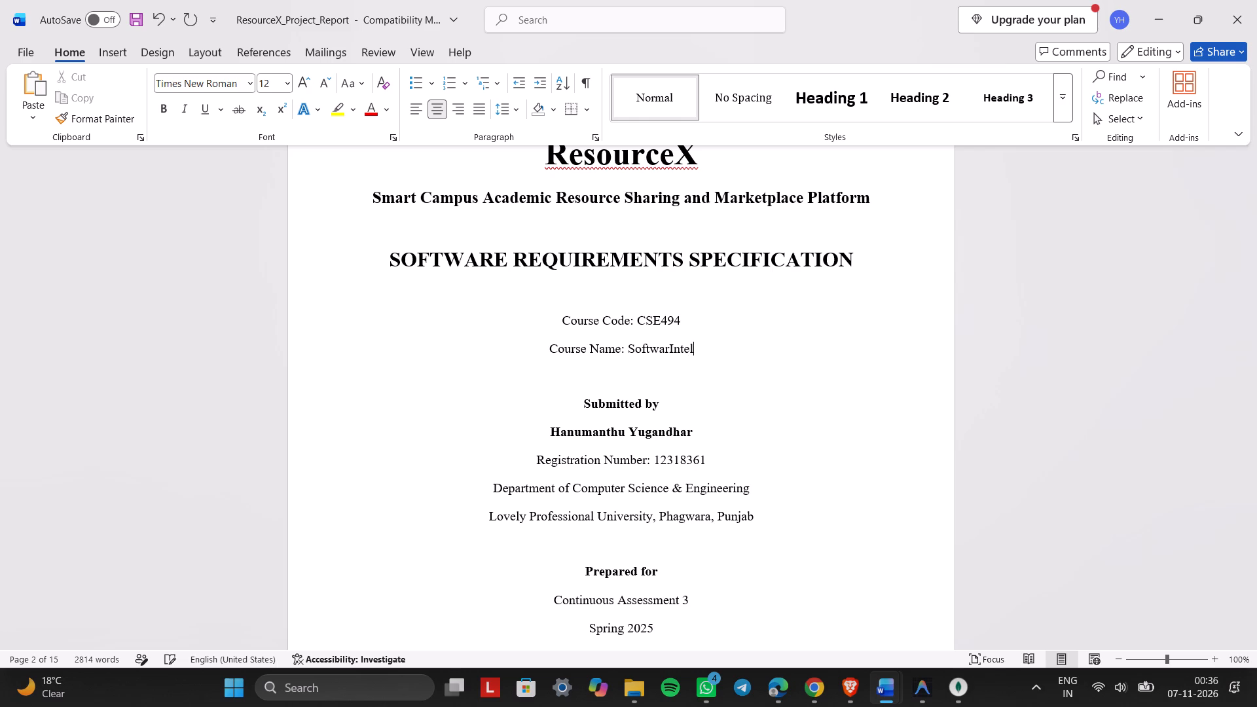
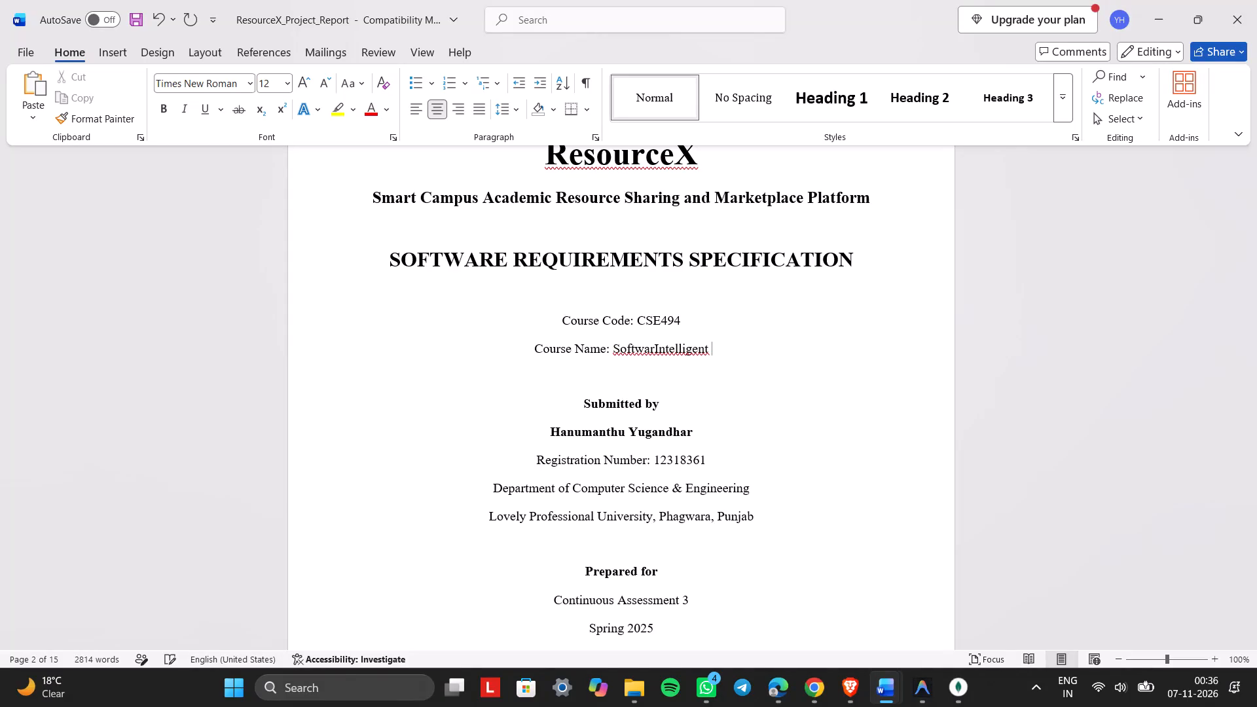
Complete the Course Name on the Software Requirements Specification title page by adding NoSQL Databases after Intelligent.
{"action": "key", "text": "BackSpace"}
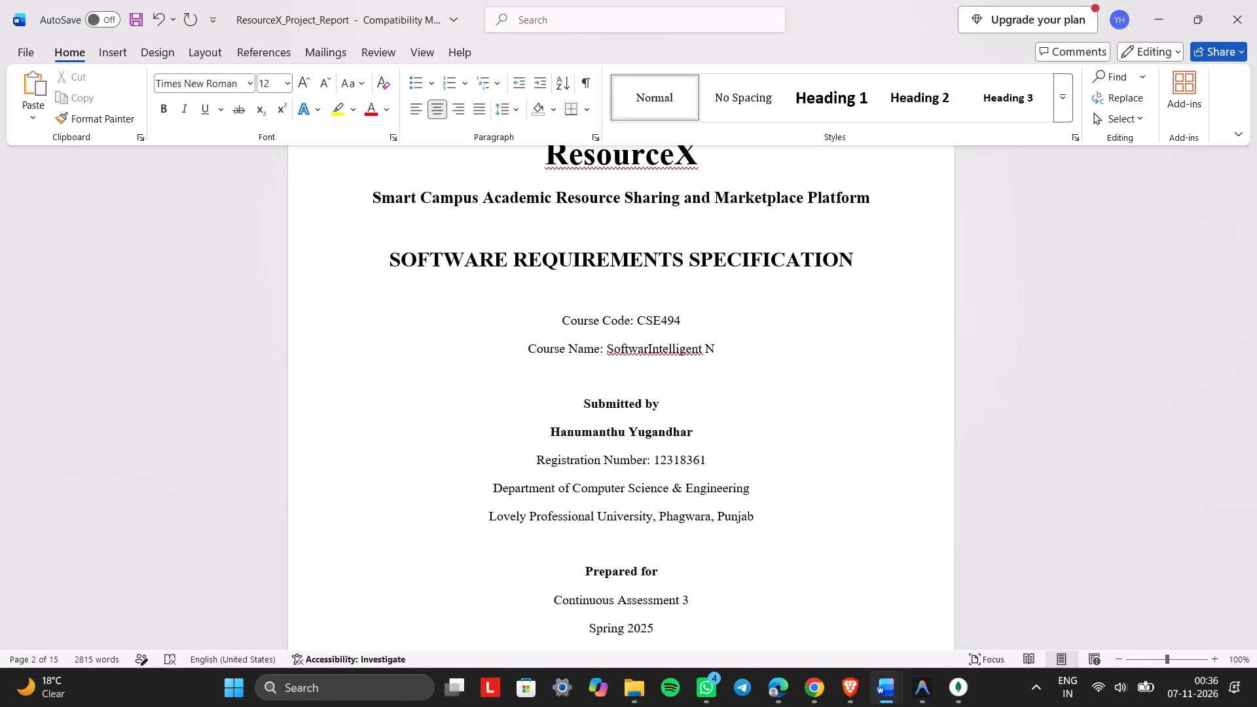
{"action": "type", "text": "oSQL"}
{"action": "key", "text": "space"}
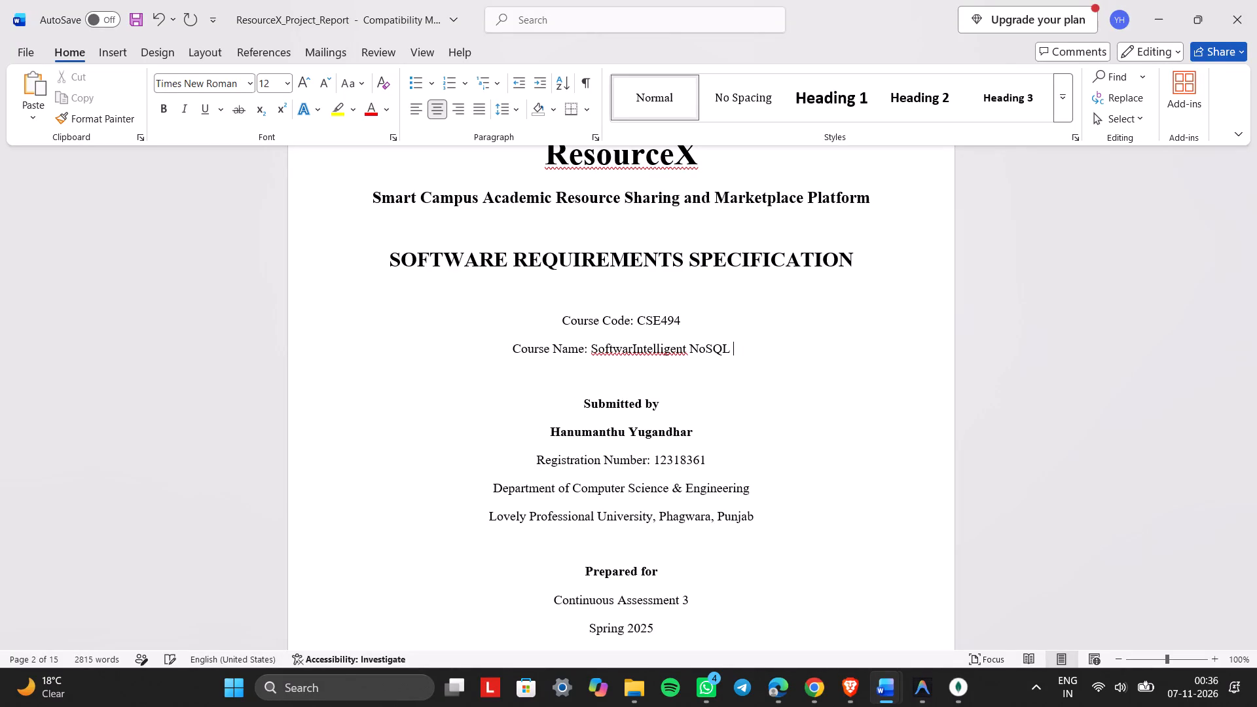
{"action": "type", "text": "Databases"}
Remove the leftover letters "Softwar" in front of Intelligent in the Course Name line.
{"action": "key", "text": "Left"}
{"action": "key", "text": "Left"}
{"action": "key", "text": "Left"}
{"action": "key", "text": "Left"}
{"action": "key", "text": "Left"}
{"action": "key", "text": "Left"}
{"action": "key", "text": "Left"}
{"action": "key", "text": "Left"}
{"action": "key", "text": "Left"}
{"action": "key", "text": "Left"}
{"action": "key", "text": "Left"}
{"action": "key", "text": "Left"}
{"action": "key", "text": "Left"}
{"action": "key", "text": "Left"}
{"action": "key", "text": "Left"}
{"action": "key", "text": "Left"}
{"action": "key", "text": "Left"}
{"action": "key", "text": "Left"}
{"action": "key", "text": "Left"}
{"action": "key", "text": "Left"}
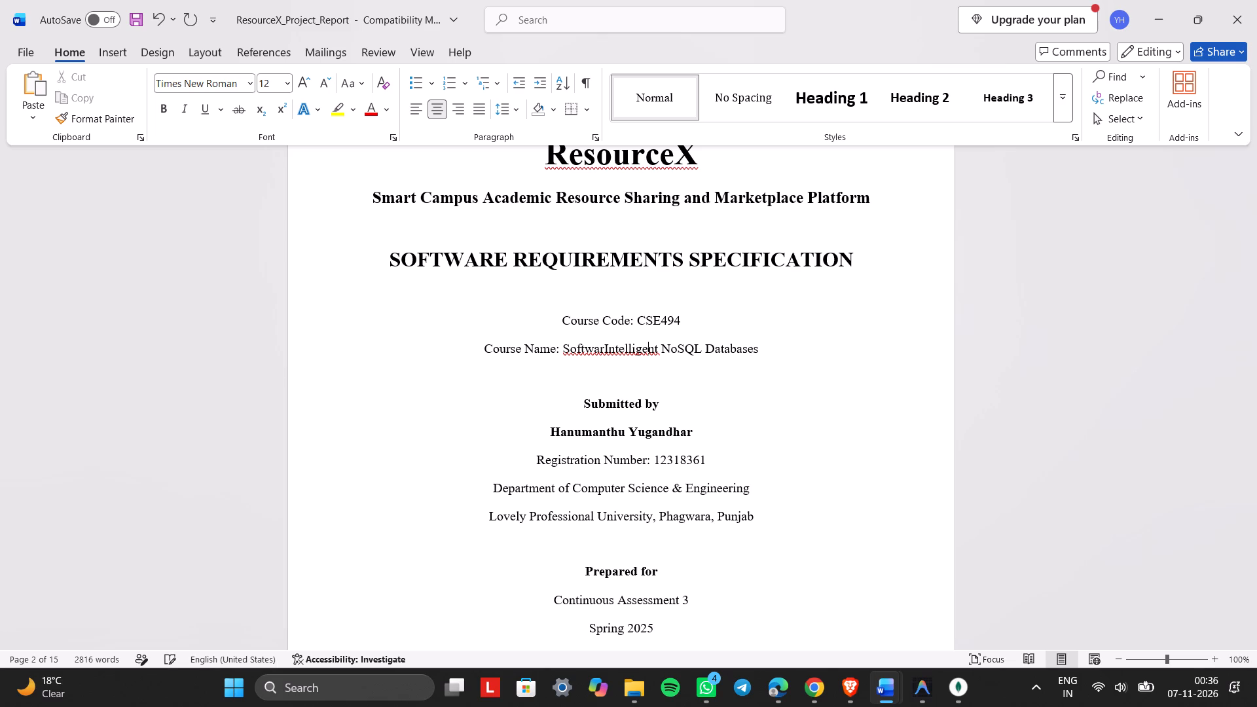
{"action": "key", "text": "Right"}
{"action": "key", "text": "BackSpace"}
{"action": "key", "text": "BackSpace"}
{"action": "key", "text": "BackSpace"}
{"action": "key", "text": "BackSpace"}
{"action": "key", "text": "BackSpace"}
{"action": "key", "text": "BackSpace"}
{"action": "key", "text": "BackSpace"}
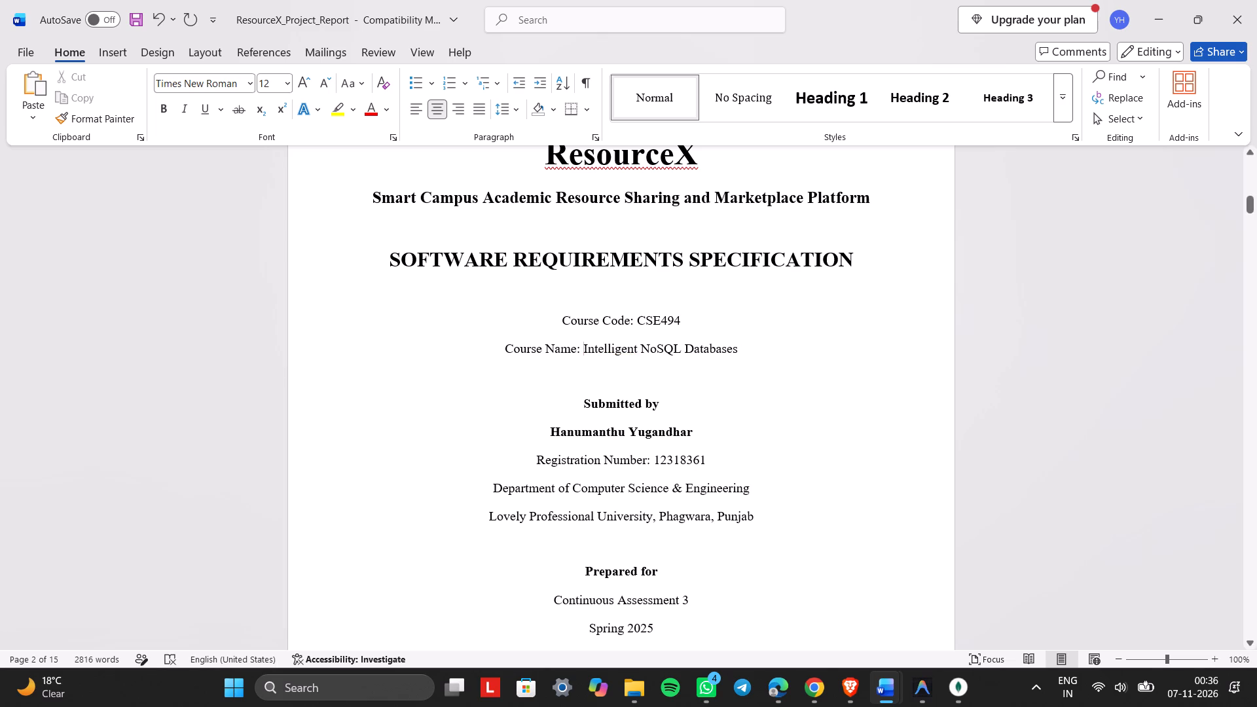
Change the Continuous Assessment number under Prepared for on the specification title page to 2.
{"action": "scroll", "coordinate": [684, 505], "scroll_direction": "down", "scroll_amount": 2}
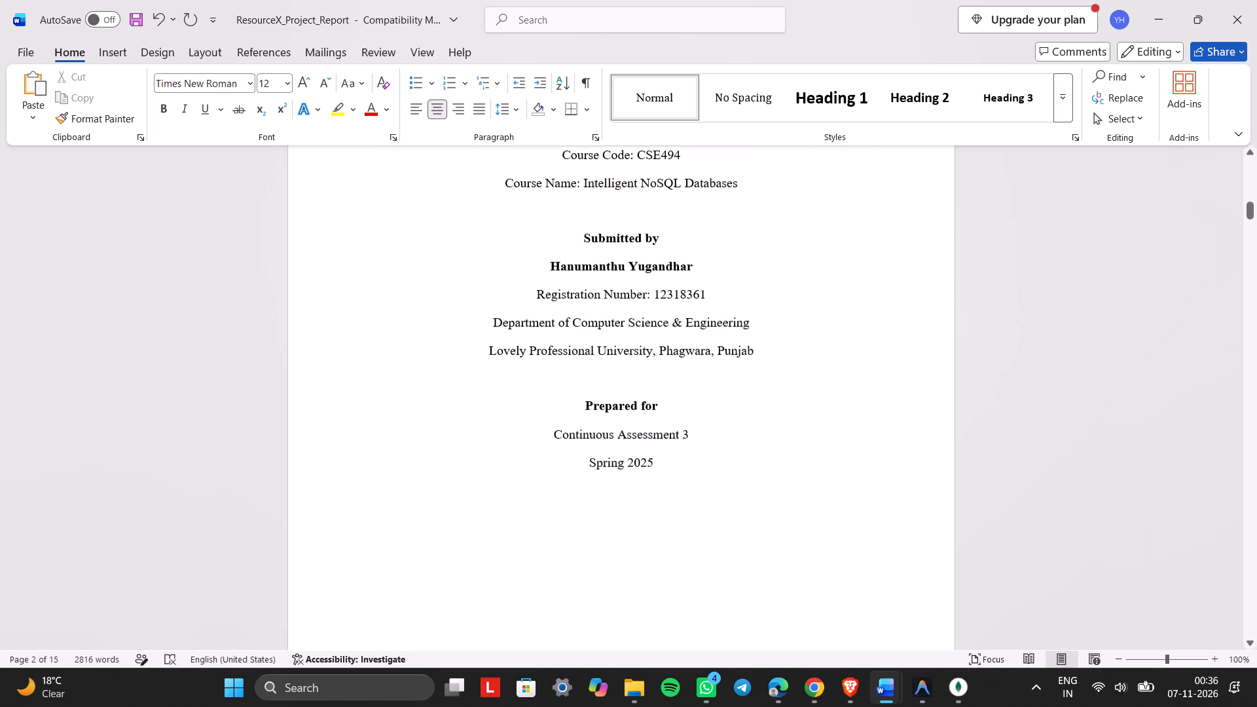
{"action": "scroll", "coordinate": [684, 505], "scroll_direction": "down", "scroll_amount": 1}
{"action": "left_click", "coordinate": [698, 400]}
{"action": "key", "text": "Left"}
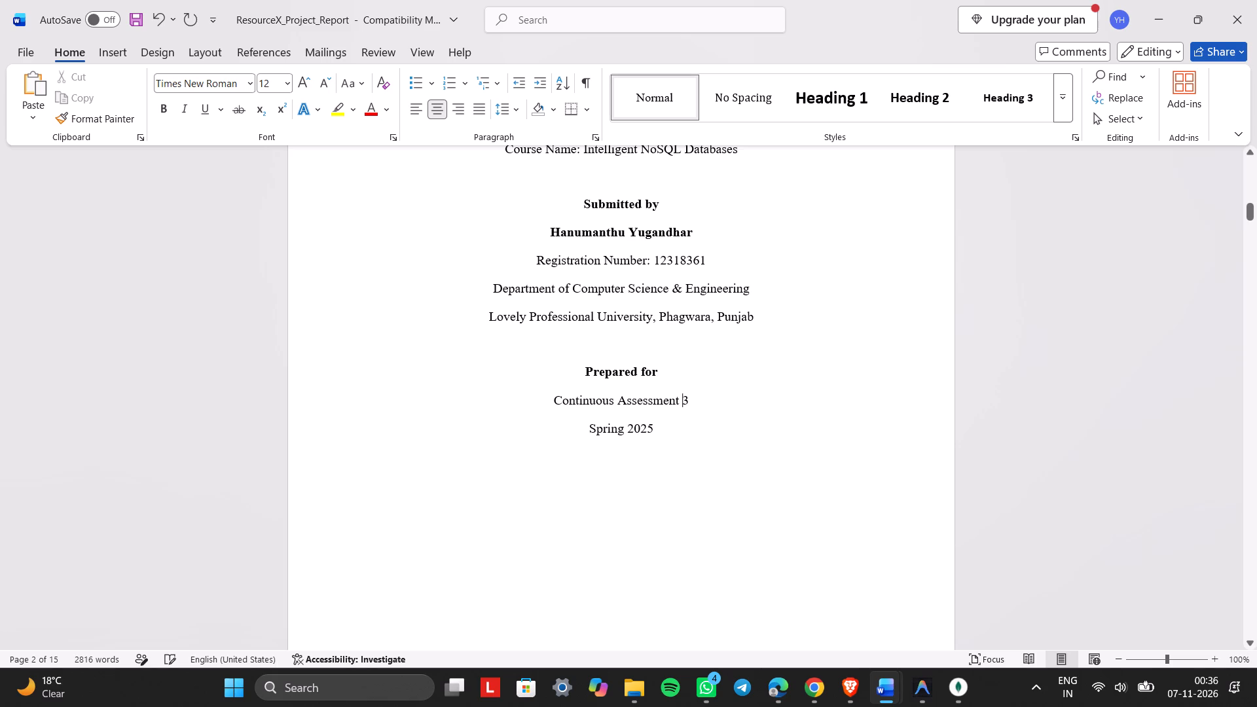
{"action": "key", "text": "Right"}
{"action": "key", "text": "BackSpace"}
{"action": "key", "text": "2"}
Delete the last digit of the year in the Spring term line under Prepared for.
{"action": "key", "text": "Down"}
{"action": "key", "text": "Down"}
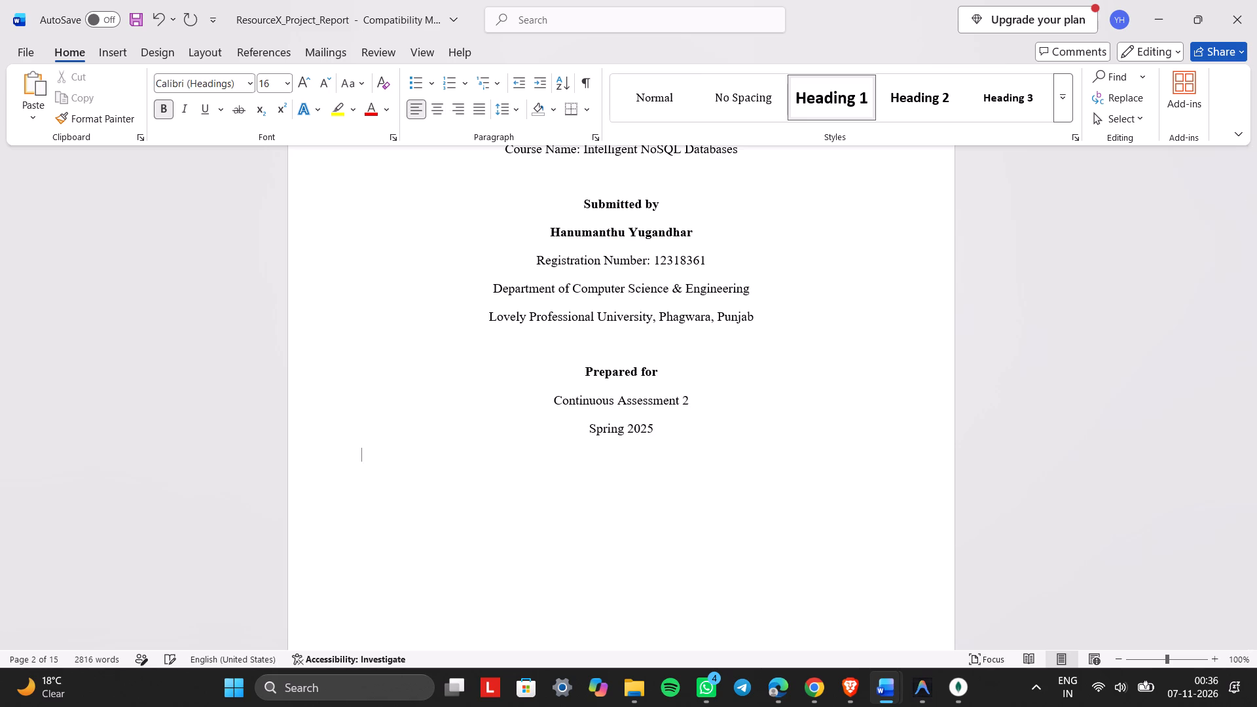
{"action": "key", "text": "Up"}
{"action": "key", "text": "BackSpace"}
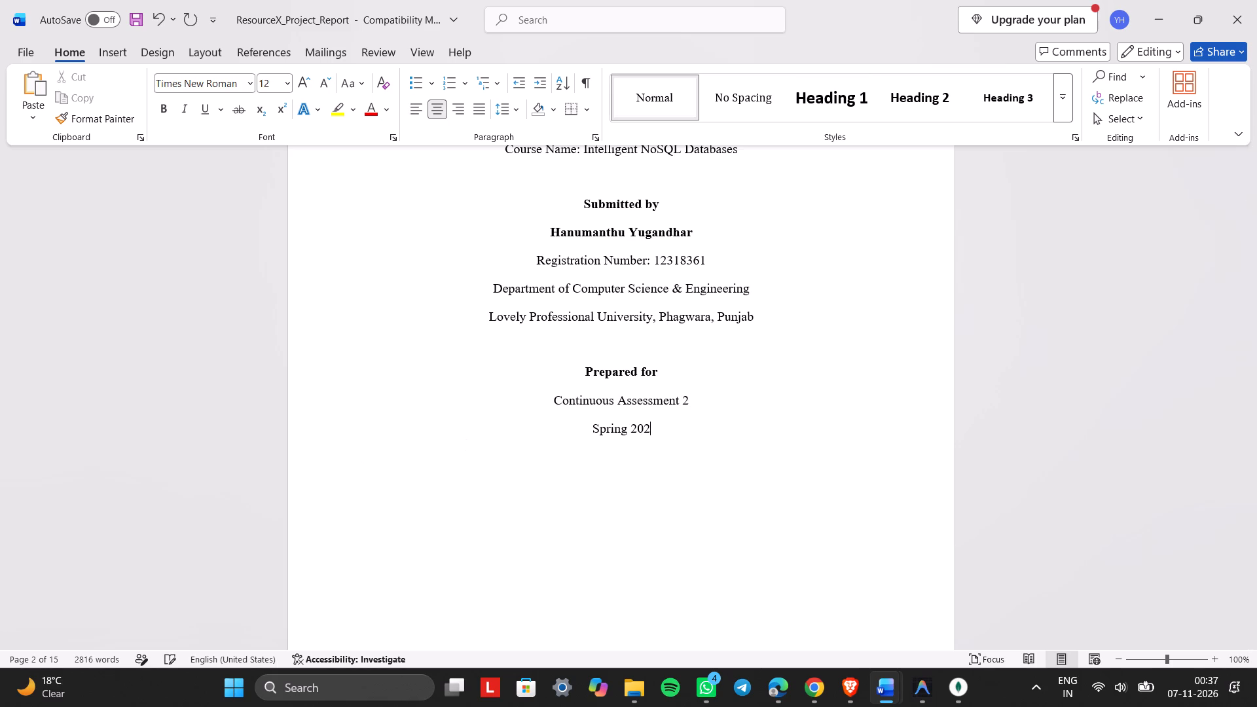
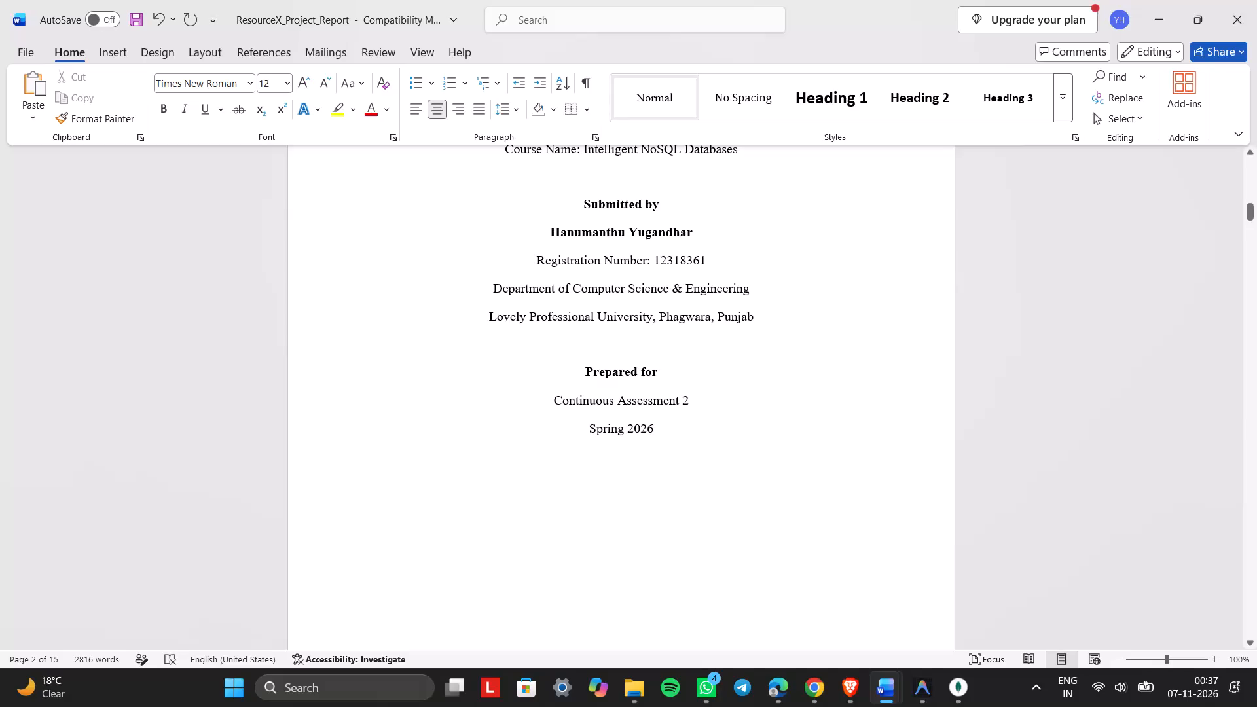
Insert a blank line below the Registration Number line under Submitted by on the specification title page.
{"action": "left_click", "coordinate": [728, 272]}
{"action": "key", "text": "Return"}
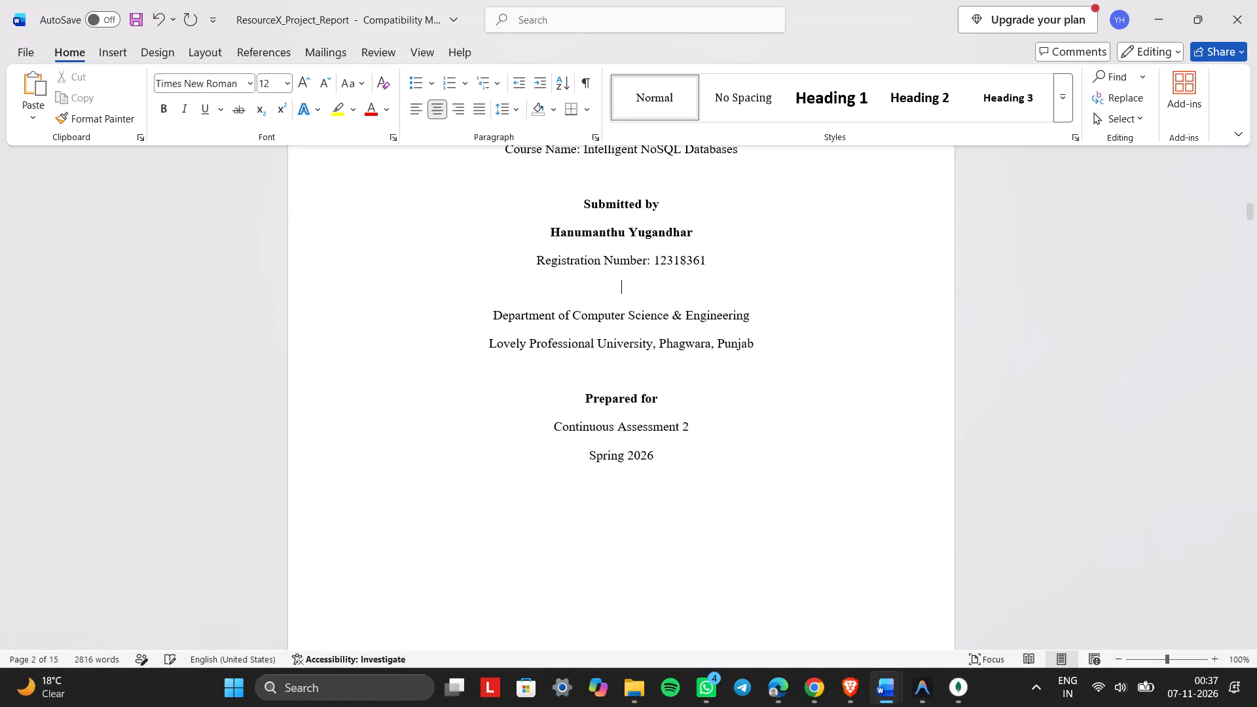
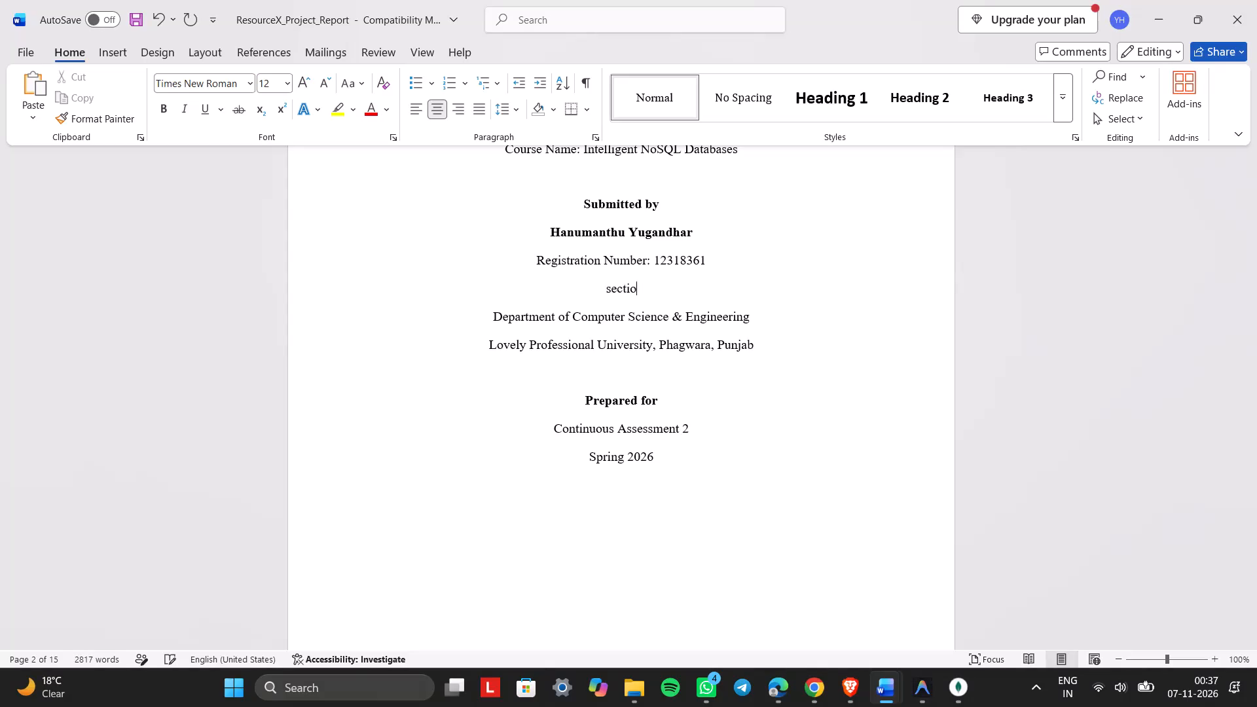
Enter "Section: K4E2340" on the line below the Registration Number under Submitted by on the specification title page.
{"action": "key", "text": "BackSpace"}
{"action": "key", "text": "space"}
{"action": "key", "text": "BackSpace"}
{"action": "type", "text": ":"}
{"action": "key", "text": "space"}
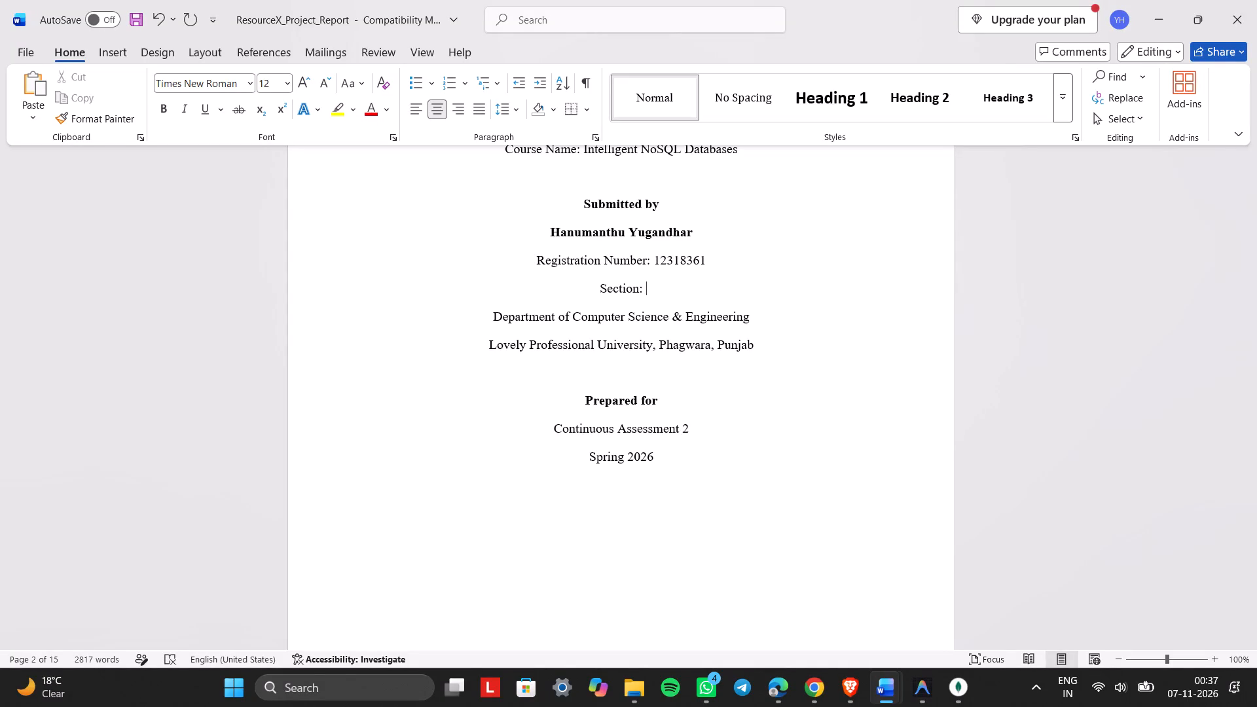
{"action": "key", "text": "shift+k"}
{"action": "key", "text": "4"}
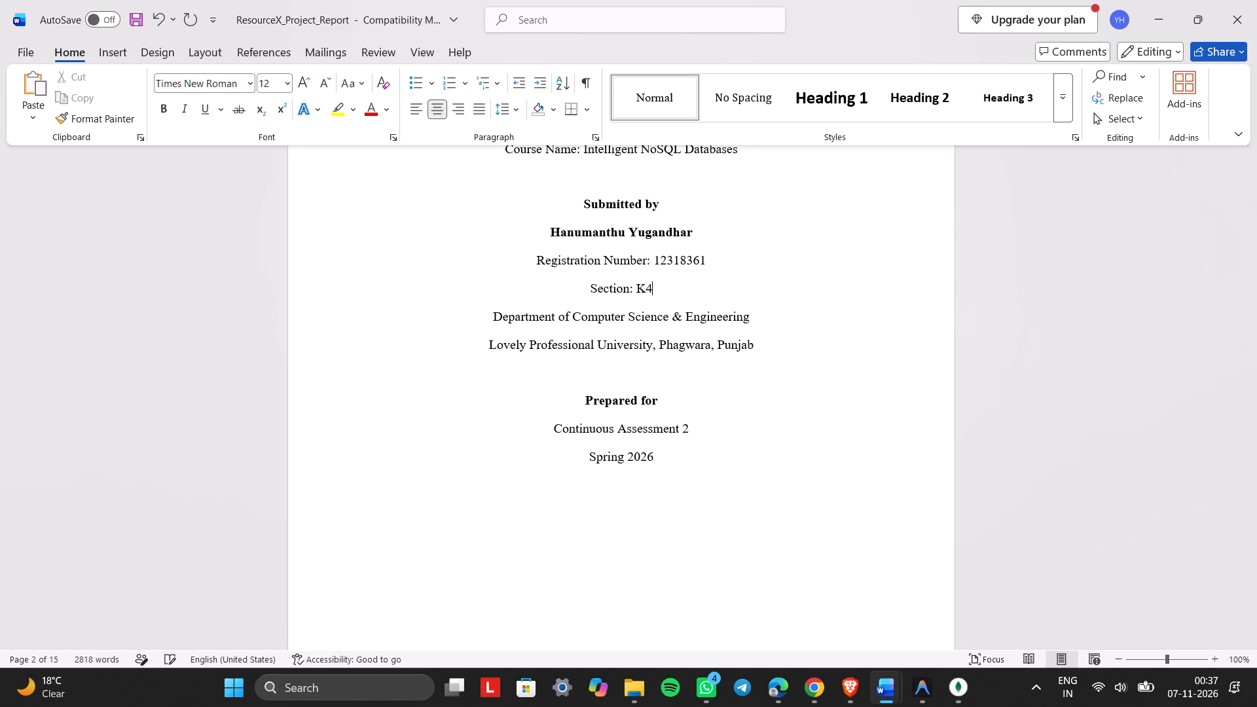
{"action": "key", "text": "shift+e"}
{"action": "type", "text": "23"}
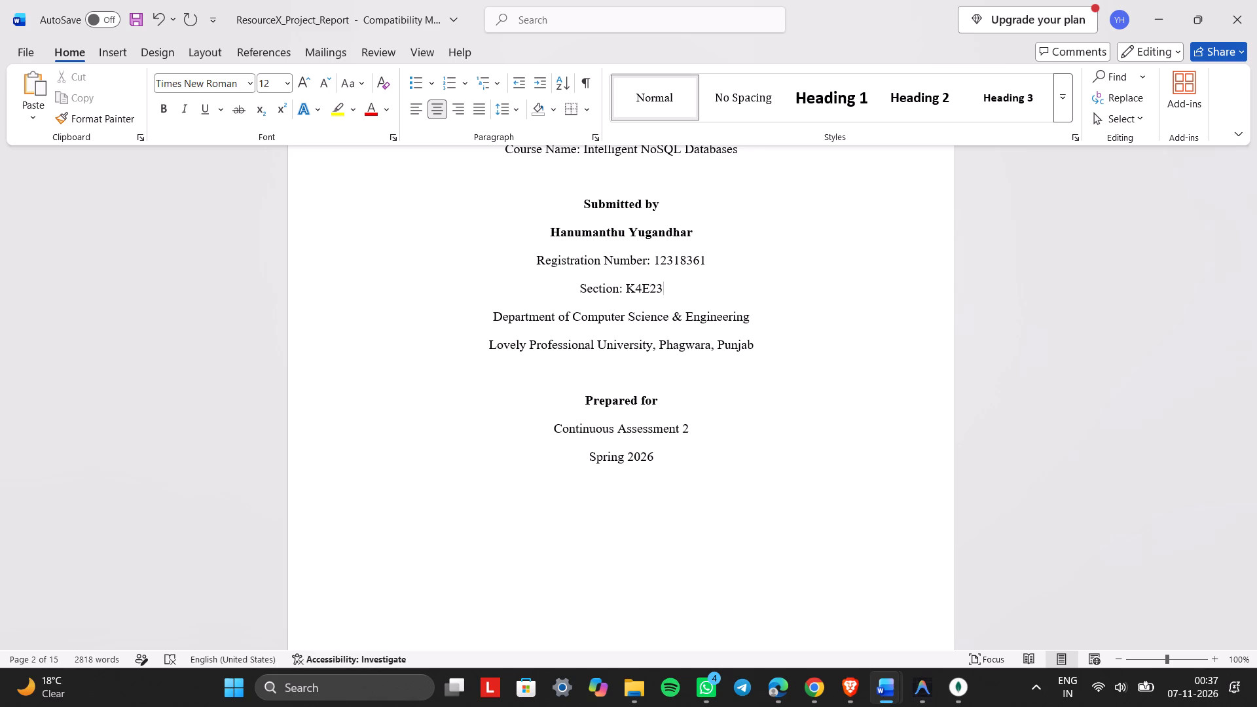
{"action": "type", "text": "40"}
Add the label "Name: " in front of the student's name under Submitted by.
{"action": "left_click", "coordinate": [537, 224]}
{"action": "type", "text": "Namew"}
{"action": "key", "text": "BackSpace"}
{"action": "type", "text": ":"}
{"action": "key", "text": "space"}
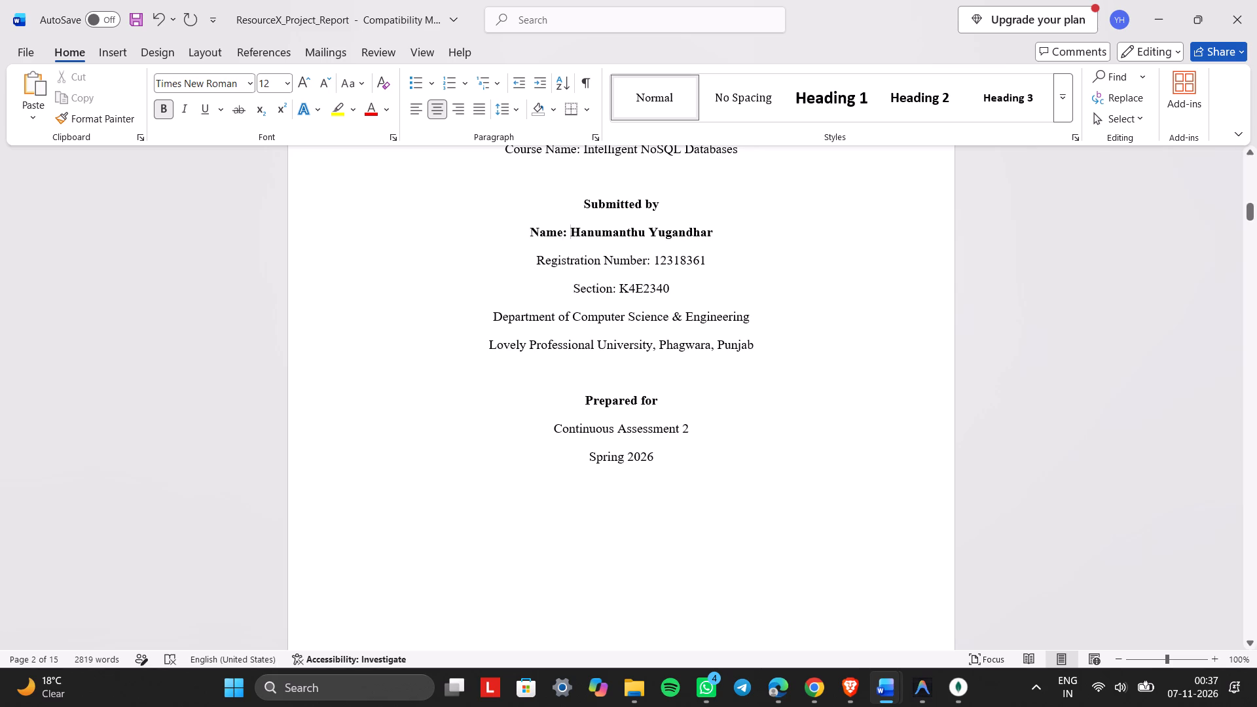
Insert a blank line between the Section line and the Department of Computer Science & Engineering line.
{"action": "left_click", "coordinate": [705, 290]}
{"action": "key", "text": "Return"}
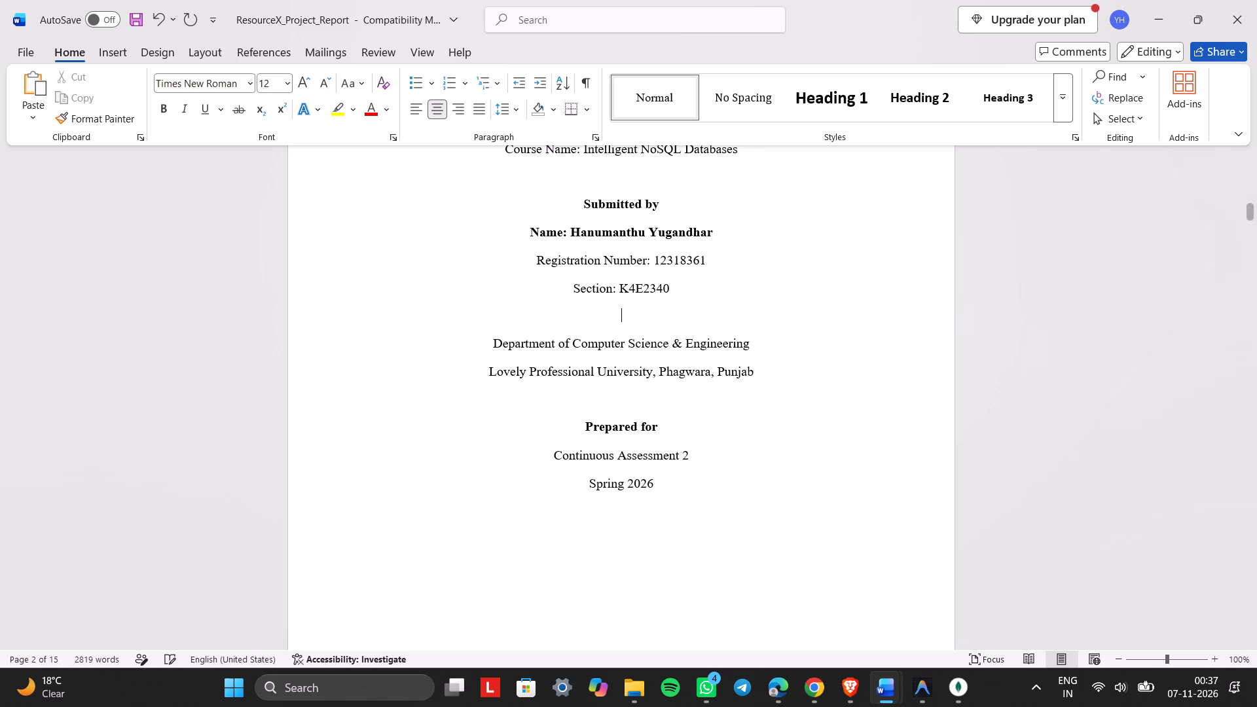
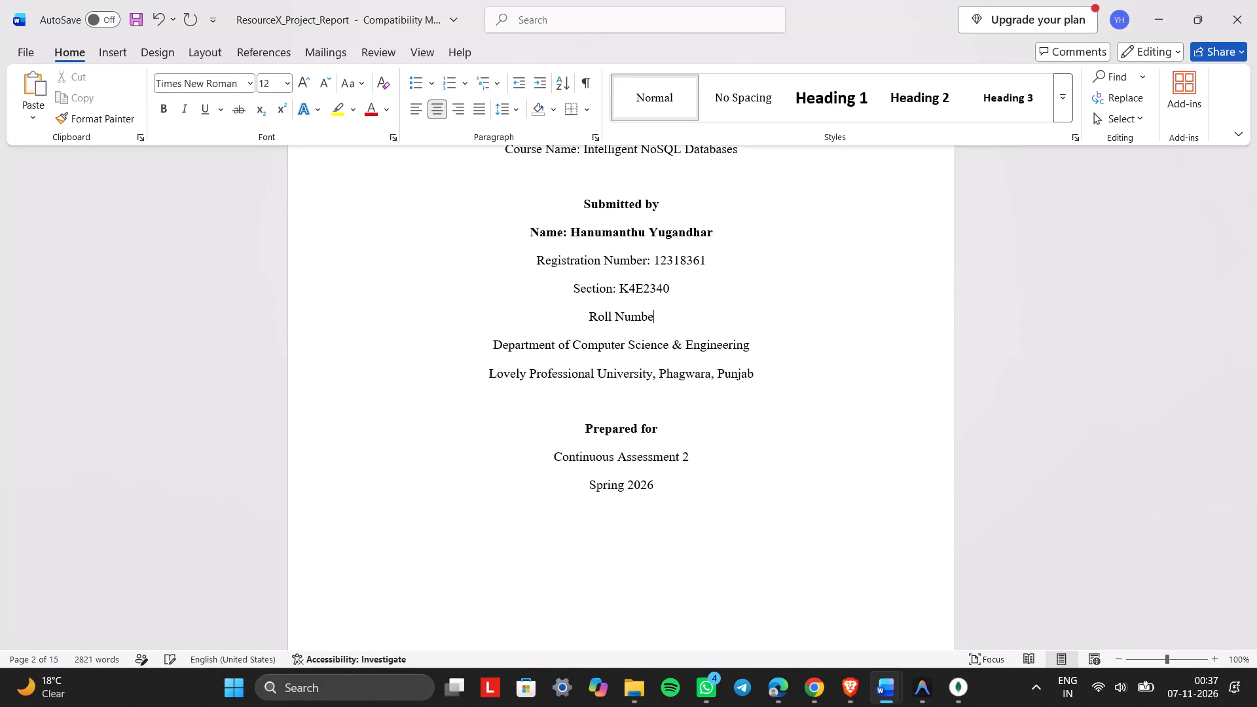
Complete the "Roll Number: " label below the Section line under Submitted by and enter the student's roll number after it.
{"action": "key", "text": "r"}
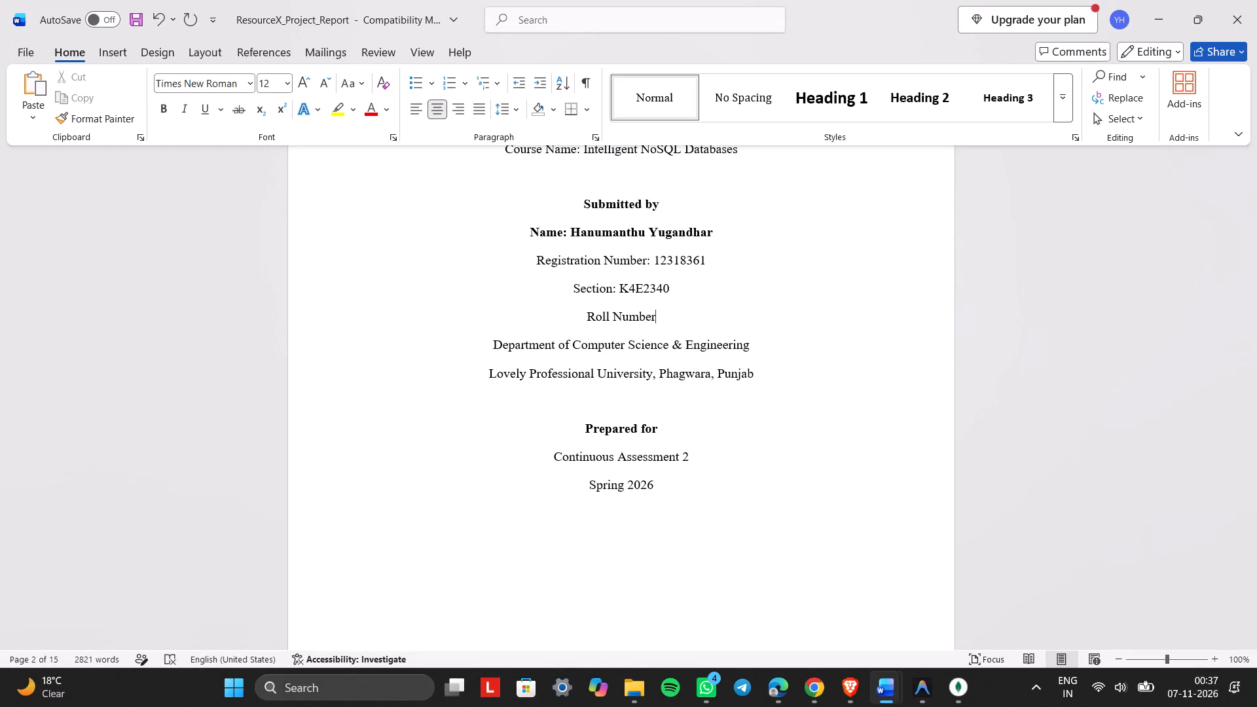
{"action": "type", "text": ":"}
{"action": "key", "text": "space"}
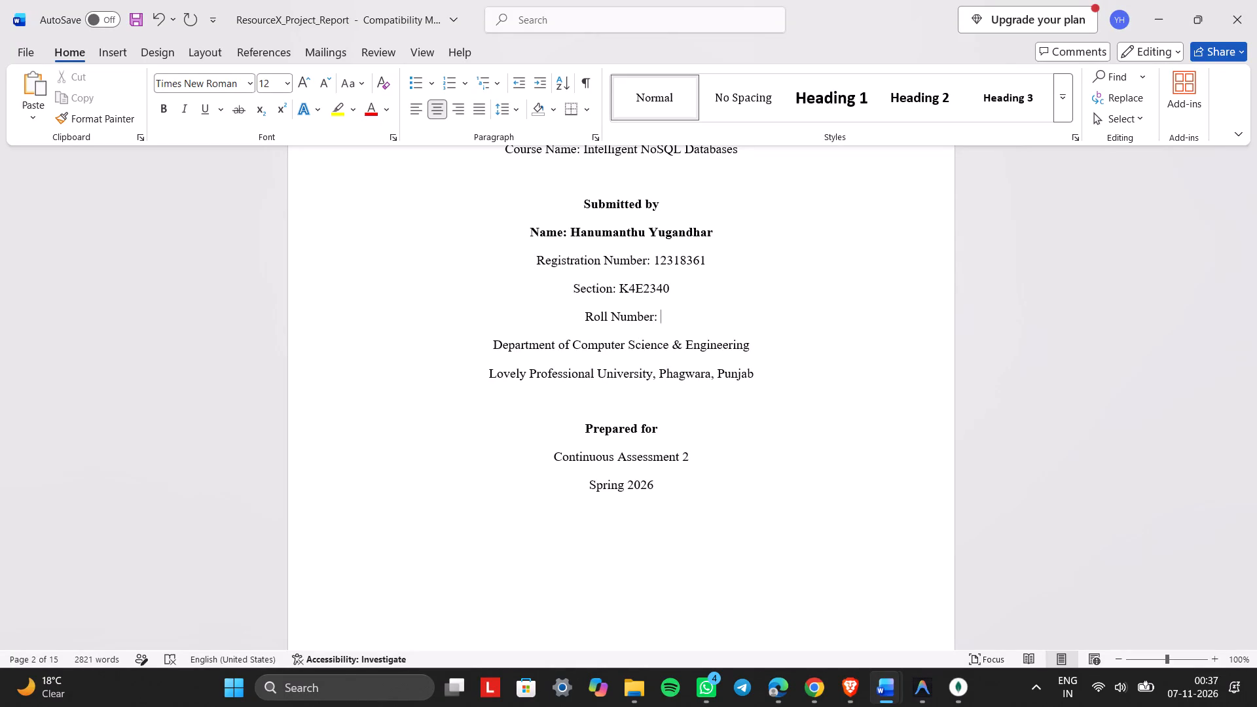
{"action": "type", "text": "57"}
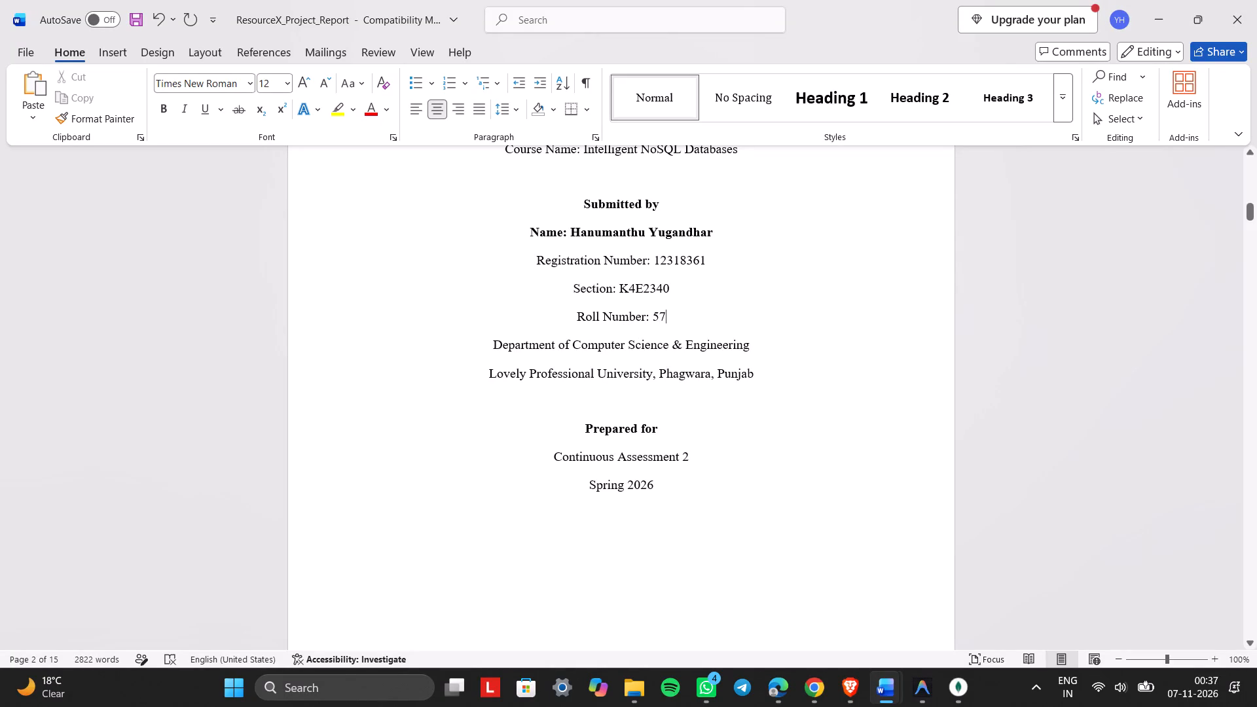
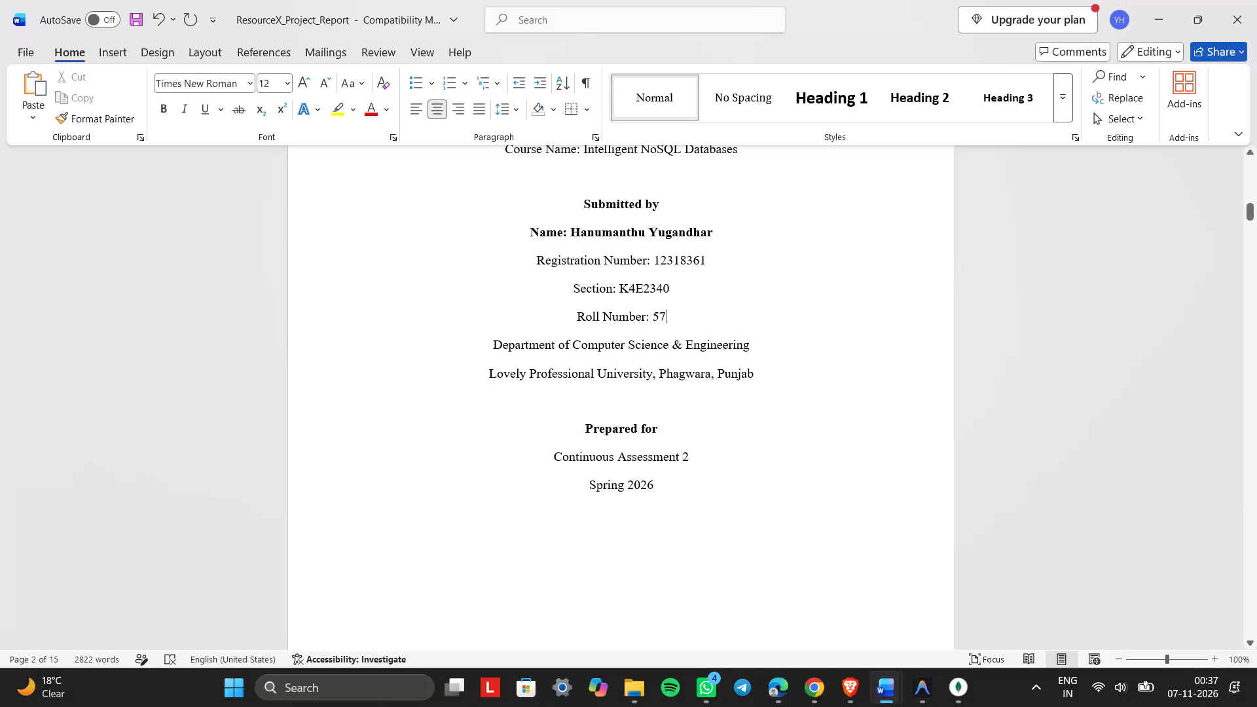
Remove the bold formatting from the student's name after the "Name:" label under Submitted by, leaving the label bold.
{"action": "left_click_drag", "start_coordinate": [720, 236], "coordinate": [603, 240]}
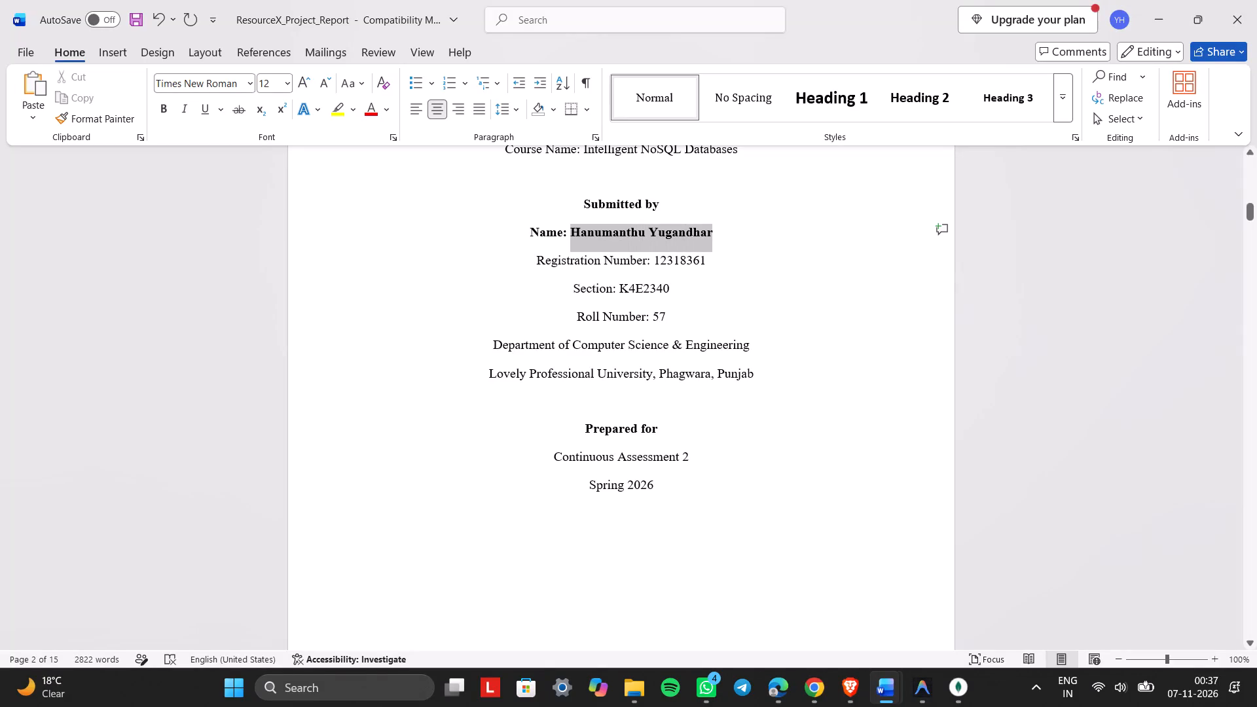
{"action": "left_click_drag", "start_coordinate": [603, 240], "coordinate": [592, 238]}
{"action": "left_click", "coordinate": [607, 202]}
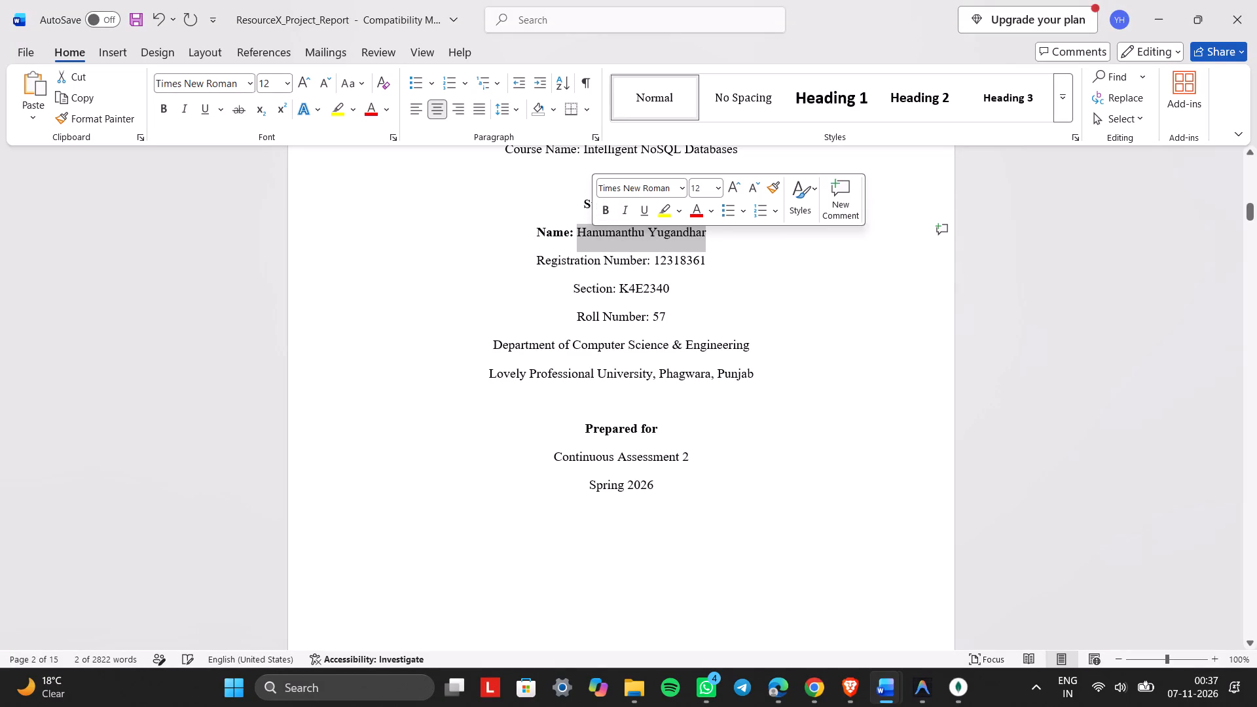
{"action": "left_click", "coordinate": [724, 291]}
Insert a new line after the Roll Number line, above the Department of Computer Science & Engineering line.
{"action": "left_click", "coordinate": [691, 335]}
{"action": "key", "text": "Return"}
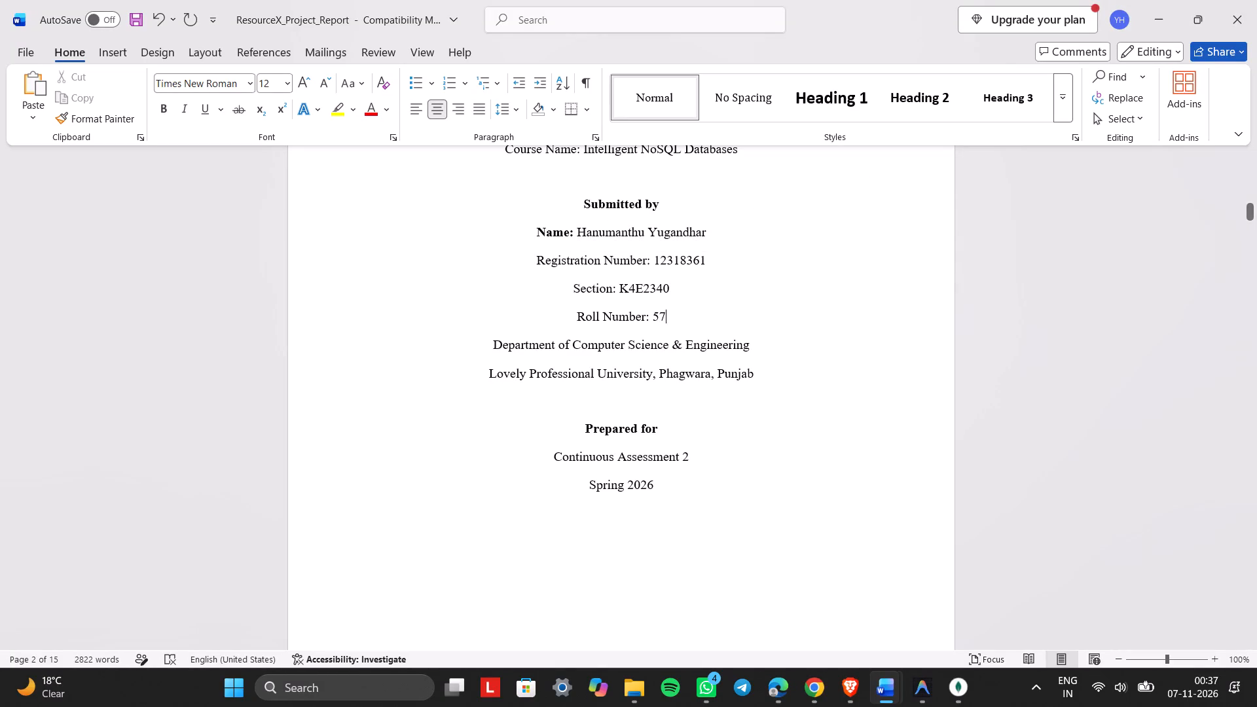
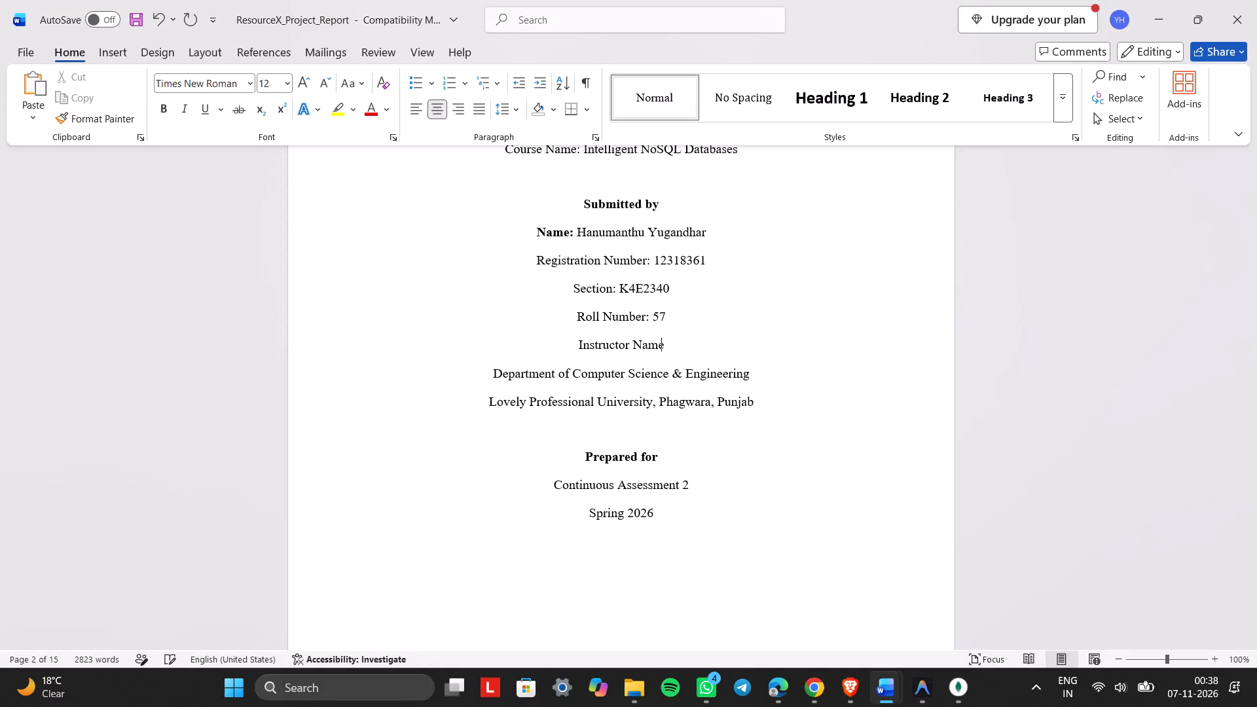
Complete the "Instructor Name" label below the Roll Number line with a colon and a trailing space.
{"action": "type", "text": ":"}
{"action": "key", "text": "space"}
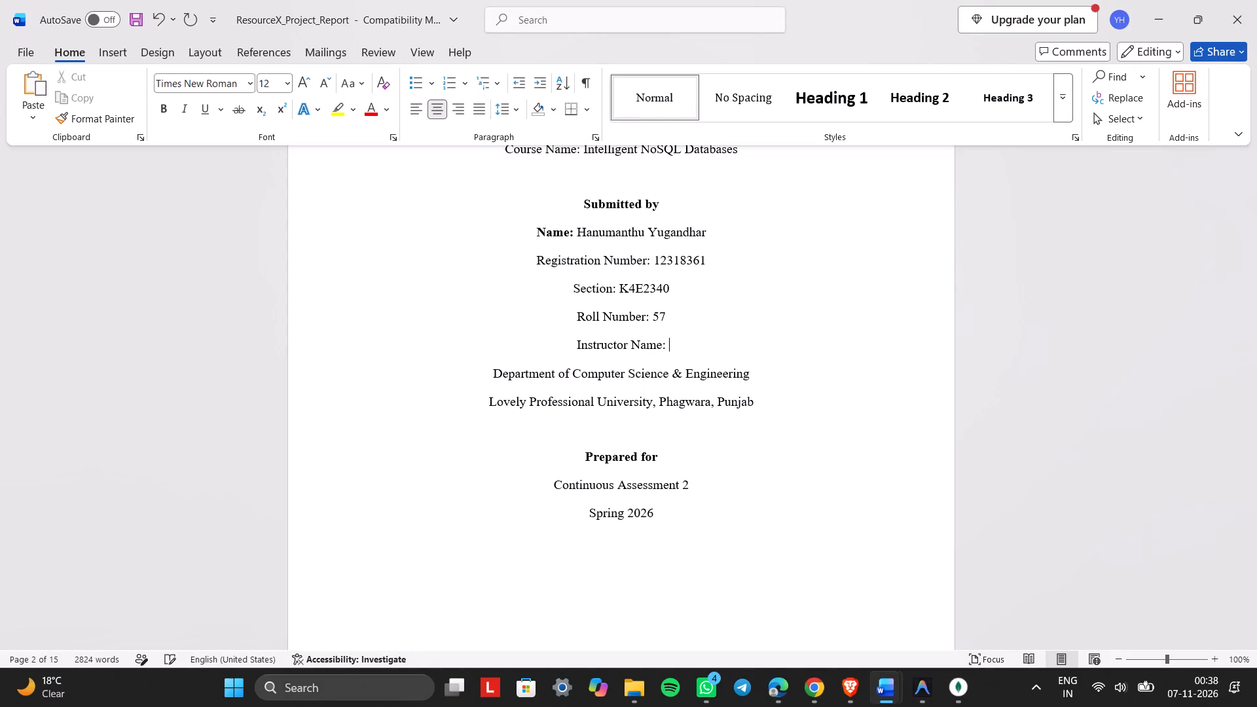
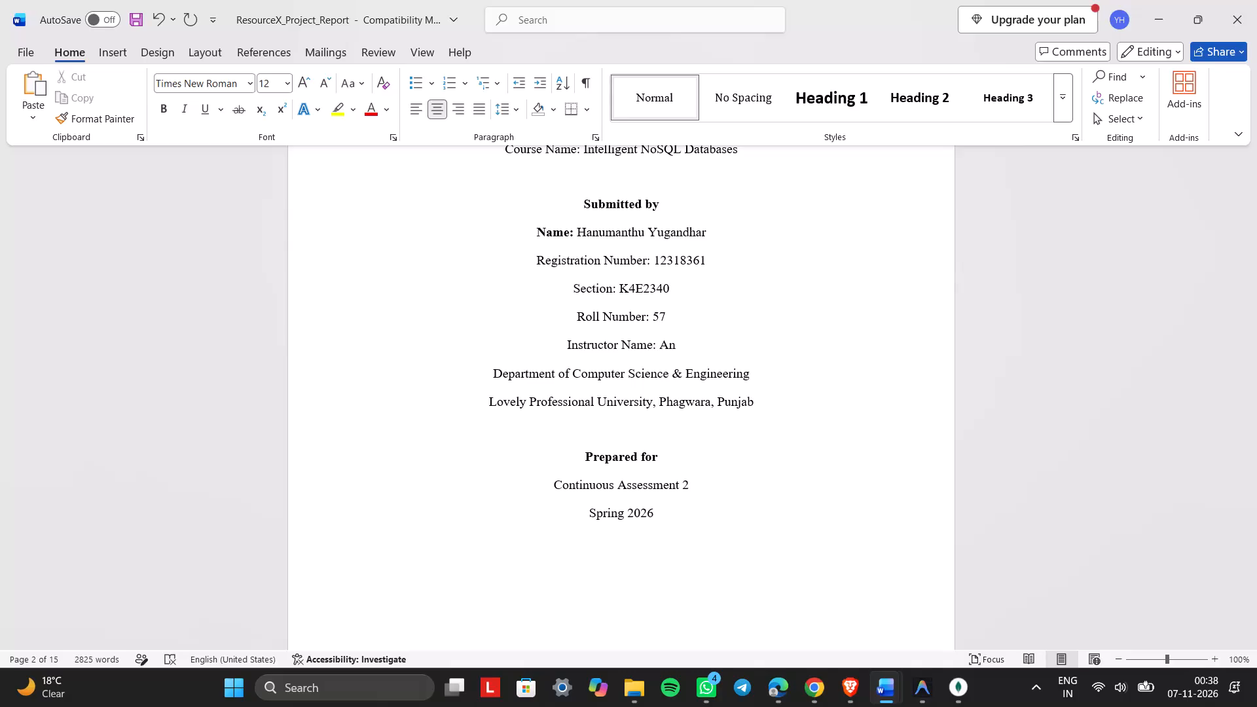
Complete the instructor's full name after the "Instructor Name:" label on the specification title page.
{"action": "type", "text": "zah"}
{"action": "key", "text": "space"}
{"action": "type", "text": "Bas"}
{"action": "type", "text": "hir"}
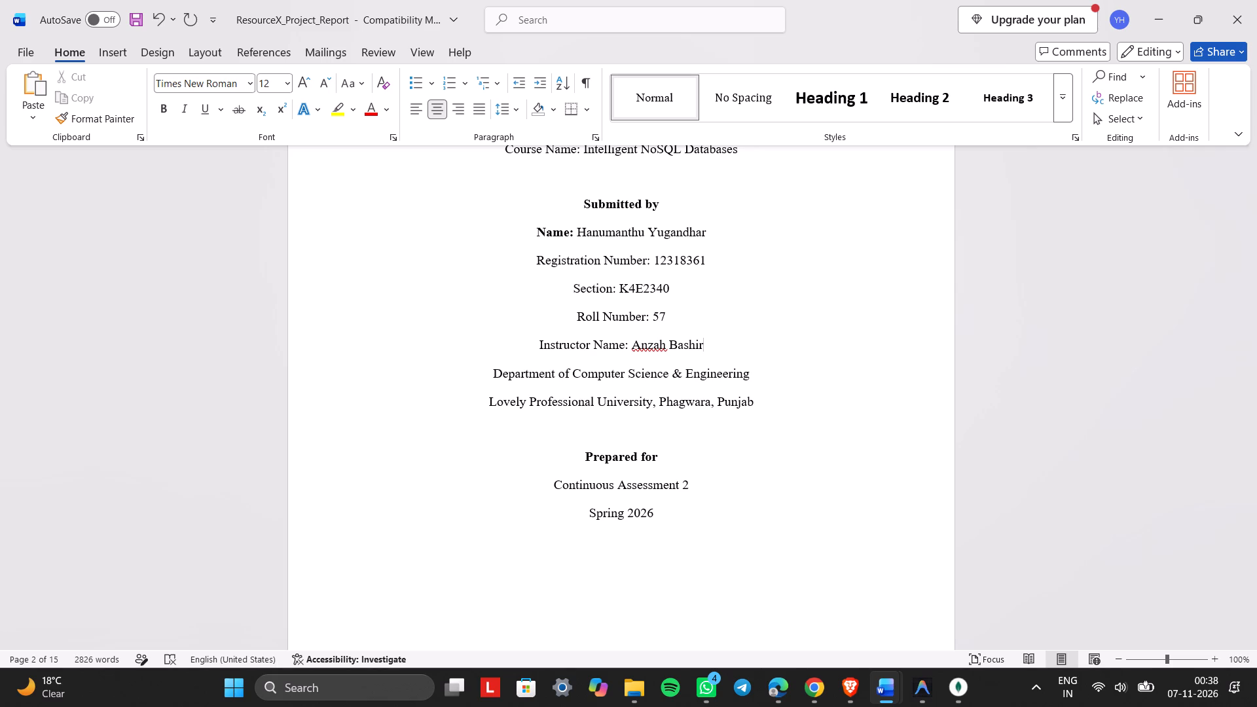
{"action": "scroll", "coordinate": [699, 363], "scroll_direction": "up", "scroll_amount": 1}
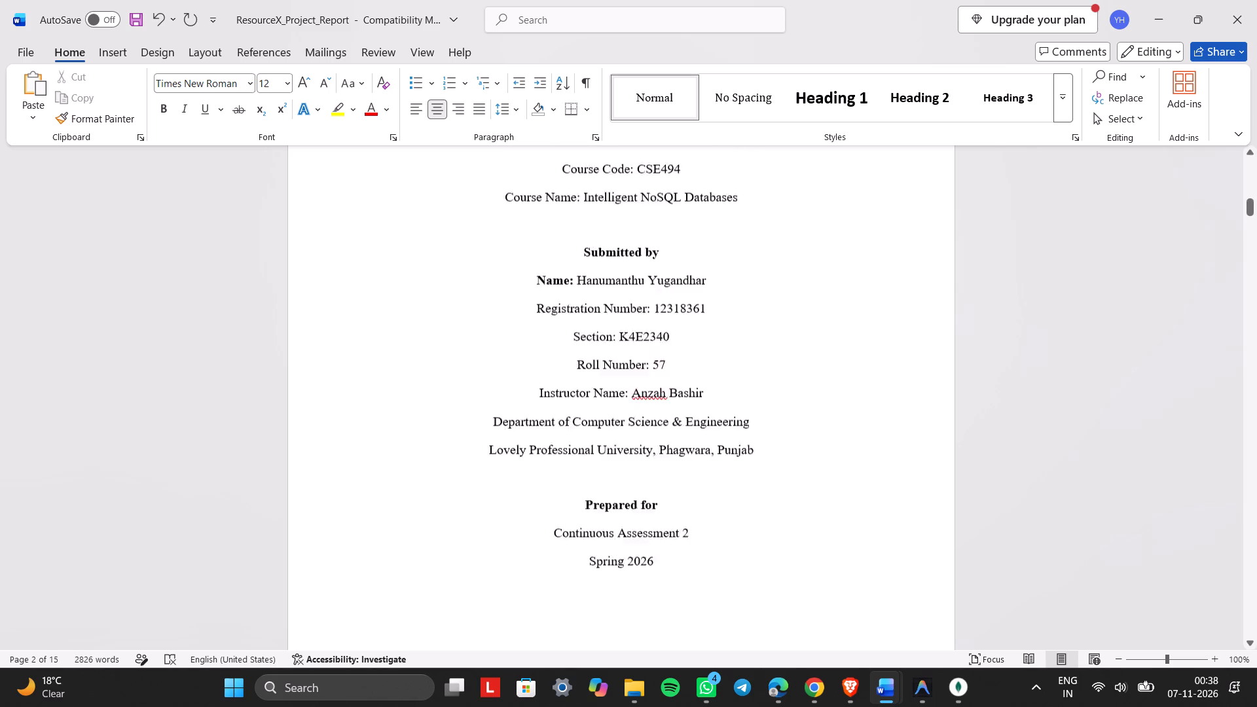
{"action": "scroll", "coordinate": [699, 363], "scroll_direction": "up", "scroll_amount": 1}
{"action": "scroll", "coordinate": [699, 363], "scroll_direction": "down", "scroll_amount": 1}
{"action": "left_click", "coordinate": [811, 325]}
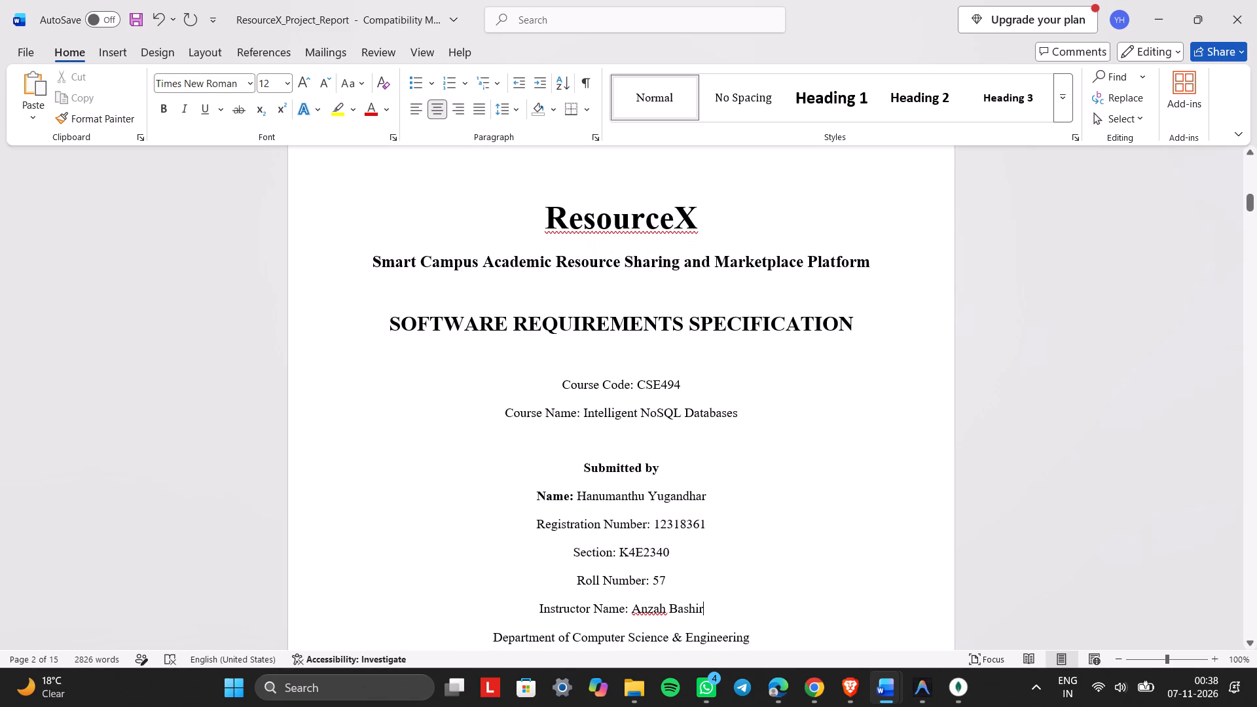
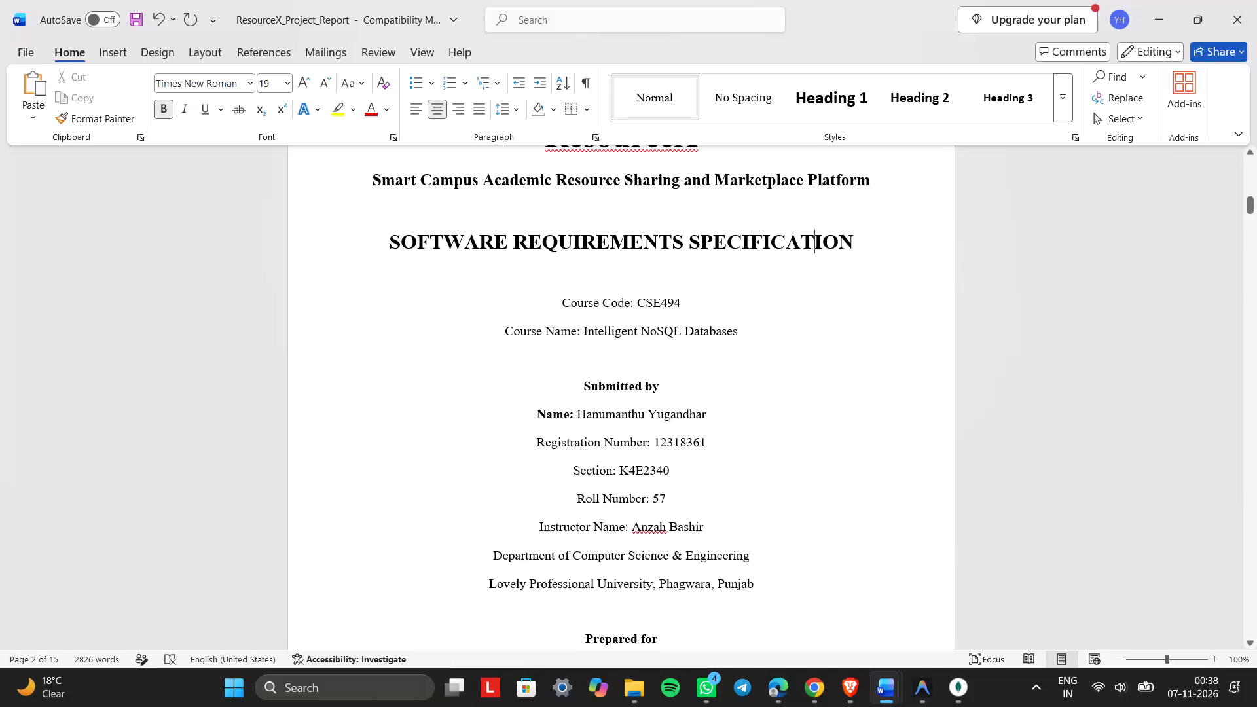
Make the "Course Code:" and "Course Name:" labels bold on the specification title page, leaving their values in regular weight.
{"action": "left_click", "coordinate": [752, 333]}
{"action": "left_click_drag", "start_coordinate": [752, 333], "coordinate": [589, 307]}
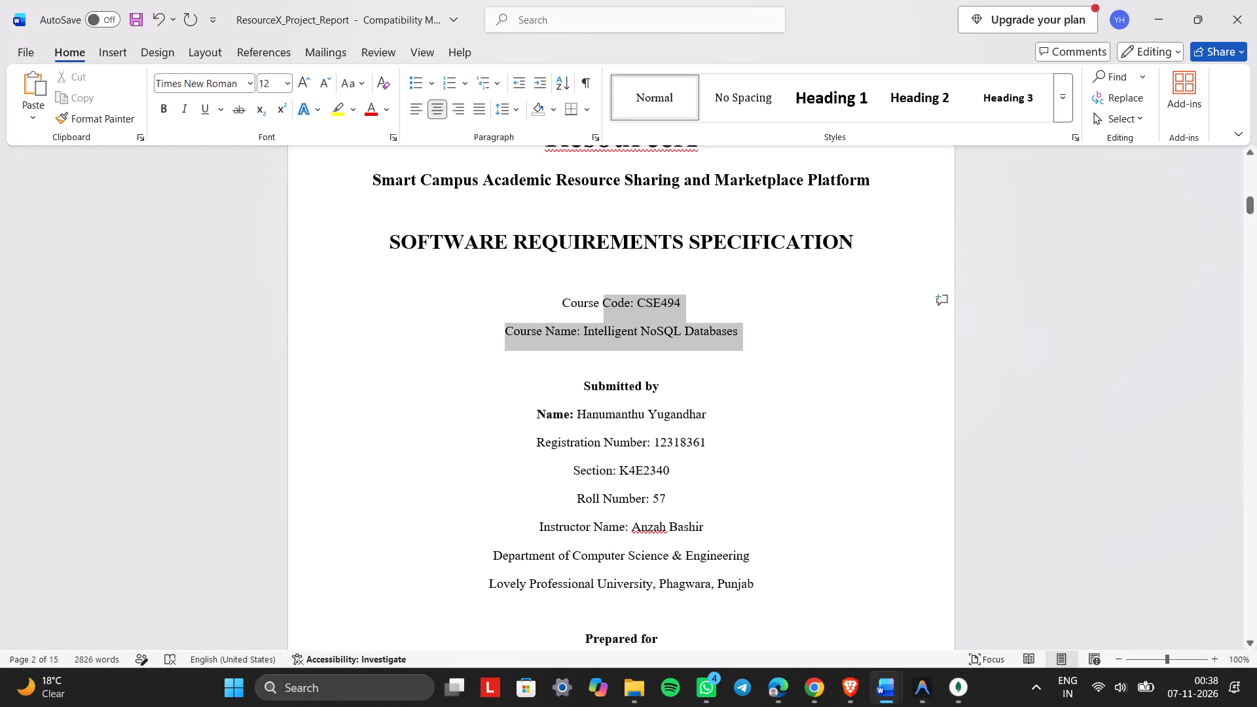
{"action": "left_click_drag", "start_coordinate": [589, 307], "coordinate": [559, 302]}
{"action": "left_click", "coordinate": [732, 352]}
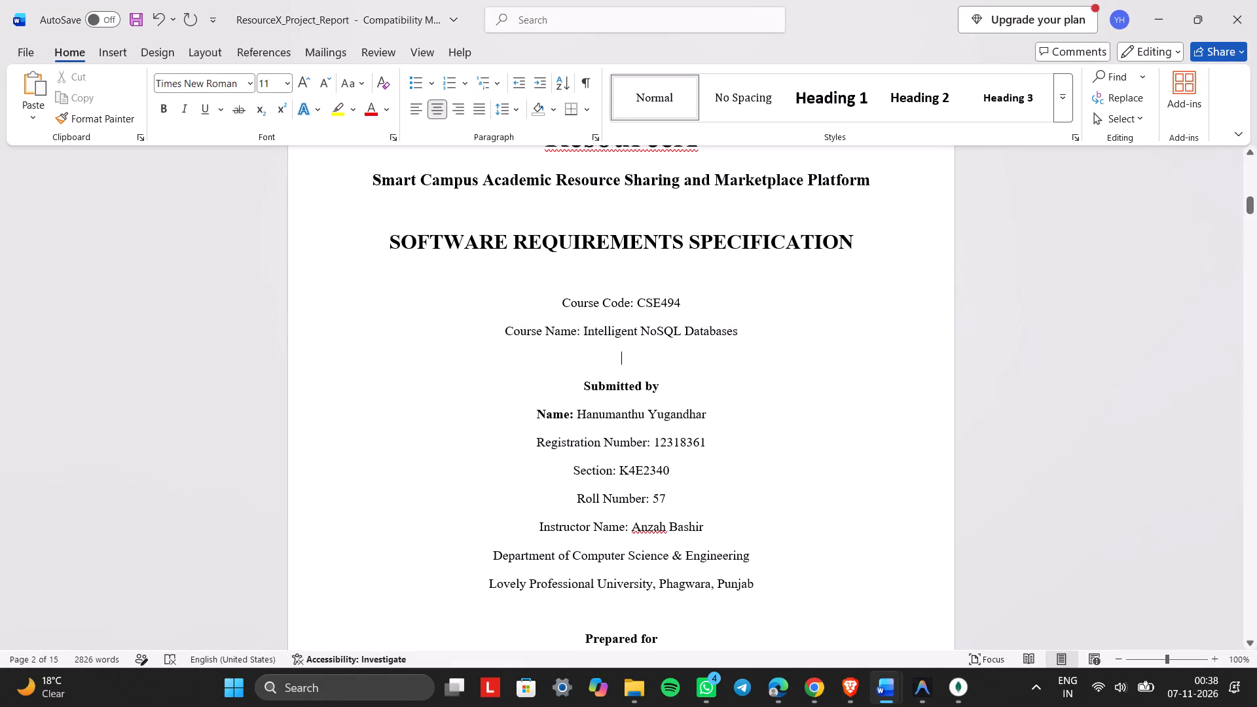
{"action": "left_click_drag", "start_coordinate": [630, 302], "coordinate": [591, 299]}
{"action": "double_click", "coordinate": [628, 293]}
{"action": "left_click_drag", "start_coordinate": [633, 303], "coordinate": [583, 298]}
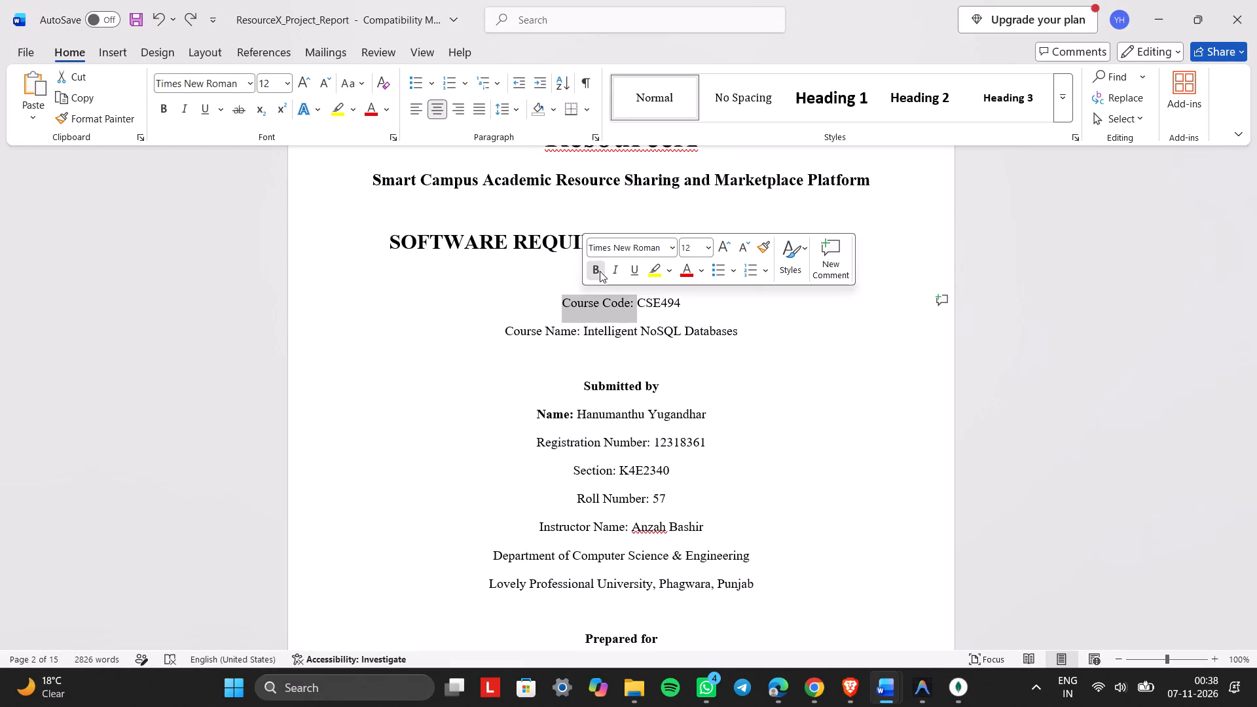
{"action": "left_click", "coordinate": [600, 271]}
{"action": "left_click_drag", "start_coordinate": [579, 332], "coordinate": [536, 335]}
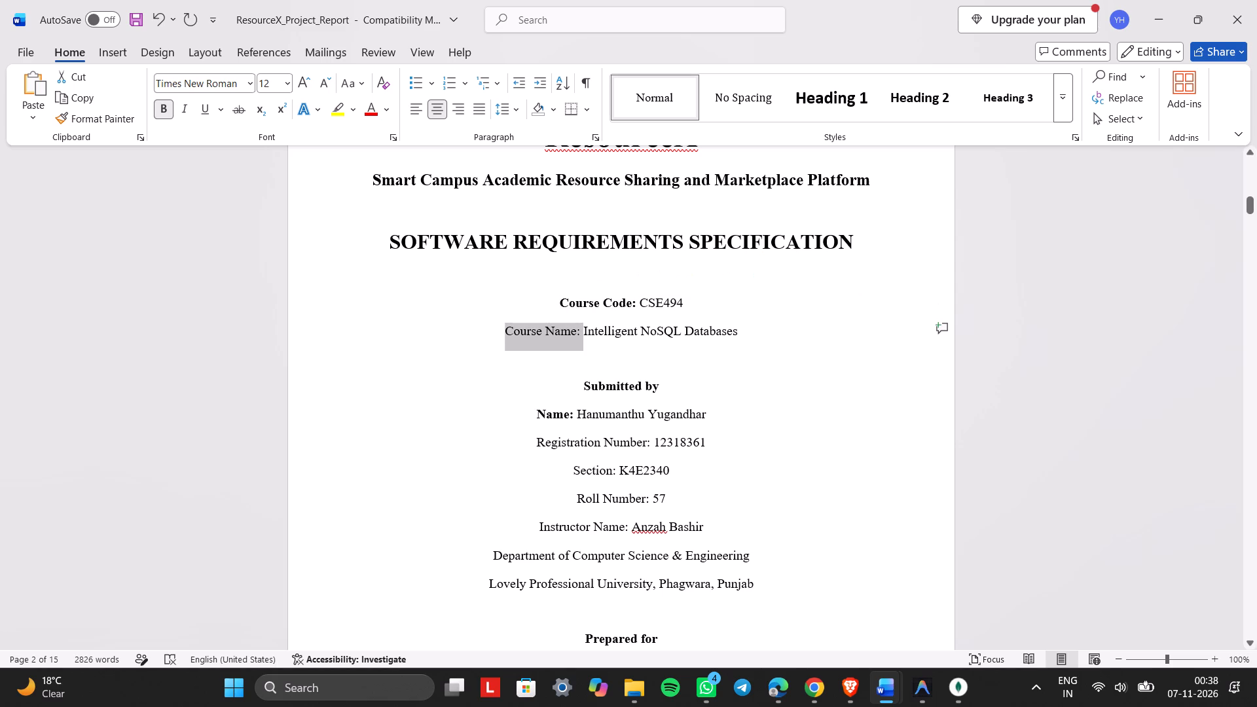
{"action": "left_click_drag", "start_coordinate": [536, 335], "coordinate": [534, 335]}
{"action": "left_click", "coordinate": [545, 311]}
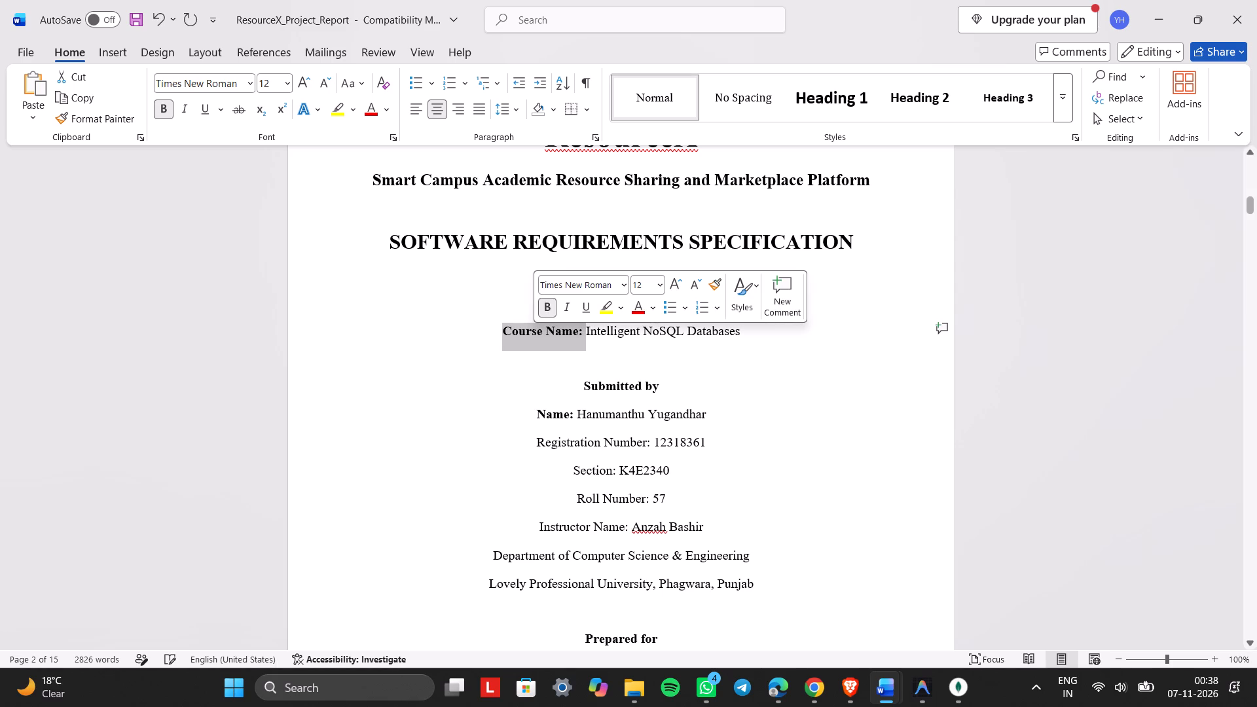
Make the "Registration Number:" and "Section:" labels bold under Submitted by, leaving their values in regular weight.
{"action": "left_click_drag", "start_coordinate": [653, 444], "coordinate": [575, 444]}
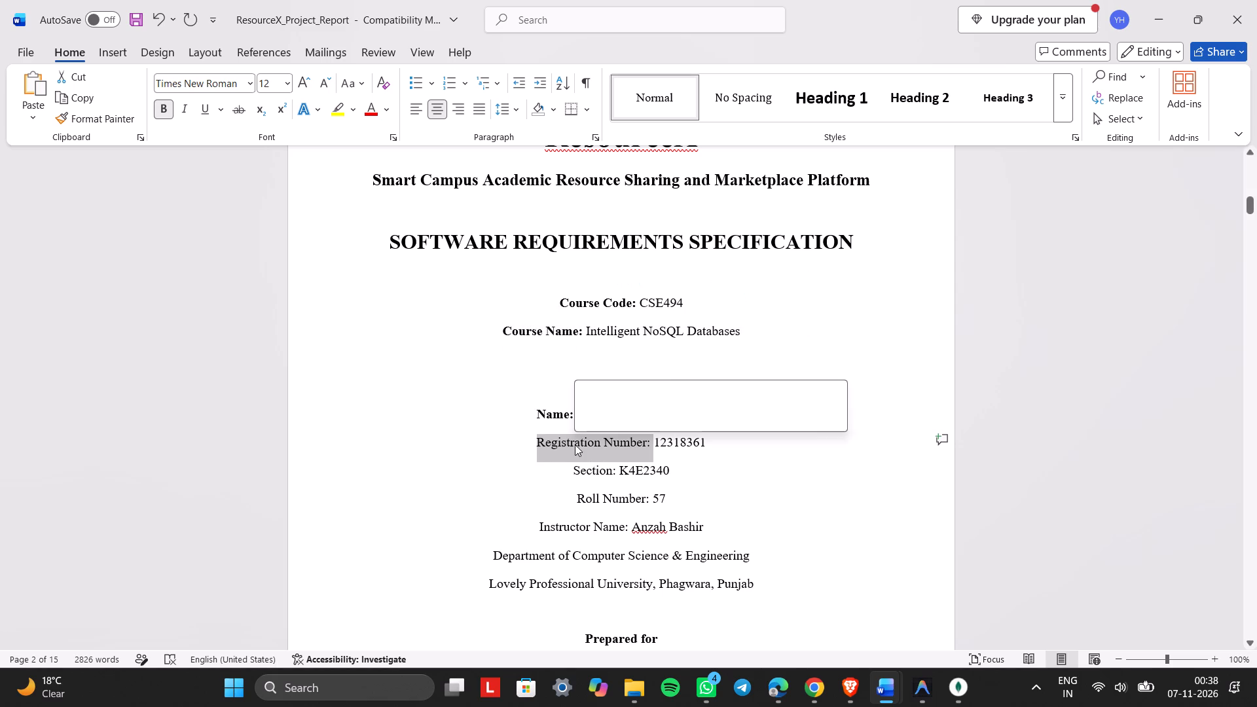
{"action": "left_click", "coordinate": [589, 414]}
{"action": "left_click", "coordinate": [613, 478]}
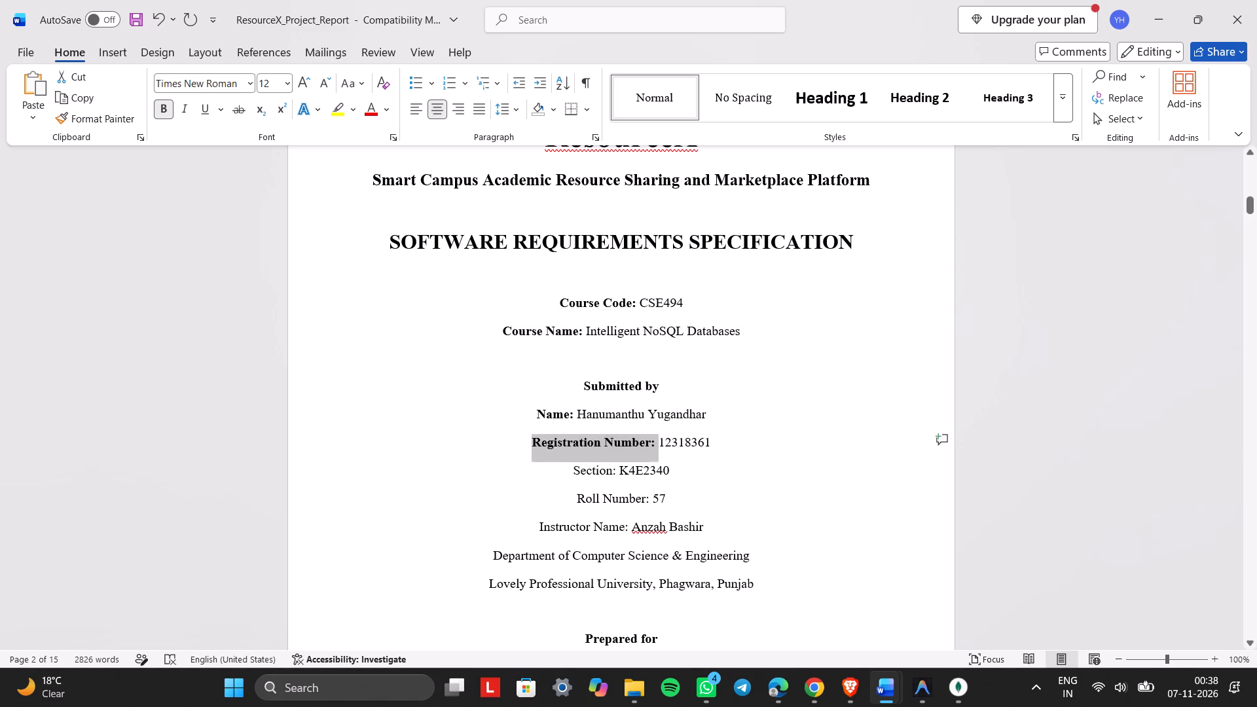
{"action": "left_click_drag", "start_coordinate": [615, 474], "coordinate": [595, 472]}
{"action": "left_click", "coordinate": [607, 452]}
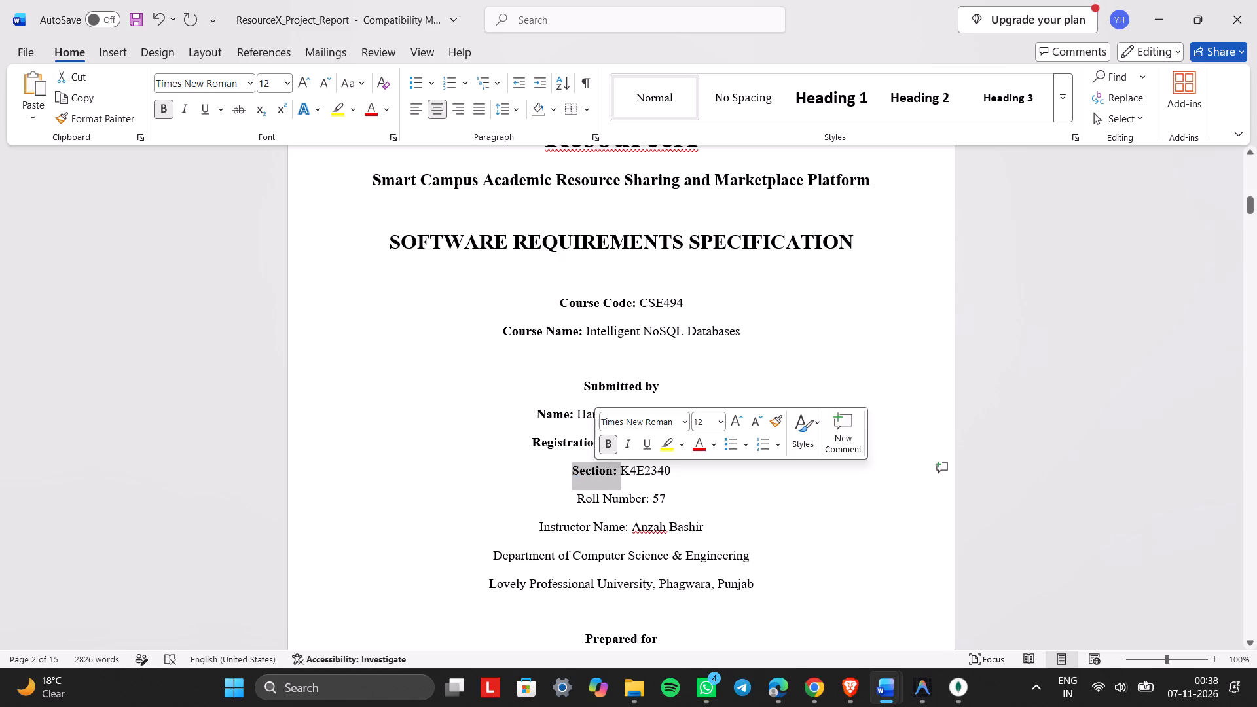
Make the "Roll Number:" and "Instructor Name:" labels bold under Submitted by, leaving their values in regular weight.
{"action": "left_click_drag", "start_coordinate": [648, 500], "coordinate": [589, 500]}
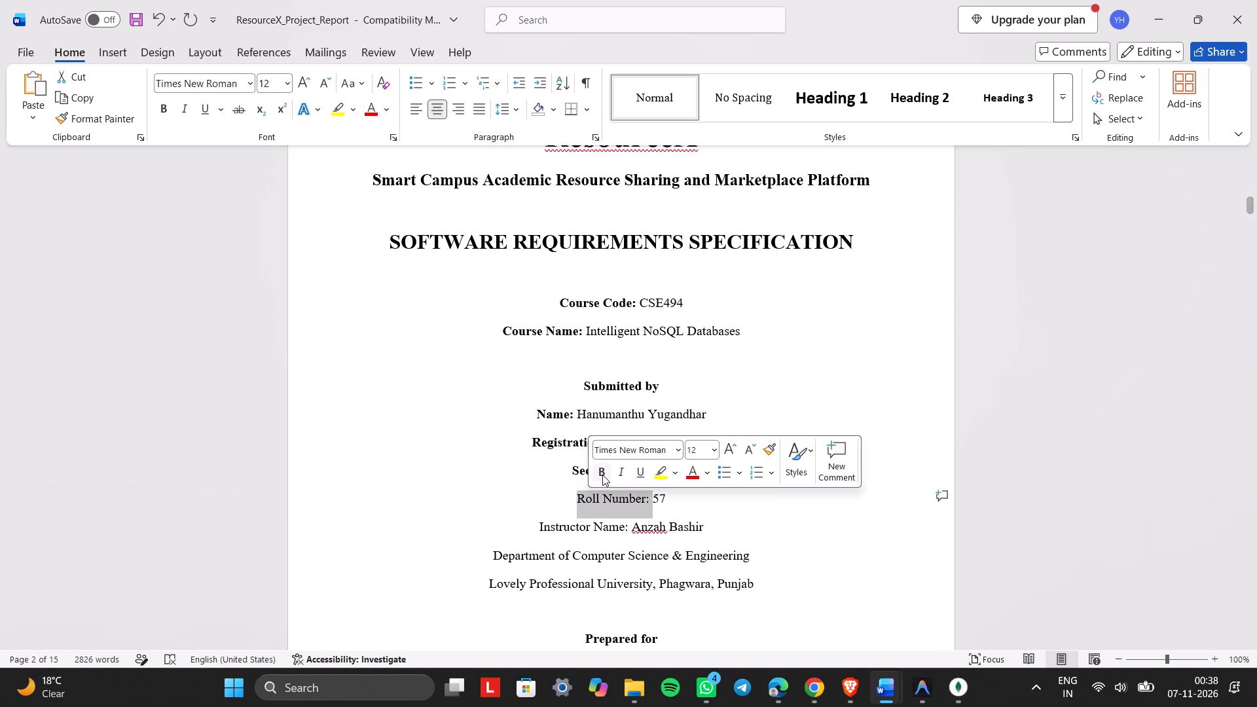
{"action": "left_click", "coordinate": [602, 475]}
{"action": "left_click_drag", "start_coordinate": [626, 526], "coordinate": [585, 530]}
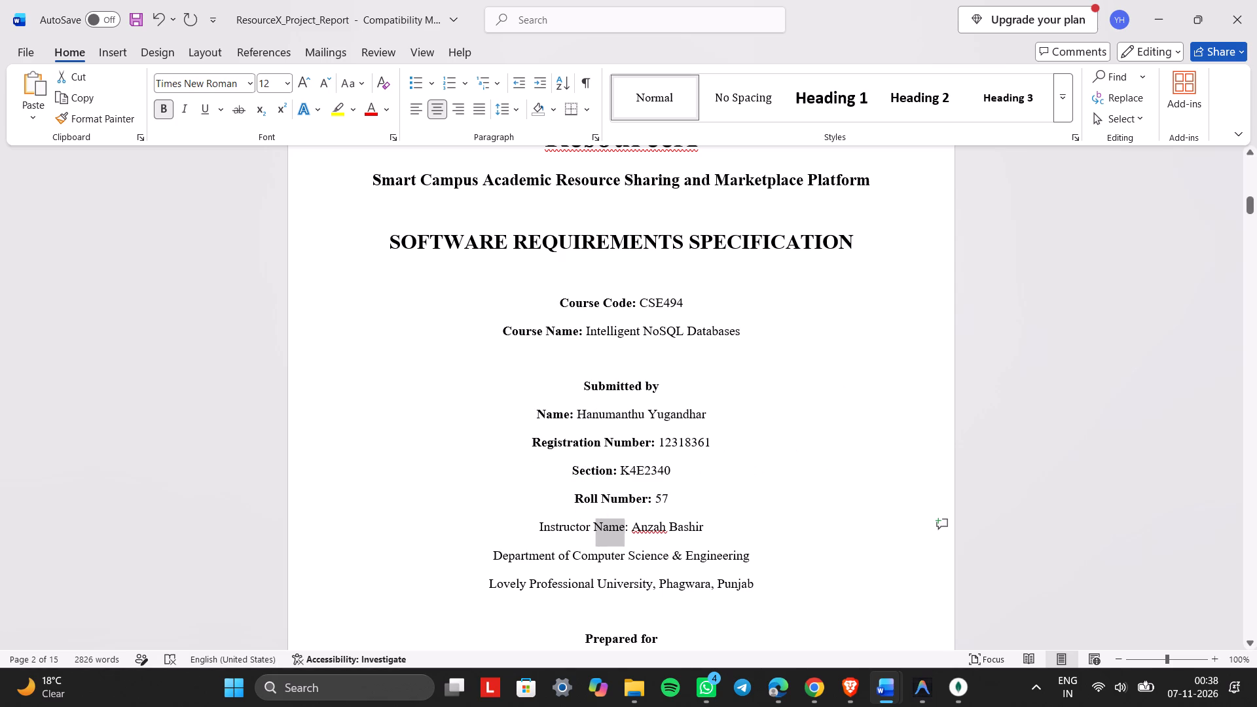
{"action": "left_click_drag", "start_coordinate": [585, 530], "coordinate": [568, 531]}
{"action": "left_click", "coordinate": [626, 523]}
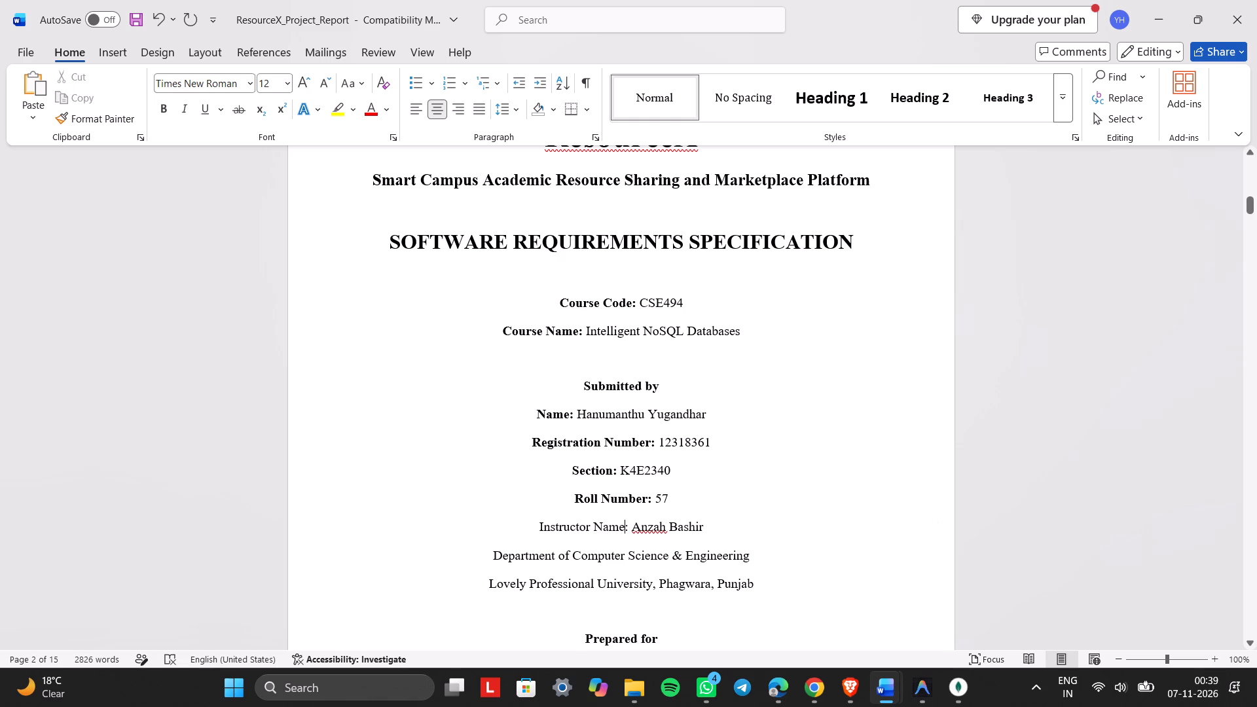
{"action": "left_click_drag", "start_coordinate": [630, 524], "coordinate": [570, 526]}
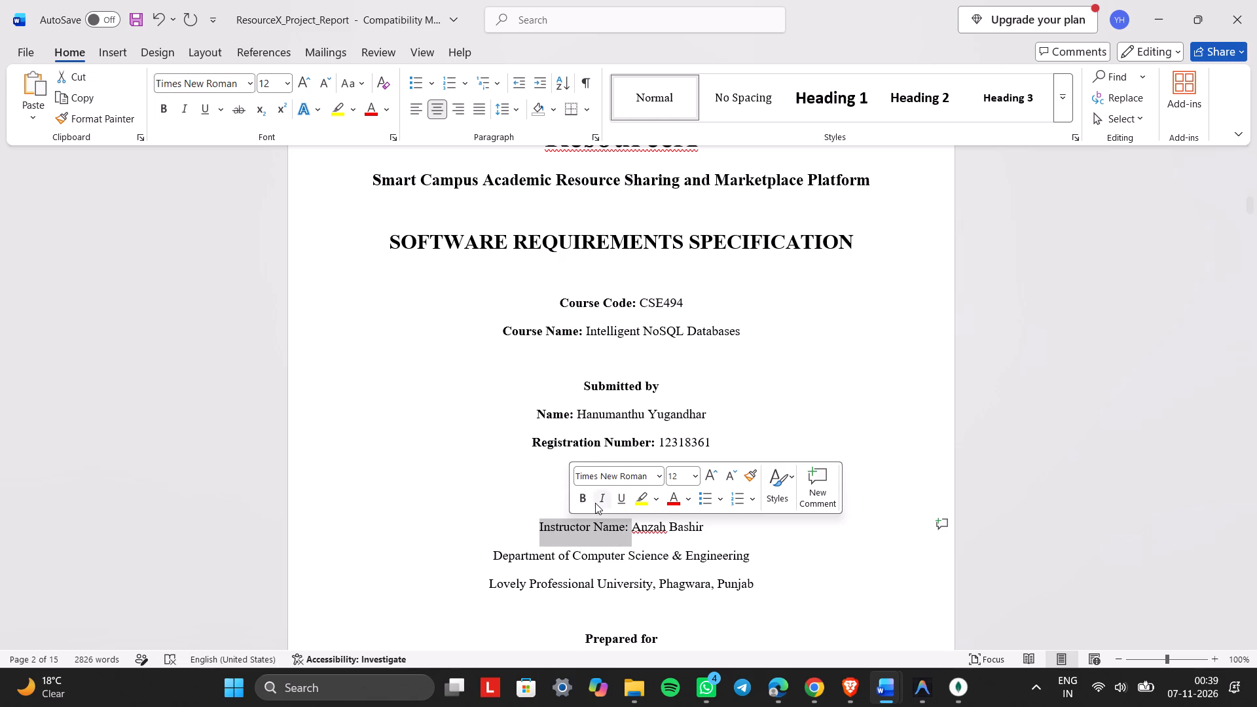
{"action": "left_click", "coordinate": [584, 503]}
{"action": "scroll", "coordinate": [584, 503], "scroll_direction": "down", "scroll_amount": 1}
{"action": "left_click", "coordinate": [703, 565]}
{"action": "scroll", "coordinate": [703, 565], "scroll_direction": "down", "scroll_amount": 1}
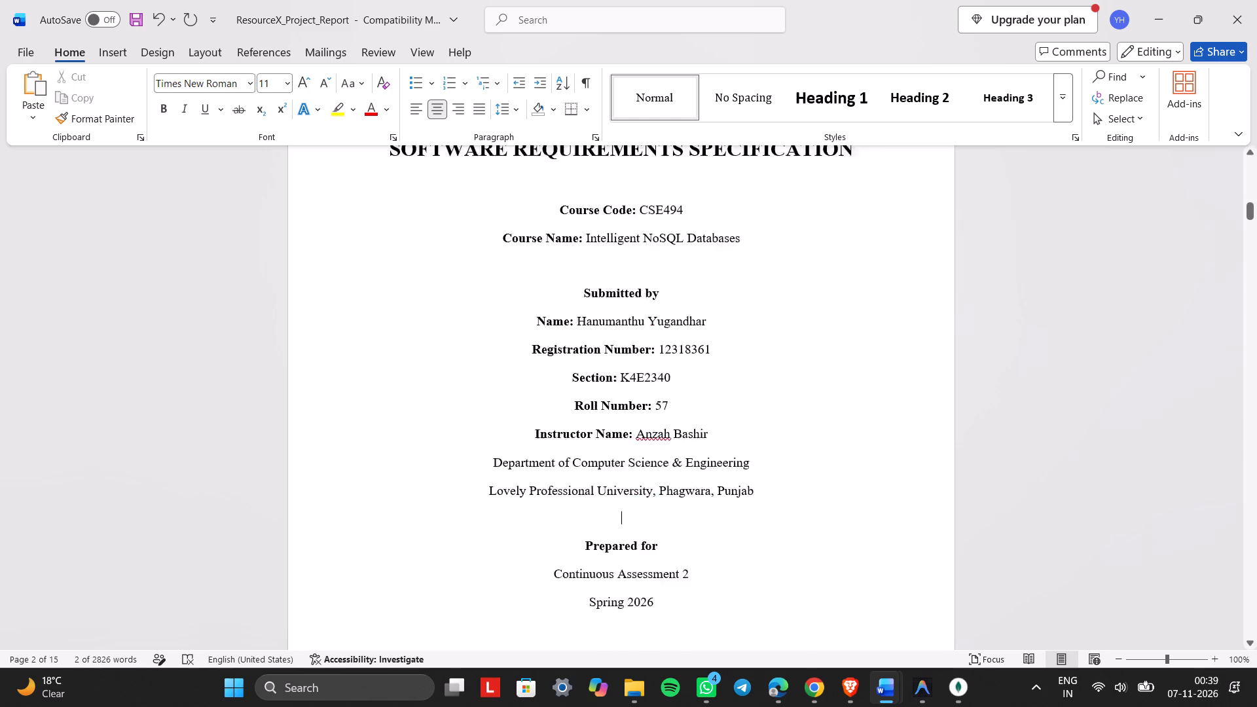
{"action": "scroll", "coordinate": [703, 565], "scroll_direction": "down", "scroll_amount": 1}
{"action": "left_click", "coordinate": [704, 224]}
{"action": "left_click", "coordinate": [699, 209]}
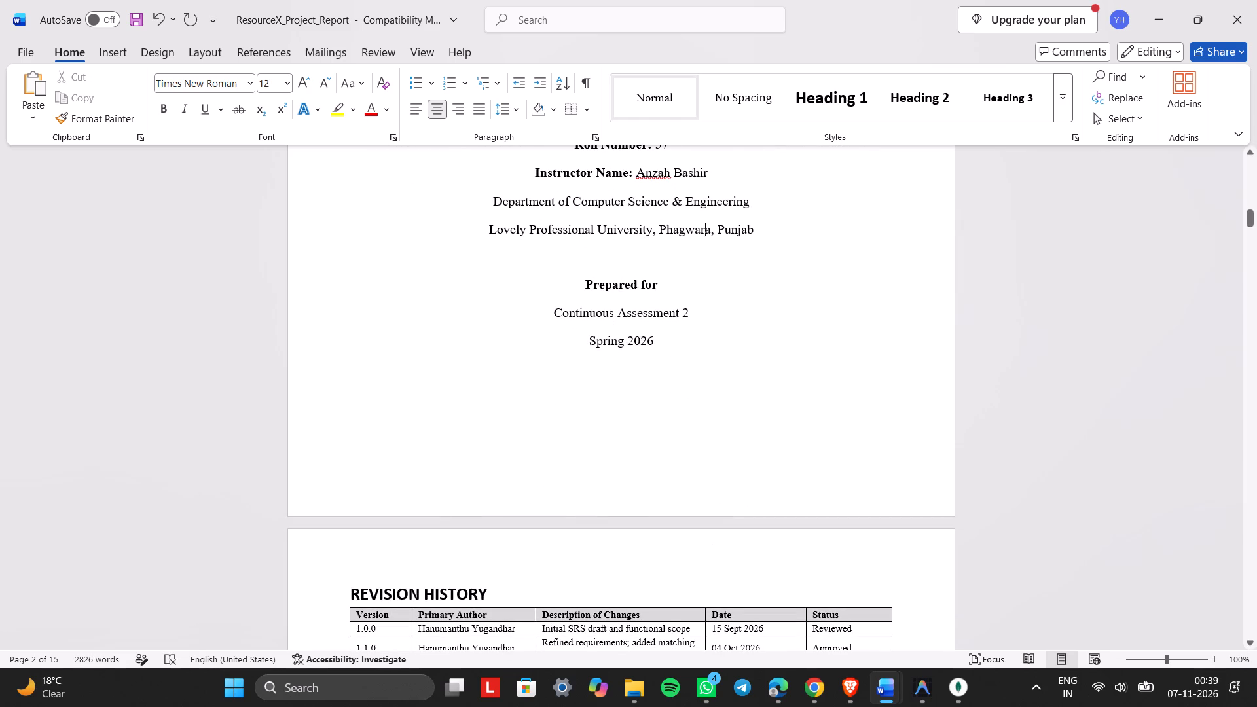
Review the course, student, instructor and assessment details on the specification title page.
{"action": "left_click", "coordinate": [736, 226]}
{"action": "scroll", "coordinate": [736, 226], "scroll_direction": "up", "scroll_amount": 1}
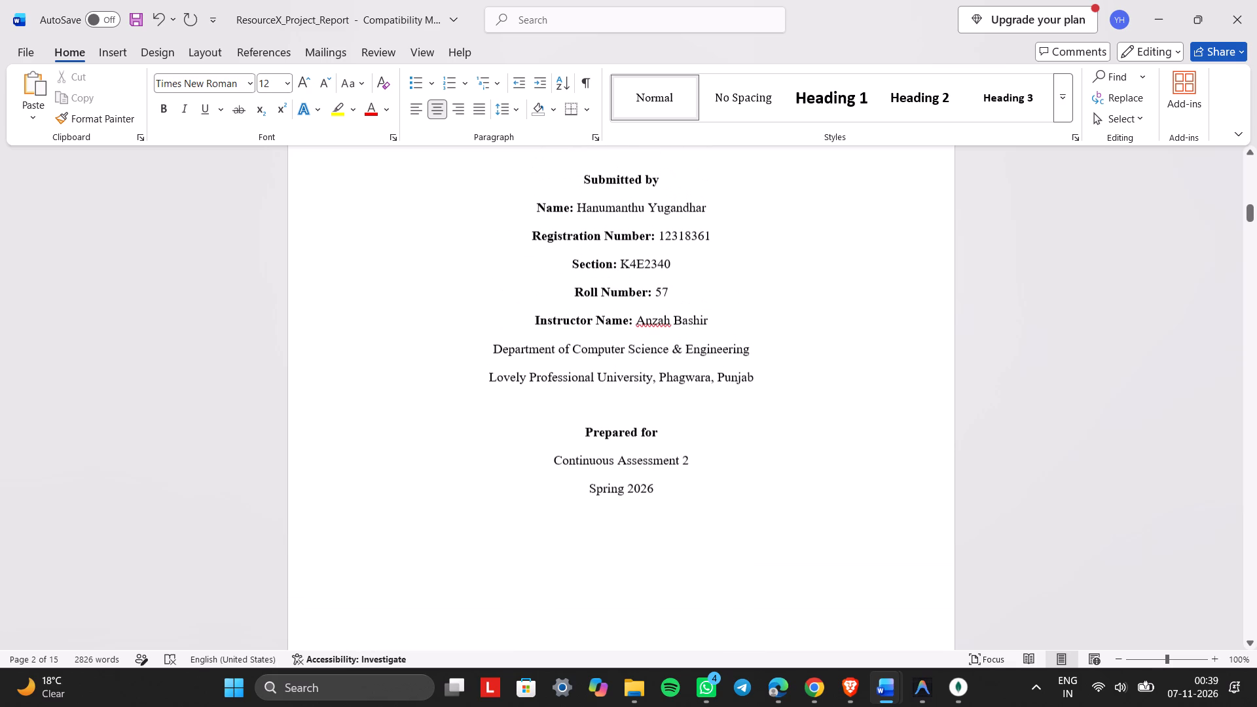
{"action": "left_click", "coordinate": [671, 316]}
{"action": "left_click", "coordinate": [702, 339]}
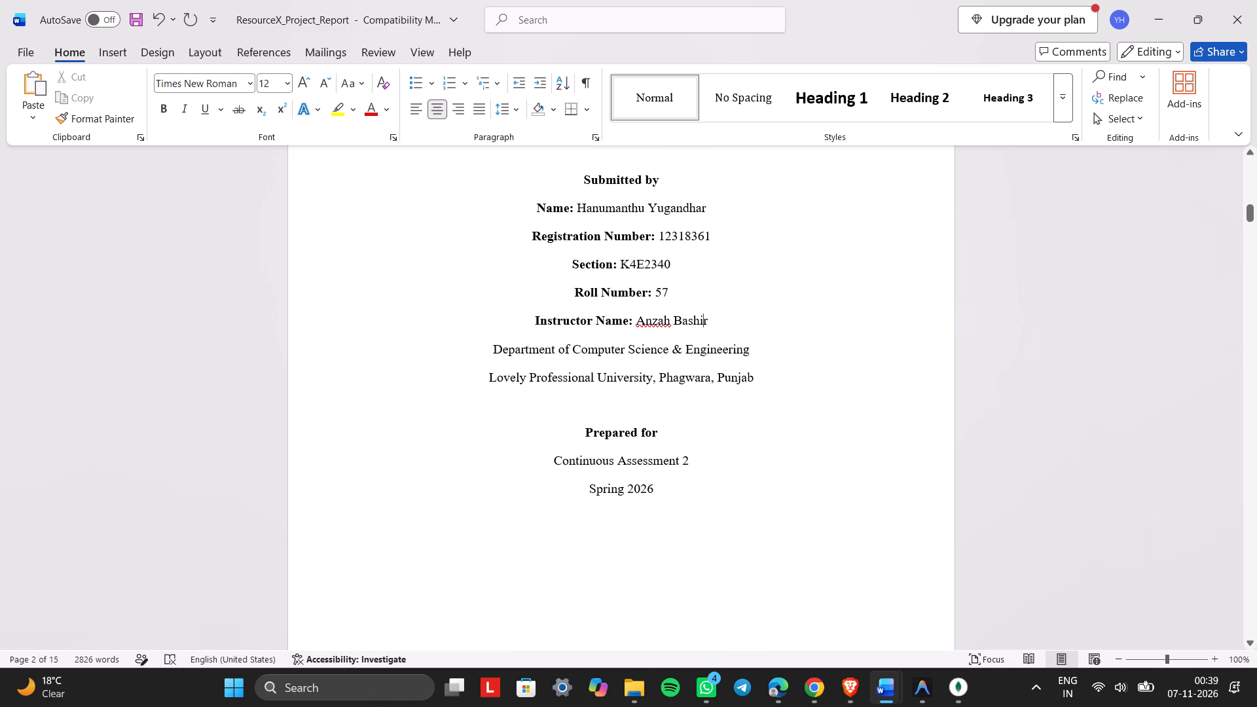
{"action": "left_click_drag", "start_coordinate": [689, 509], "coordinate": [553, 189]}
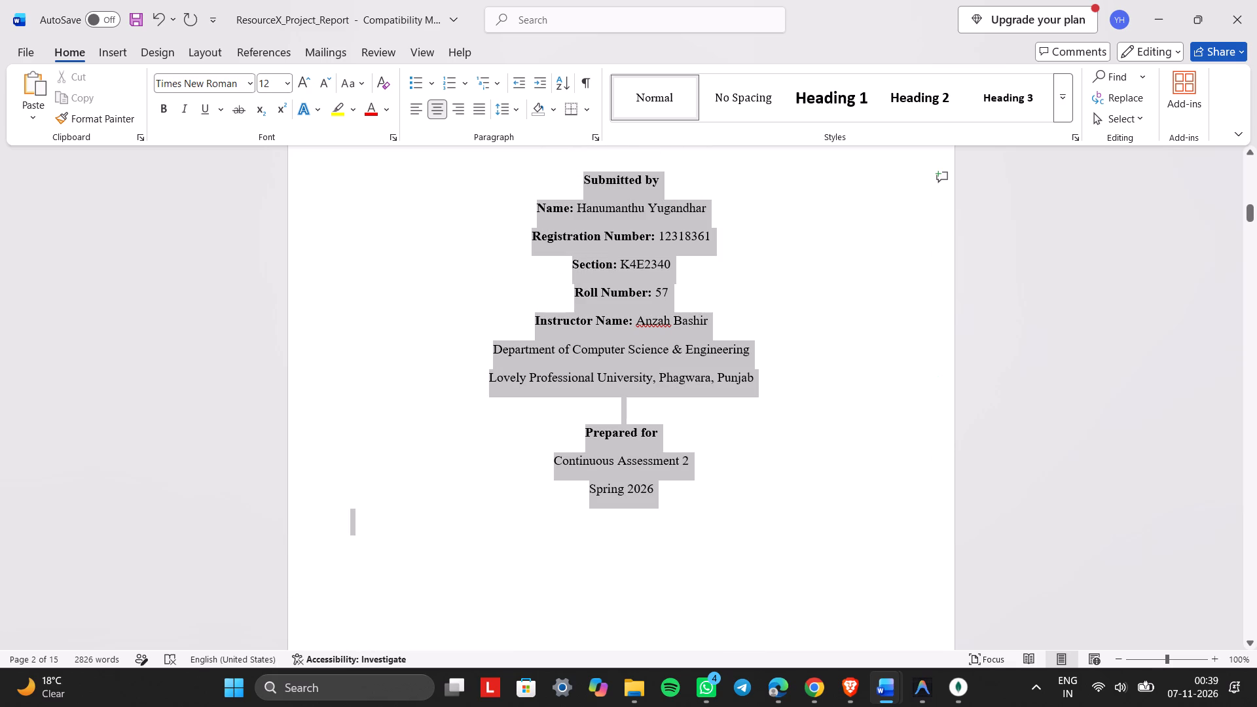
{"action": "left_click_drag", "start_coordinate": [553, 189], "coordinate": [558, 579]}
{"action": "left_click", "coordinate": [776, 563]}
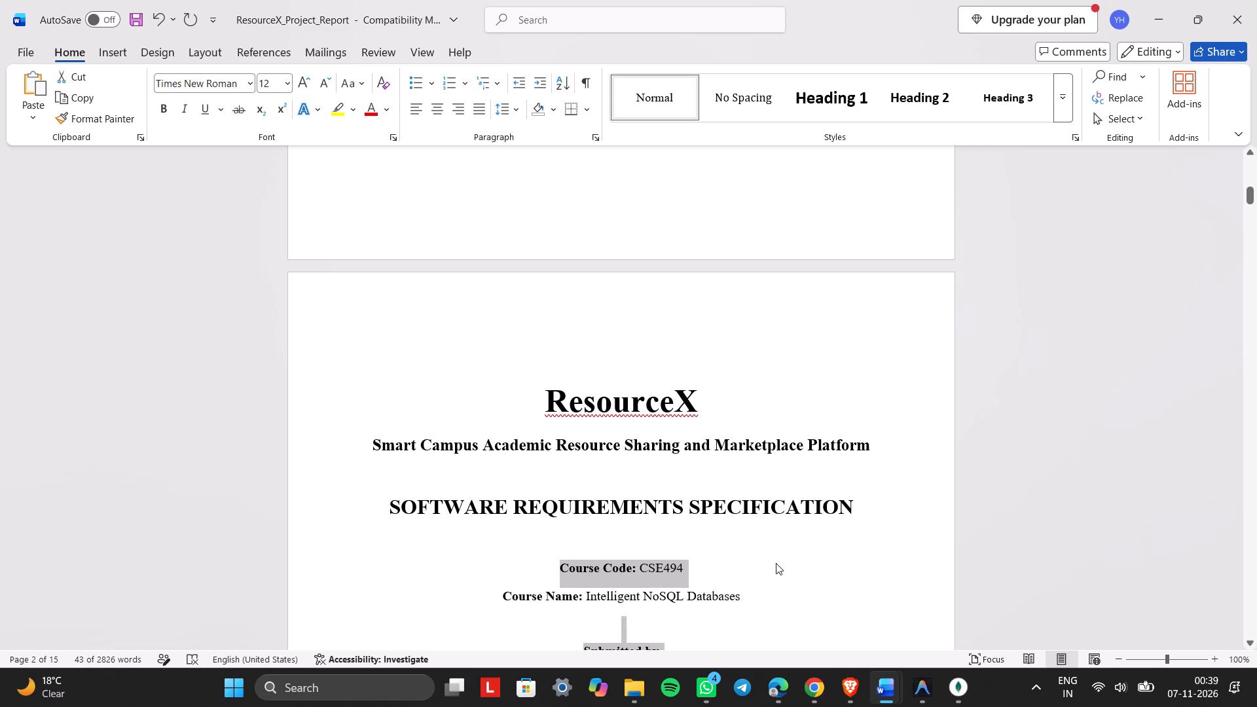
{"action": "scroll", "coordinate": [776, 563], "scroll_direction": "down", "scroll_amount": 3}
{"action": "left_click_drag", "start_coordinate": [776, 563], "coordinate": [672, 343]}
{"action": "left_click", "coordinate": [686, 365]}
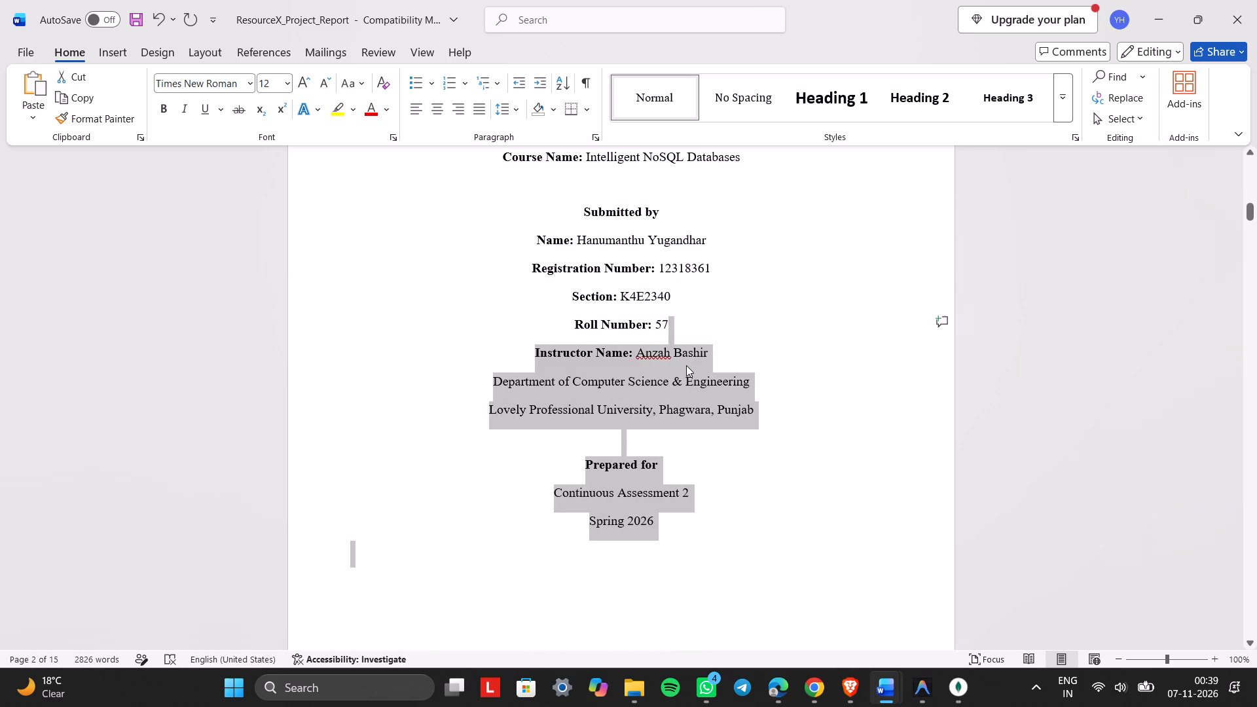
{"action": "left_click", "coordinate": [668, 374]}
{"action": "left_click", "coordinate": [659, 409]}
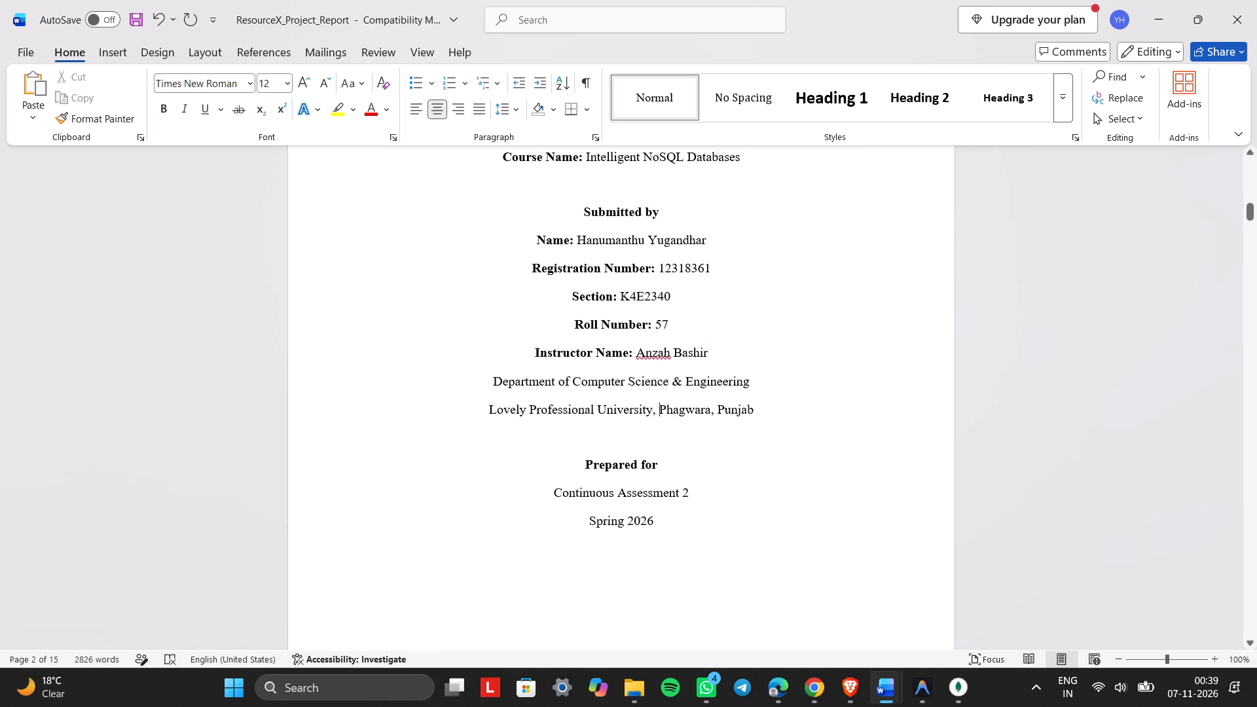
{"action": "left_click", "coordinate": [645, 492]}
{"action": "left_click", "coordinate": [655, 467]}
Set all text in the Revision History table to 12 pt.
{"action": "scroll", "coordinate": [655, 467], "scroll_direction": "down", "scroll_amount": 2}
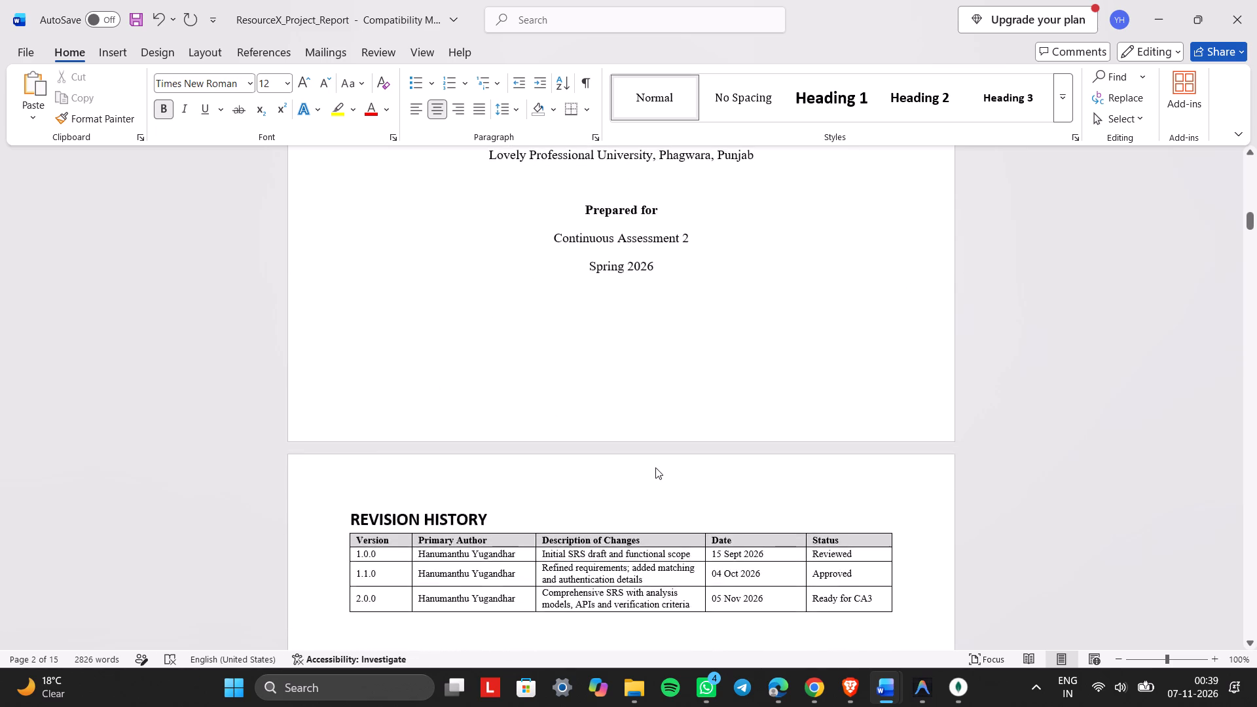
{"action": "scroll", "coordinate": [655, 467], "scroll_direction": "down", "scroll_amount": 1}
{"action": "left_click", "coordinate": [532, 342]}
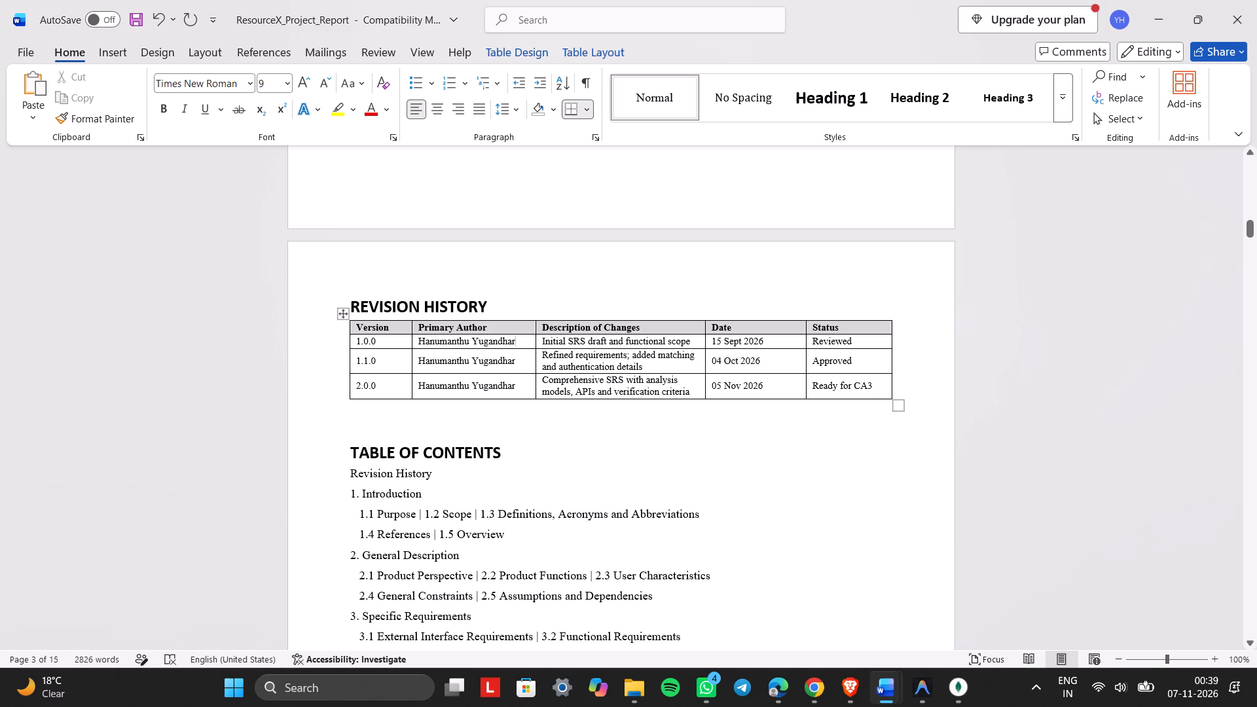
{"action": "left_click", "coordinate": [346, 316]}
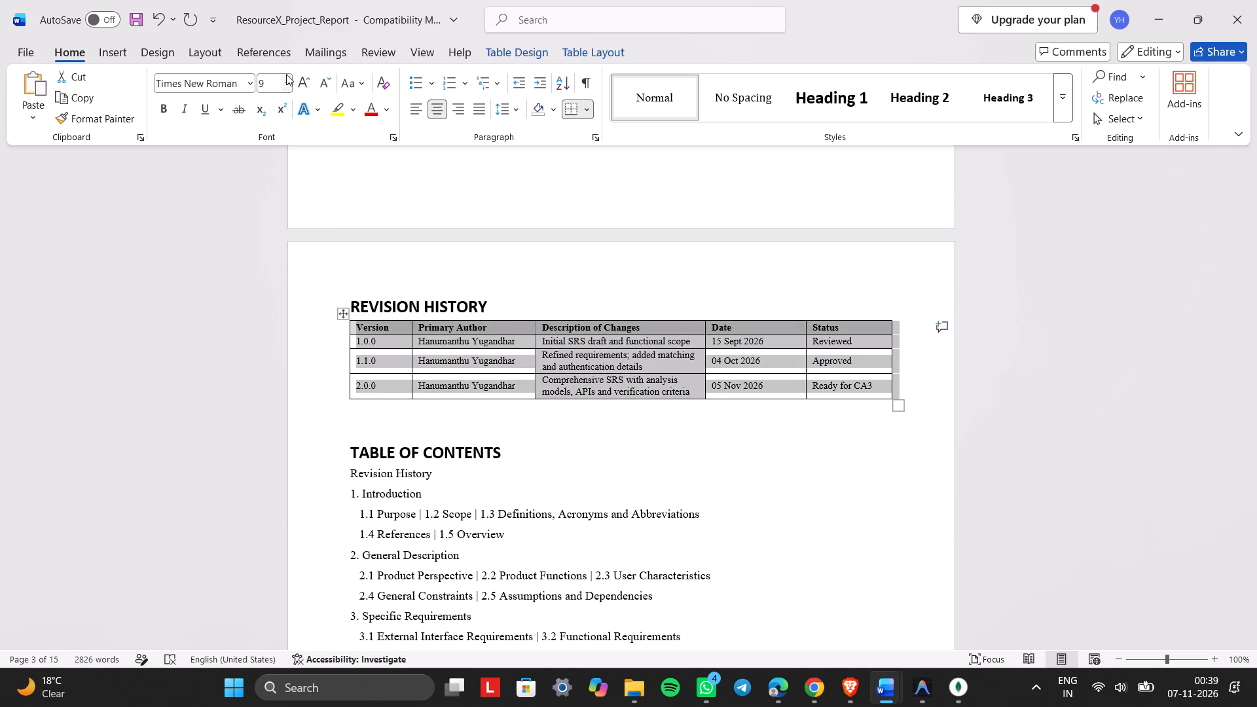
{"action": "left_click", "coordinate": [286, 74]}
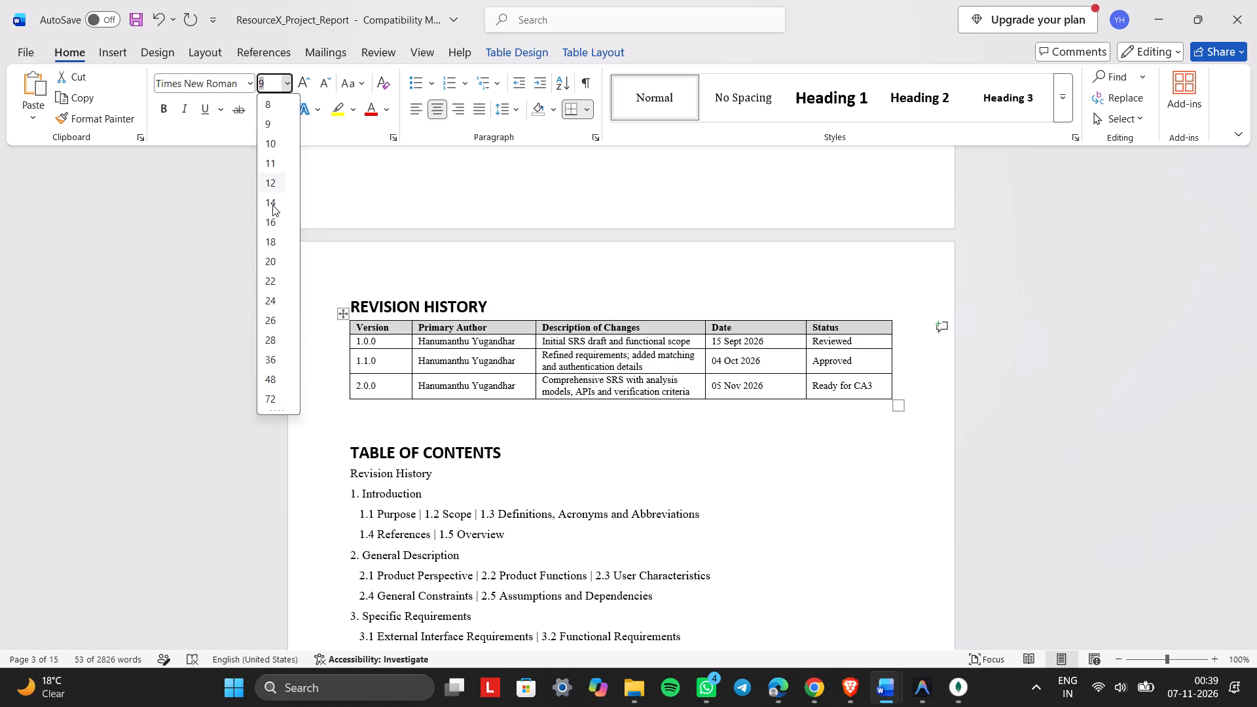
{"action": "left_click", "coordinate": [273, 181]}
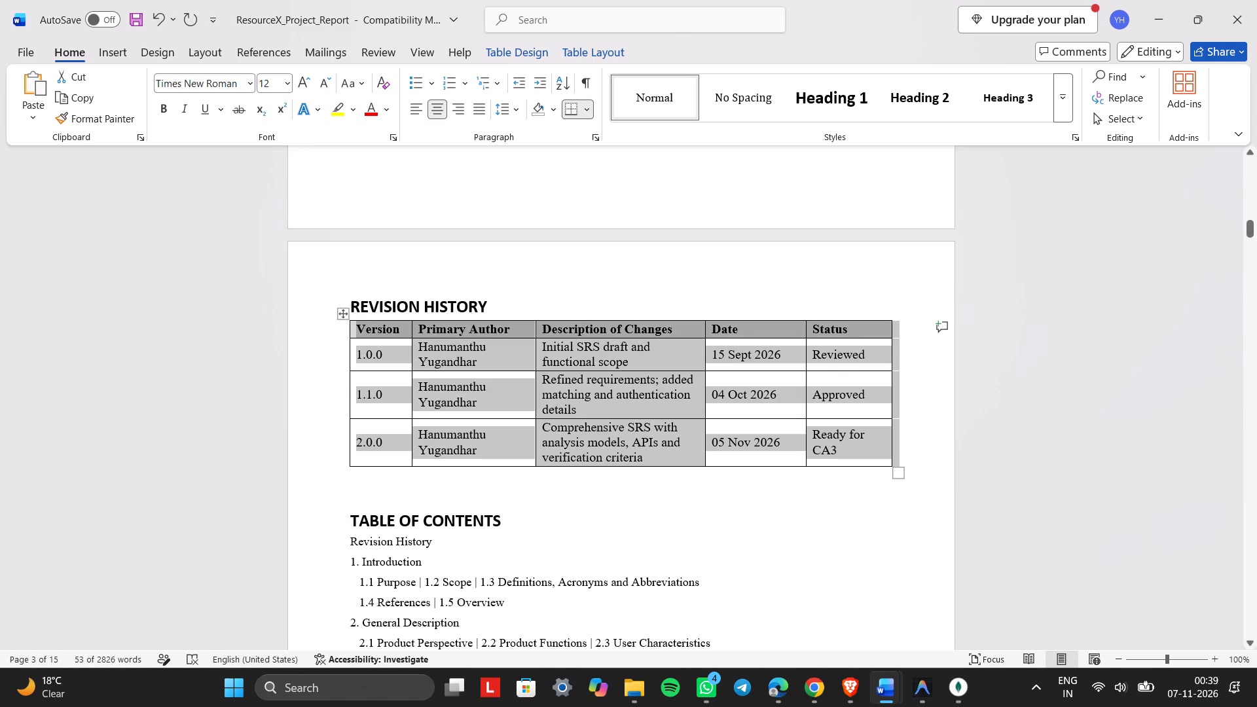
{"action": "left_click", "coordinate": [723, 496]}
{"action": "left_click", "coordinate": [507, 300]}
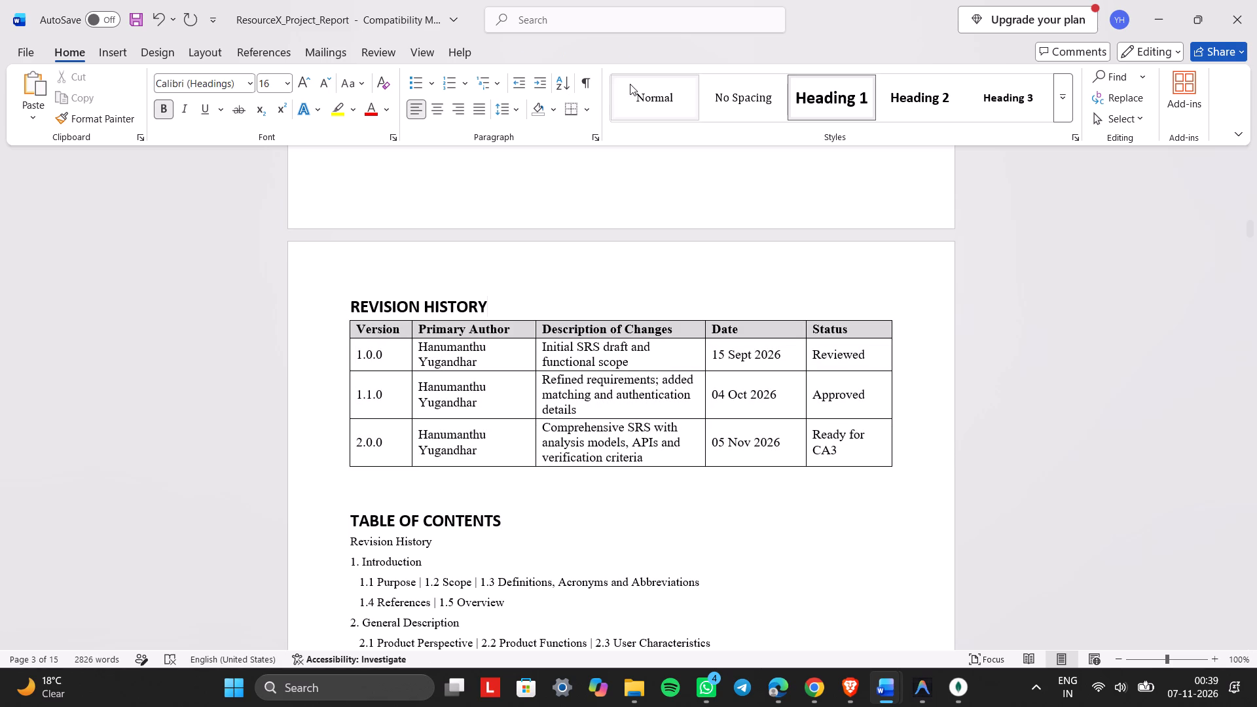
{"action": "left_click_drag", "start_coordinate": [501, 305], "coordinate": [369, 310]}
{"action": "left_click", "coordinate": [619, 500]}
Set the entries under the Table of Contents heading, from Revision History through A.2, to 12 pt.
{"action": "scroll", "coordinate": [657, 502], "scroll_direction": "down", "scroll_amount": 1}
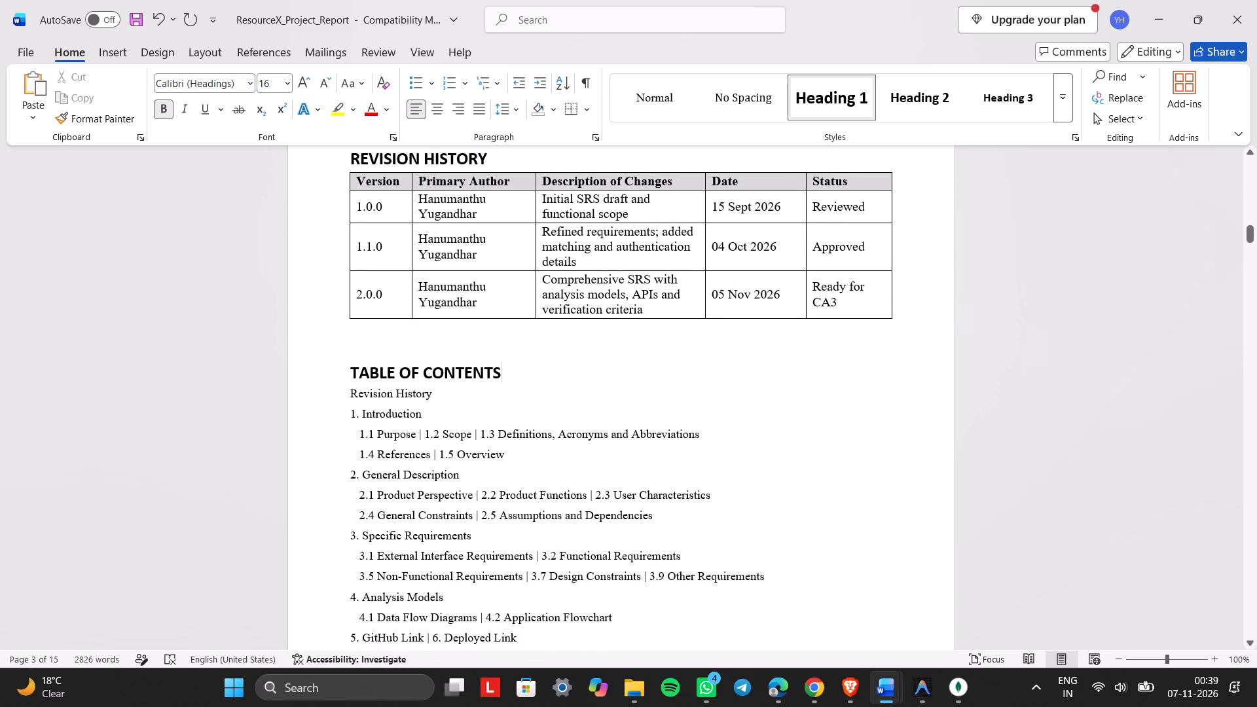
{"action": "scroll", "coordinate": [657, 502], "scroll_direction": "down", "scroll_amount": 3}
{"action": "scroll", "coordinate": [657, 502], "scroll_direction": "up", "scroll_amount": 2}
{"action": "left_click", "coordinate": [541, 393]}
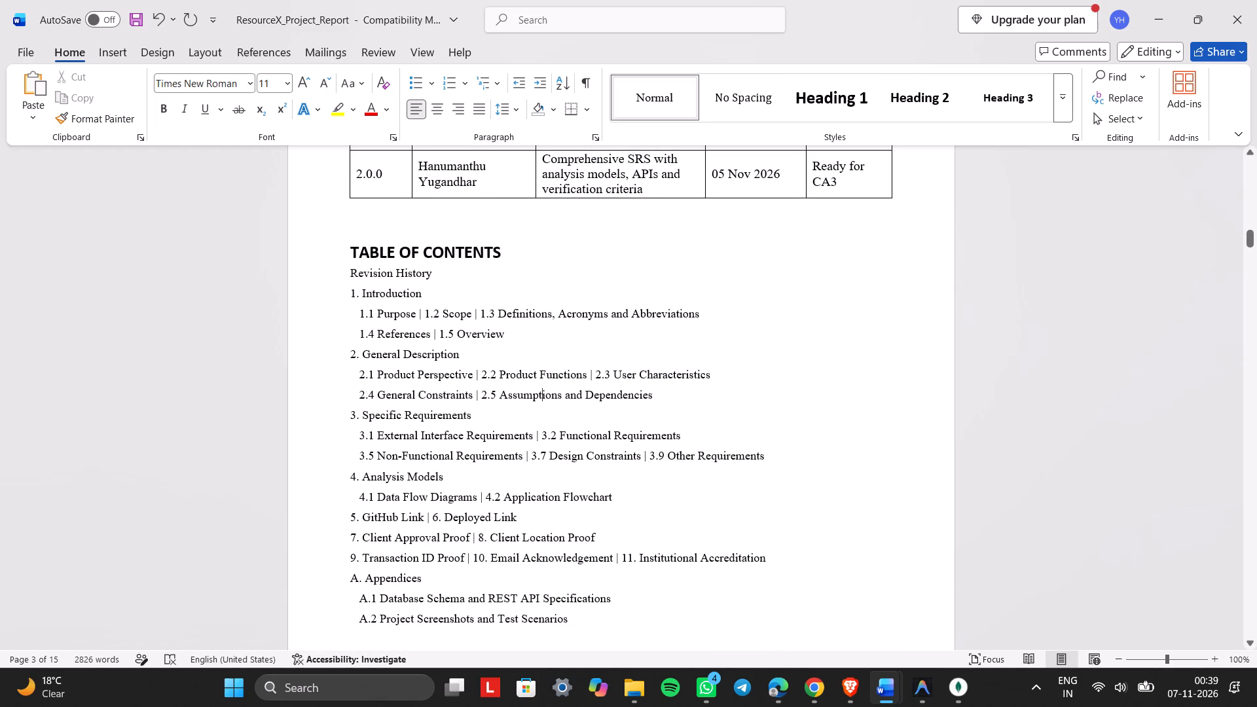
{"action": "left_click", "coordinate": [388, 243]}
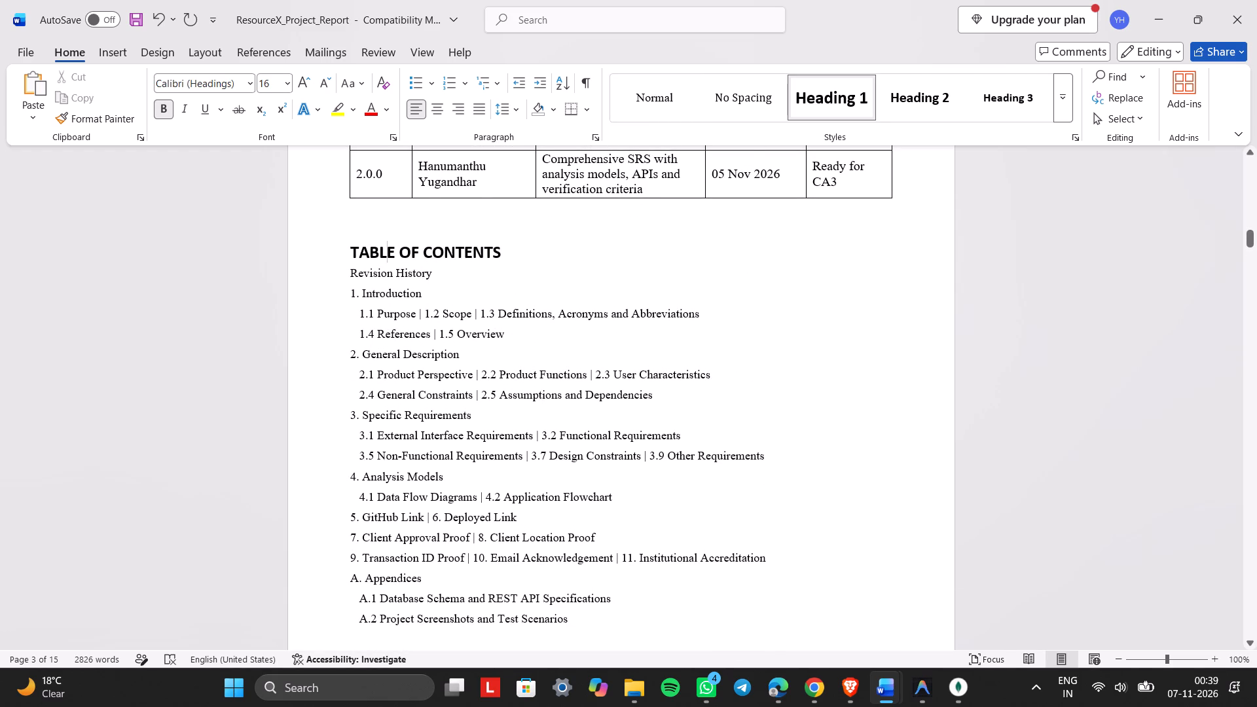
{"action": "scroll", "coordinate": [520, 606], "scroll_direction": "down", "scroll_amount": 1}
{"action": "left_click_drag", "start_coordinate": [608, 573], "coordinate": [499, 452]}
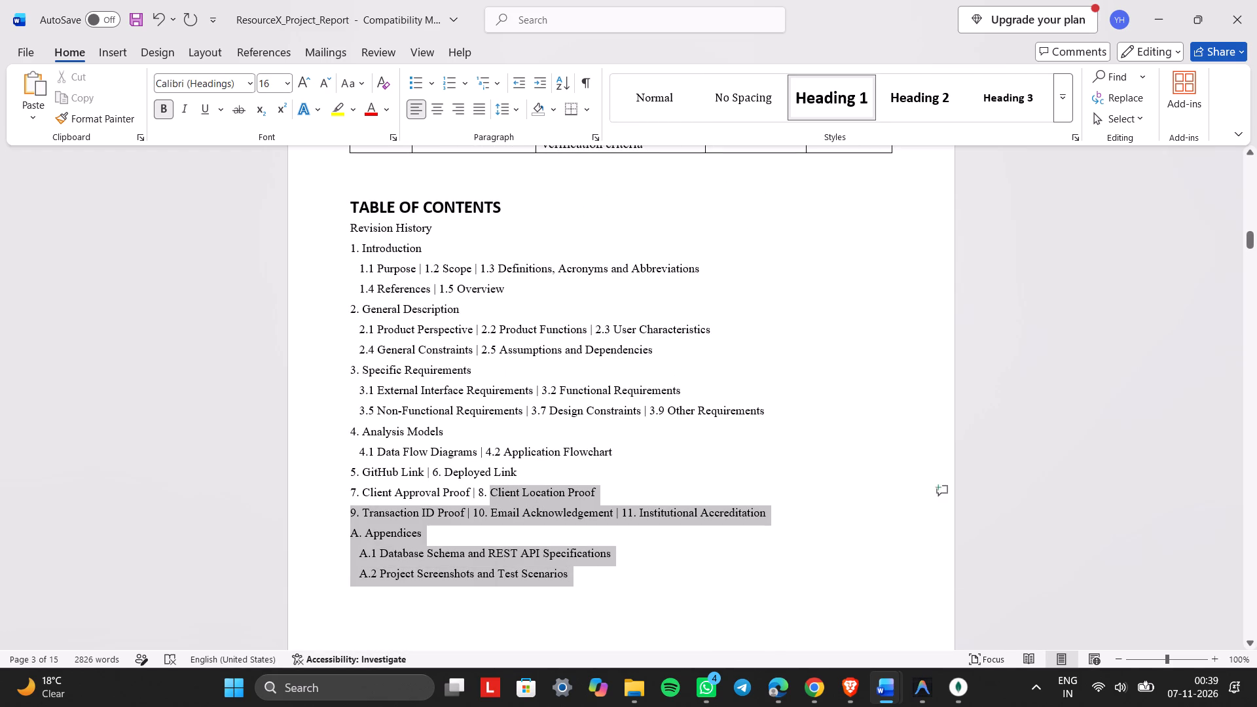
{"action": "left_click_drag", "start_coordinate": [499, 452], "coordinate": [349, 233]}
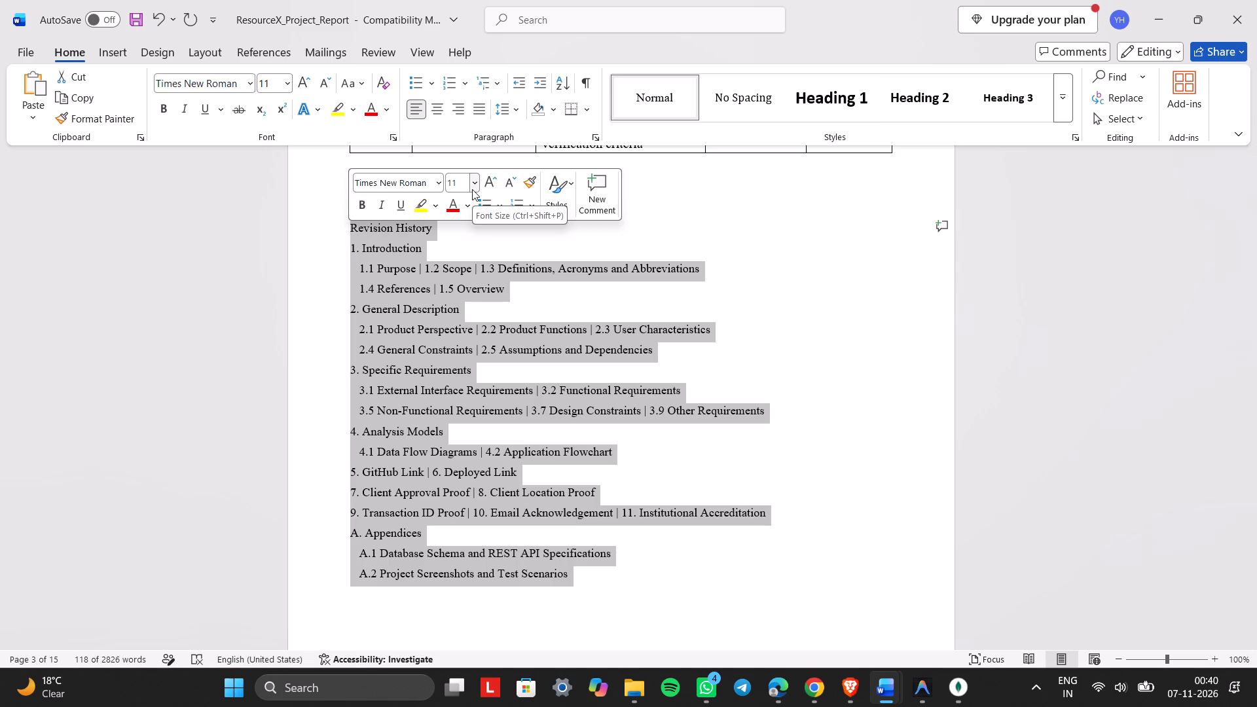
{"action": "left_click", "coordinate": [472, 189]}
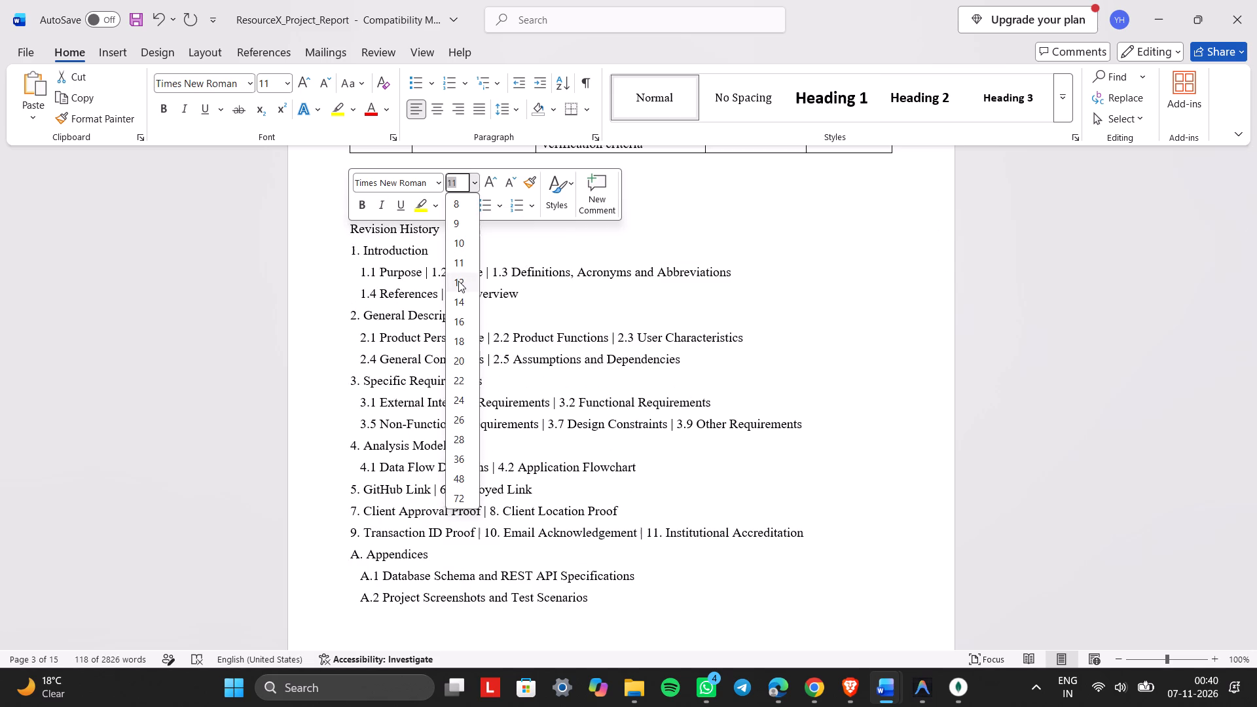
{"action": "left_click", "coordinate": [458, 281]}
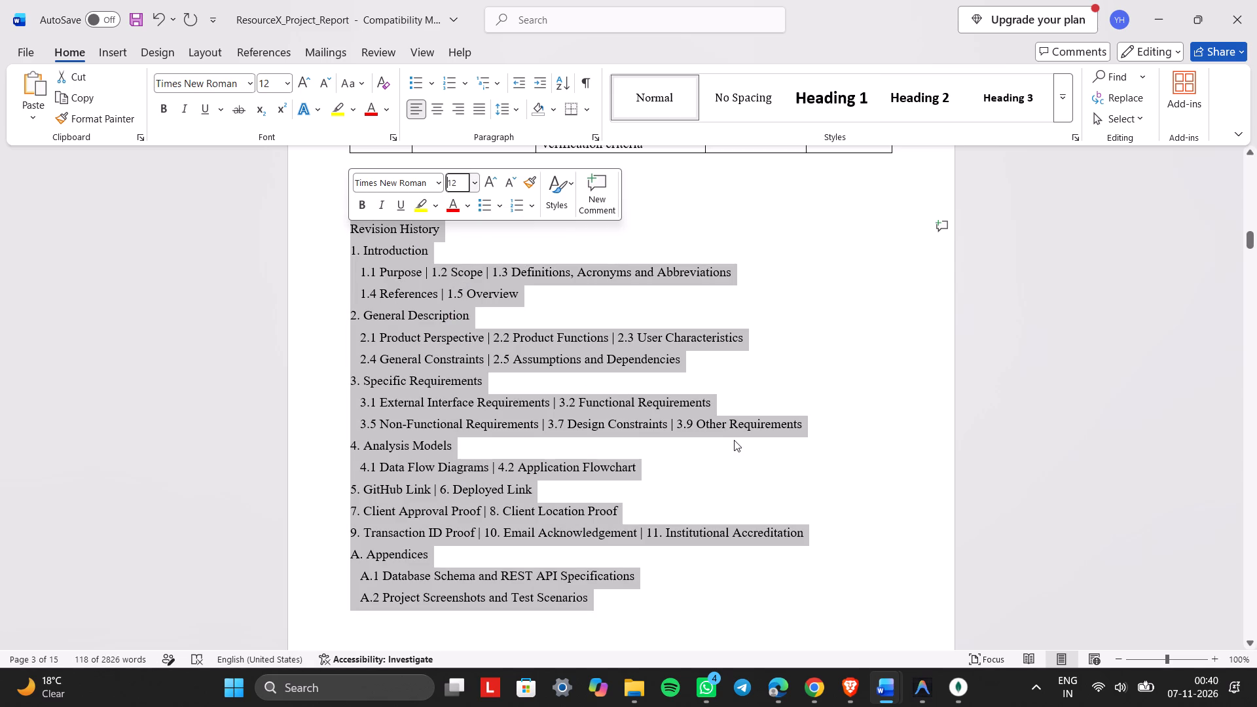
{"action": "left_click", "coordinate": [829, 473]}
Set the opening paragraph under 1. Introduction to 12 pt and justify it.
{"action": "scroll", "coordinate": [829, 473], "scroll_direction": "down", "scroll_amount": 2}
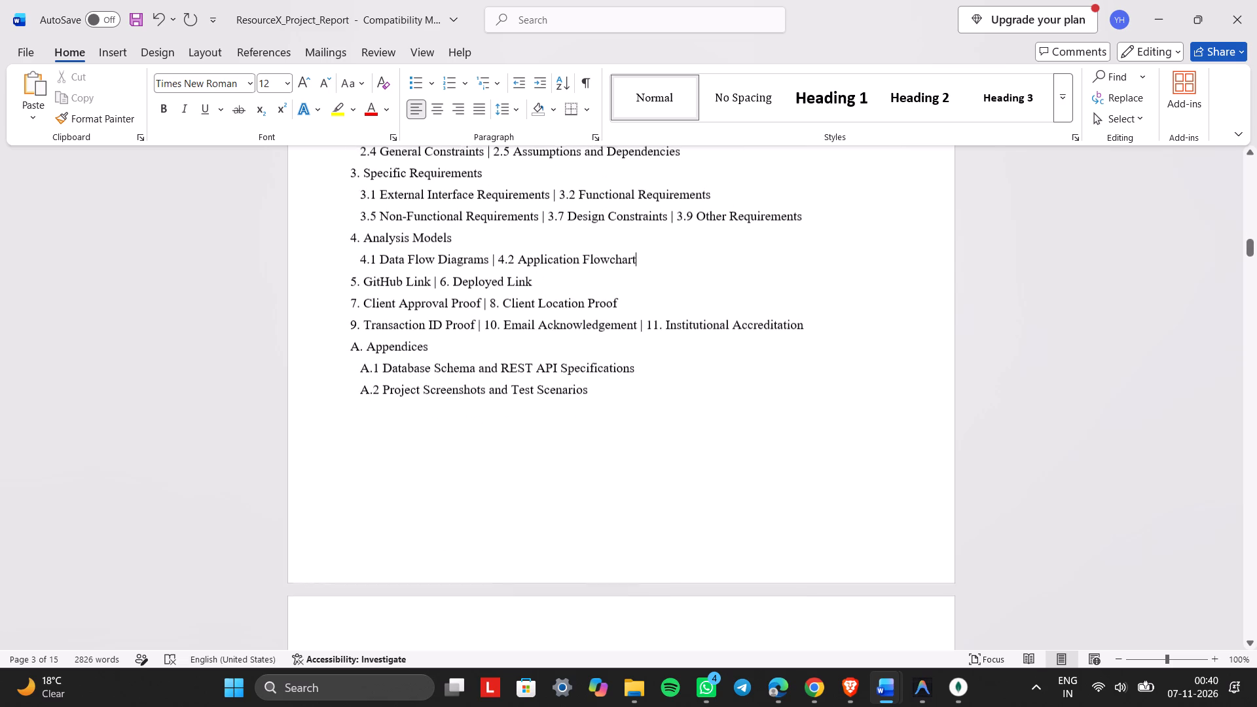
{"action": "scroll", "coordinate": [829, 473], "scroll_direction": "down", "scroll_amount": 4}
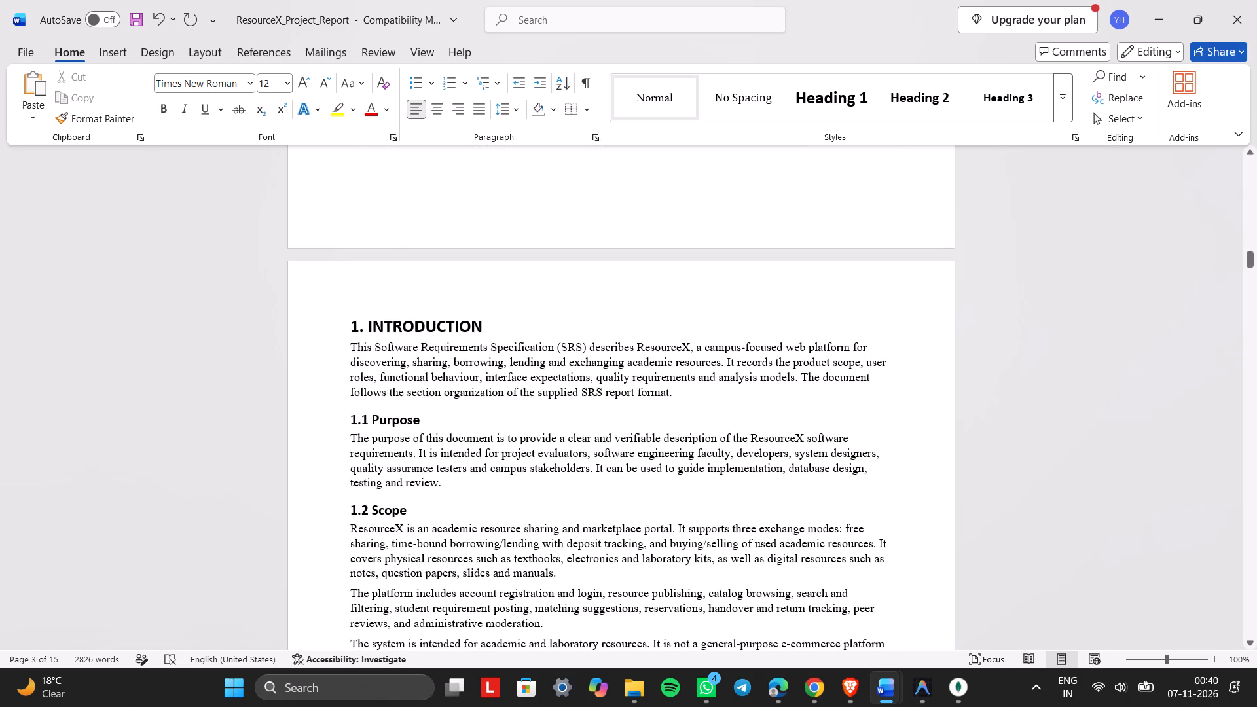
{"action": "left_click", "coordinate": [677, 396]}
{"action": "left_click_drag", "start_coordinate": [701, 397], "coordinate": [348, 352]}
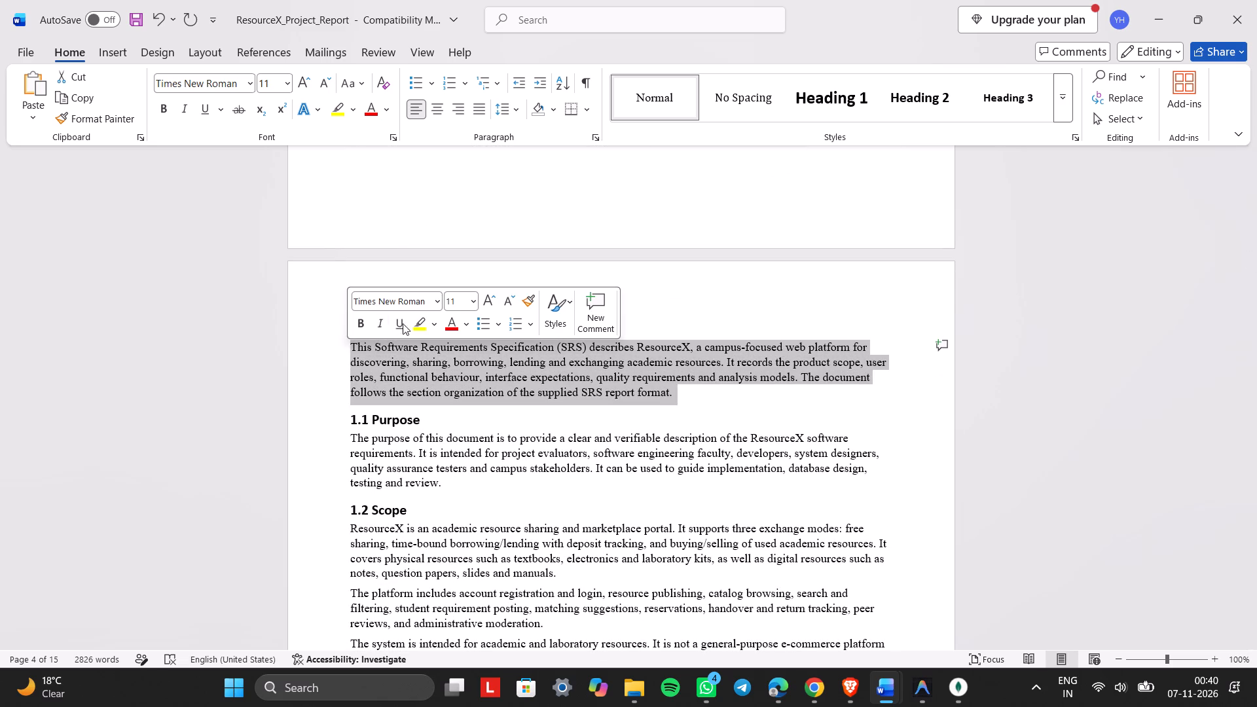
{"action": "left_click", "coordinate": [469, 302]}
{"action": "left_click", "coordinate": [458, 395]}
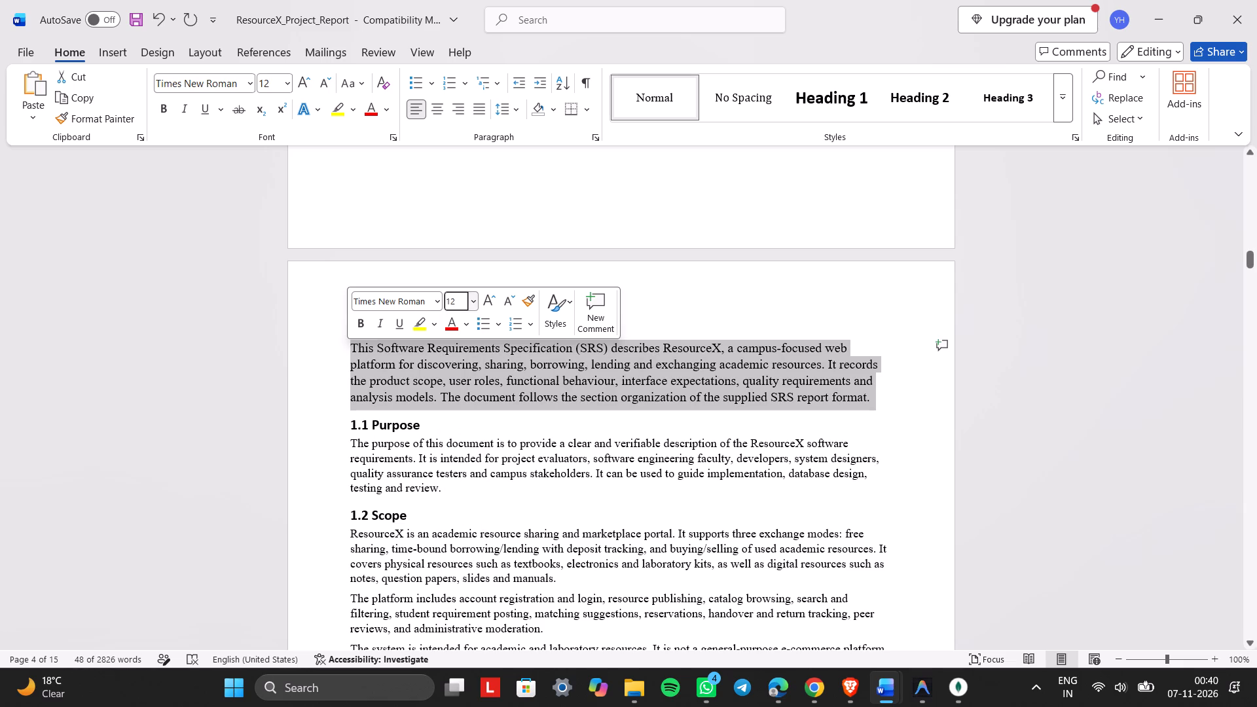
{"action": "left_click", "coordinate": [483, 109]}
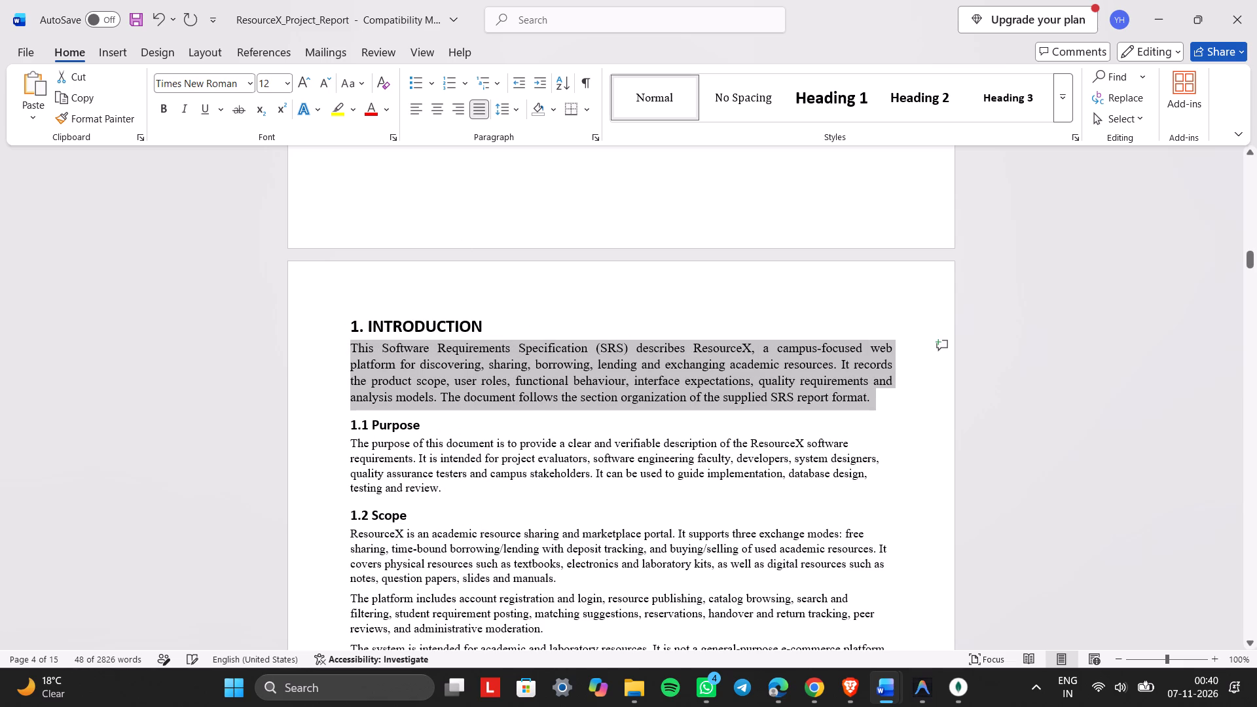
Set the paragraph under 1.1 Purpose to 12 pt and justify it.
{"action": "left_click", "coordinate": [447, 482]}
{"action": "left_click_drag", "start_coordinate": [451, 491], "coordinate": [357, 448]}
{"action": "left_click", "coordinate": [478, 402]}
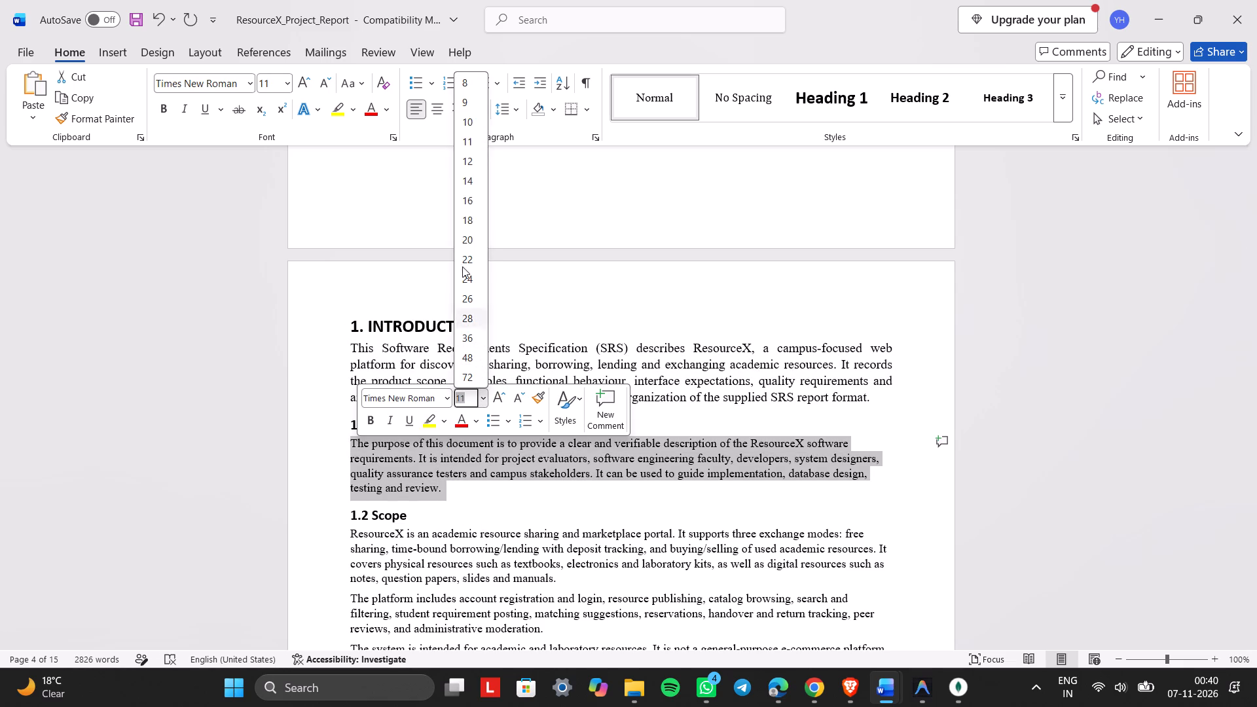
{"action": "left_click", "coordinate": [469, 162]}
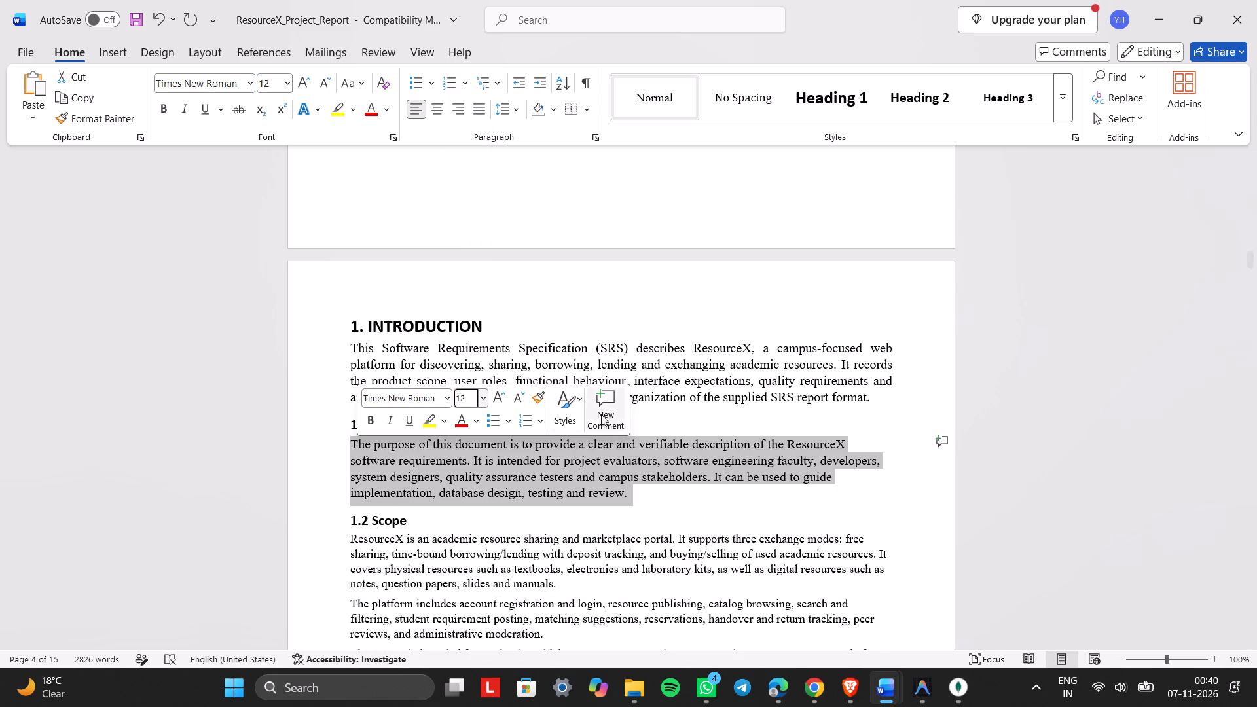
{"action": "left_click", "coordinate": [479, 114]}
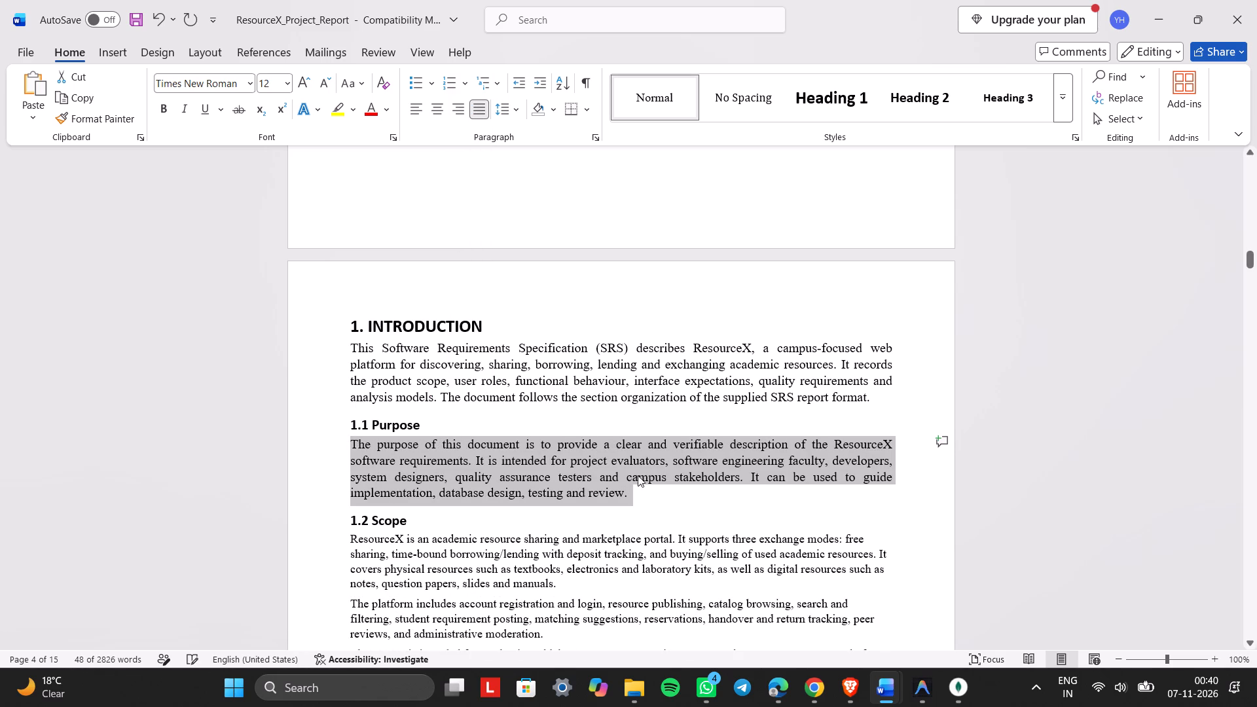
{"action": "left_click", "coordinate": [650, 493]}
{"action": "left_click", "coordinate": [393, 418]}
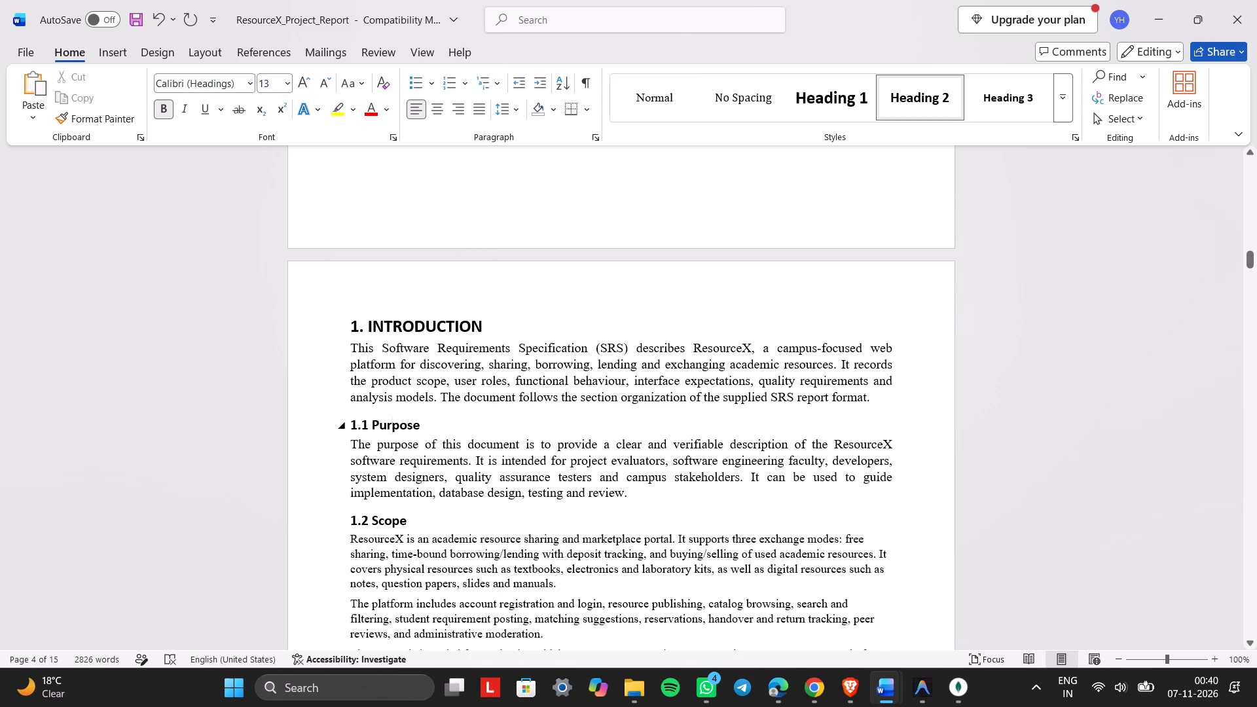
{"action": "left_click", "coordinate": [445, 328]}
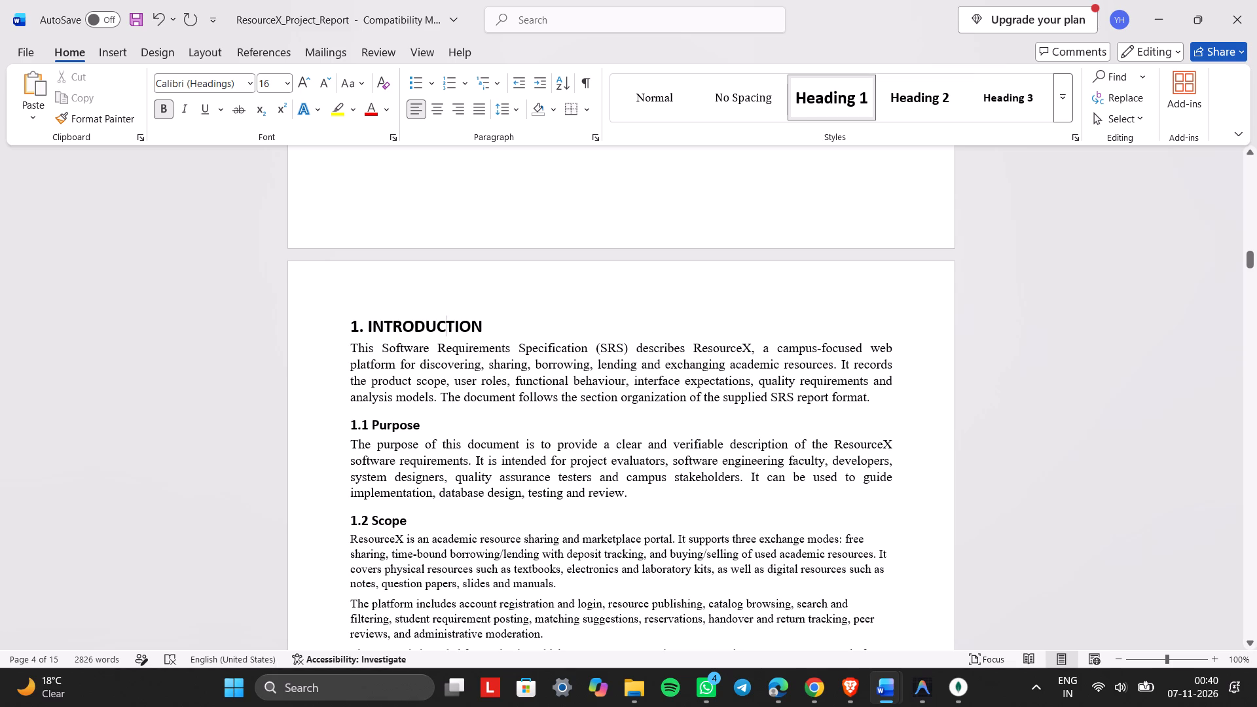
{"action": "left_click", "coordinate": [424, 426]}
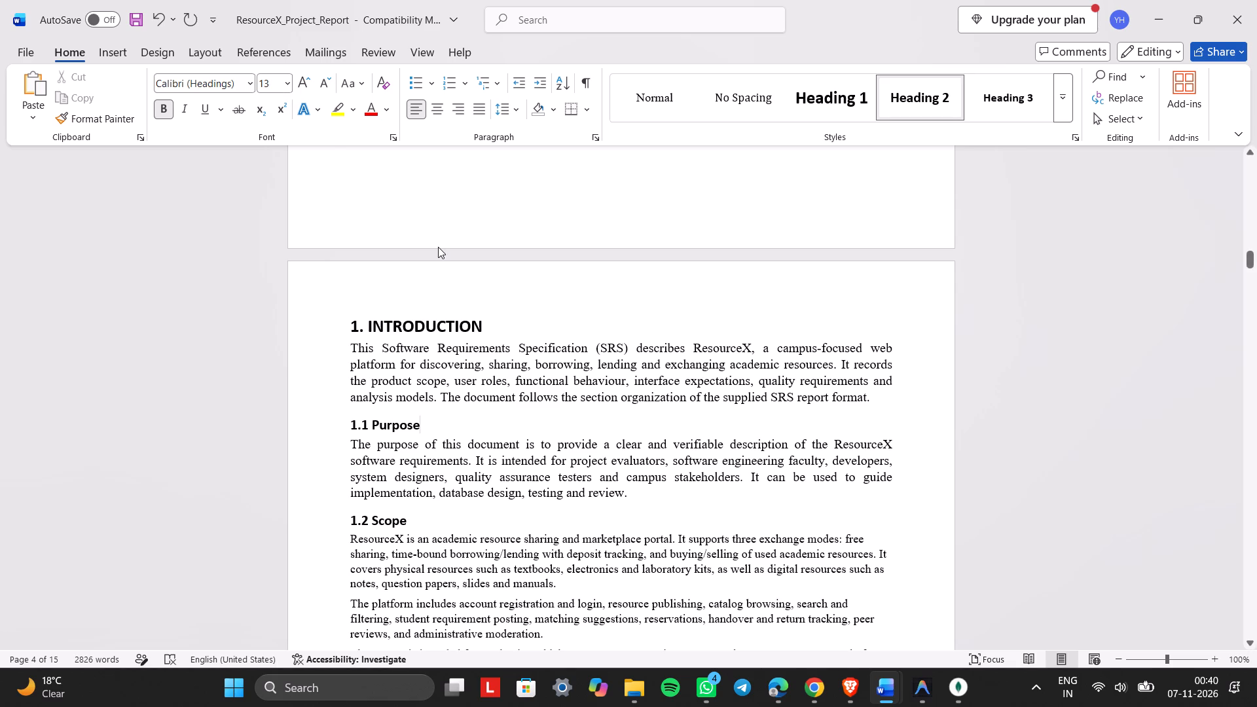
Set all text in the 1.3 Definitions, Acronyms, and Abbreviations table to 12 pt.
{"action": "scroll", "coordinate": [438, 247], "scroll_direction": "down", "scroll_amount": 3}
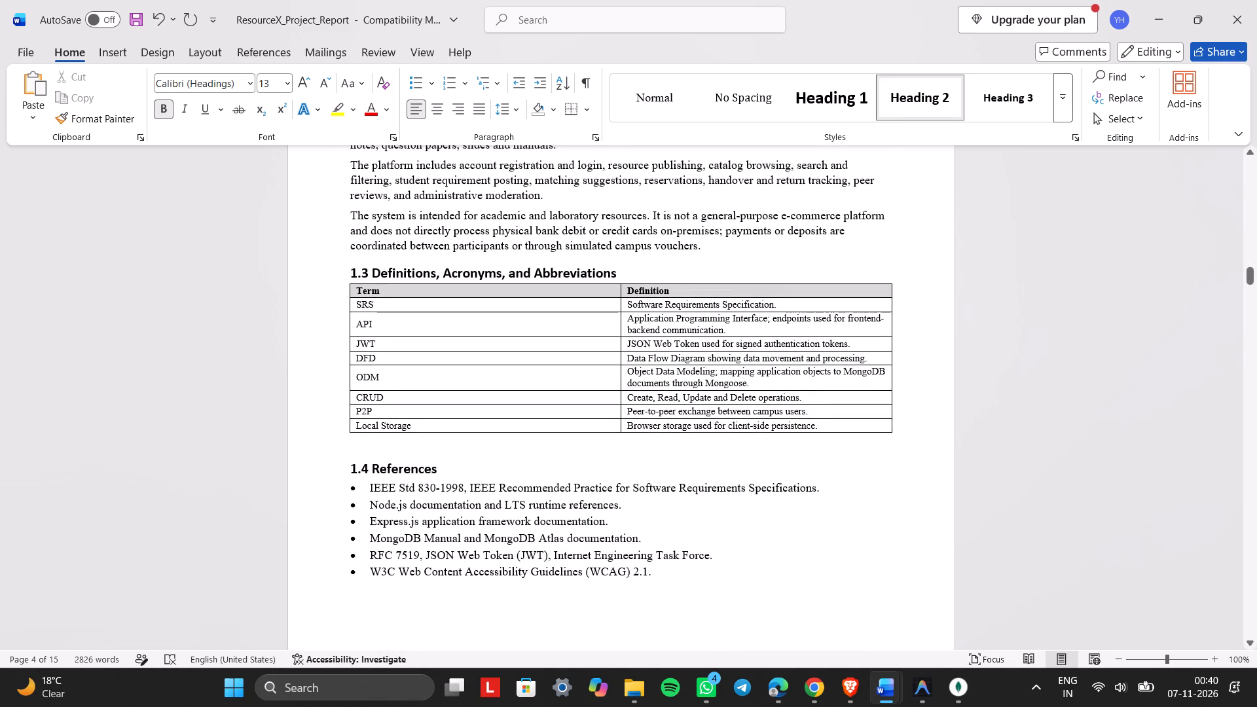
{"action": "left_click", "coordinate": [345, 281]}
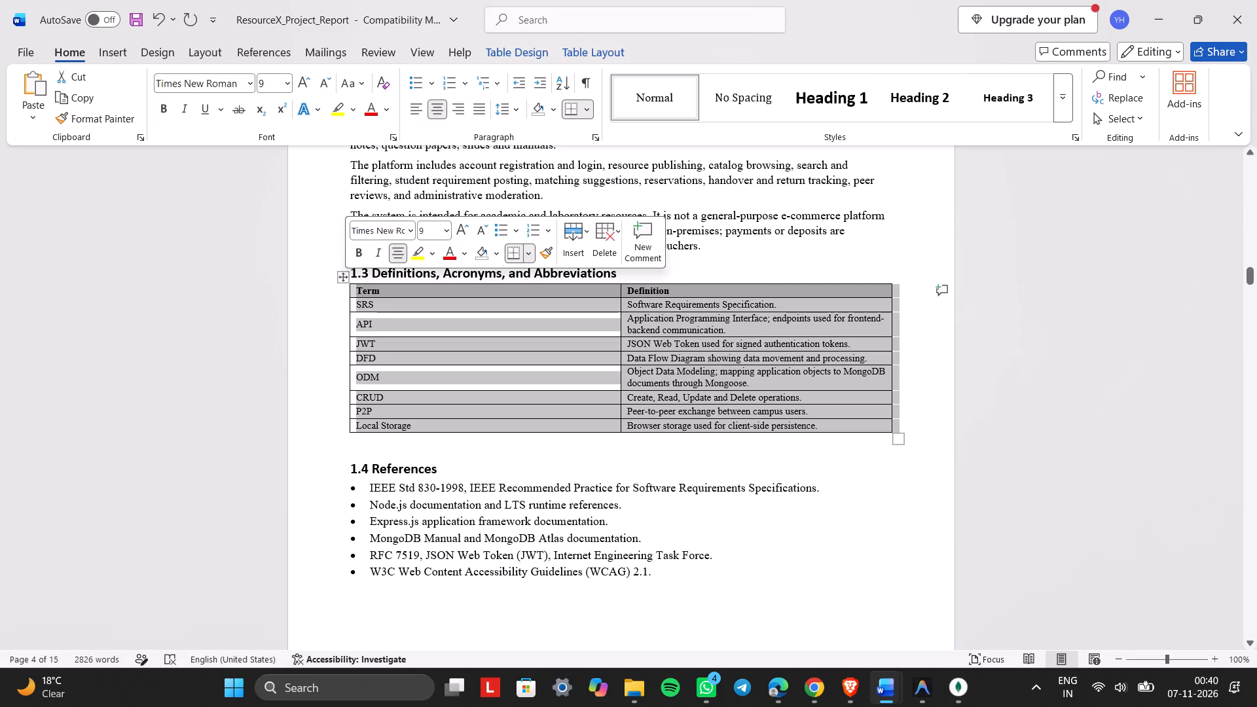
{"action": "left_click", "coordinate": [284, 80]}
{"action": "left_click", "coordinate": [268, 183]}
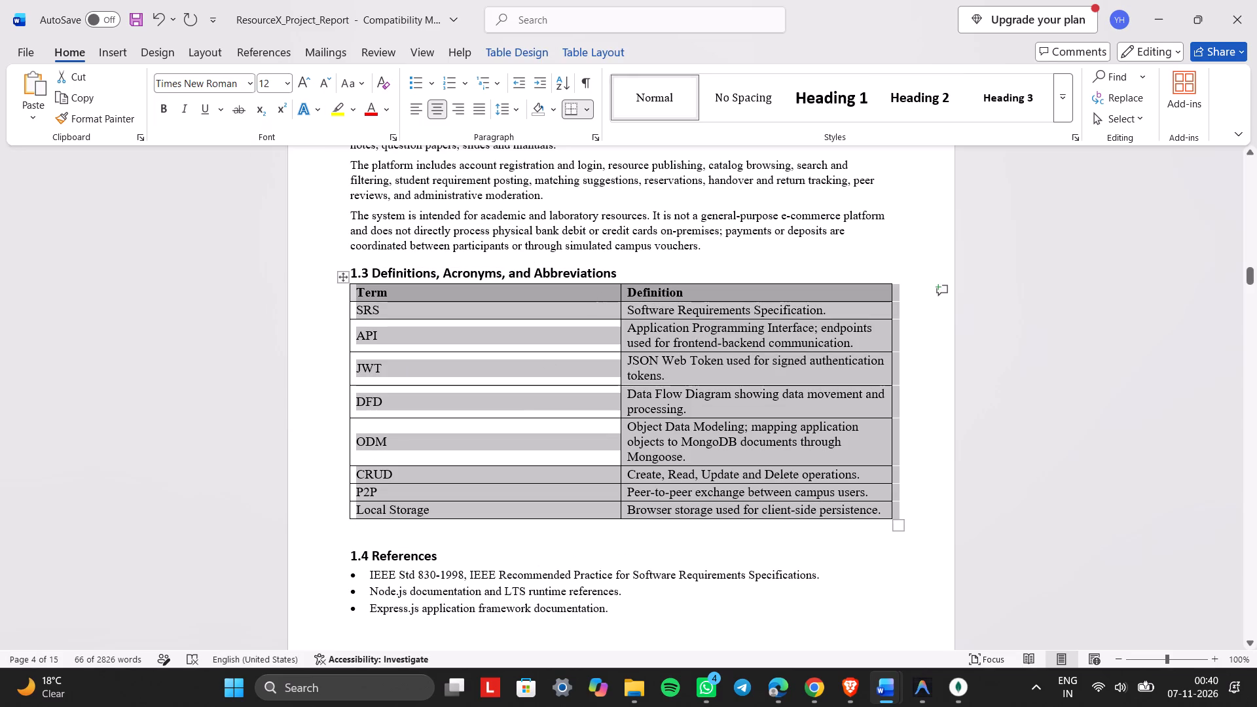
Narrow the Term column of the 1.3 Definitions, Acronyms, and Abbreviations table, giving the Definition column more width.
{"action": "left_click_drag", "start_coordinate": [621, 292], "coordinate": [498, 314]}
{"action": "left_click", "coordinate": [825, 496]}
Review the formatting of the pages from the Revision History table through section 1. Introduction.
{"action": "scroll", "coordinate": [825, 496], "scroll_direction": "up", "scroll_amount": 5}
{"action": "scroll", "coordinate": [750, 401], "scroll_direction": "up", "scroll_amount": 3}
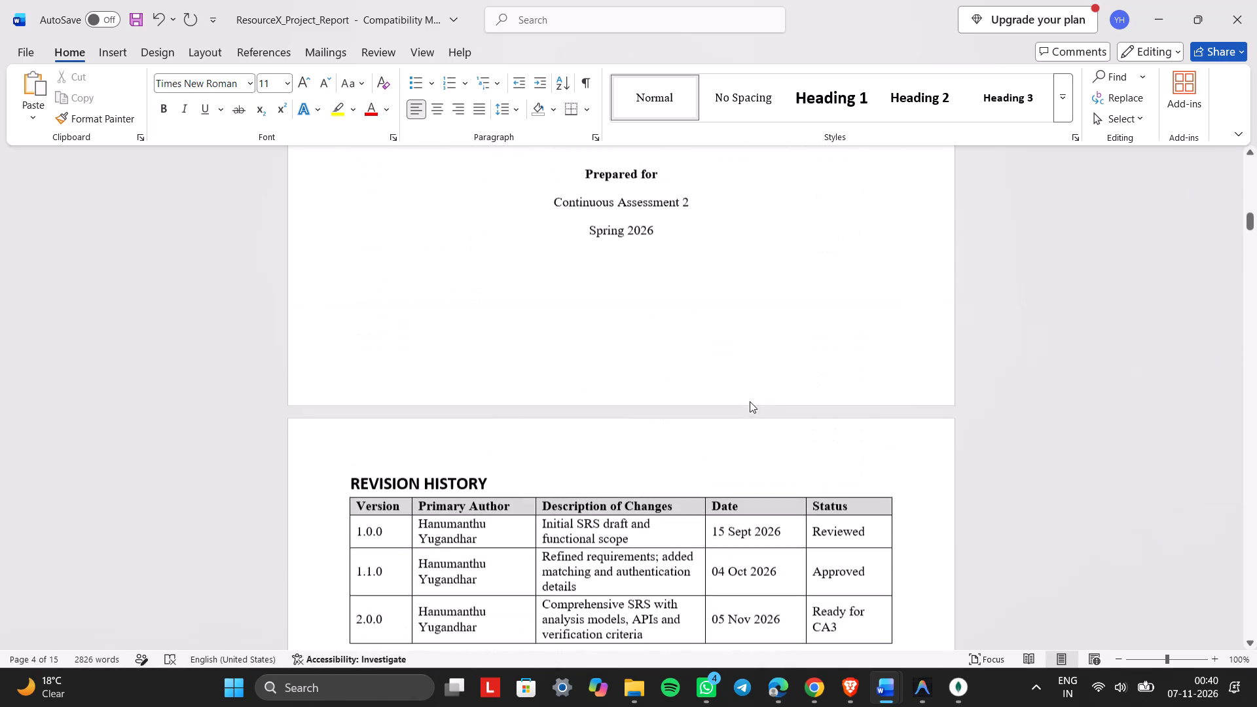
{"action": "left_click", "coordinate": [646, 558]}
{"action": "scroll", "coordinate": [646, 558], "scroll_direction": "down", "scroll_amount": 4}
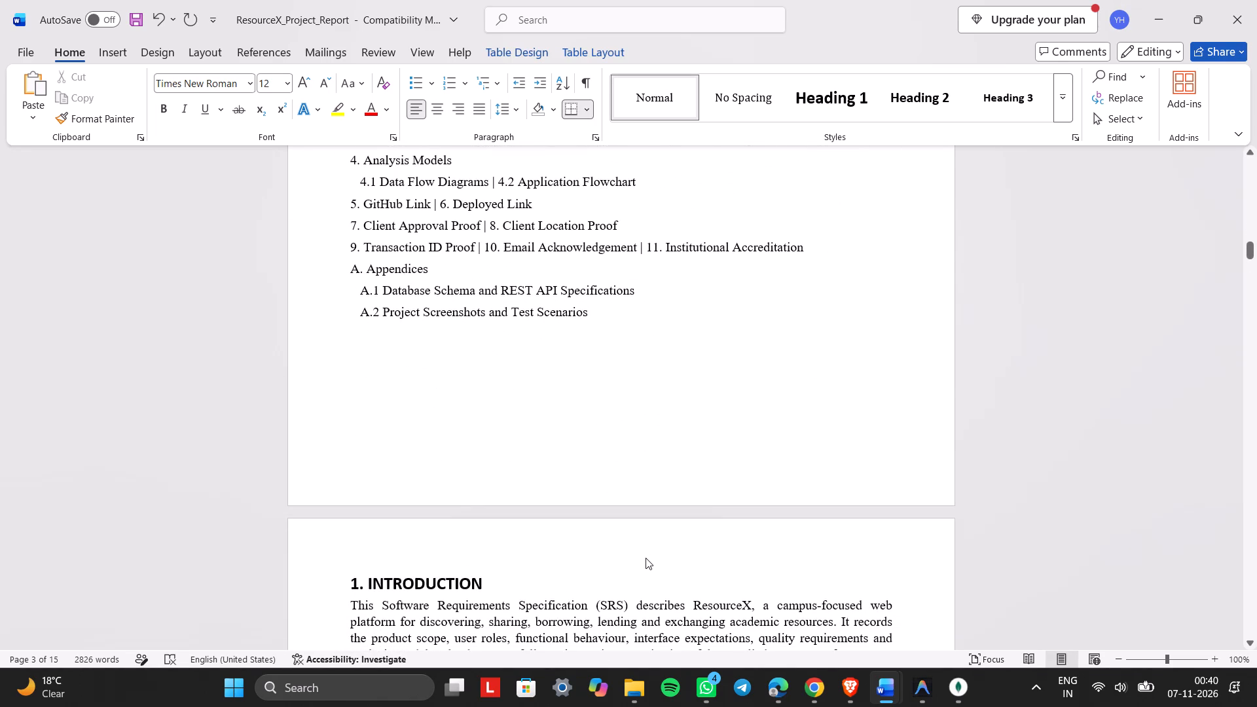
{"action": "scroll", "coordinate": [646, 558], "scroll_direction": "down", "scroll_amount": 6}
{"action": "scroll", "coordinate": [646, 558], "scroll_direction": "up", "scroll_amount": 2}
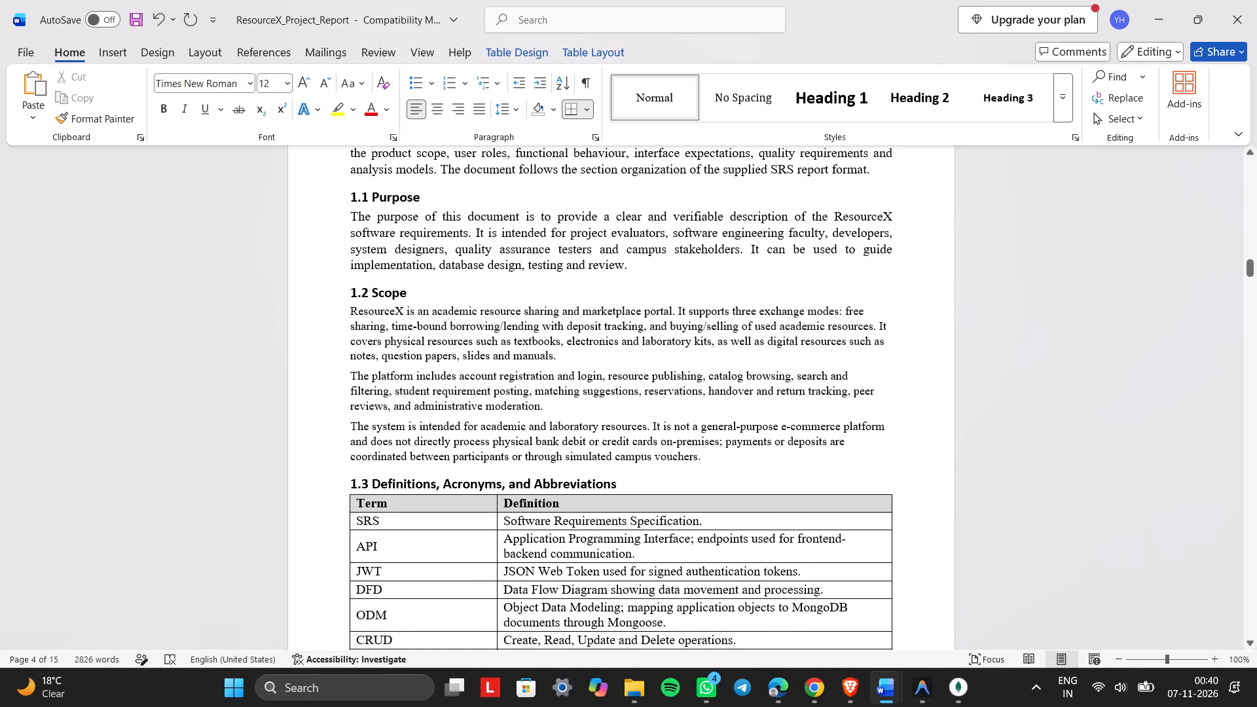
{"action": "scroll", "coordinate": [563, 528], "scroll_direction": "up", "scroll_amount": 2}
{"action": "scroll", "coordinate": [587, 638], "scroll_direction": "up", "scroll_amount": 2}
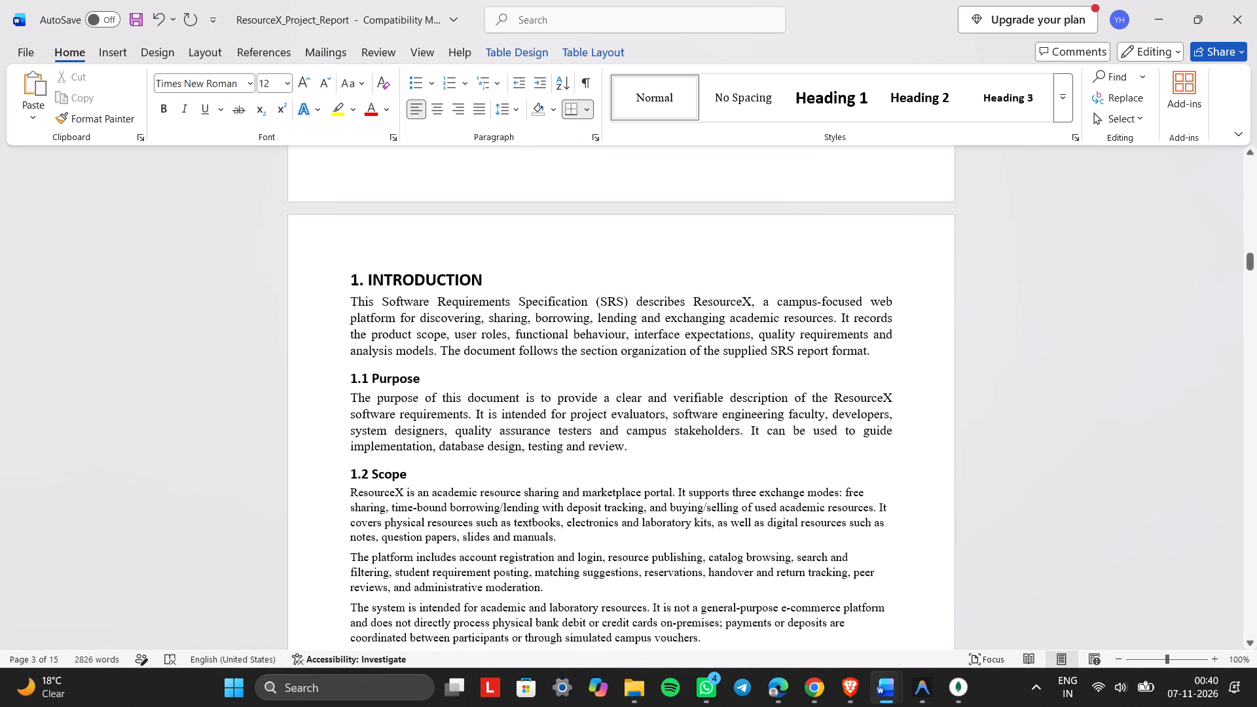
Set the three paragraphs under 1.2 Scope to 12 pt and justify them.
{"action": "scroll", "coordinate": [580, 595], "scroll_direction": "down", "scroll_amount": 1}
{"action": "left_click_drag", "start_coordinate": [726, 493], "coordinate": [720, 493]}
{"action": "left_click_drag", "start_coordinate": [720, 493], "coordinate": [352, 354]}
{"action": "left_click", "coordinate": [480, 300]}
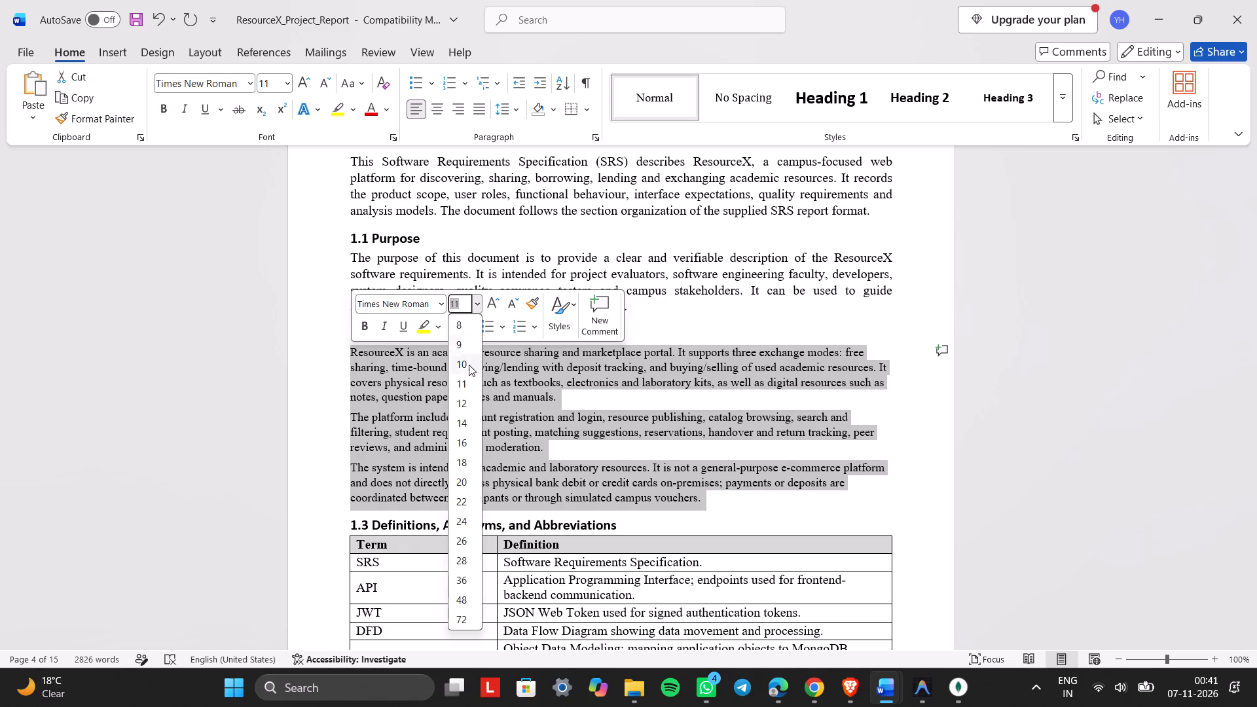
{"action": "left_click", "coordinate": [458, 403]}
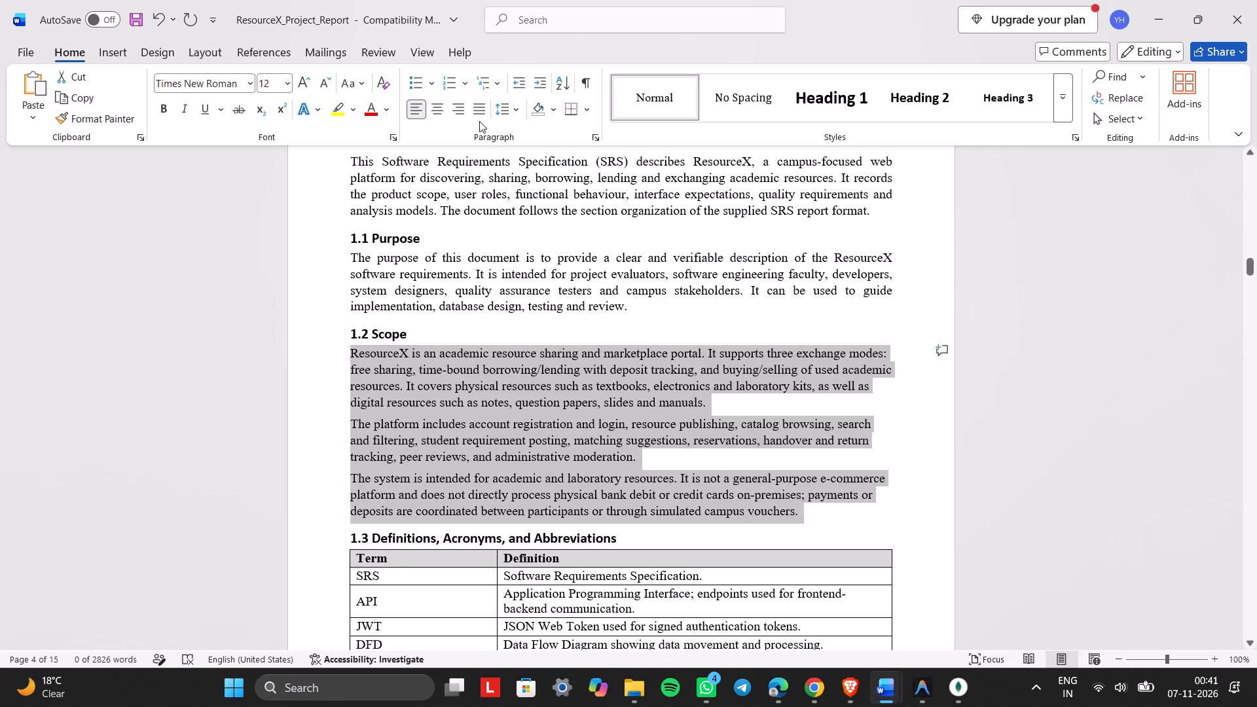
{"action": "left_click", "coordinate": [481, 113]}
{"action": "left_click", "coordinate": [693, 443]}
Set all the bulleted references under 1.4 References, through the W3C guidelines entry, to 12 pt and justify them.
{"action": "scroll", "coordinate": [693, 443], "scroll_direction": "down", "scroll_amount": 1}
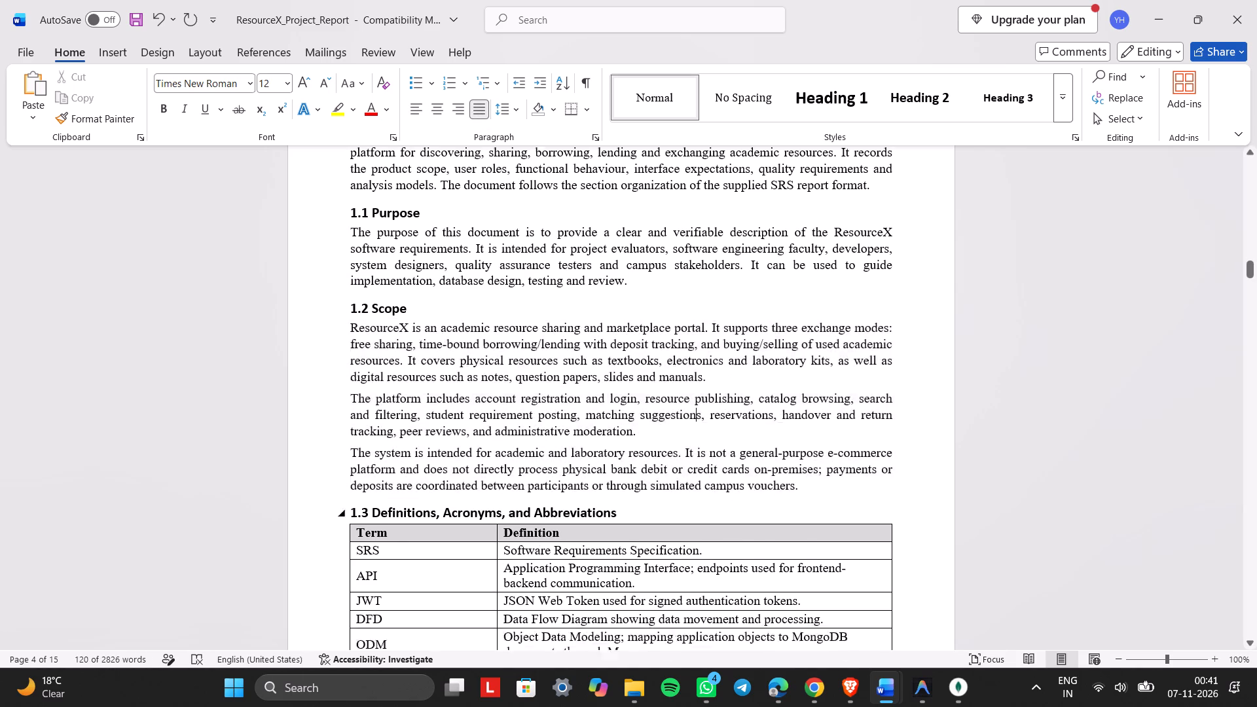
{"action": "scroll", "coordinate": [693, 443], "scroll_direction": "down", "scroll_amount": 2}
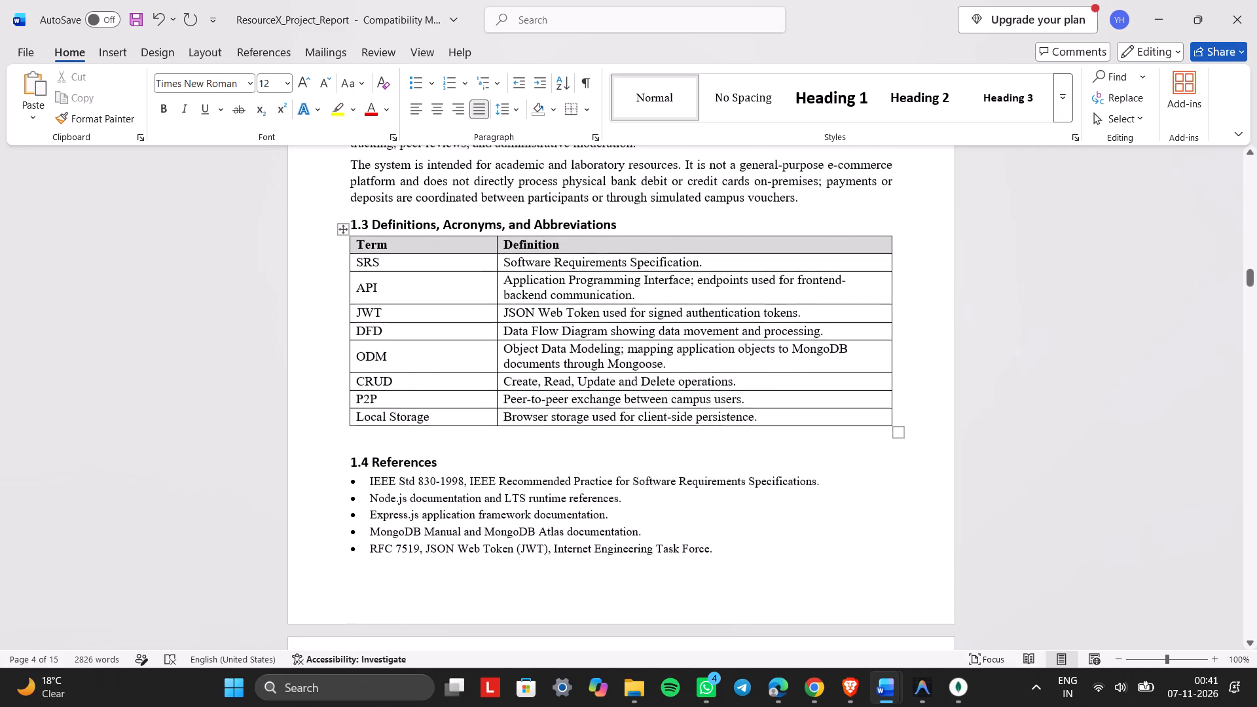
{"action": "scroll", "coordinate": [693, 443], "scroll_direction": "down", "scroll_amount": 2}
{"action": "left_click_drag", "start_coordinate": [754, 431], "coordinate": [738, 425]}
{"action": "left_click_drag", "start_coordinate": [651, 581], "coordinate": [595, 543]}
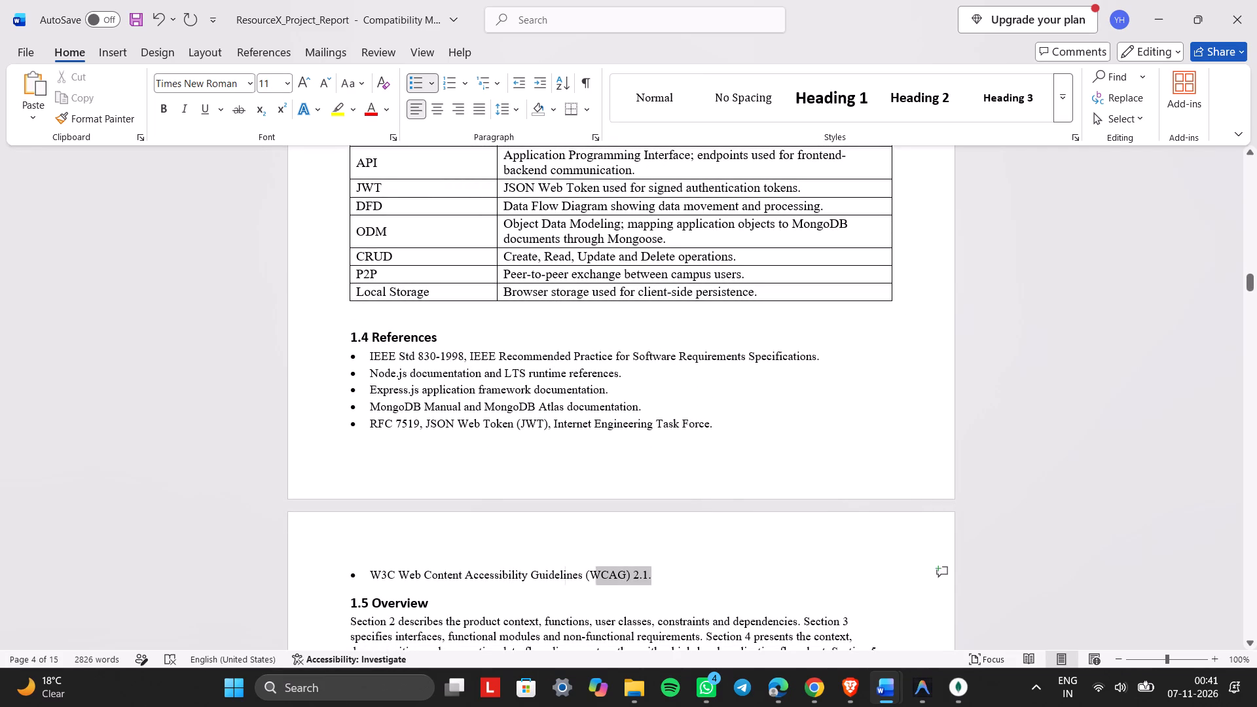
{"action": "left_click_drag", "start_coordinate": [595, 543], "coordinate": [361, 361]}
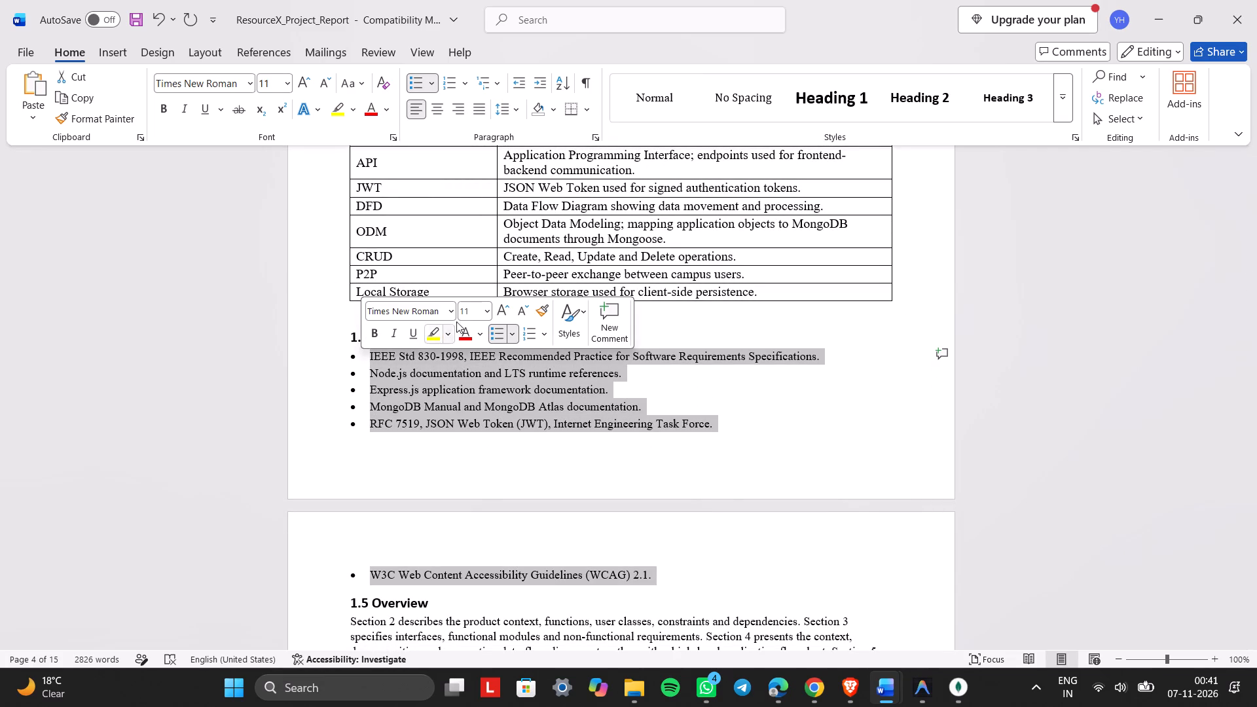
{"action": "left_click", "coordinate": [484, 310]}
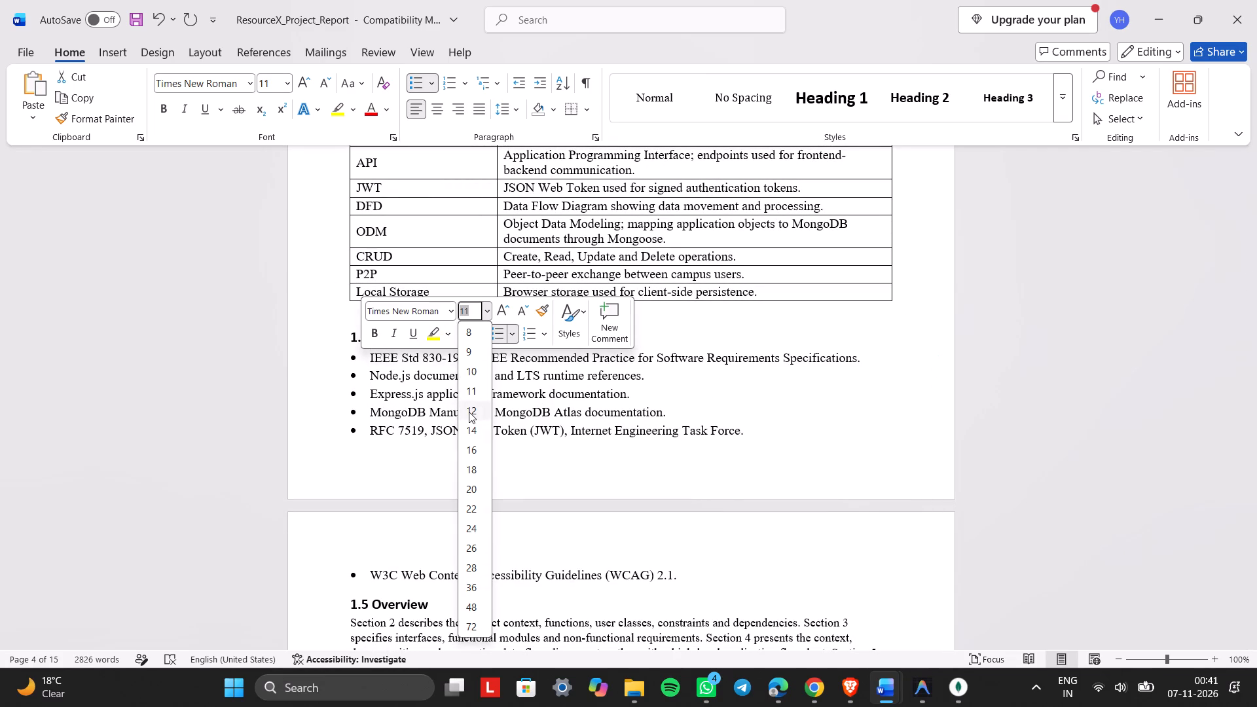
{"action": "left_click", "coordinate": [469, 412]}
{"action": "left_click", "coordinate": [479, 113]}
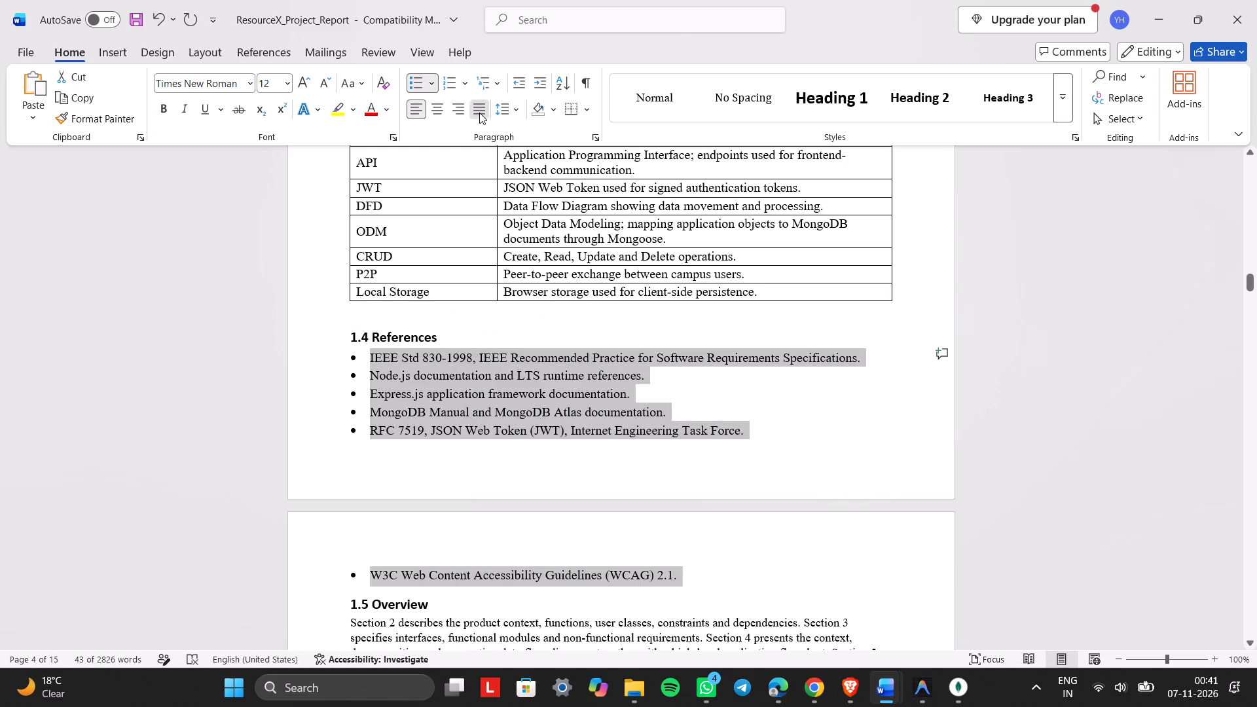
{"action": "left_click", "coordinate": [702, 433]}
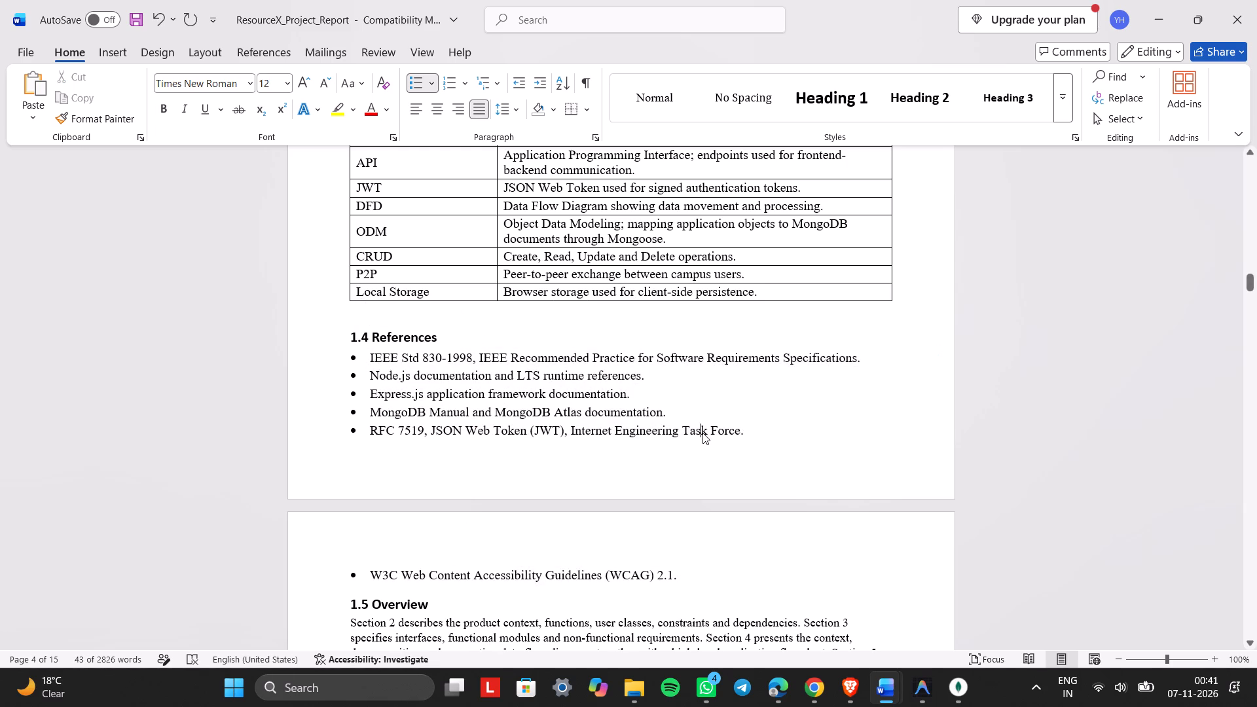
Justify the paragraph under 1.5 Overview and set it to 12 pt.
{"action": "scroll", "coordinate": [702, 433], "scroll_direction": "down", "scroll_amount": 2}
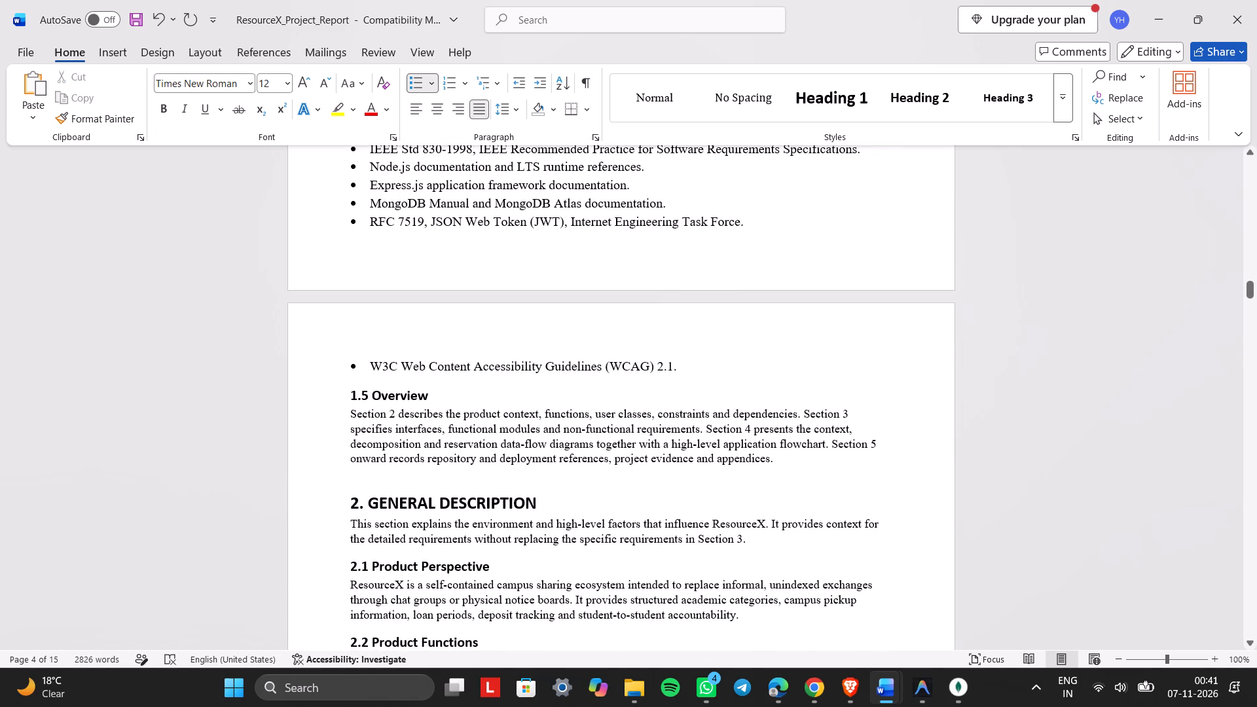
{"action": "left_click_drag", "start_coordinate": [784, 460], "coordinate": [346, 414]}
{"action": "left_click", "coordinate": [479, 104]}
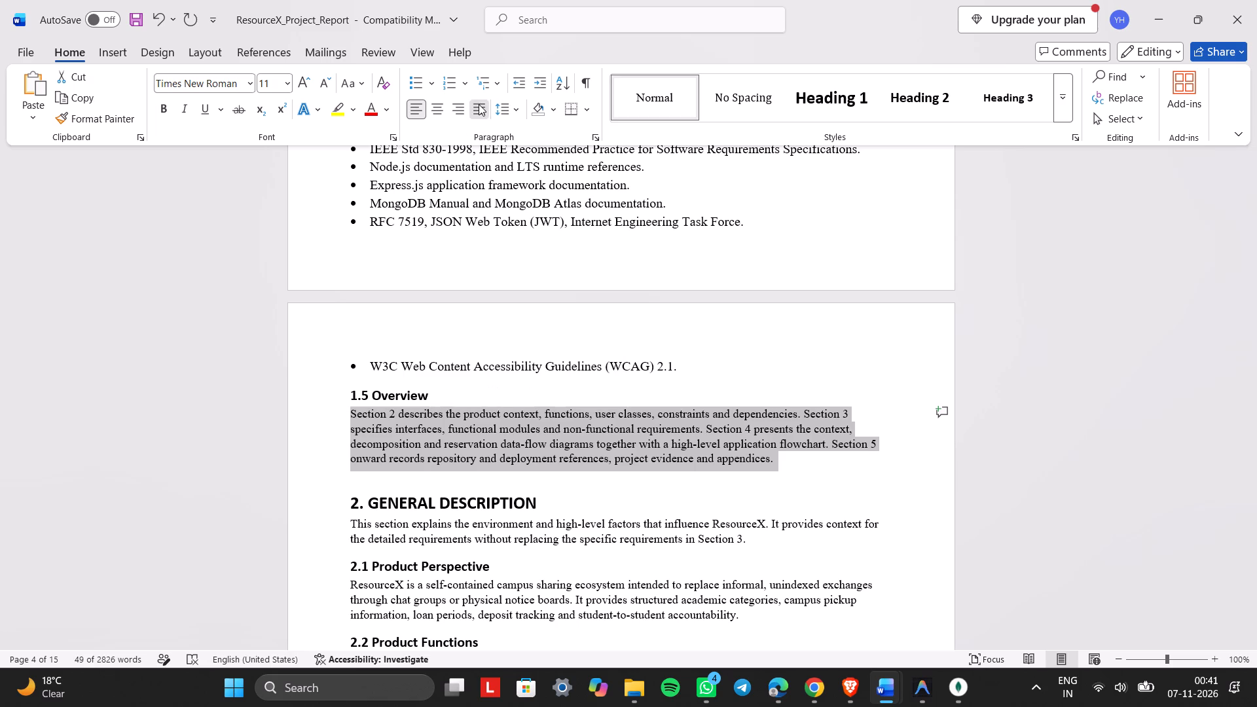
{"action": "left_click", "coordinate": [289, 87]}
{"action": "left_click", "coordinate": [270, 178]}
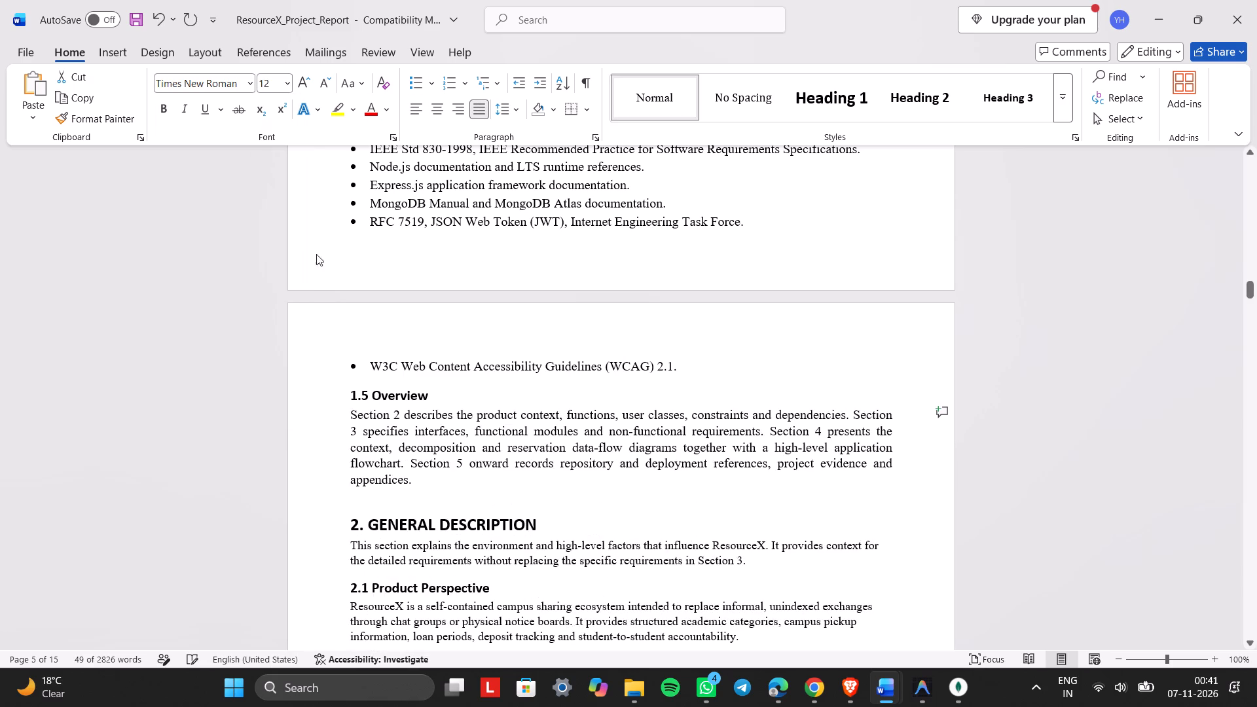
Set the introductory paragraph under 2. General Description to 12 pt and justify it.
{"action": "scroll", "coordinate": [534, 512], "scroll_direction": "down", "scroll_amount": 1}
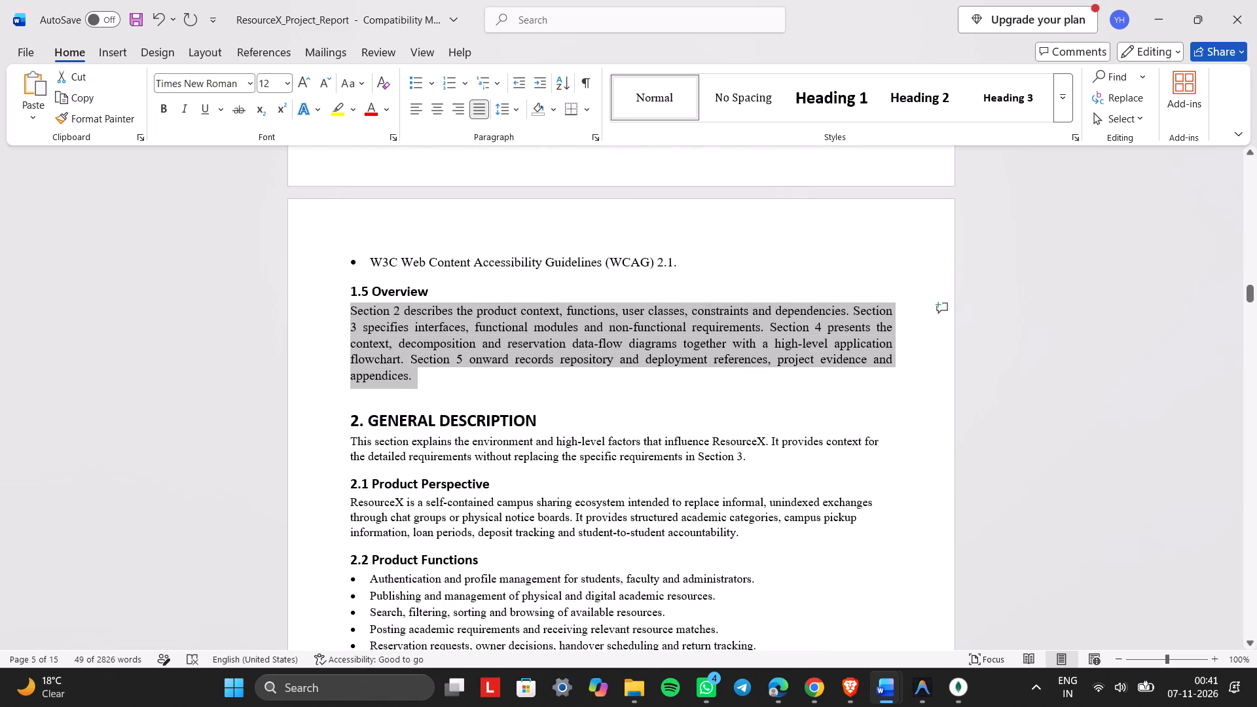
{"action": "left_click_drag", "start_coordinate": [759, 459], "coordinate": [355, 447]}
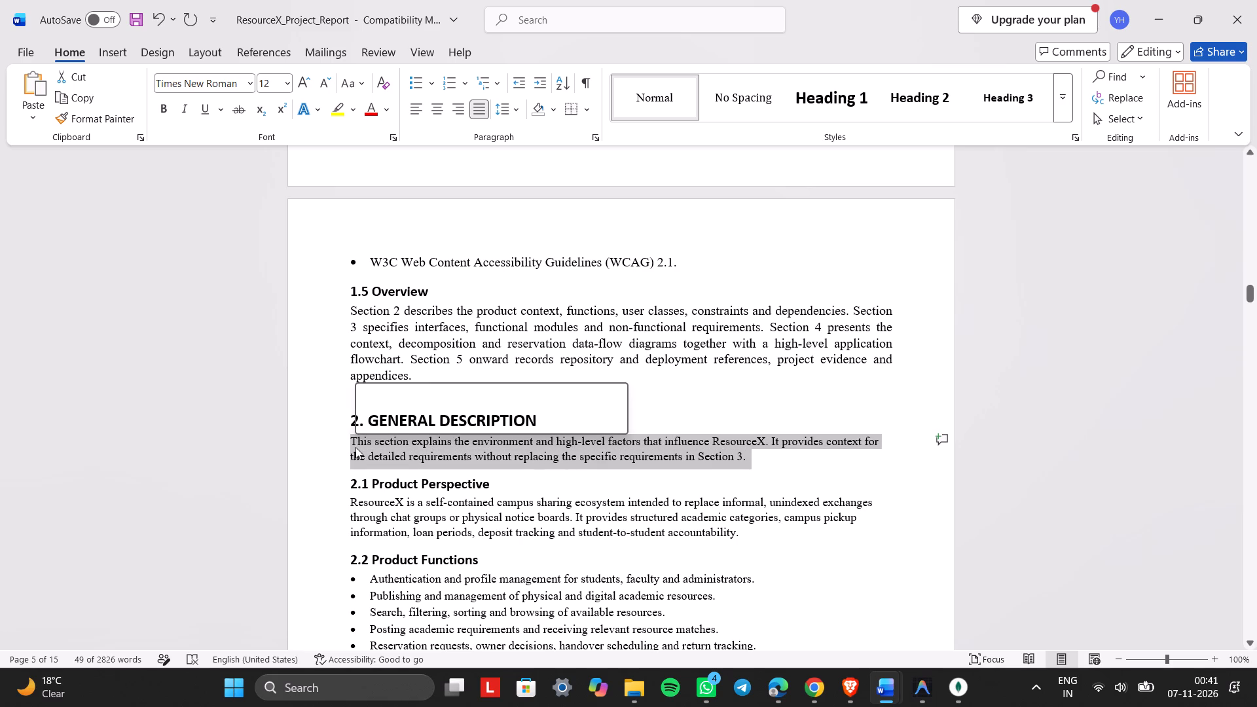
{"action": "left_click", "coordinate": [478, 401]}
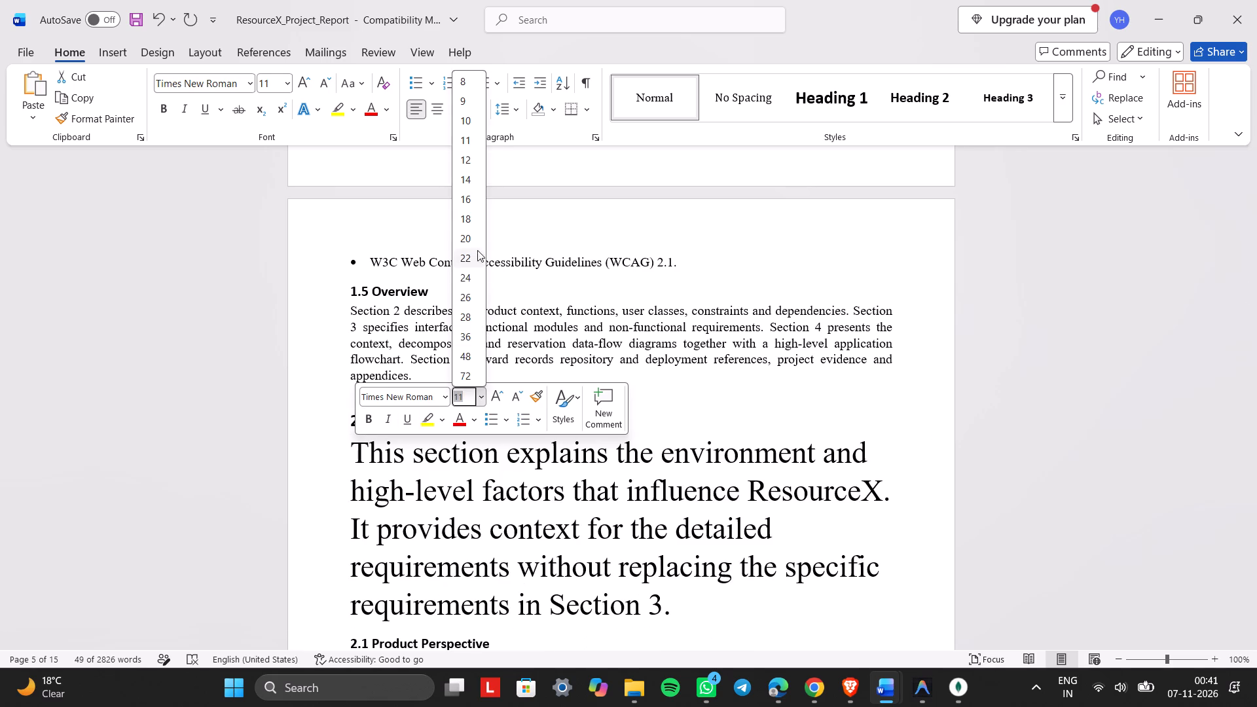
{"action": "left_click", "coordinate": [465, 165]}
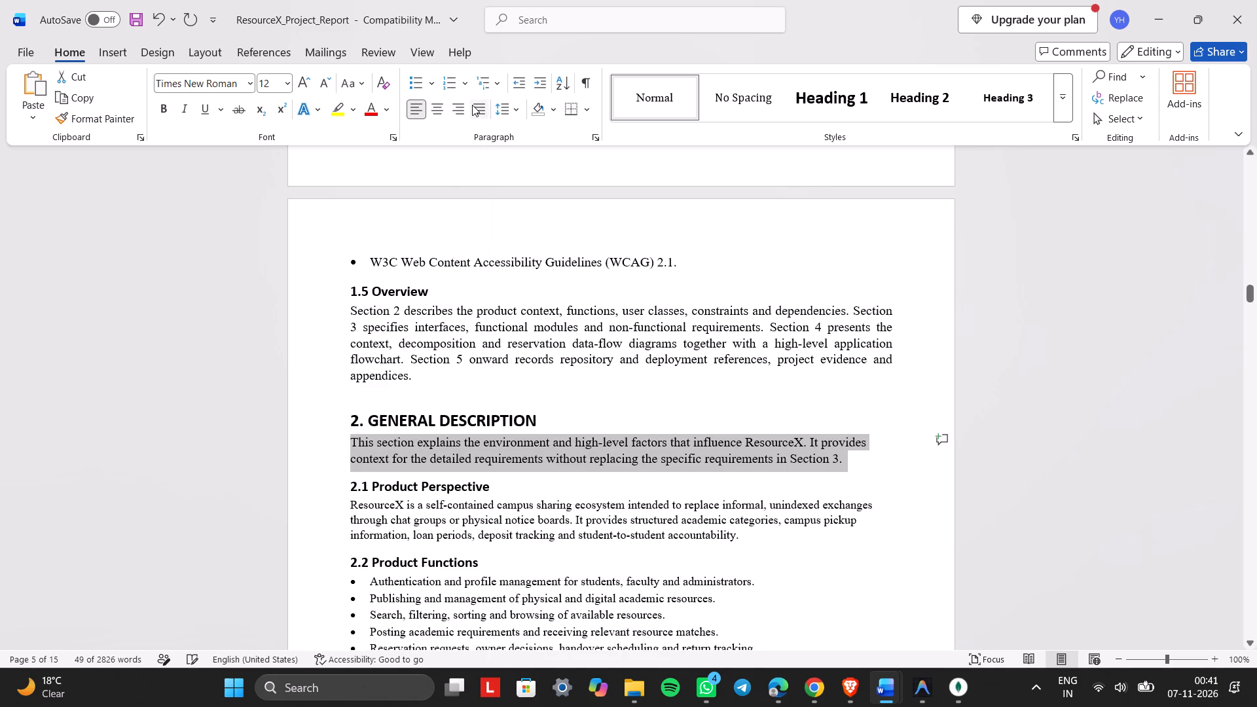
{"action": "left_click", "coordinate": [472, 105]}
Set the paragraph under 2.1 Product Perspective to 12 pt and justify it.
{"action": "scroll", "coordinate": [525, 327], "scroll_direction": "down", "scroll_amount": 1}
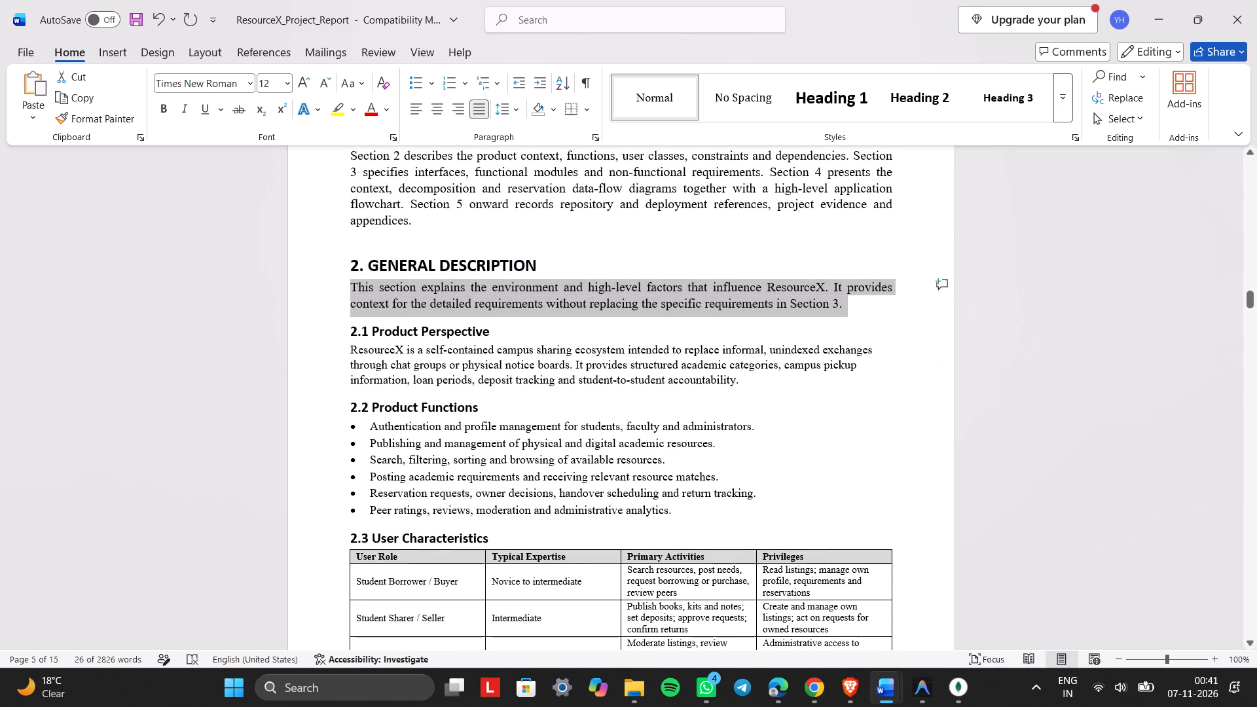
{"action": "left_click", "coordinate": [740, 391]}
{"action": "left_click_drag", "start_coordinate": [749, 387], "coordinate": [437, 356]}
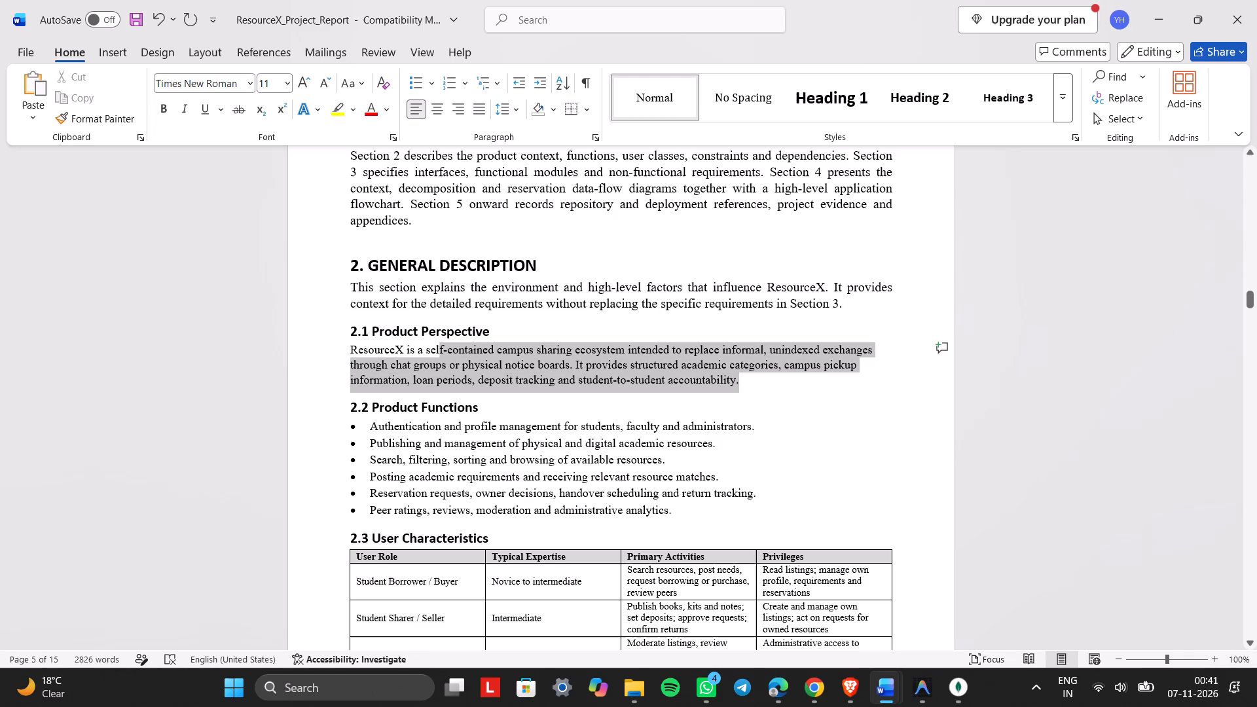
{"action": "left_click_drag", "start_coordinate": [437, 356], "coordinate": [388, 355]}
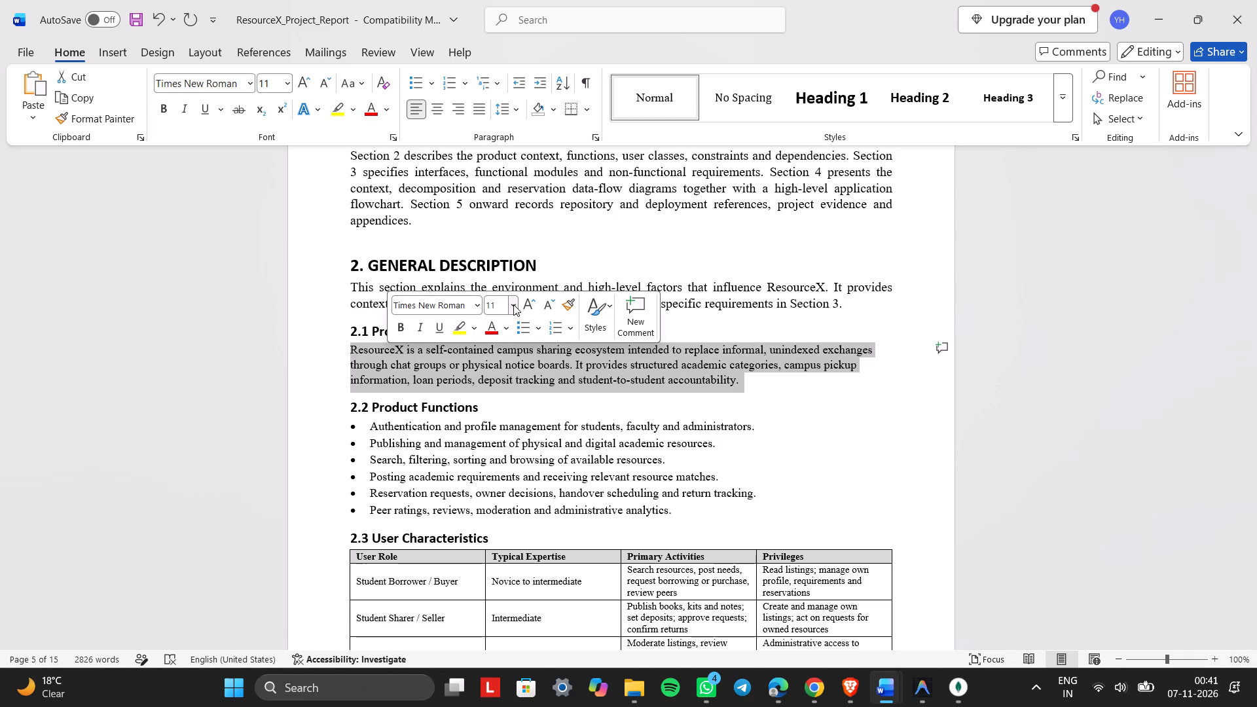
{"action": "left_click", "coordinate": [513, 304]}
{"action": "left_click", "coordinate": [496, 400]}
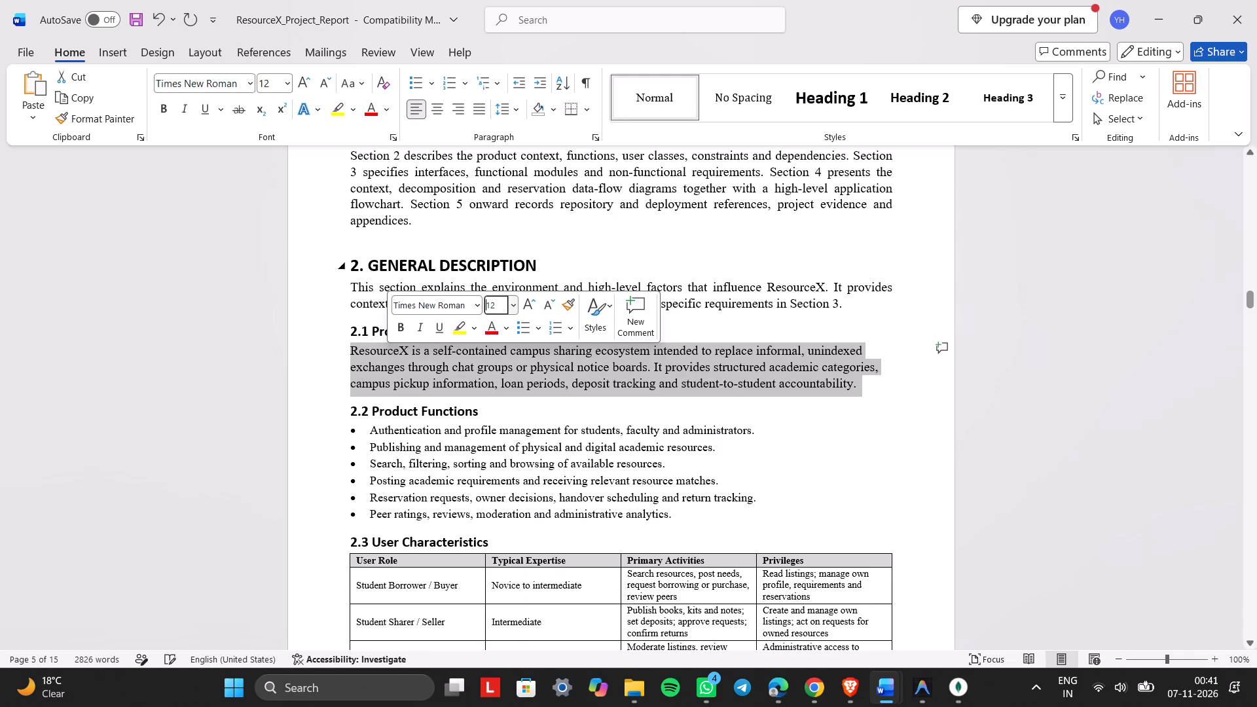
{"action": "left_click", "coordinate": [475, 115]}
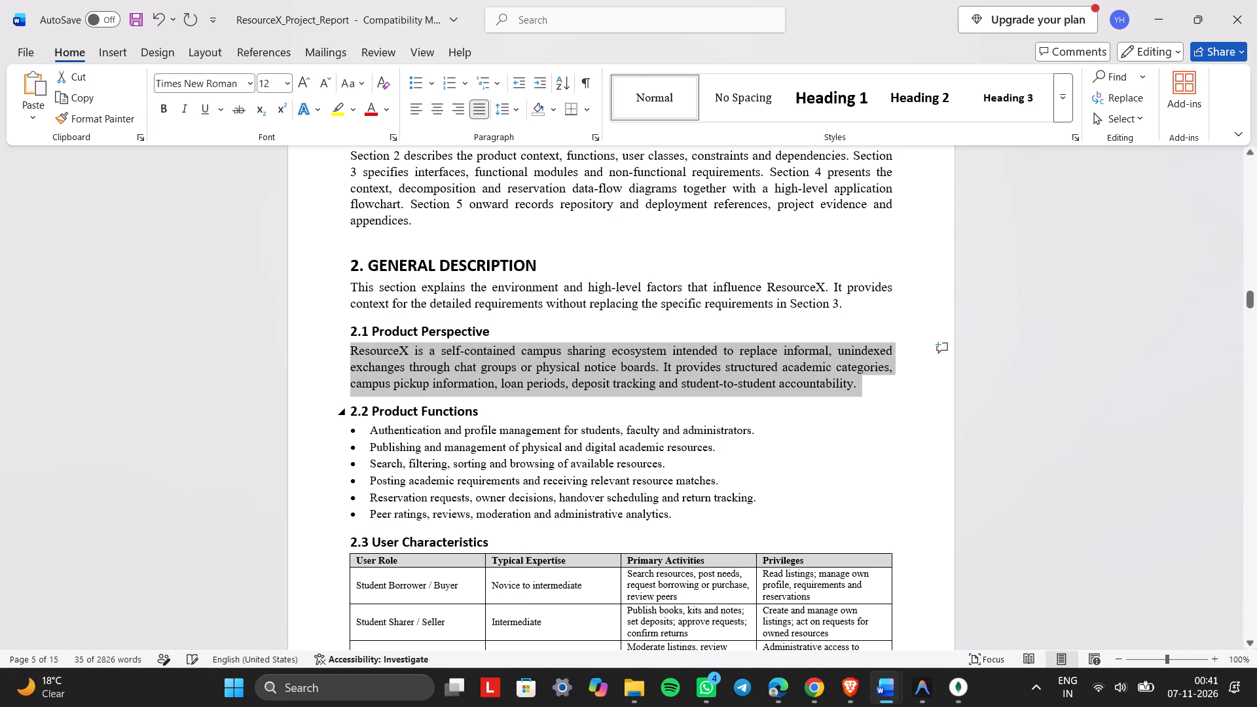
{"action": "left_click", "coordinate": [673, 407]}
Justify the bulleted list under 2.2 Product Functions and set it to 12 pt.
{"action": "scroll", "coordinate": [673, 407], "scroll_direction": "down", "scroll_amount": 1}
{"action": "left_click_drag", "start_coordinate": [684, 437], "coordinate": [410, 342]}
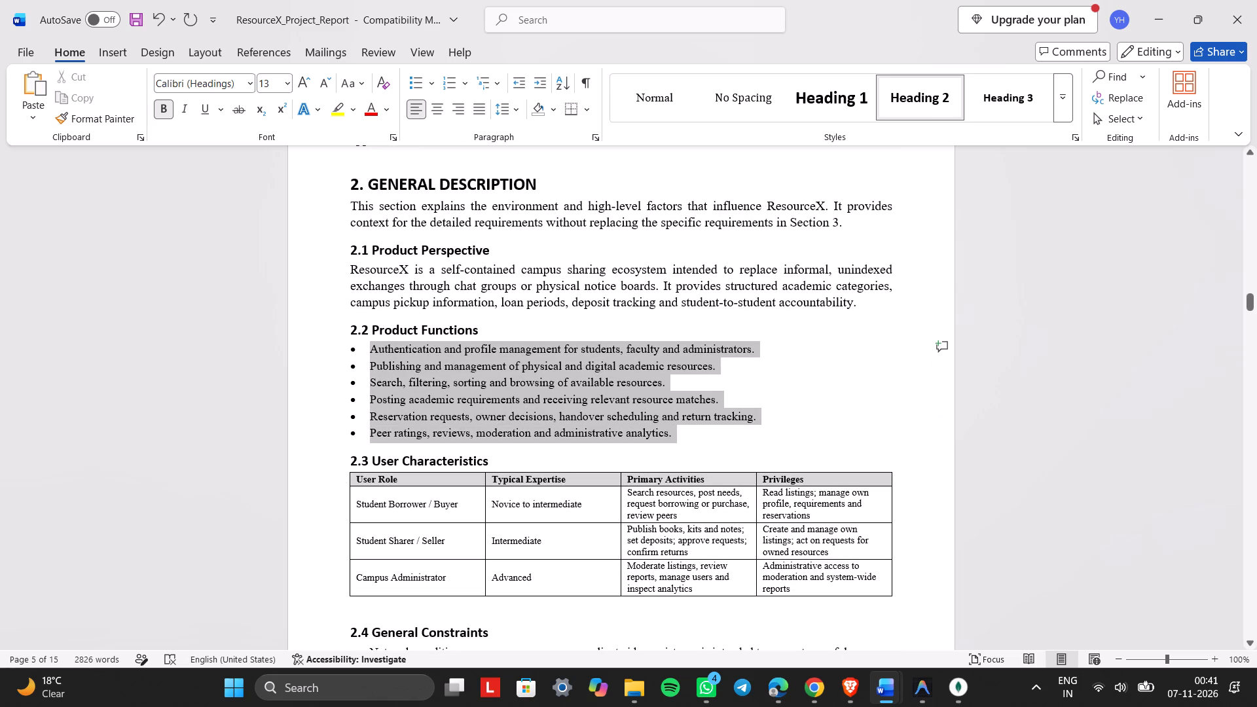
{"action": "left_click_drag", "start_coordinate": [410, 342], "coordinate": [370, 355]}
{"action": "left_click", "coordinate": [483, 112]}
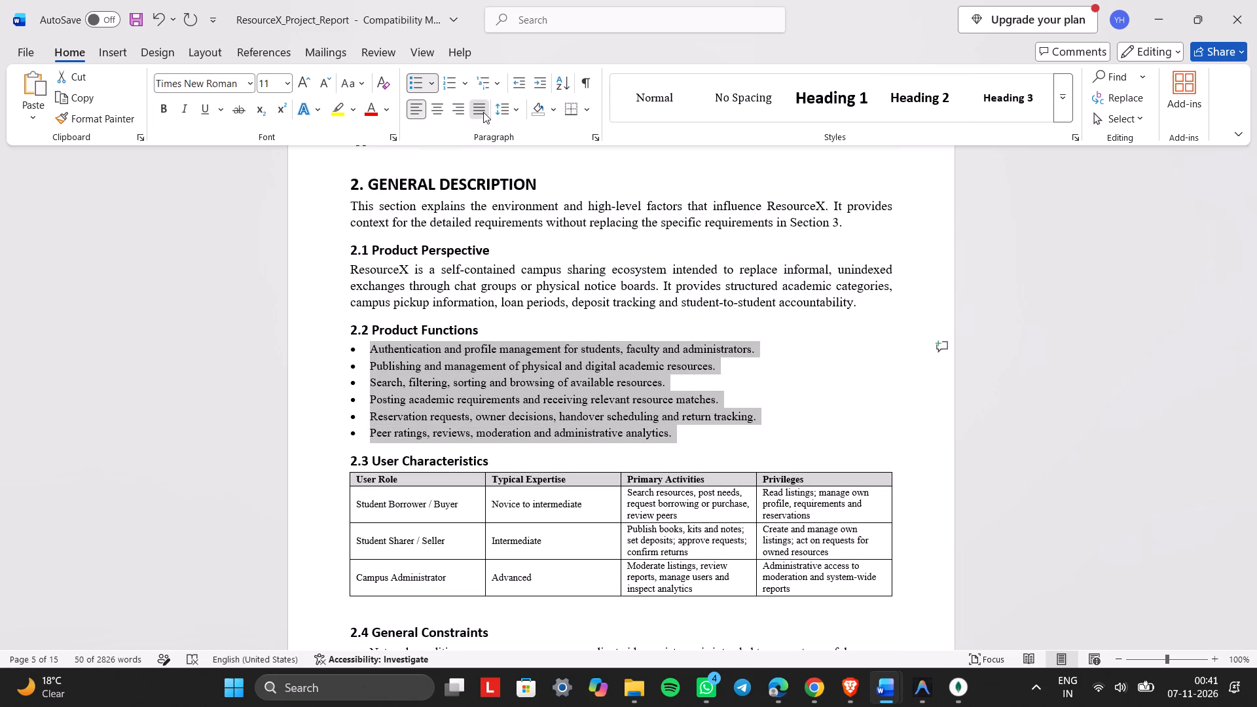
{"action": "left_click", "coordinate": [285, 84]}
{"action": "left_click", "coordinate": [273, 184]}
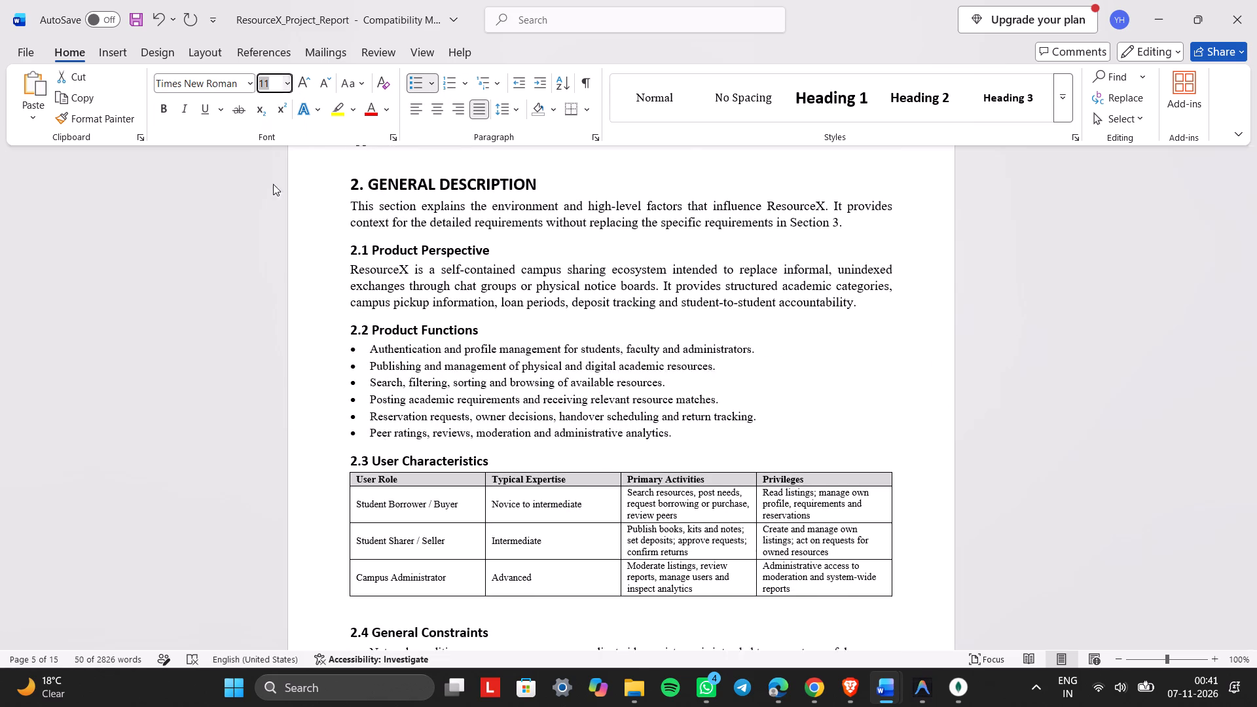
{"action": "left_click", "coordinate": [682, 465]}
Set the text in the 2.3 User Characteristics table to 12 pt and apply Justify to the whole table.
{"action": "scroll", "coordinate": [682, 465], "scroll_direction": "up", "scroll_amount": 1, "text": "ctrl"}
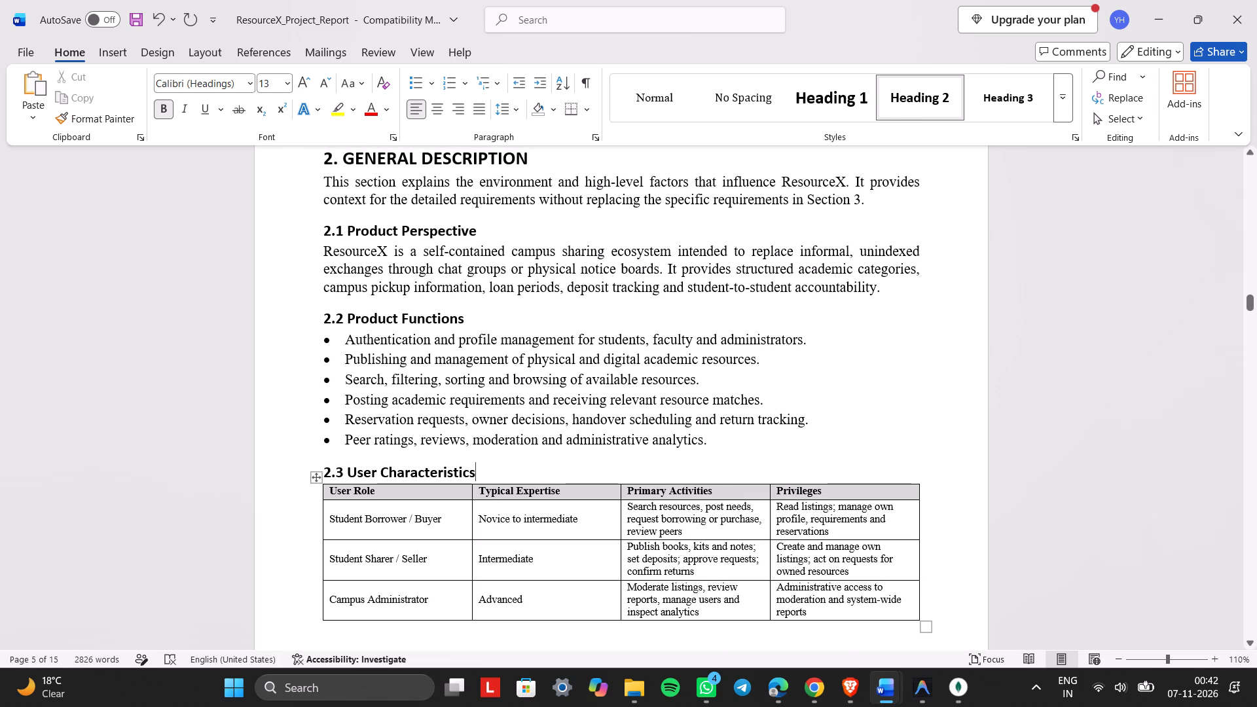
{"action": "left_click", "coordinate": [1118, 664]}
{"action": "scroll", "coordinate": [890, 448], "scroll_direction": "down", "scroll_amount": 1}
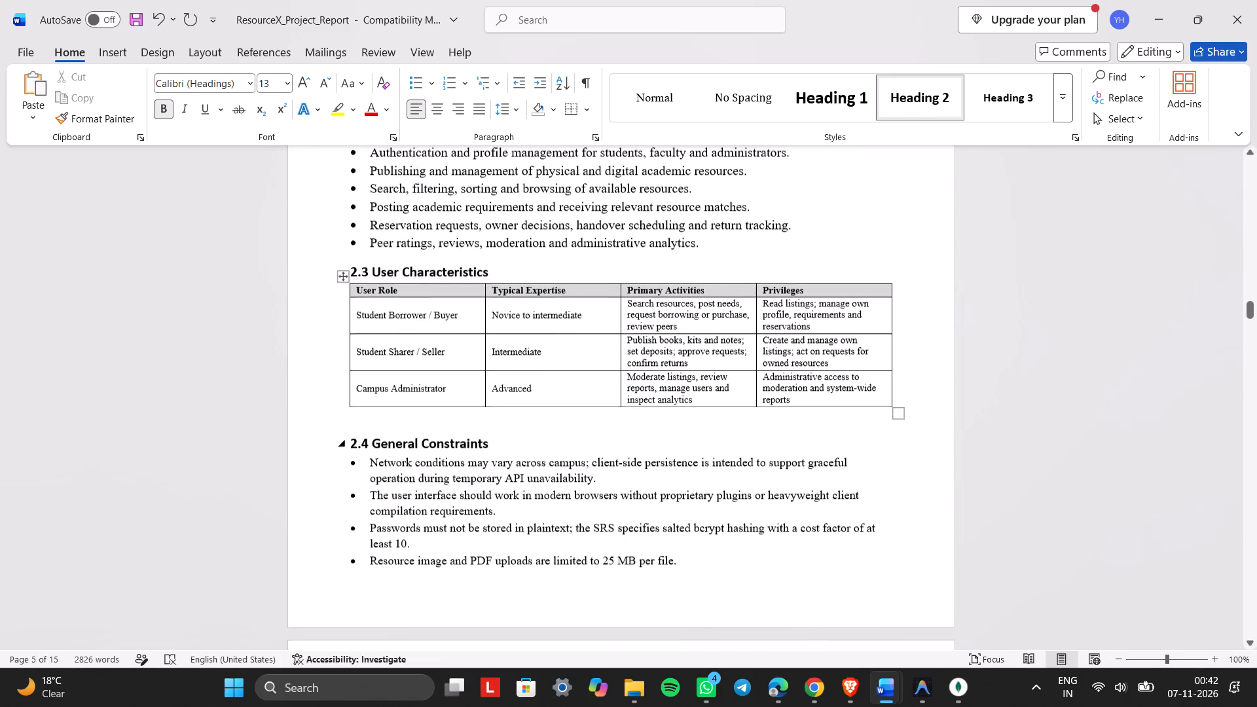
{"action": "left_click", "coordinate": [345, 270]}
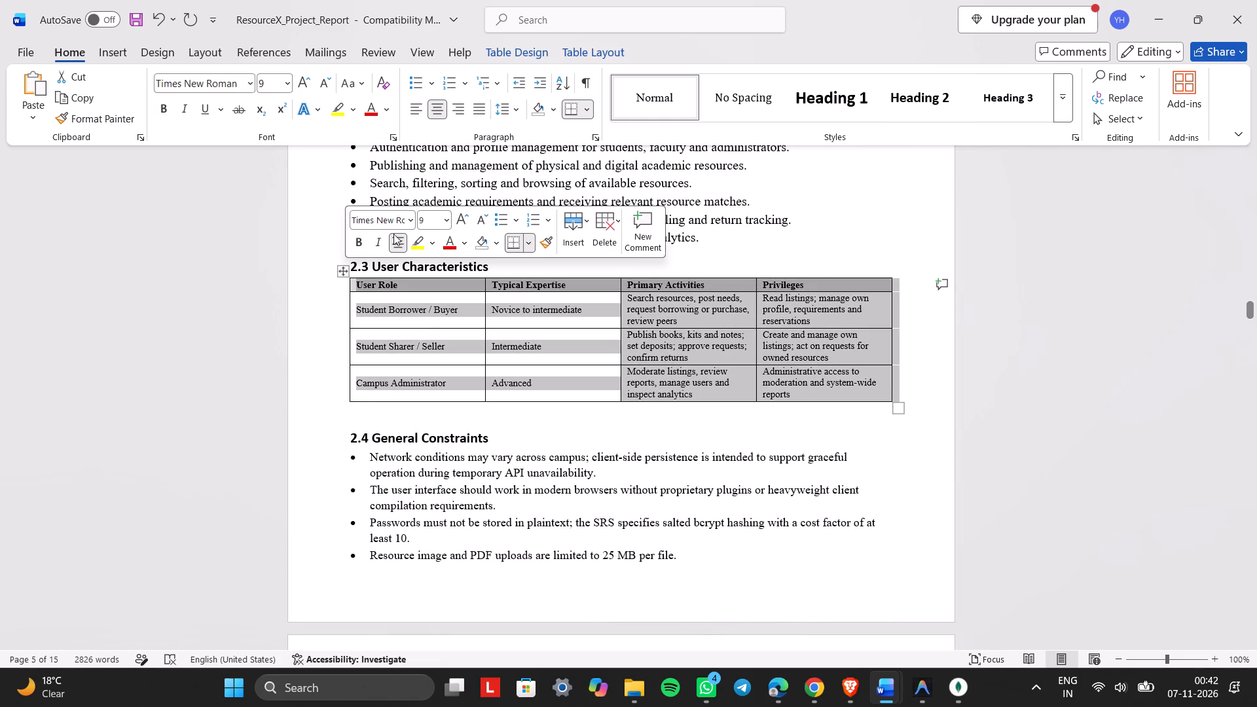
{"action": "left_click", "coordinate": [500, 111]}
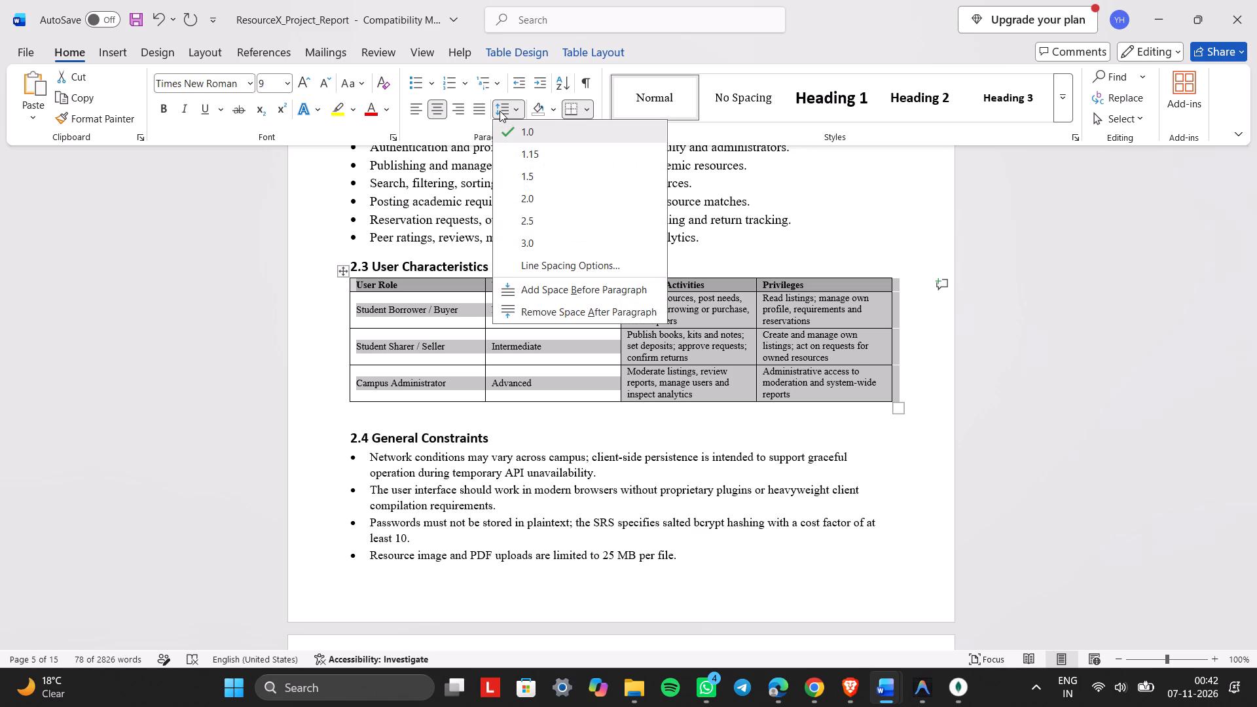
{"action": "left_click", "coordinate": [286, 81]}
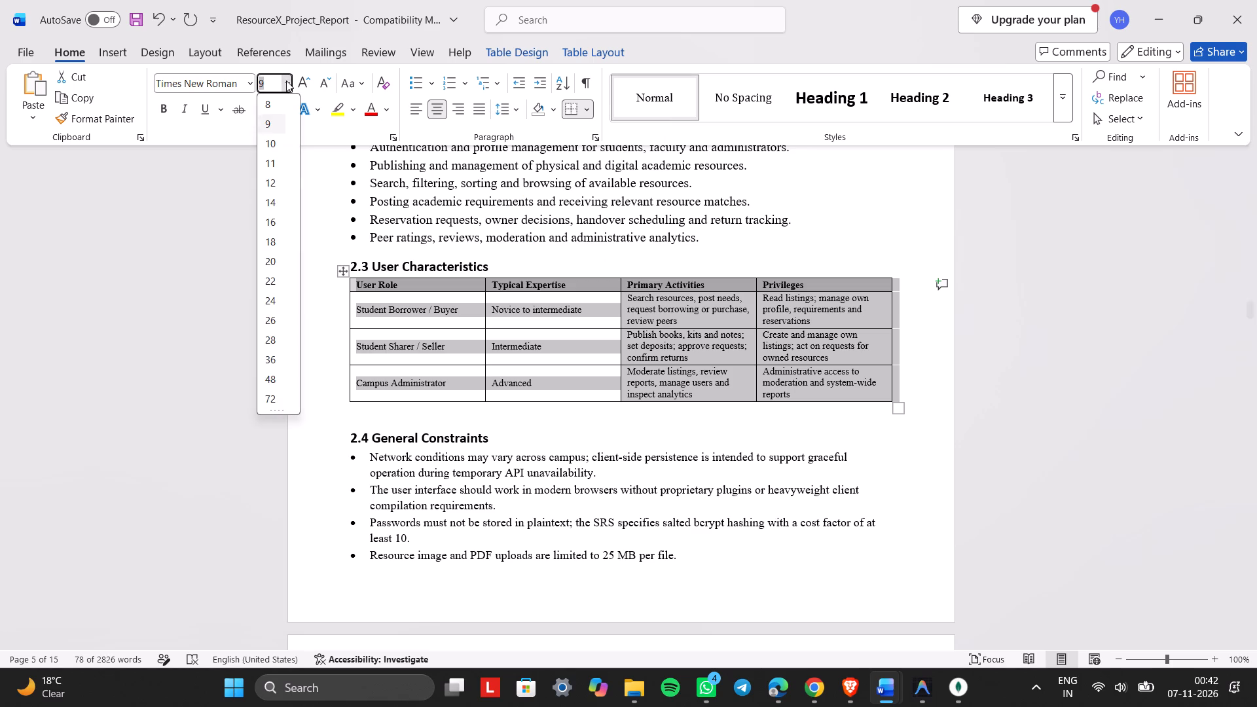
{"action": "left_click", "coordinate": [271, 179]}
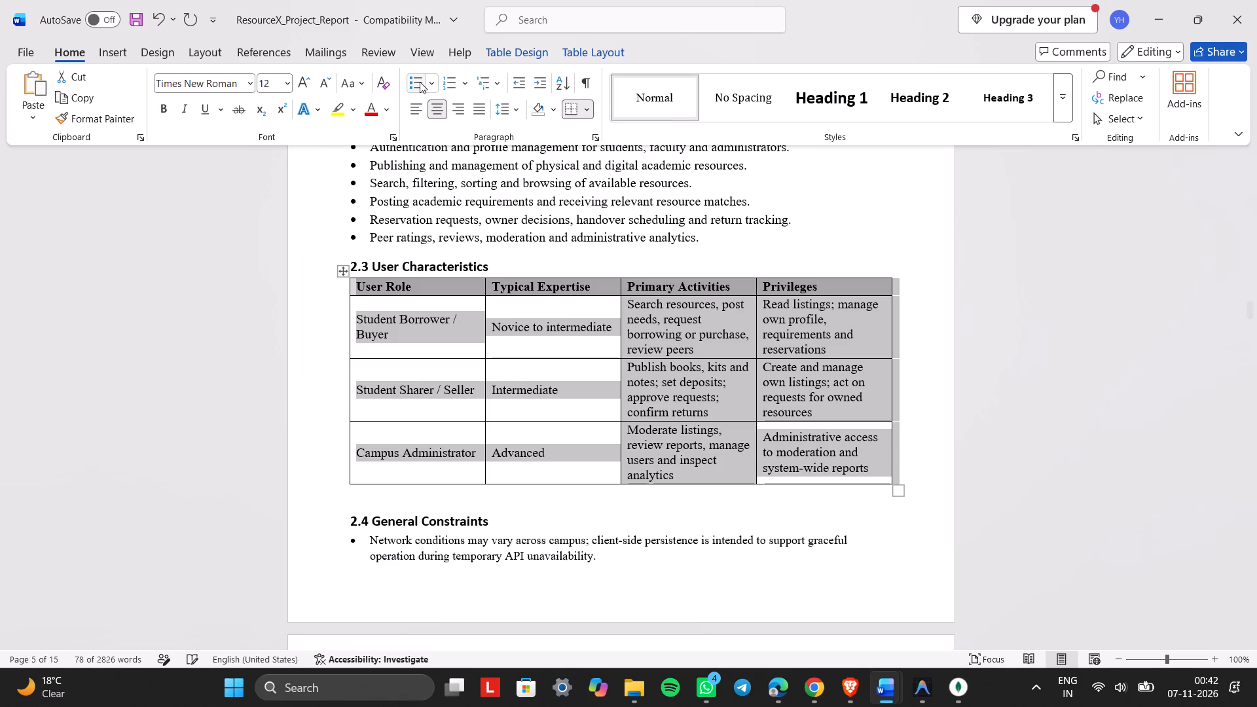
{"action": "left_click", "coordinate": [469, 107]}
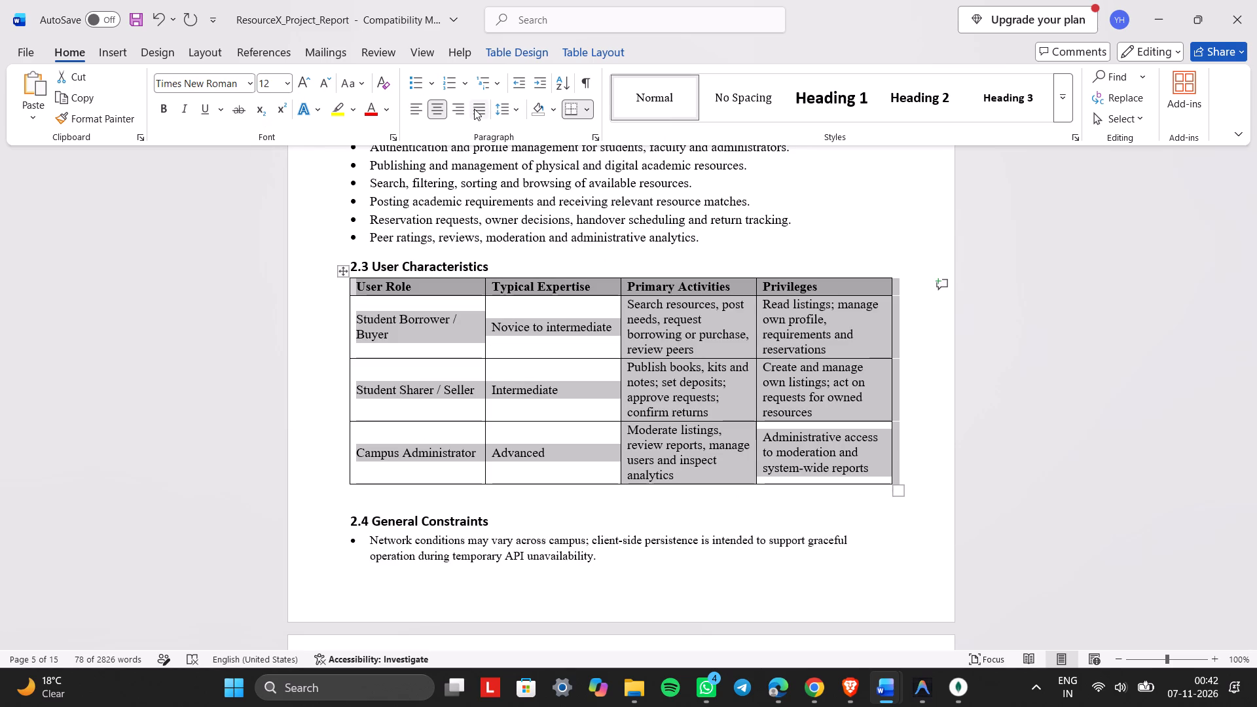
{"action": "left_click", "coordinate": [474, 109]}
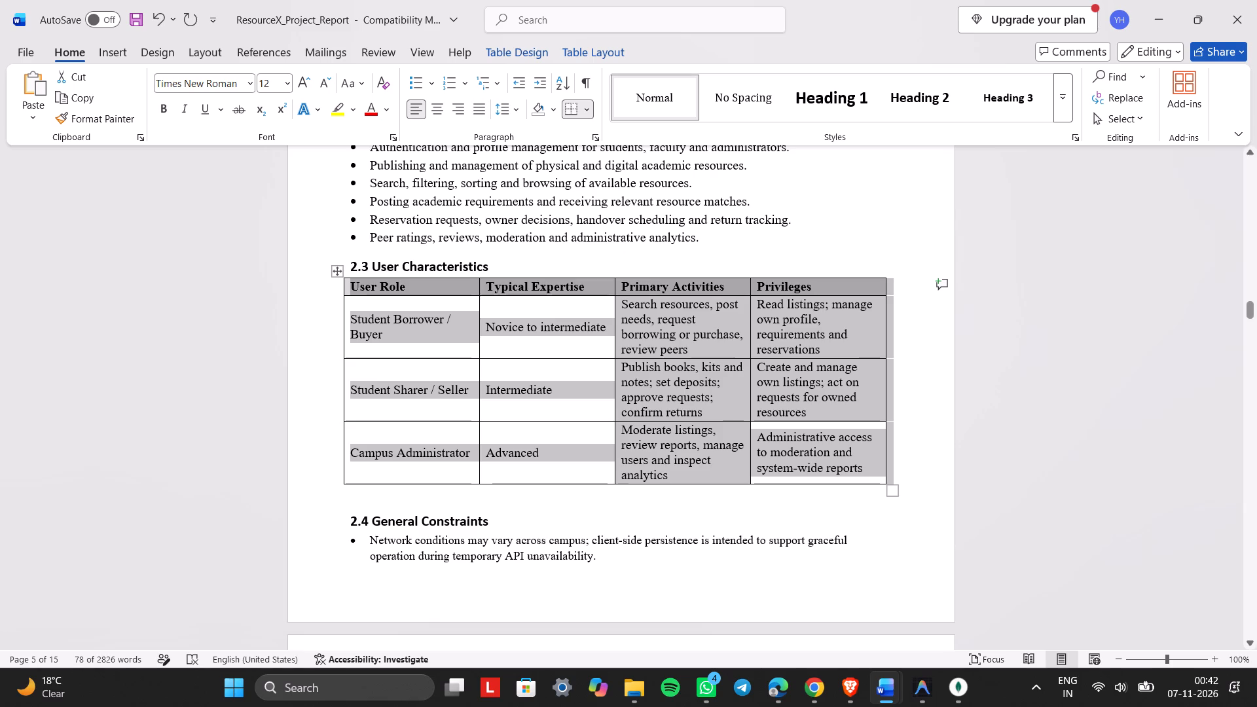
Narrow the User Role and Typical Expertise columns of the 2.3 table, widening the Primary Activities and Privileges columns.
{"action": "left_click", "coordinate": [480, 302]}
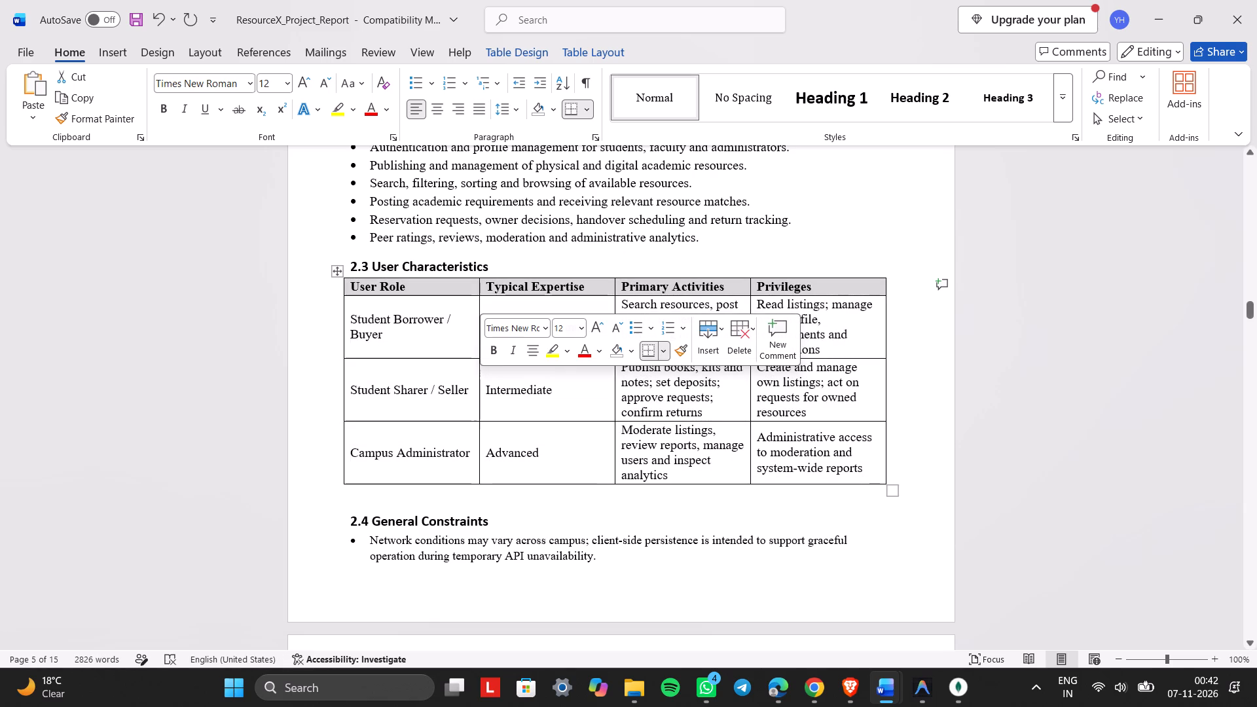
{"action": "left_click_drag", "start_coordinate": [479, 291], "coordinate": [467, 291]}
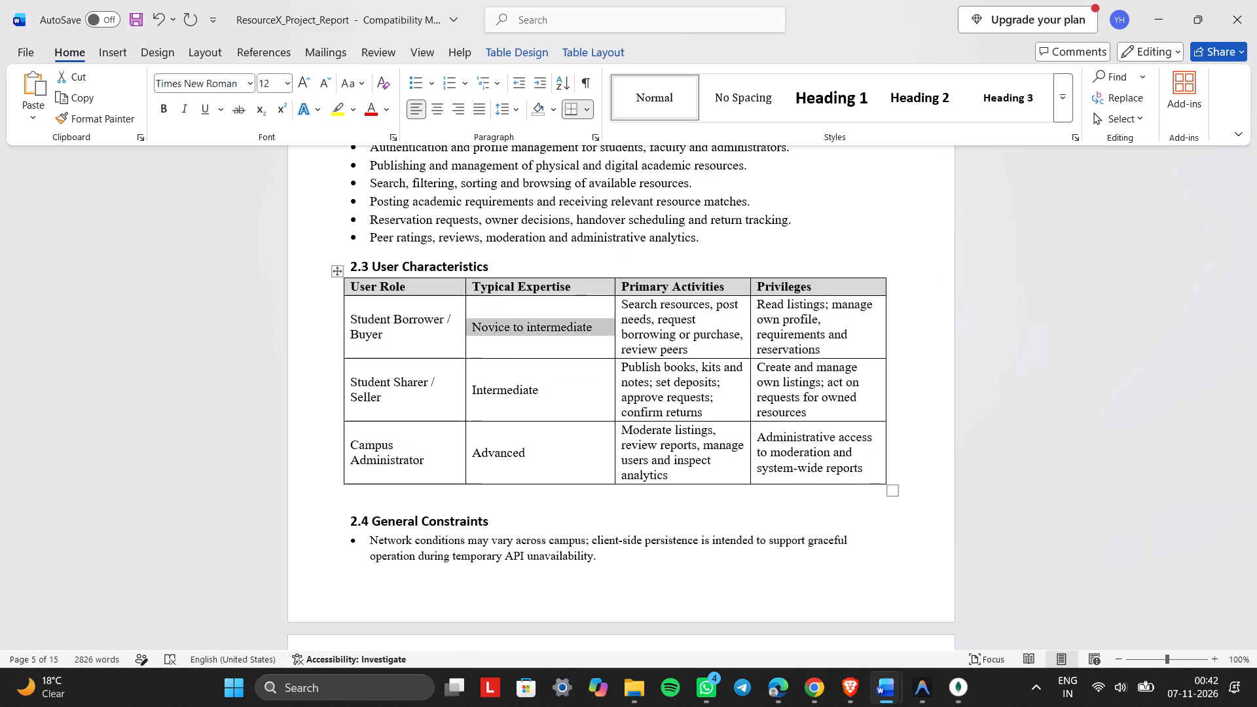
{"action": "left_click", "coordinate": [615, 285]}
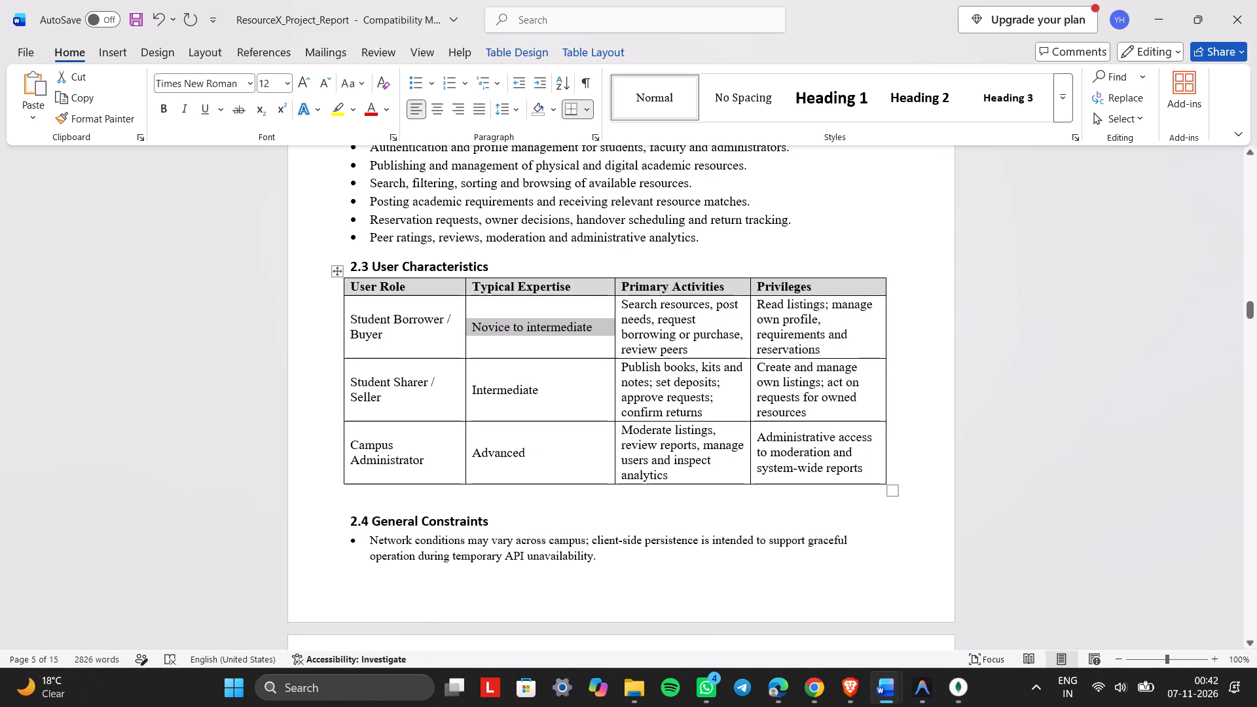
{"action": "left_click", "coordinate": [615, 285]}
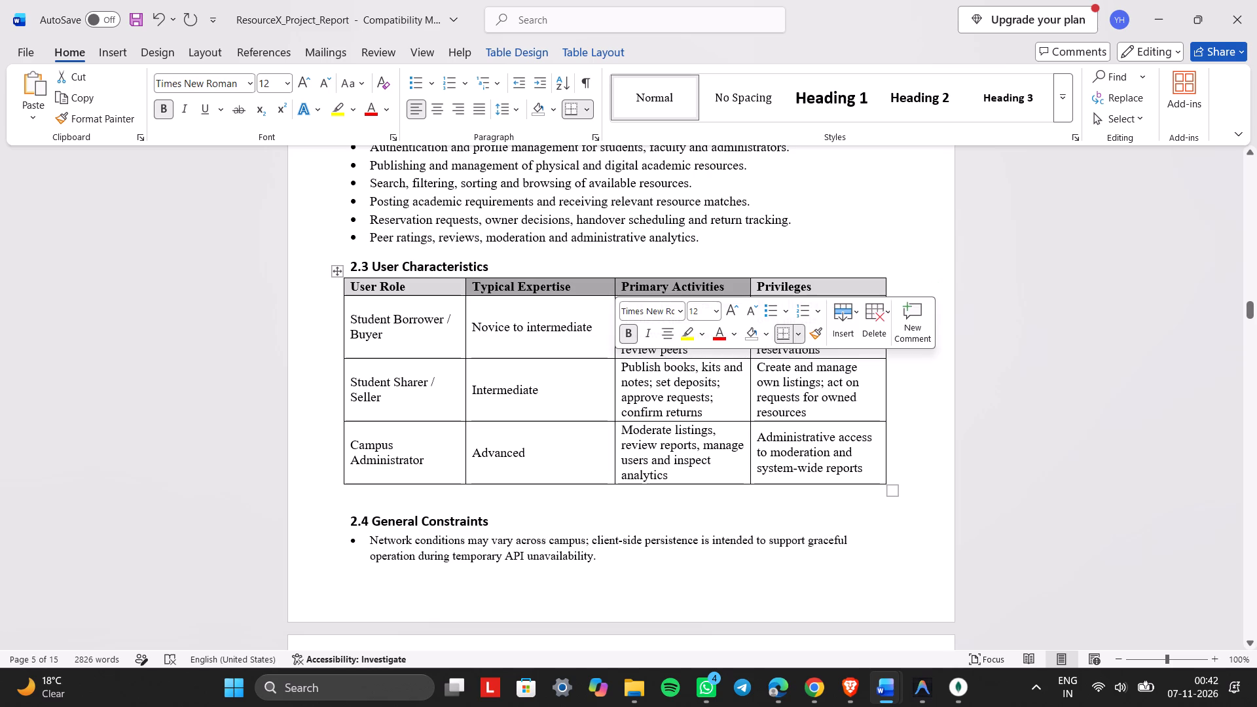
{"action": "left_click", "coordinate": [600, 310]}
{"action": "left_click", "coordinate": [617, 303]}
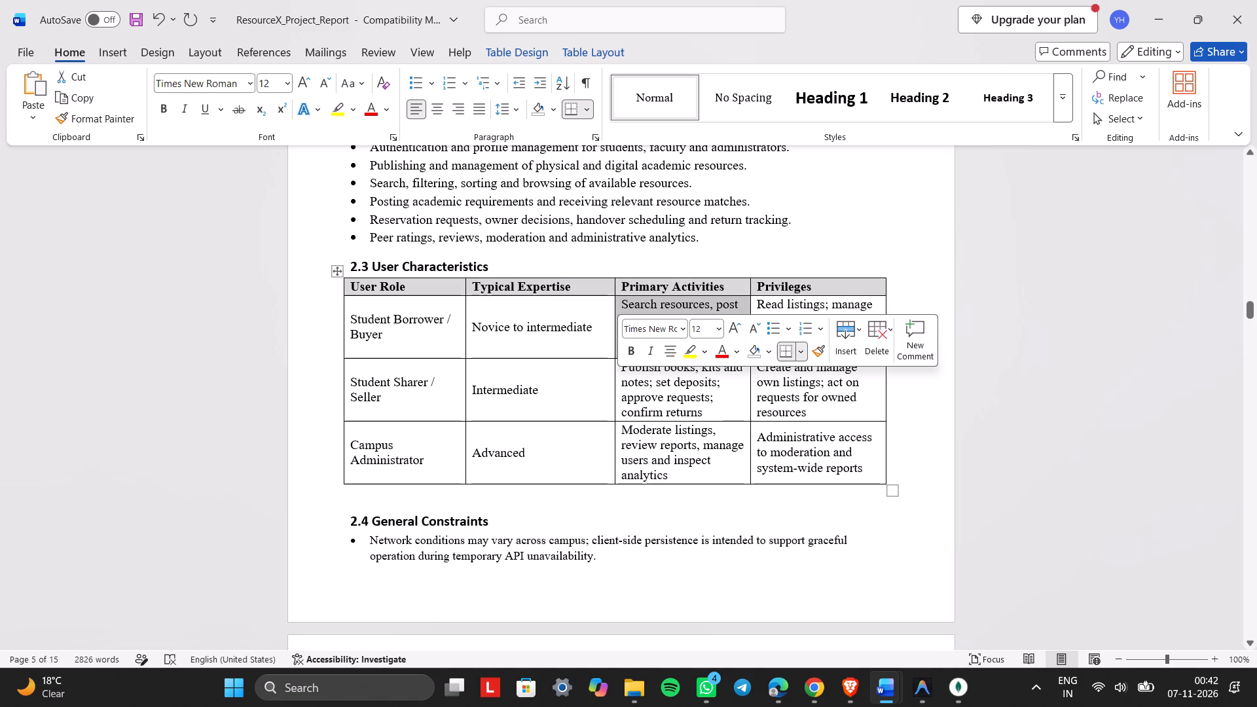
{"action": "left_click_drag", "start_coordinate": [614, 285], "coordinate": [593, 290]}
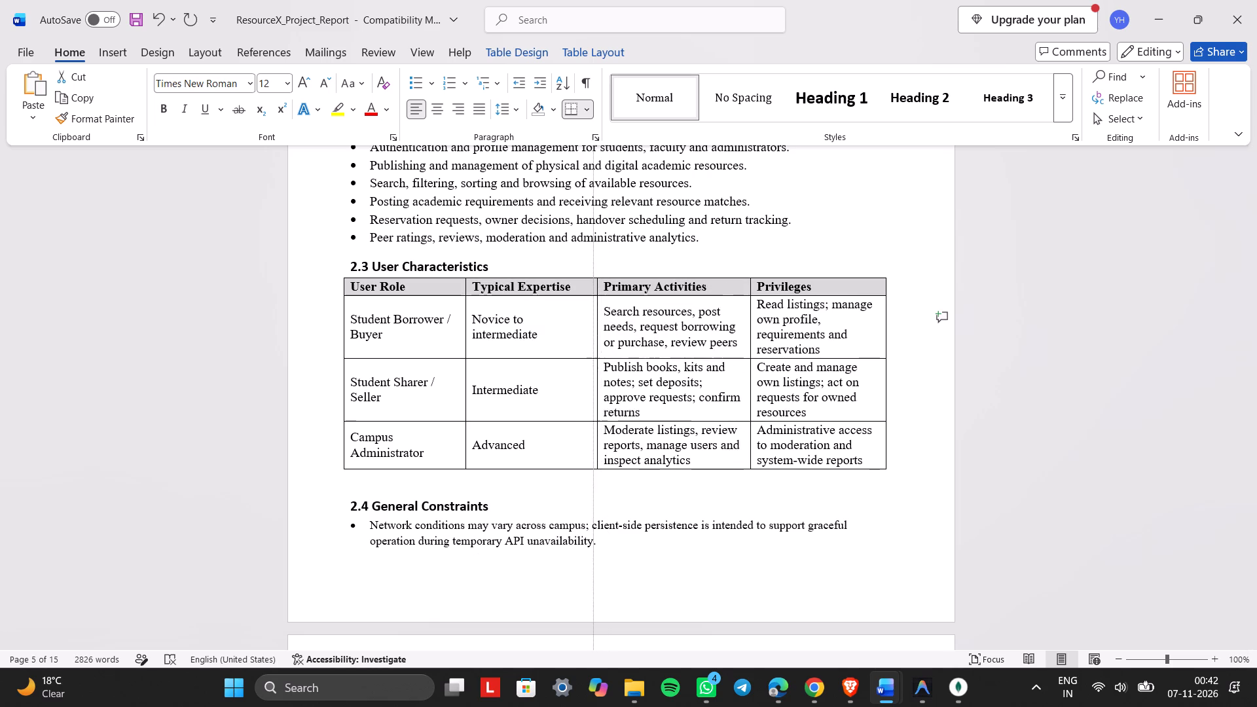
{"action": "left_click_drag", "start_coordinate": [593, 290], "coordinate": [583, 290]}
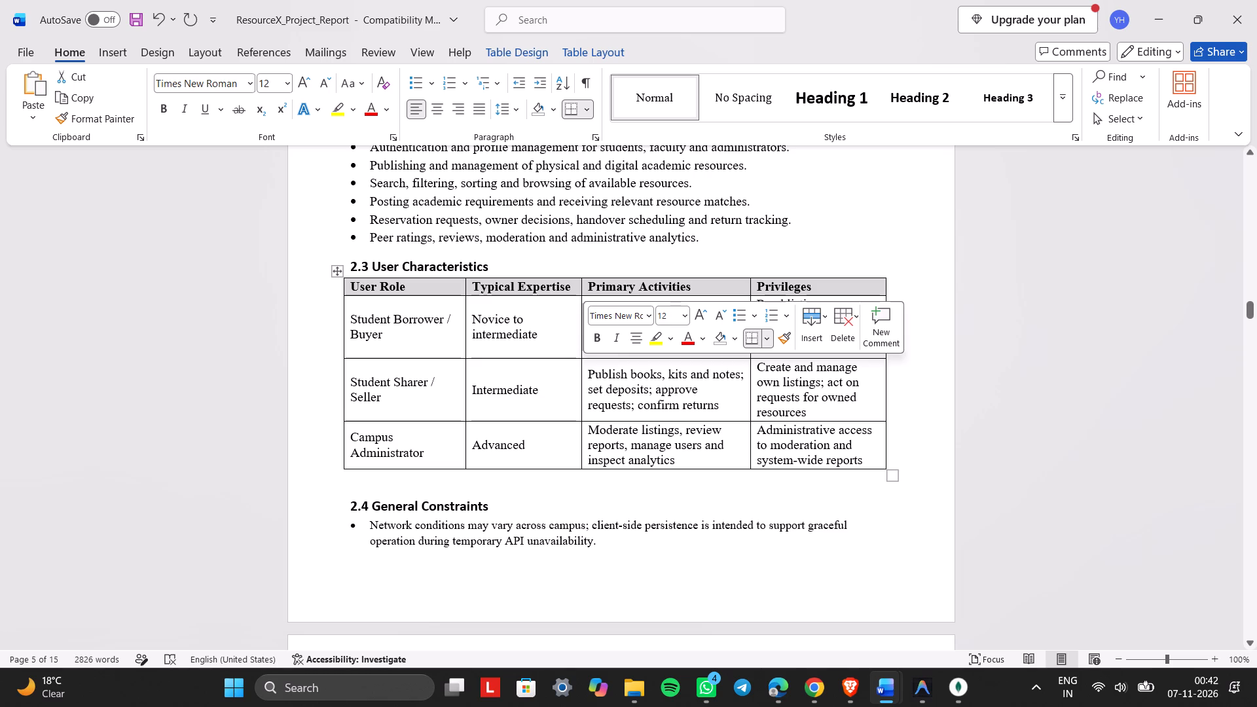
{"action": "left_click", "coordinate": [748, 287]}
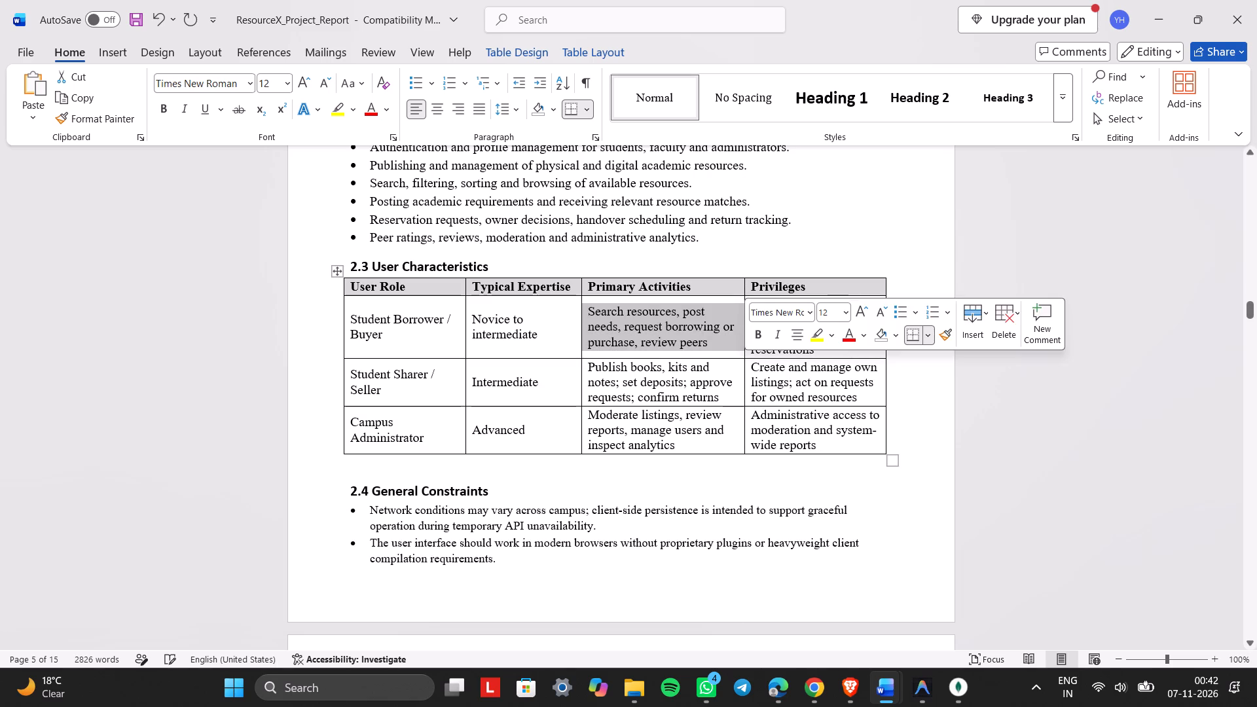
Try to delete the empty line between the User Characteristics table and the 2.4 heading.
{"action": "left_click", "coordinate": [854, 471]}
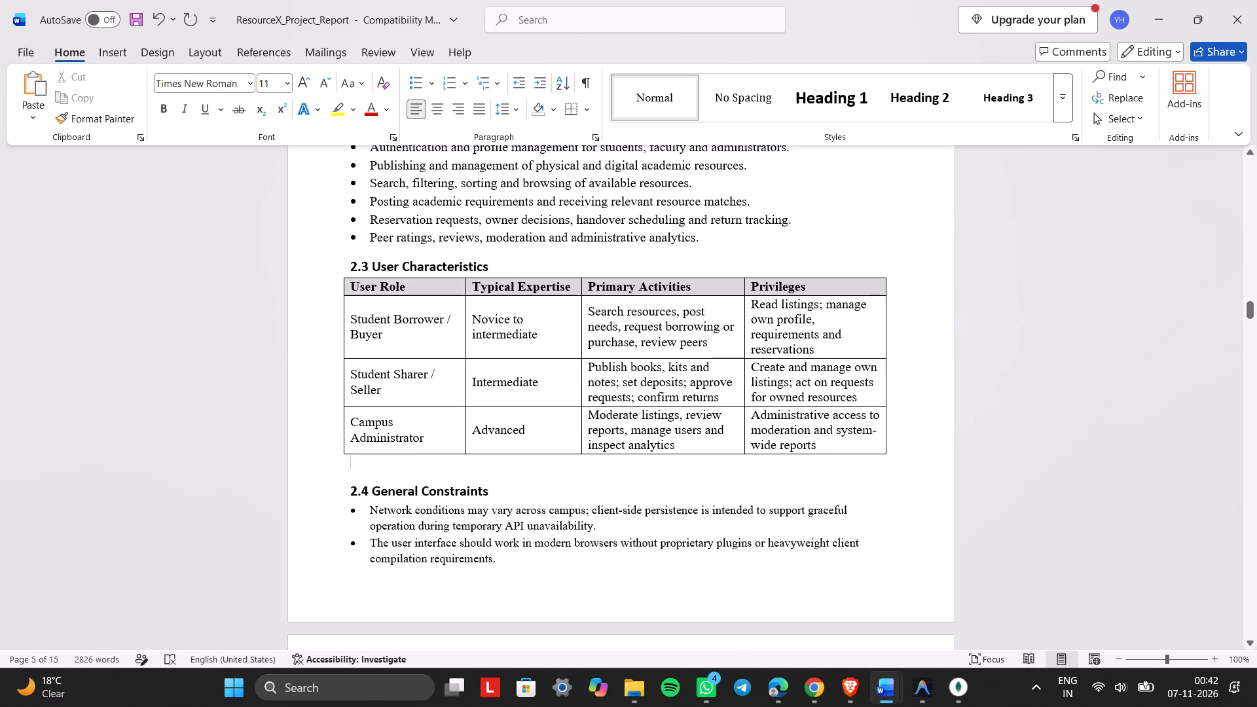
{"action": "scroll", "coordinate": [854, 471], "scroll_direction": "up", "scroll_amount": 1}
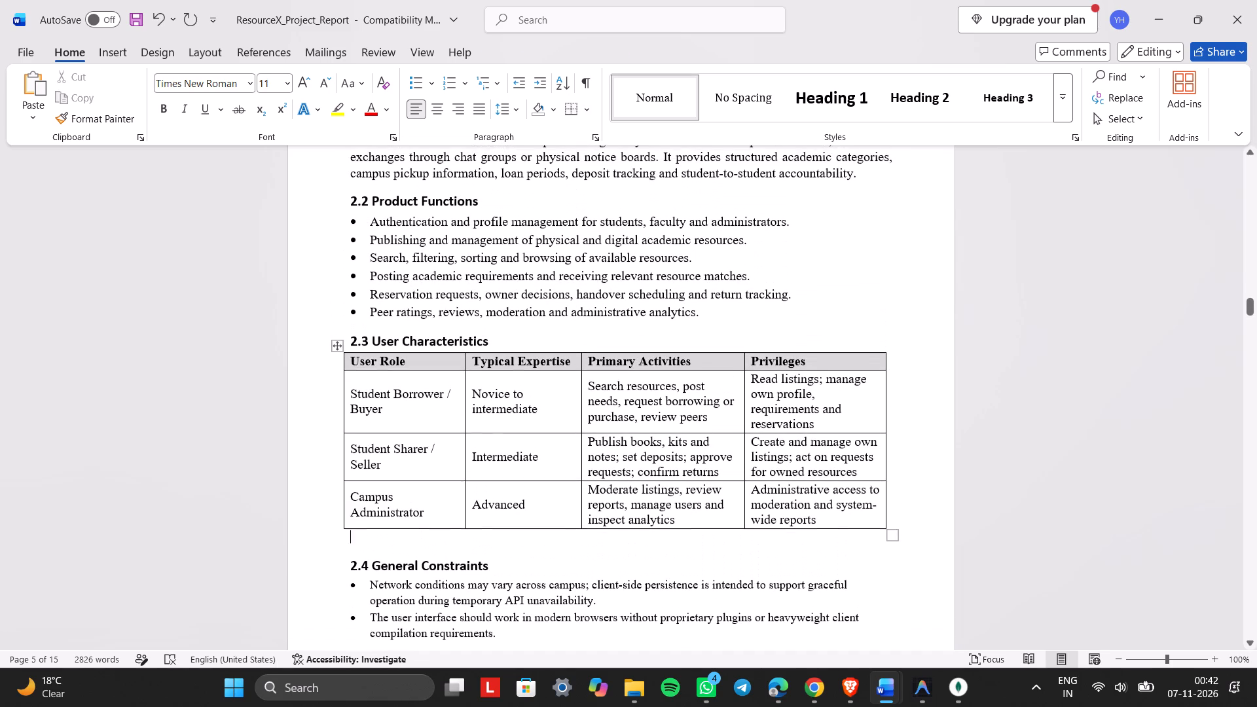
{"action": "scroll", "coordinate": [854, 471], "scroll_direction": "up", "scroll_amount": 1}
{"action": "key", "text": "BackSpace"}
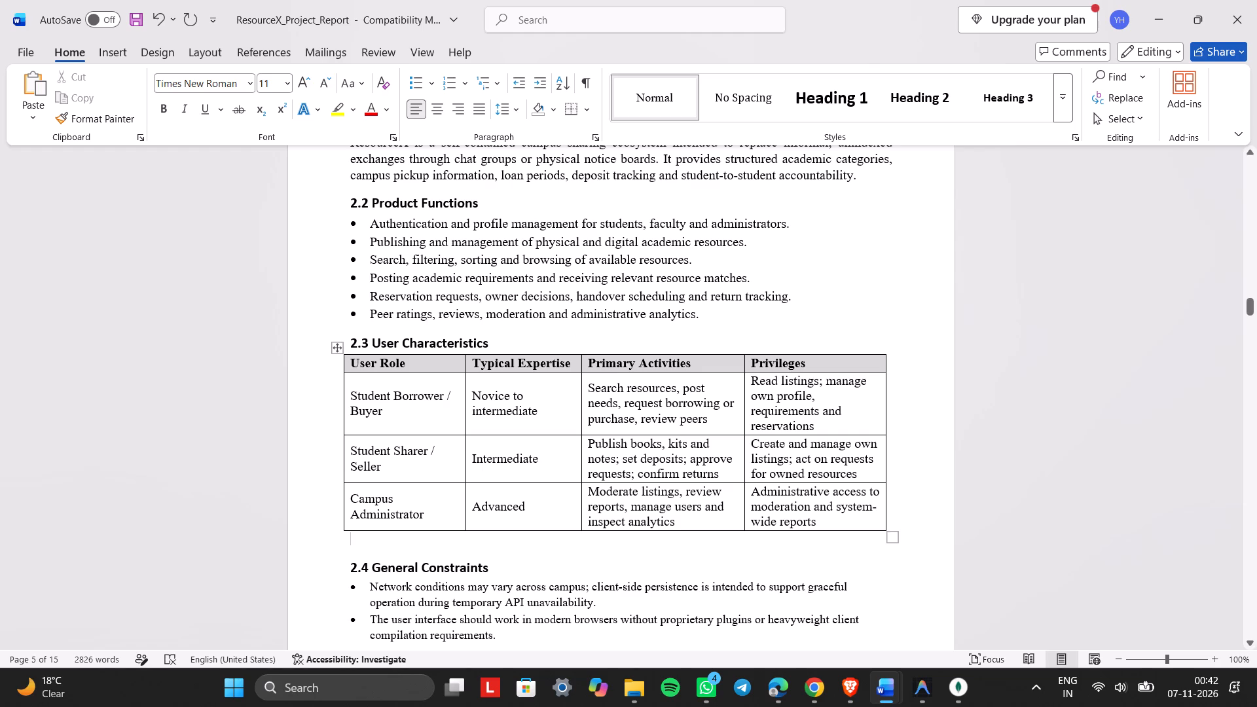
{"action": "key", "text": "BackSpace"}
Justify the bulleted list under 2.4 General Constraints and set it to 12 pt.
{"action": "scroll", "coordinate": [854, 471], "scroll_direction": "down", "scroll_amount": 1}
{"action": "scroll", "coordinate": [694, 496], "scroll_direction": "down", "scroll_amount": 1}
{"action": "left_click_drag", "start_coordinate": [702, 458], "coordinate": [392, 266]}
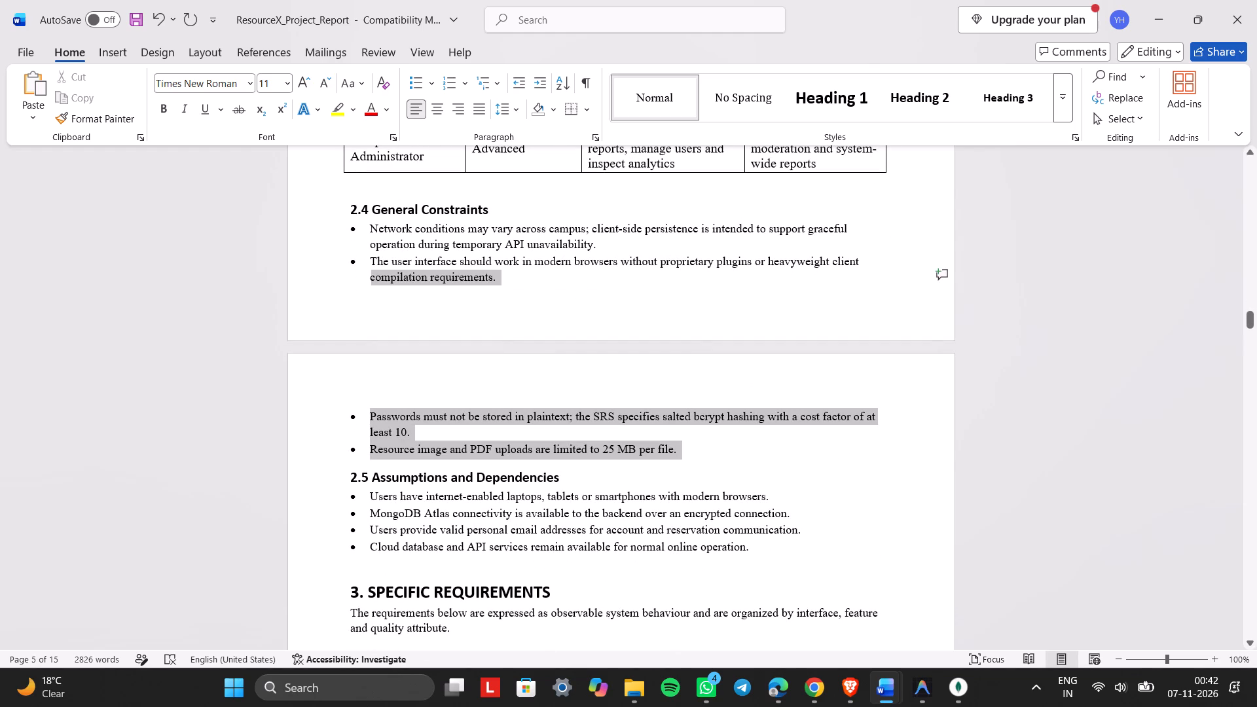
{"action": "left_click_drag", "start_coordinate": [392, 266], "coordinate": [376, 228]}
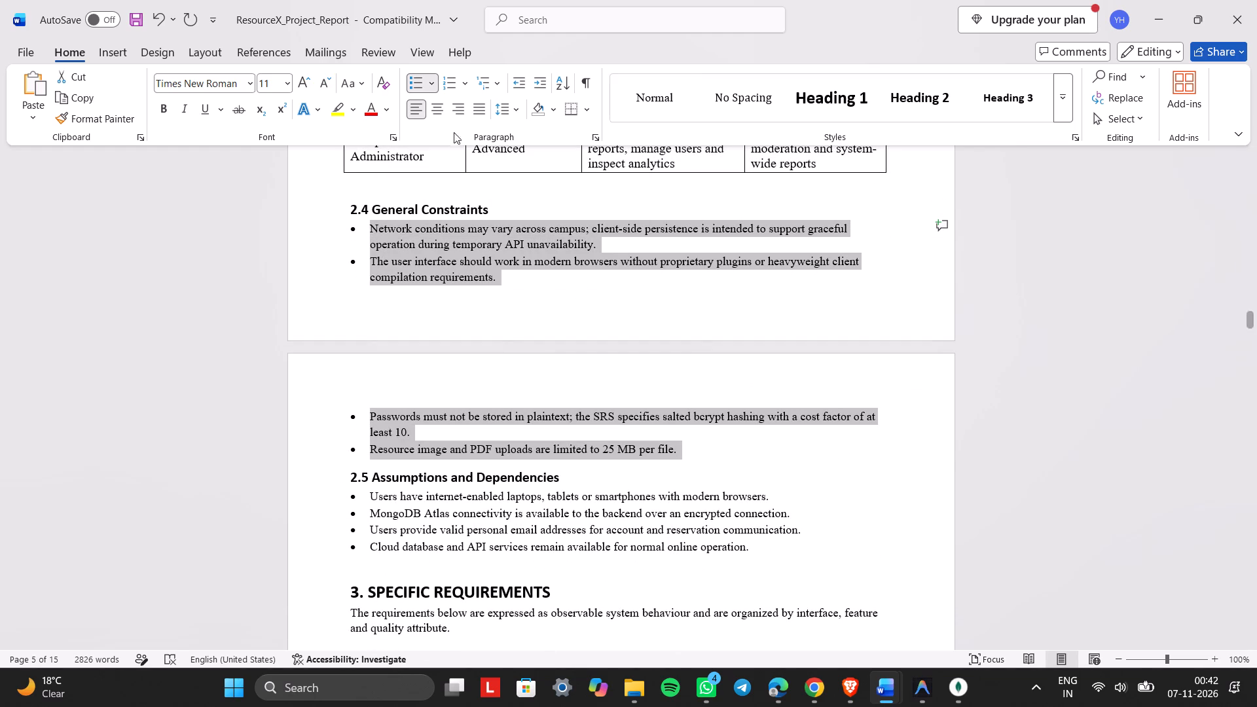
{"action": "left_click", "coordinate": [477, 114]}
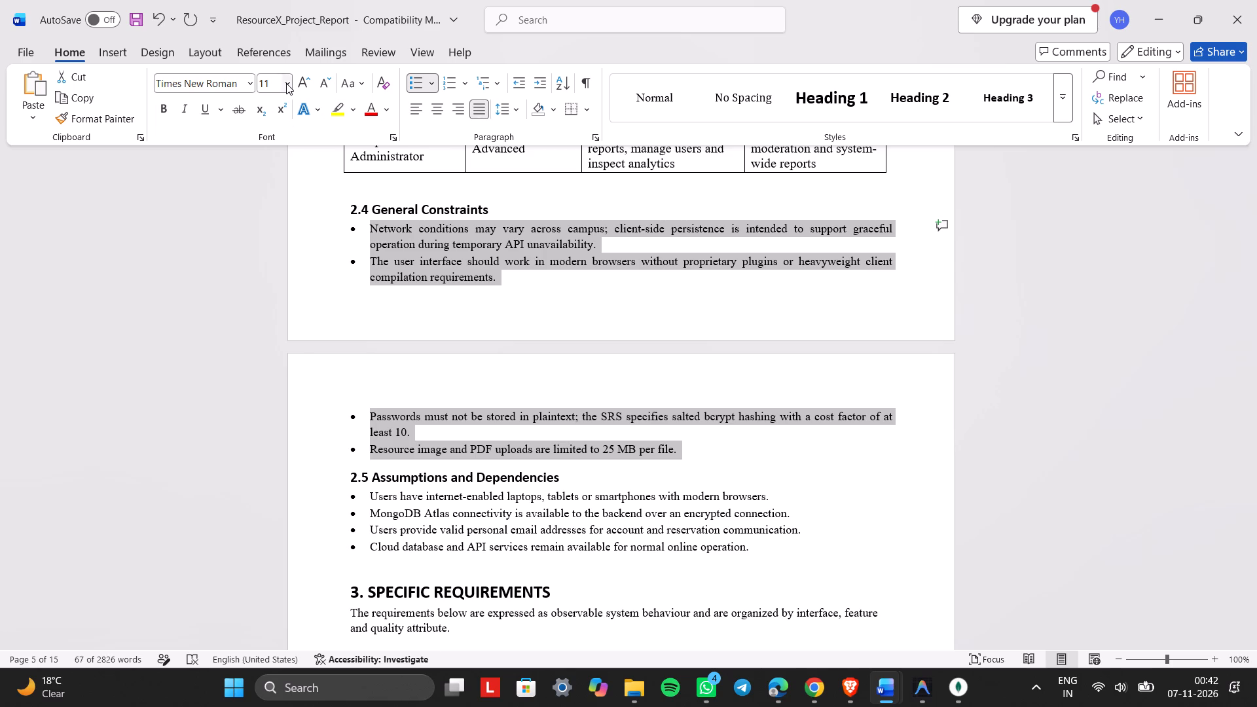
{"action": "left_click", "coordinate": [286, 83]}
{"action": "left_click", "coordinate": [267, 176]}
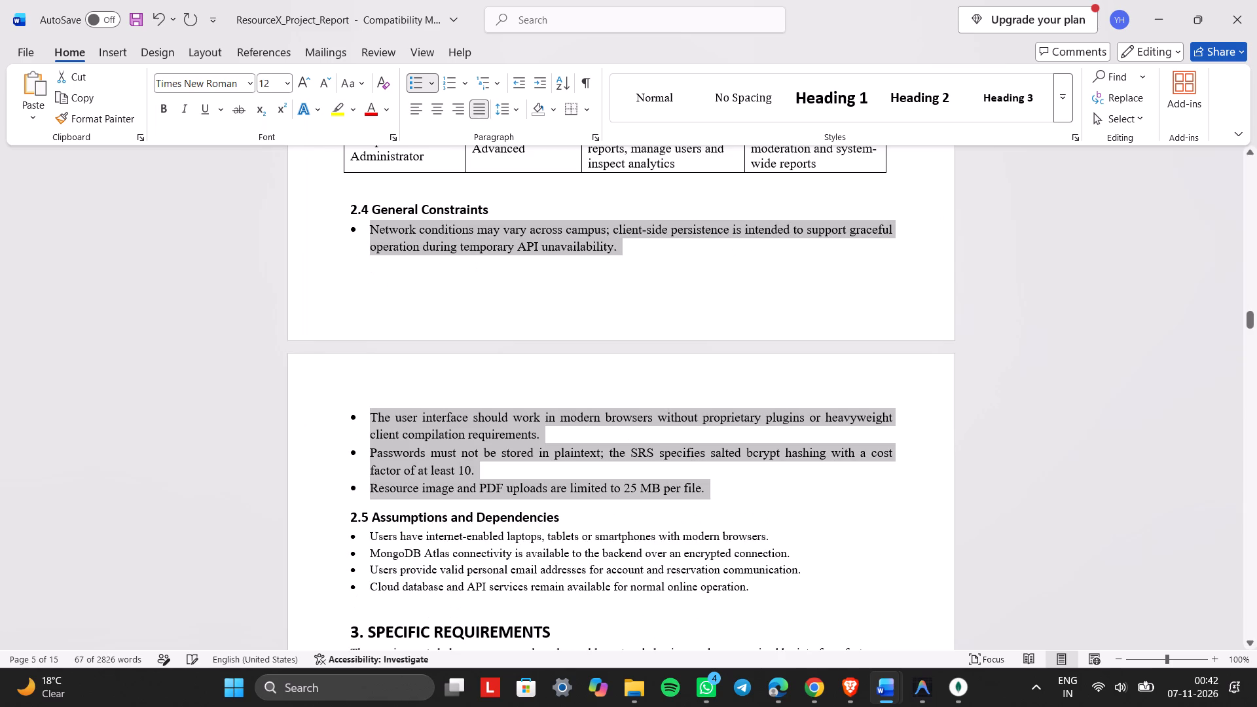
Set the bulleted list under 2.5 Assumptions and Dependencies to 12 pt and justify it.
{"action": "scroll", "coordinate": [500, 378], "scroll_direction": "down", "scroll_amount": 1}
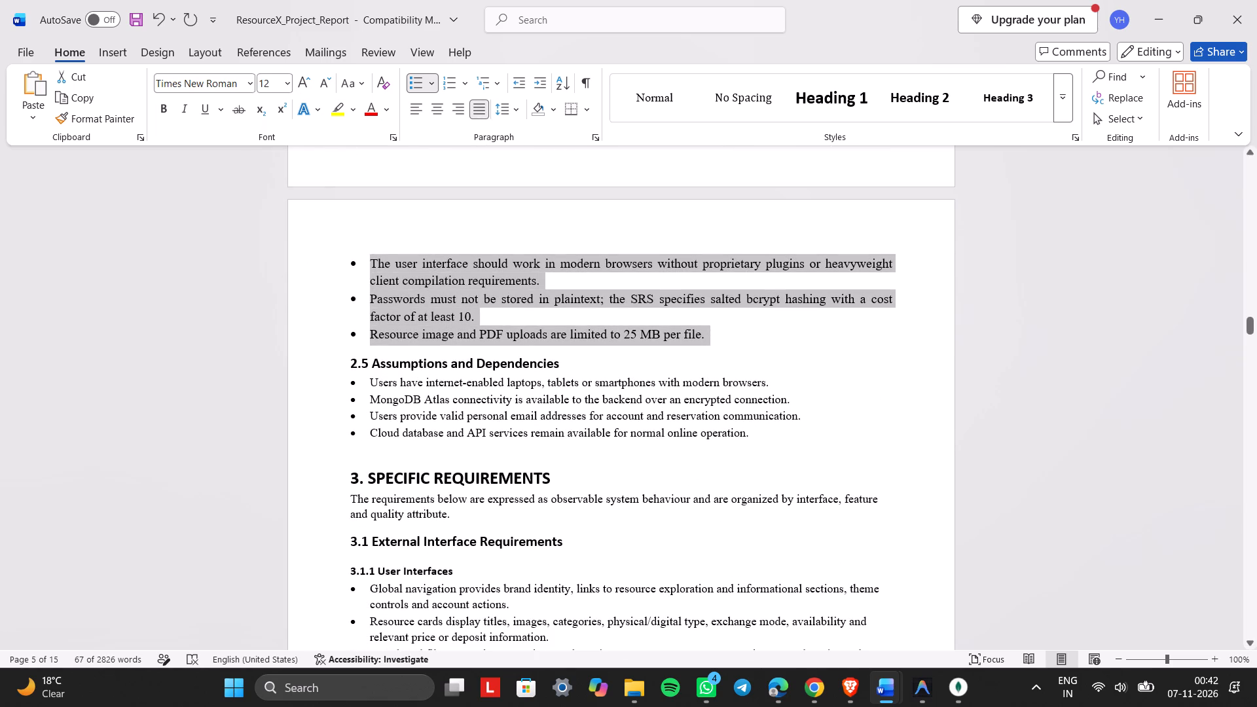
{"action": "left_click", "coordinate": [761, 441]}
{"action": "left_click_drag", "start_coordinate": [761, 441], "coordinate": [360, 388]}
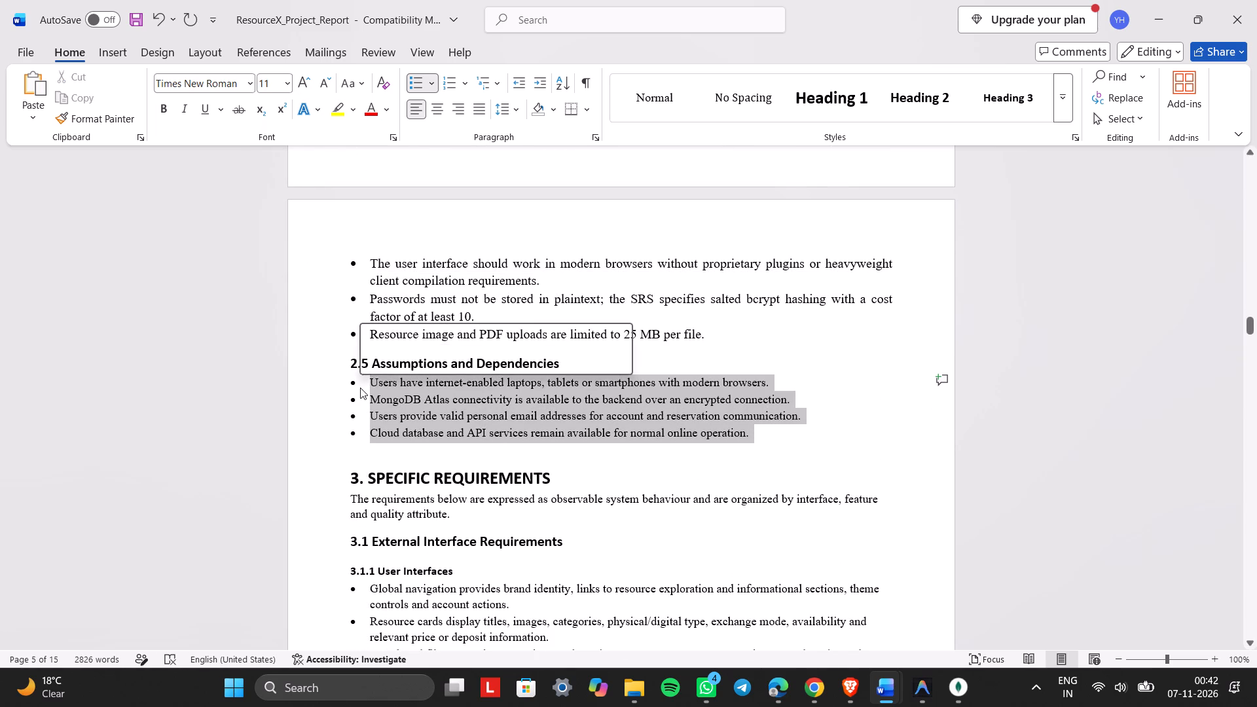
{"action": "left_click", "coordinate": [290, 81]}
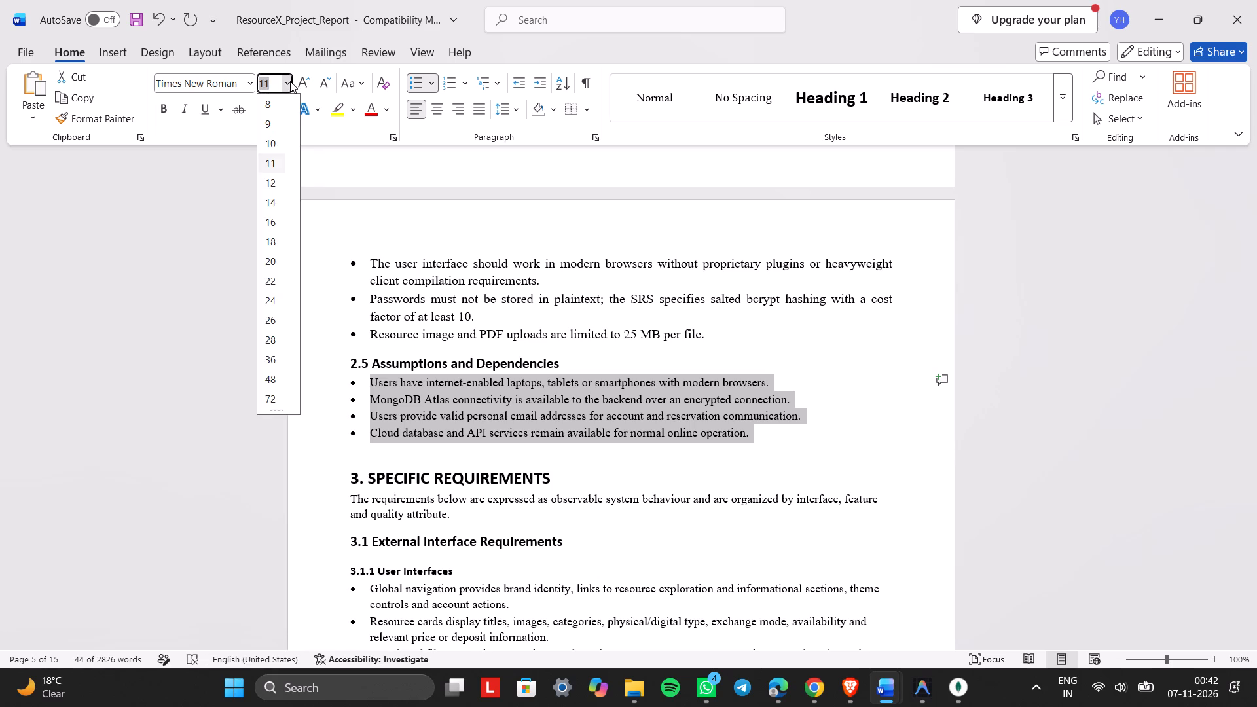
{"action": "left_click", "coordinate": [273, 185]}
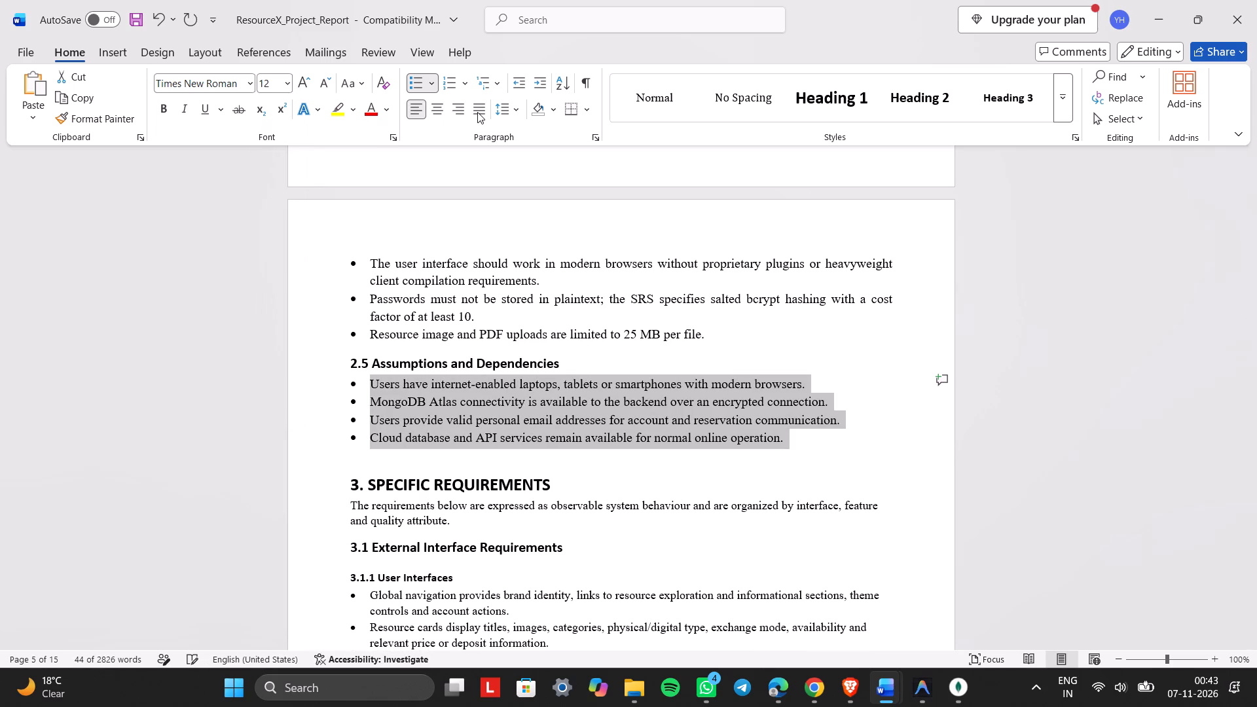
{"action": "left_click", "coordinate": [477, 112]}
Set the introductory paragraph under 3. Specific Requirements to 12 pt and justify it.
{"action": "scroll", "coordinate": [541, 256], "scroll_direction": "down", "scroll_amount": 1}
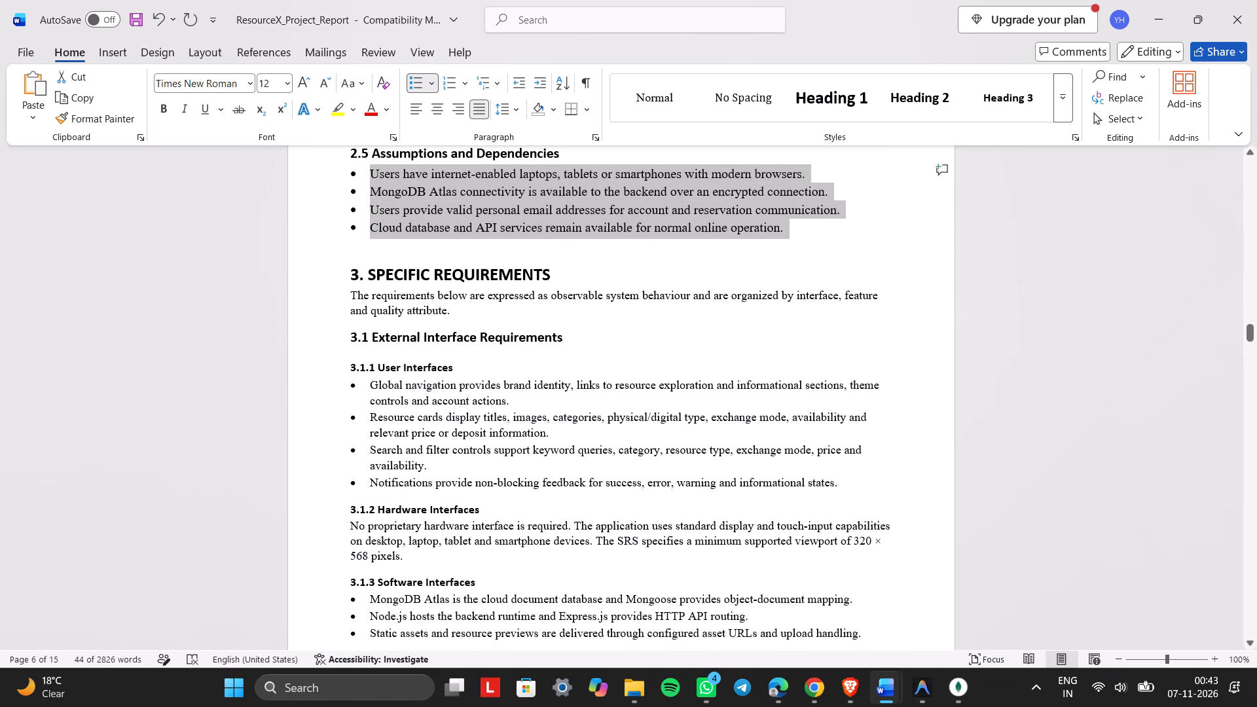
{"action": "left_click_drag", "start_coordinate": [460, 313], "coordinate": [363, 297]}
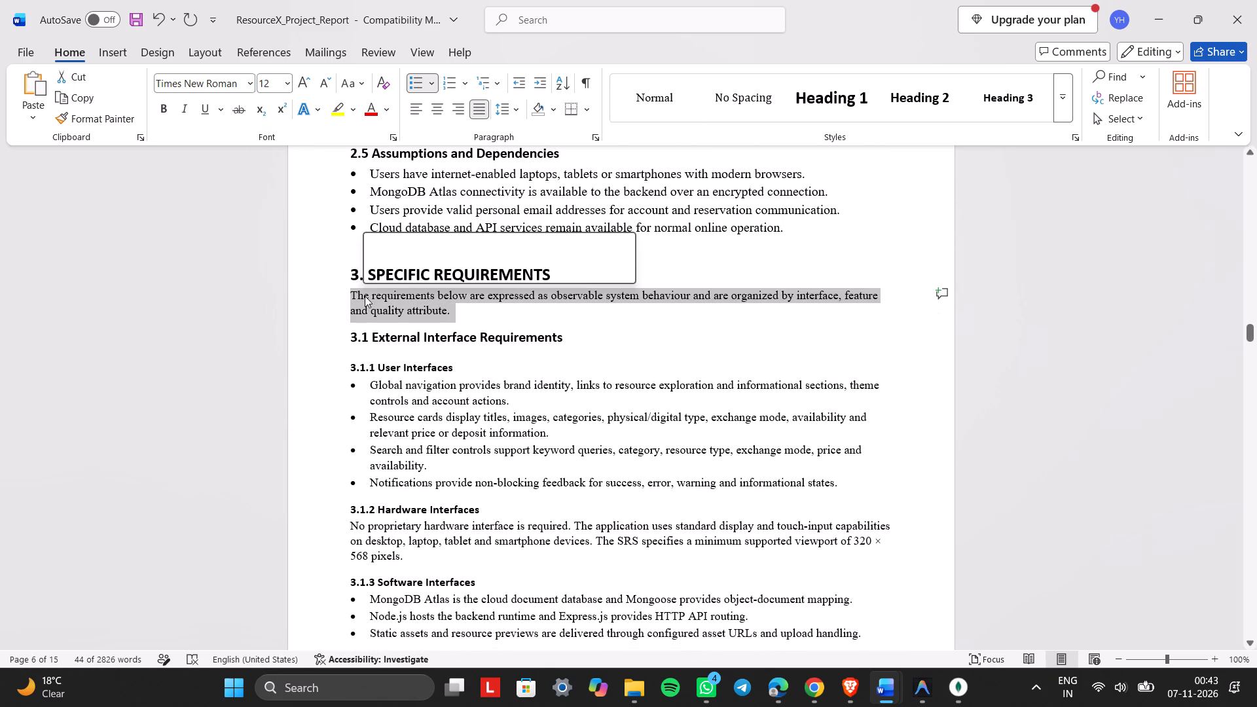
{"action": "left_click", "coordinate": [484, 240]}
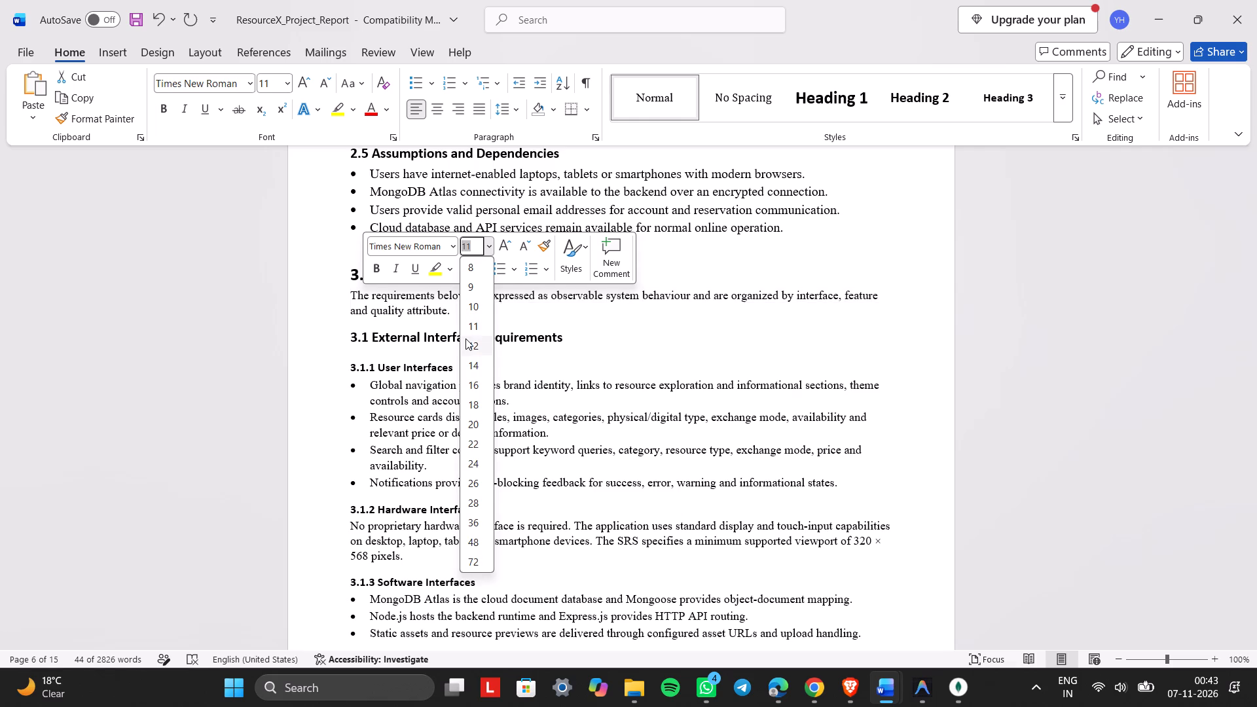
{"action": "left_click", "coordinate": [465, 338]}
{"action": "left_click", "coordinate": [474, 111]}
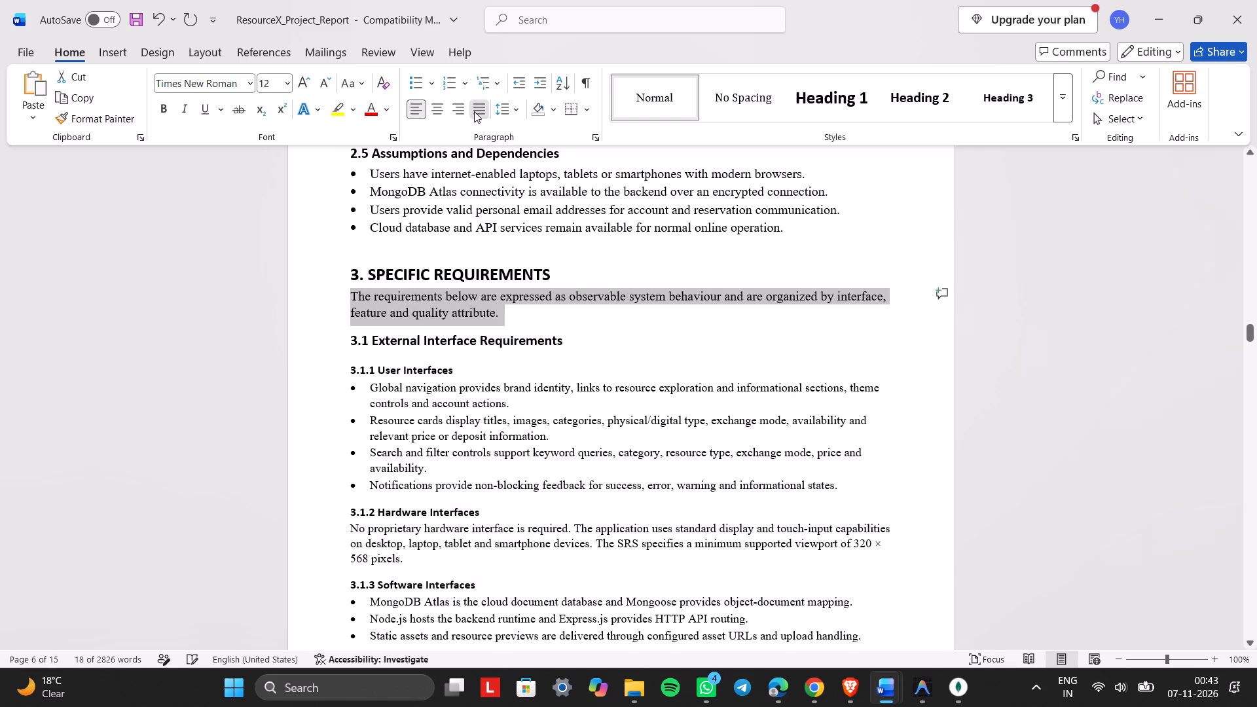
Set the bulleted list under 3.1.1 User Interfaces to 12 pt and justify it.
{"action": "left_click", "coordinate": [527, 385]}
{"action": "scroll", "coordinate": [527, 385], "scroll_direction": "down", "scroll_amount": 1}
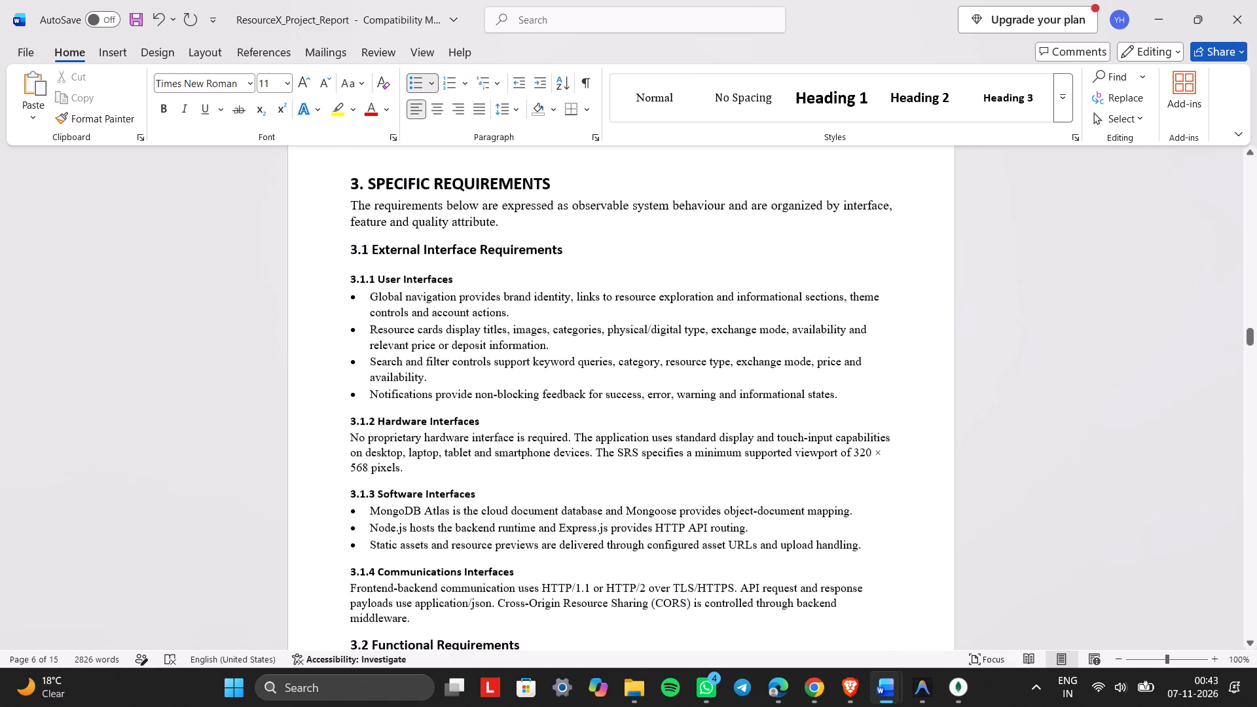
{"action": "left_click_drag", "start_coordinate": [845, 392], "coordinate": [790, 389]}
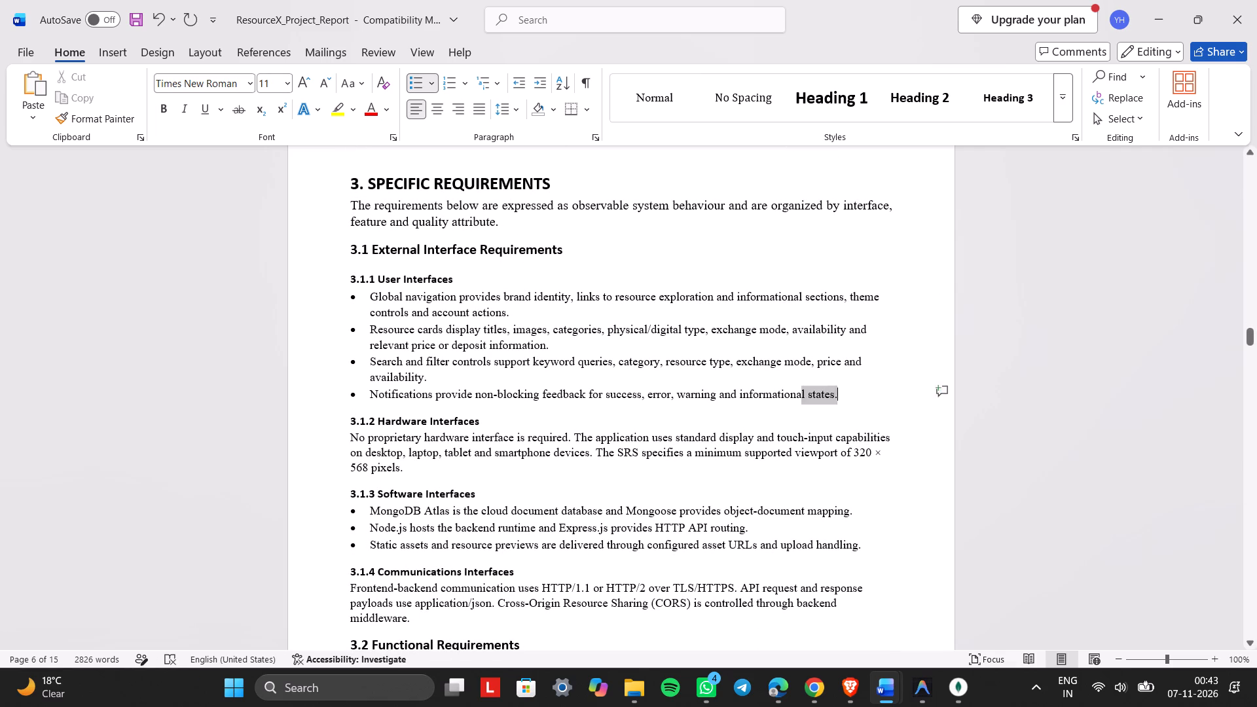
{"action": "left_click_drag", "start_coordinate": [790, 389], "coordinate": [381, 302]}
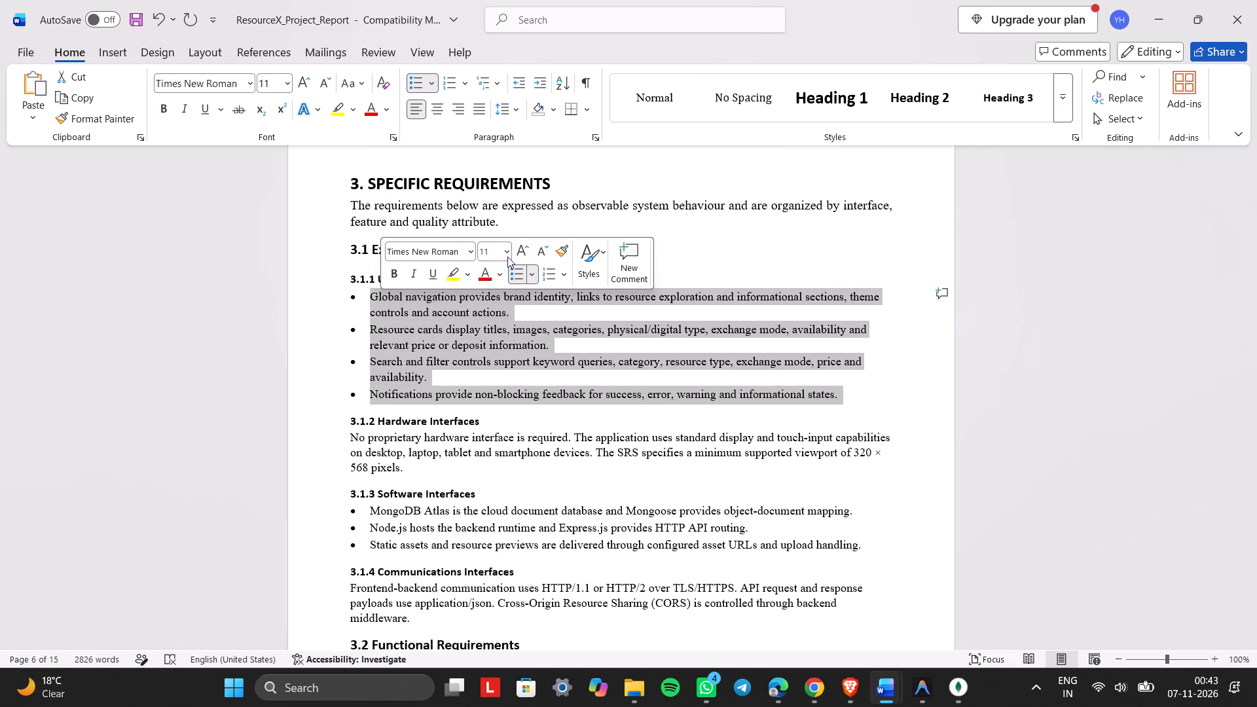
{"action": "left_click", "coordinate": [507, 257]}
{"action": "left_click", "coordinate": [494, 346]}
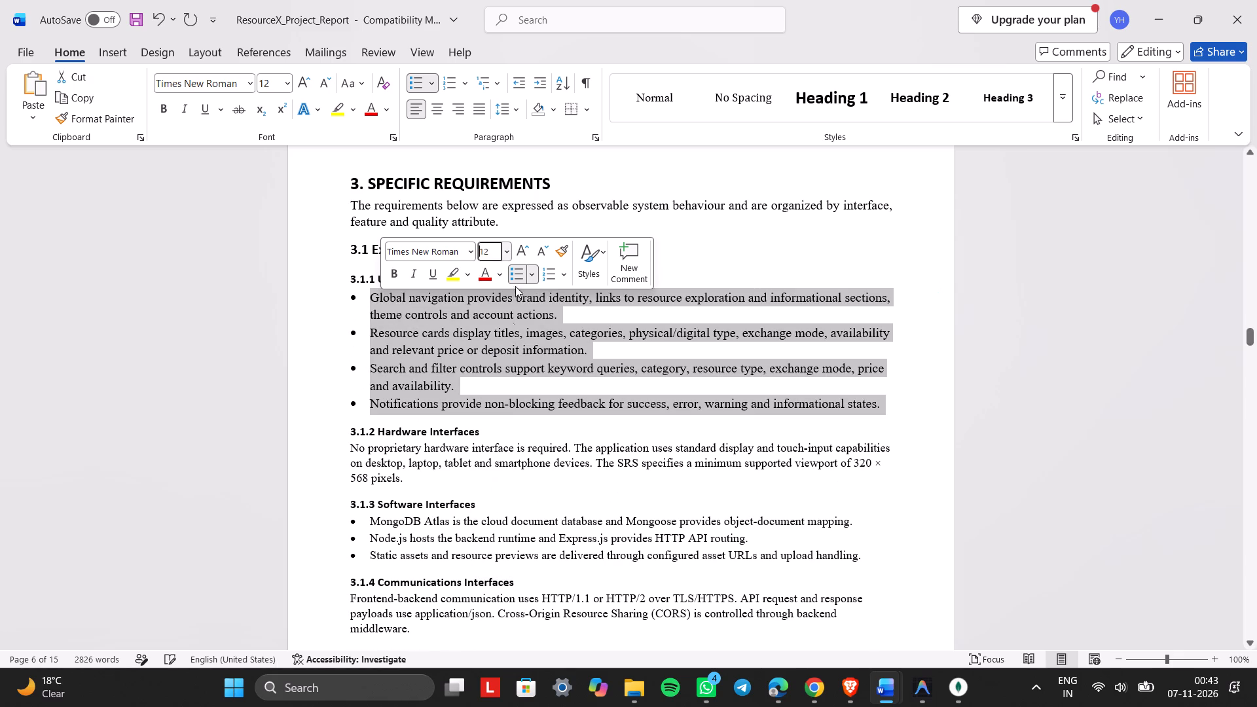
{"action": "left_click", "coordinate": [476, 116]}
Set the paragraph under 3.1.2 Hardware Interfaces to 12 pt and justify it.
{"action": "scroll", "coordinate": [513, 370], "scroll_direction": "down", "scroll_amount": 1}
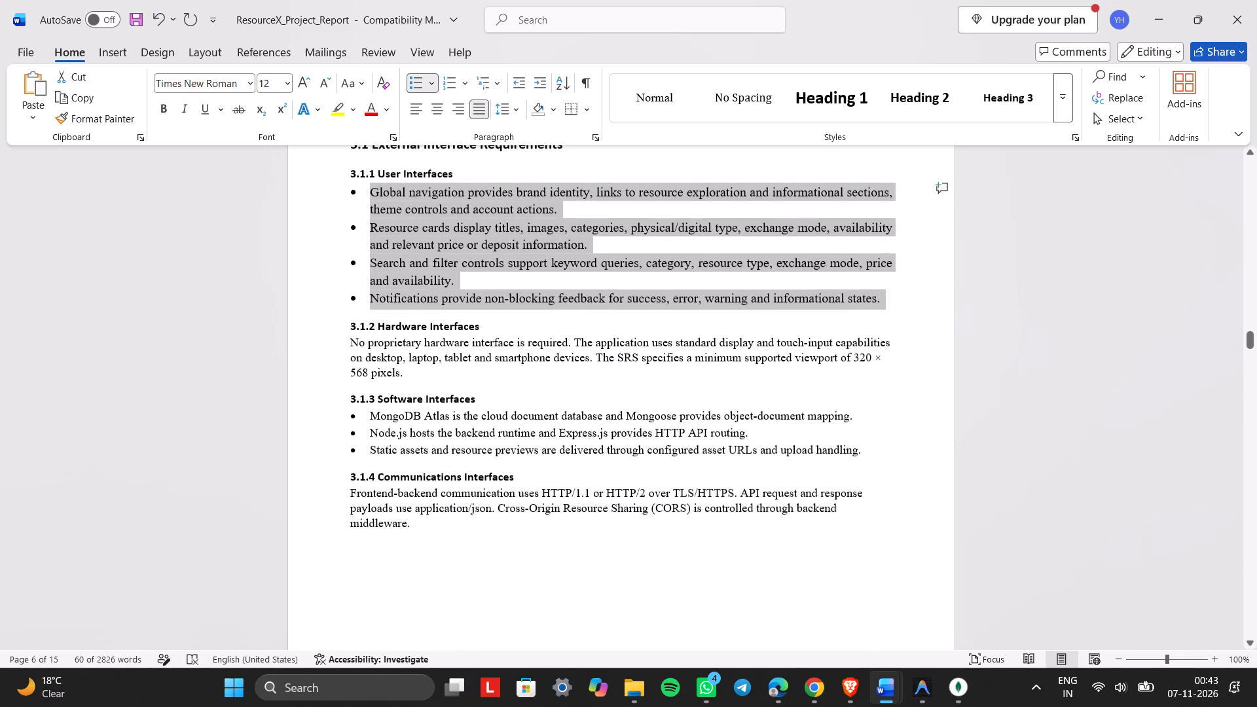
{"action": "left_click_drag", "start_coordinate": [422, 369], "coordinate": [363, 347]}
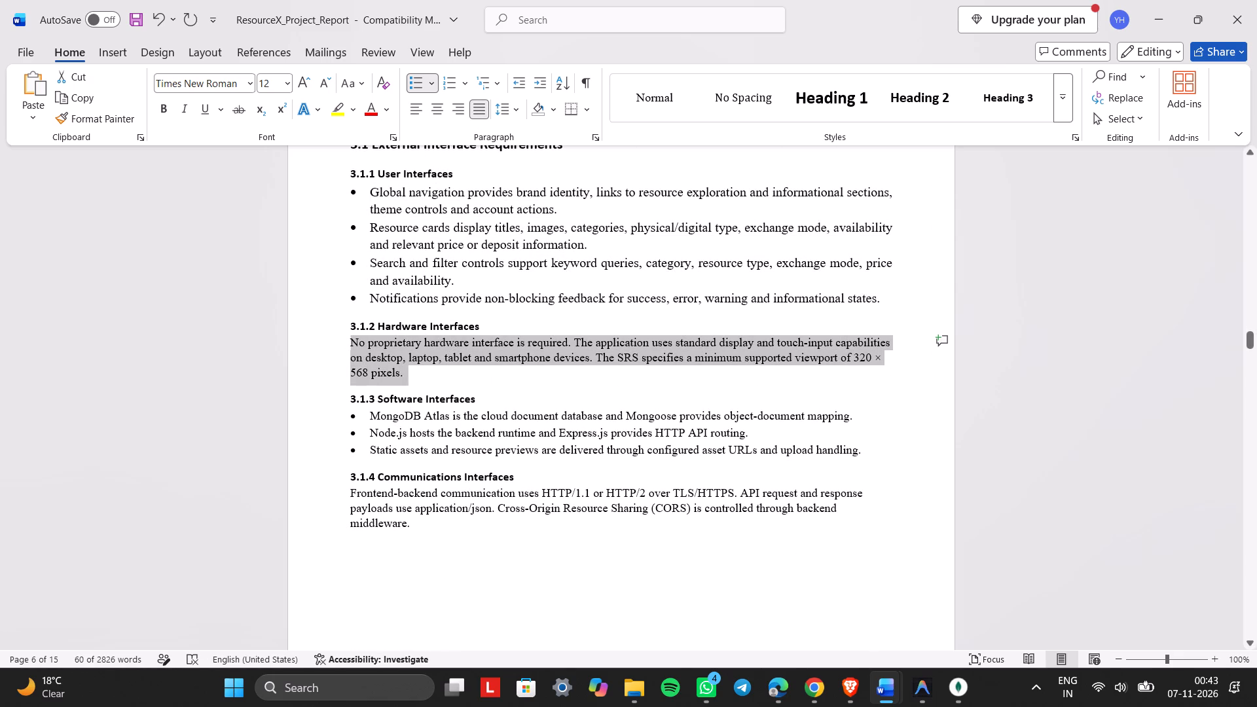
{"action": "left_click_drag", "start_coordinate": [363, 347], "coordinate": [357, 346]}
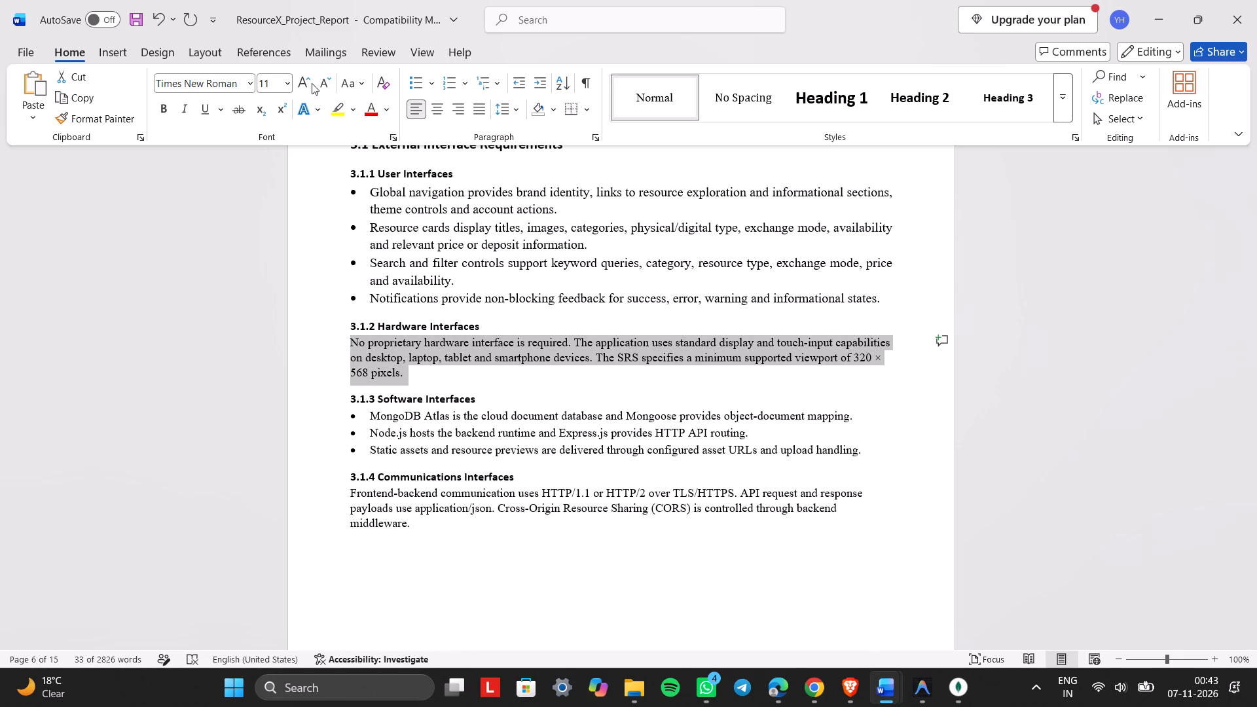
{"action": "left_click_drag", "start_coordinate": [285, 86], "coordinate": [274, 179]}
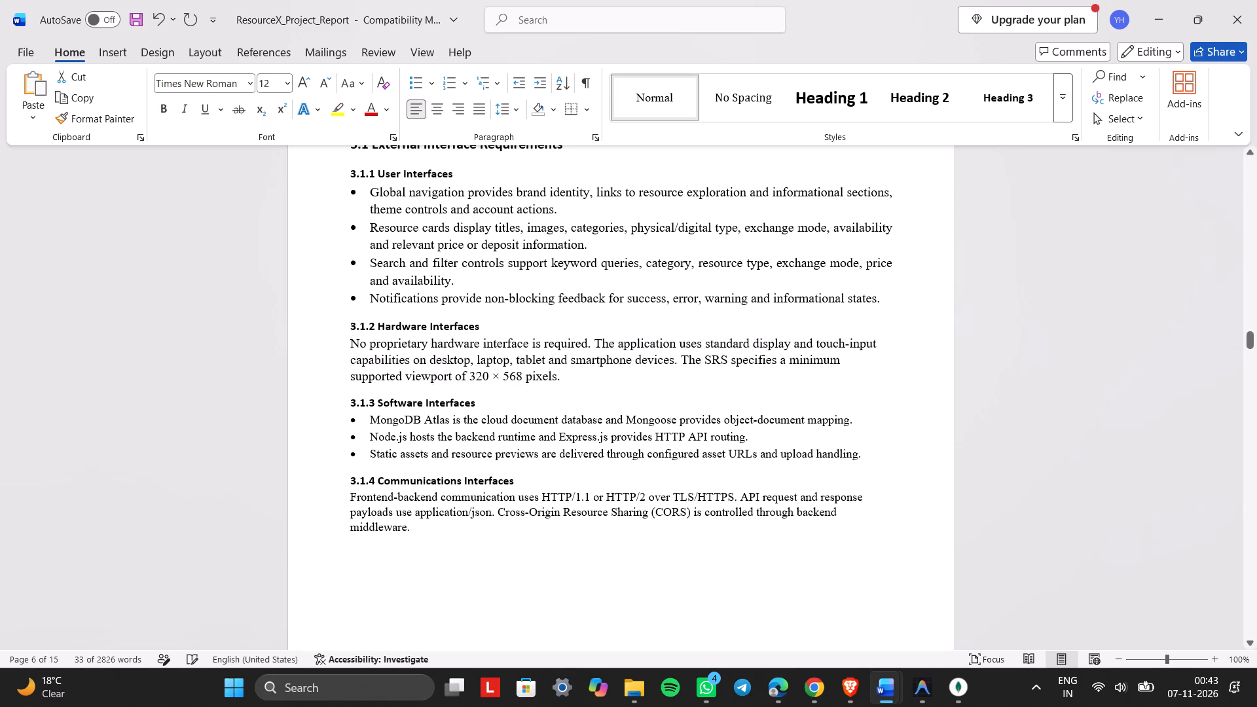
{"action": "left_click", "coordinate": [274, 179]}
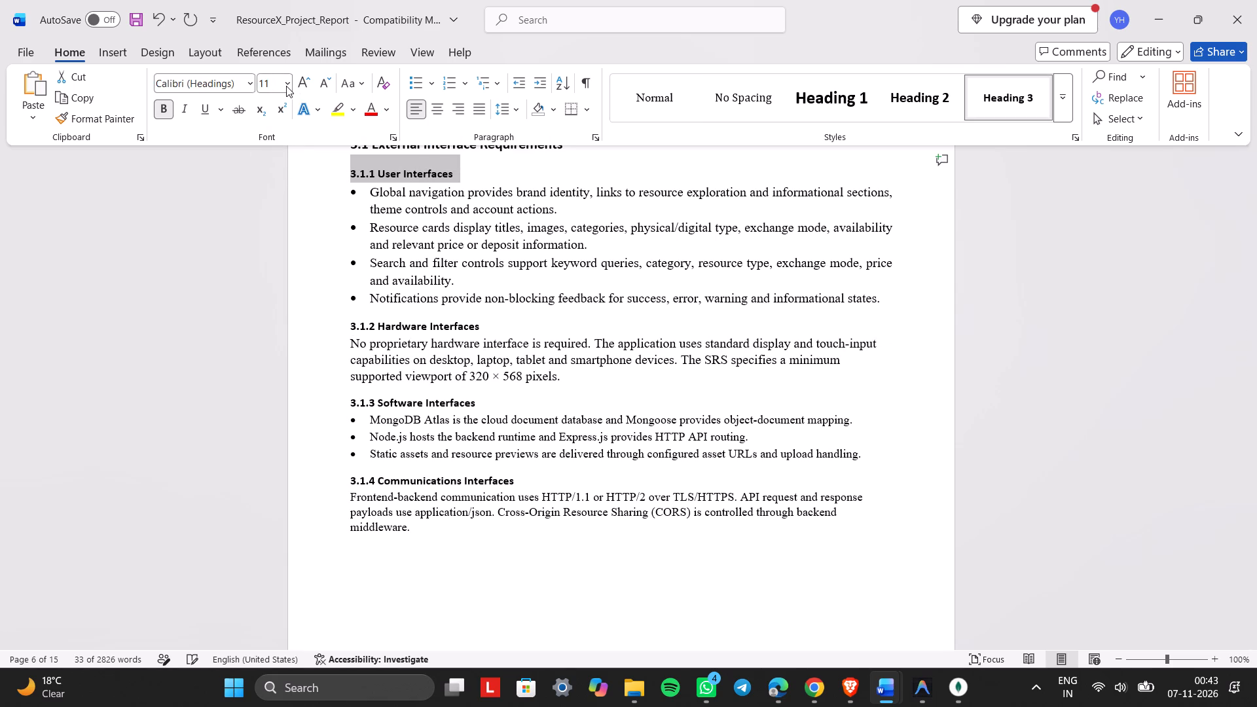
{"action": "left_click", "coordinate": [286, 86]}
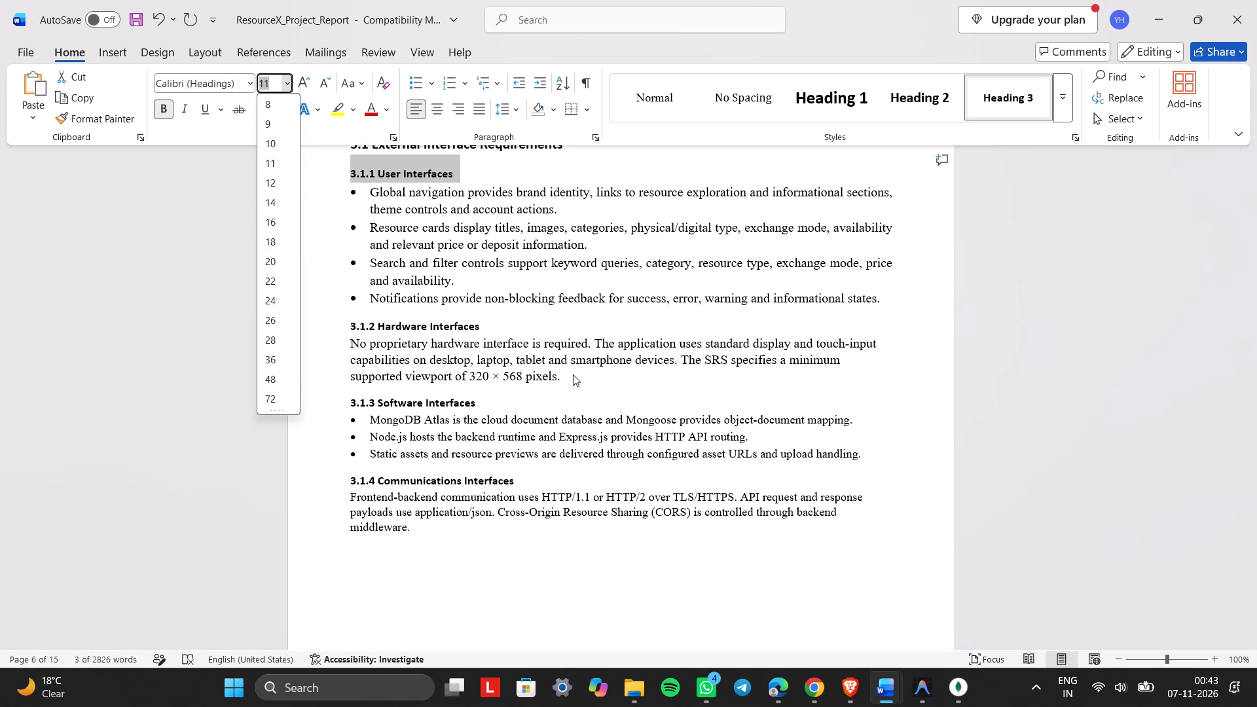
{"action": "left_click", "coordinate": [577, 374]}
{"action": "scroll", "coordinate": [577, 374], "scroll_direction": "up", "scroll_amount": 1}
{"action": "left_click", "coordinate": [577, 374]}
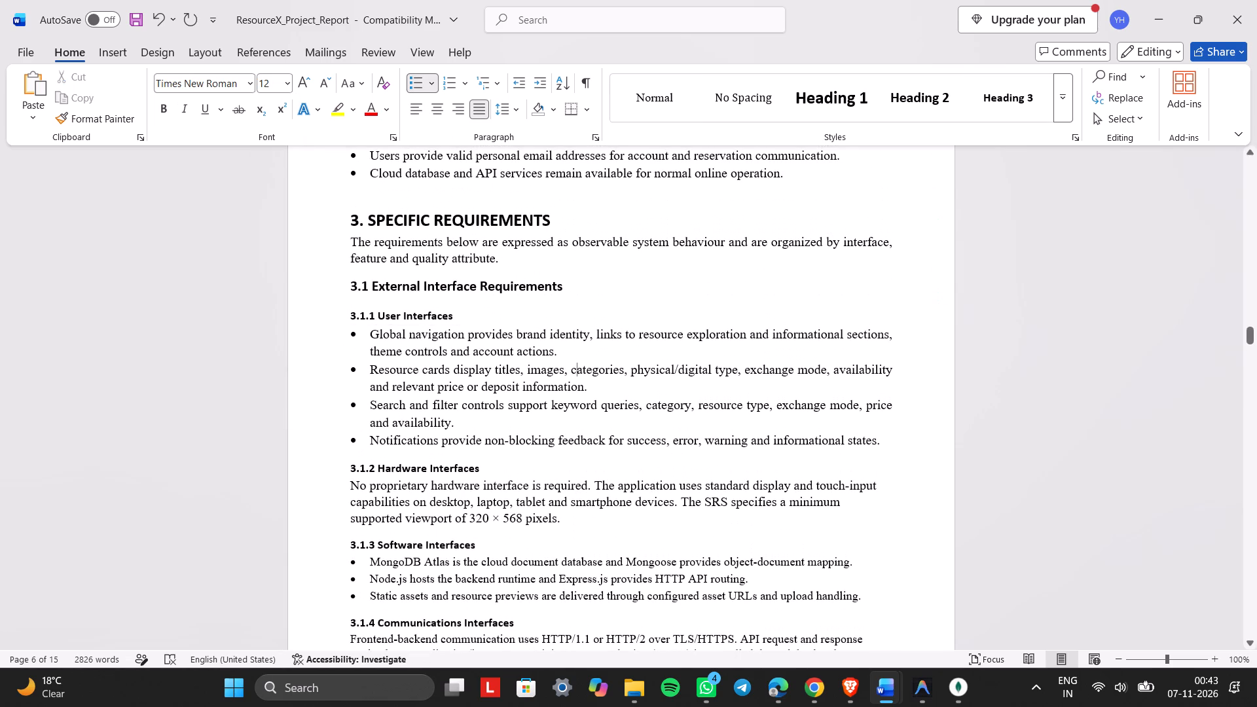
{"action": "scroll", "coordinate": [577, 374], "scroll_direction": "down", "scroll_amount": 1}
{"action": "left_click", "coordinate": [572, 398]}
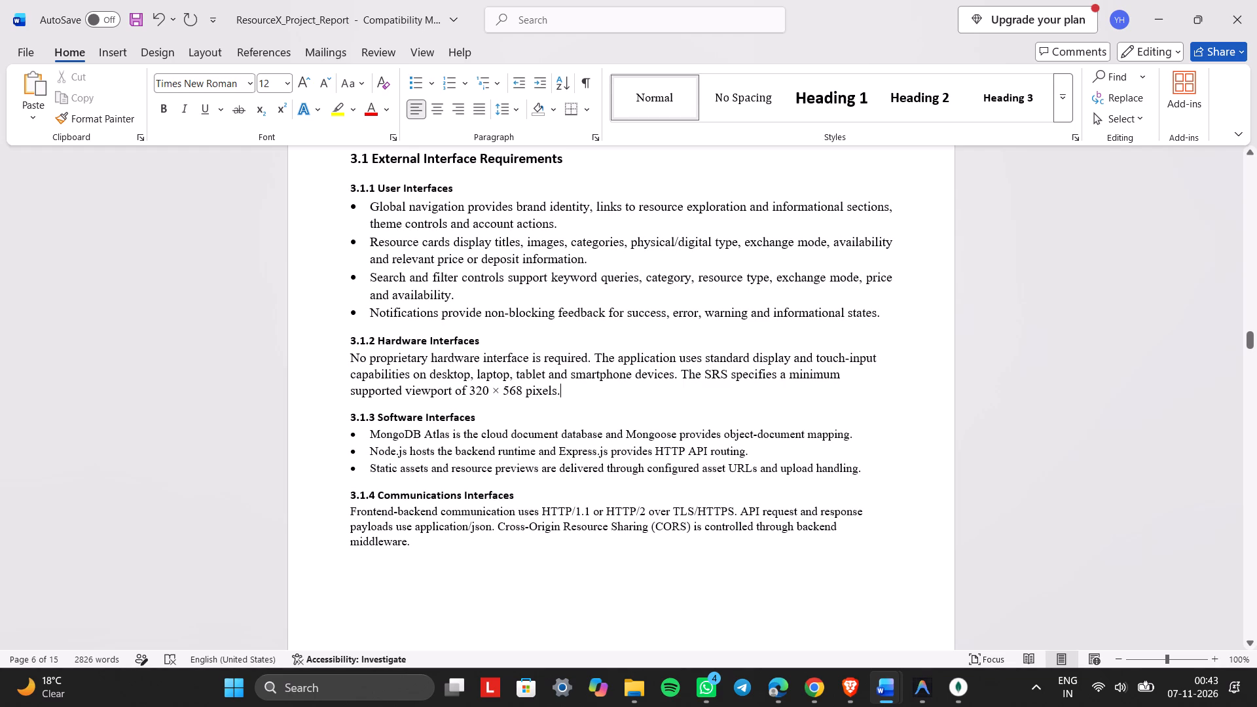
{"action": "left_click_drag", "start_coordinate": [572, 398], "coordinate": [369, 357]}
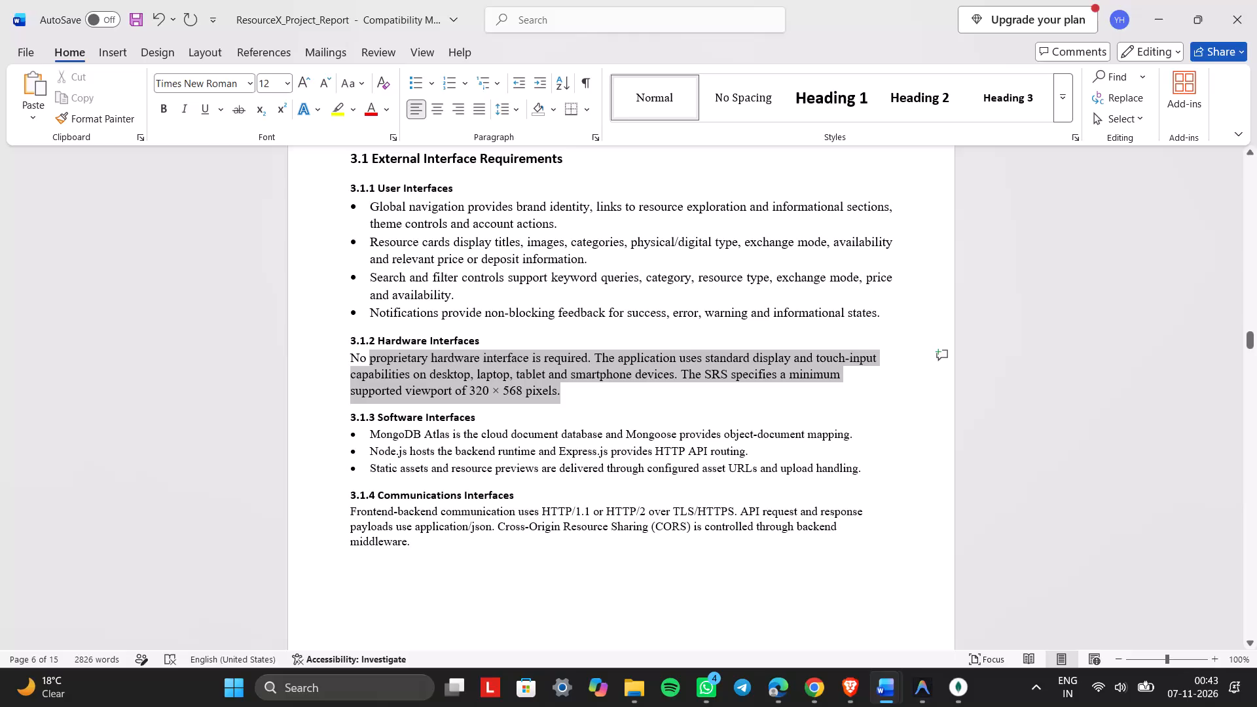
{"action": "left_click_drag", "start_coordinate": [369, 357], "coordinate": [359, 356]}
{"action": "left_click", "coordinate": [479, 119]}
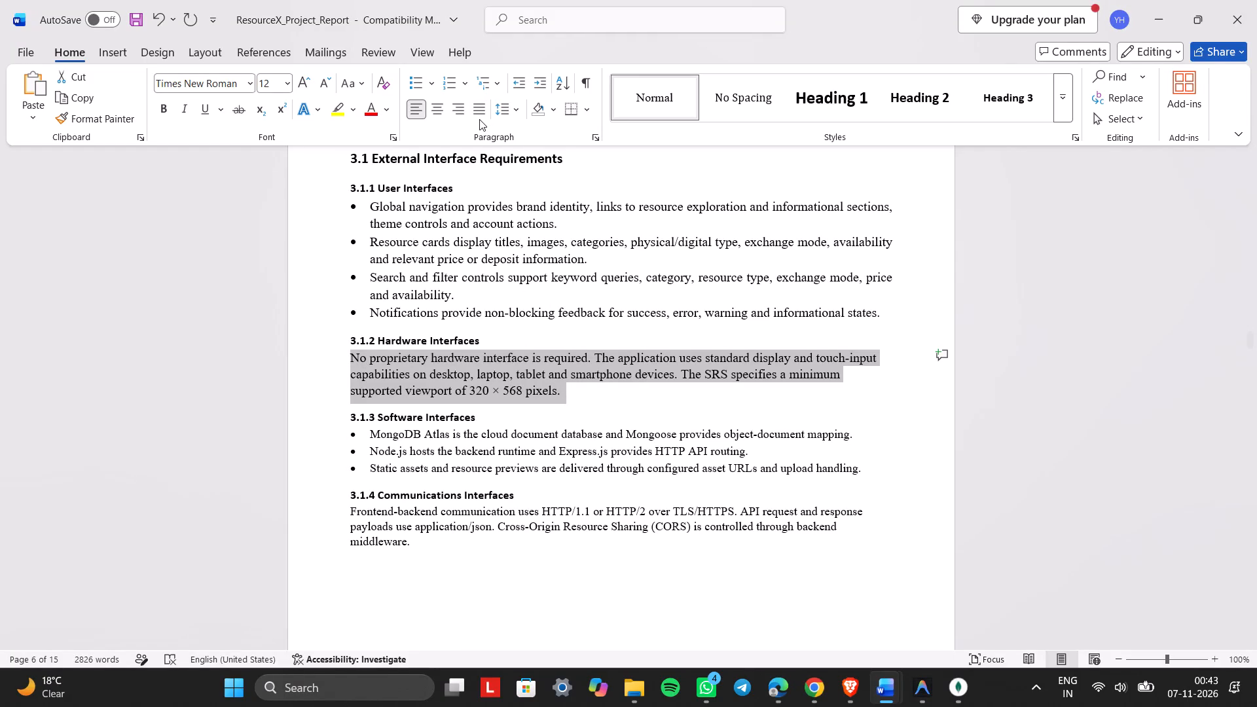
{"action": "left_click", "coordinate": [479, 106]}
Check the font sizes of the section 3 headings and subheadings and of the 1. Introduction heading.
{"action": "left_click", "coordinate": [610, 418]}
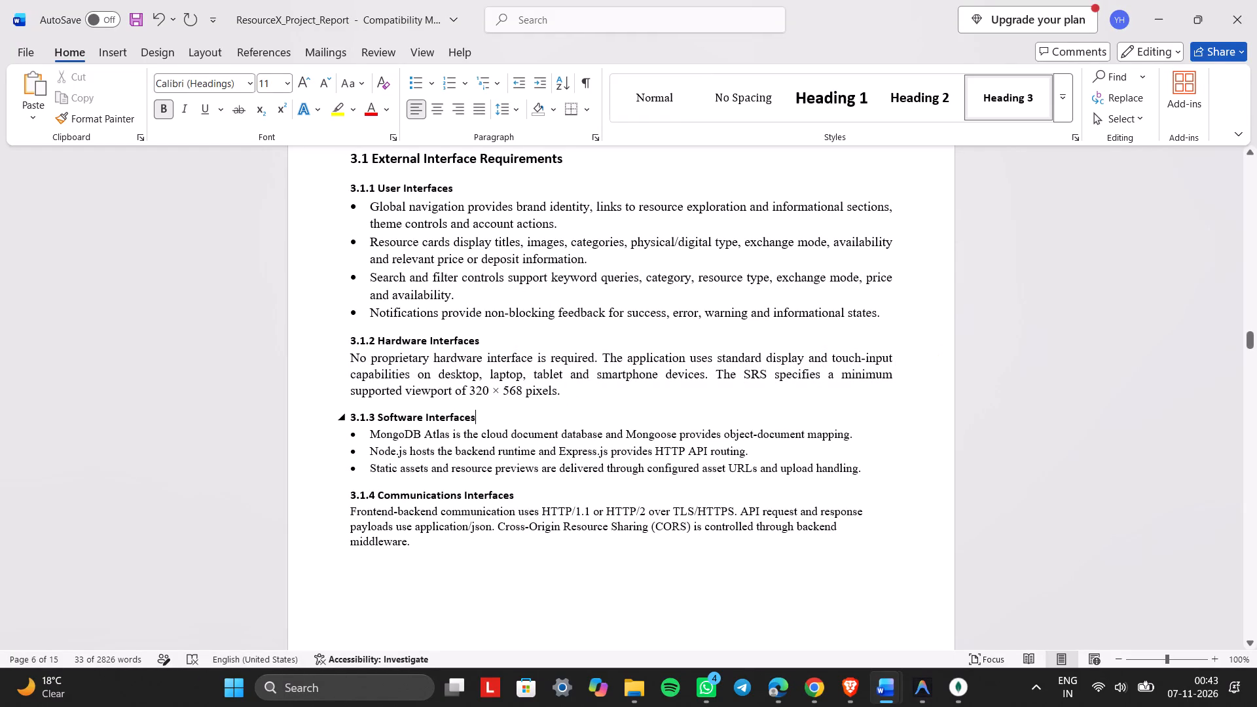
{"action": "left_click", "coordinate": [452, 342]}
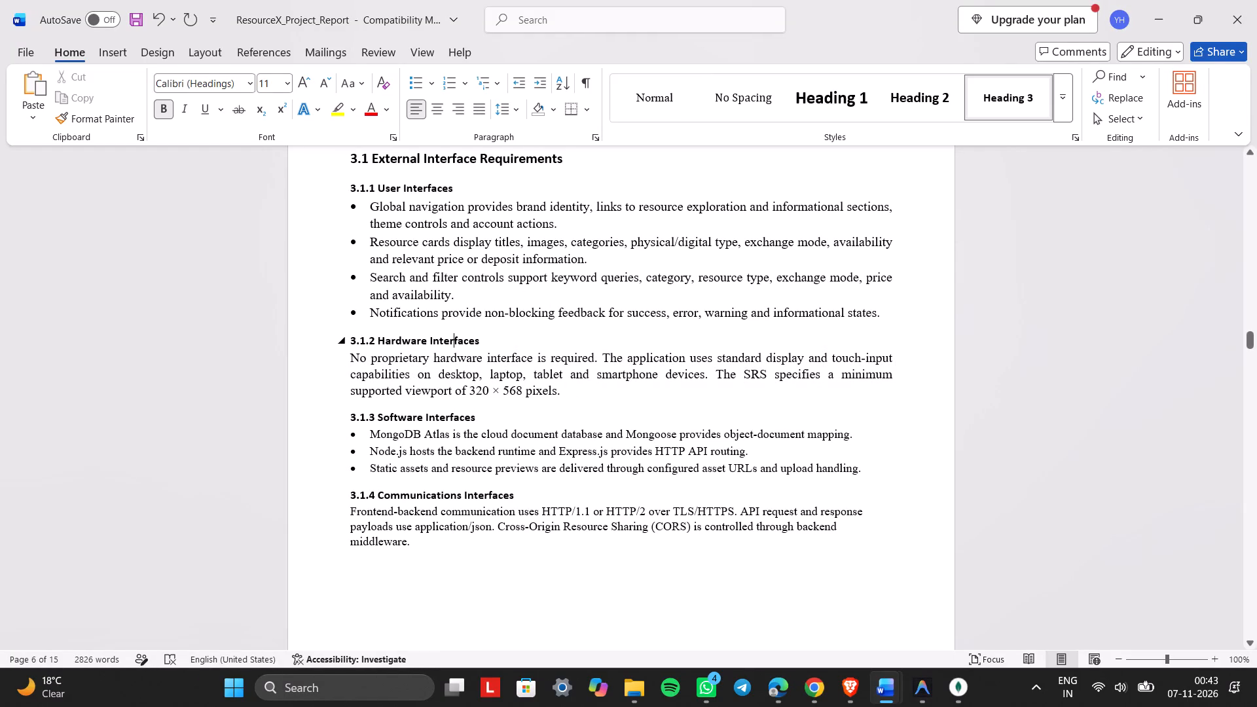
{"action": "left_click", "coordinate": [452, 342]}
{"action": "left_click", "coordinate": [412, 192]}
{"action": "scroll", "coordinate": [412, 192], "scroll_direction": "up", "scroll_amount": 1}
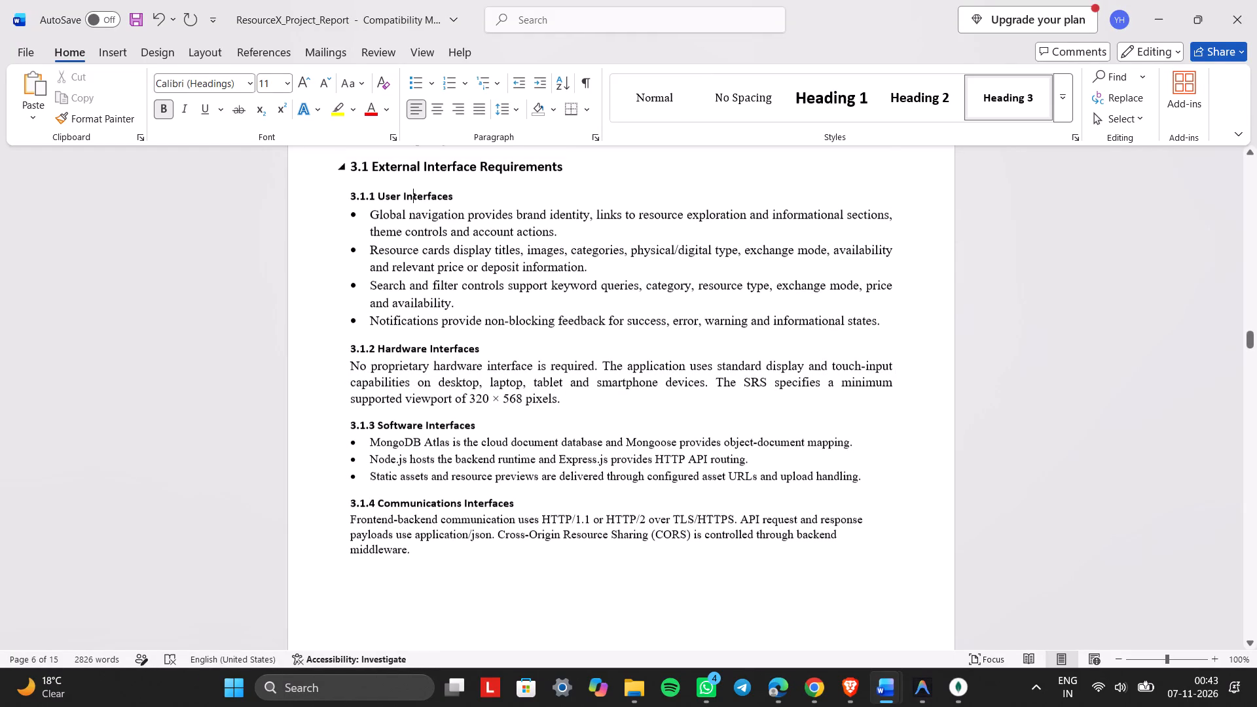
{"action": "scroll", "coordinate": [412, 192], "scroll_direction": "up", "scroll_amount": 1}
{"action": "left_click", "coordinate": [431, 272]}
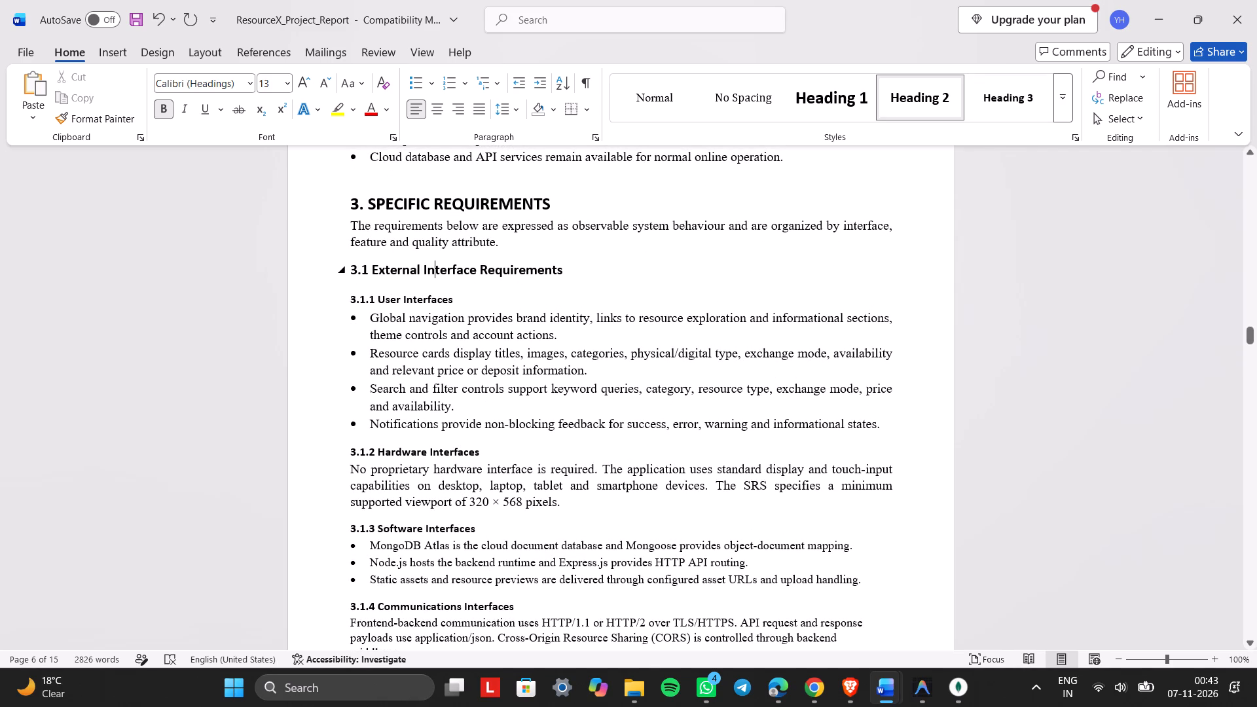
{"action": "left_click", "coordinate": [456, 299]}
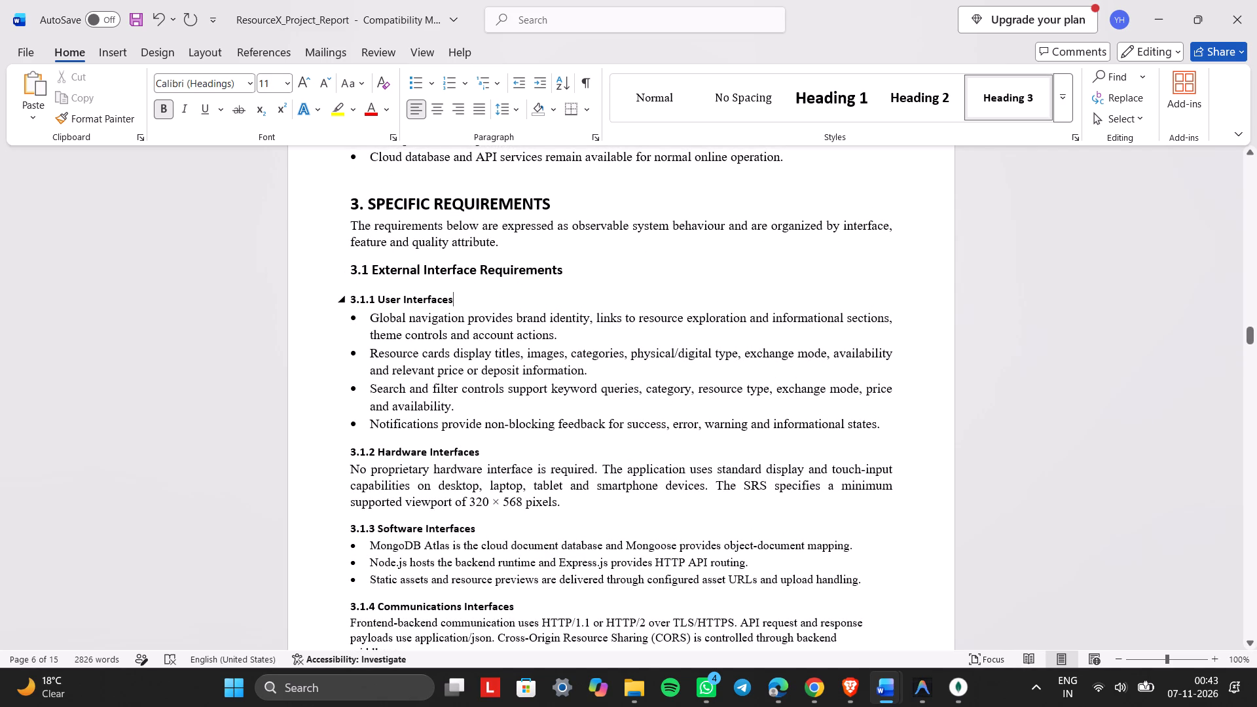
{"action": "left_click", "coordinate": [501, 268]}
{"action": "scroll", "coordinate": [501, 268], "scroll_direction": "up", "scroll_amount": 1}
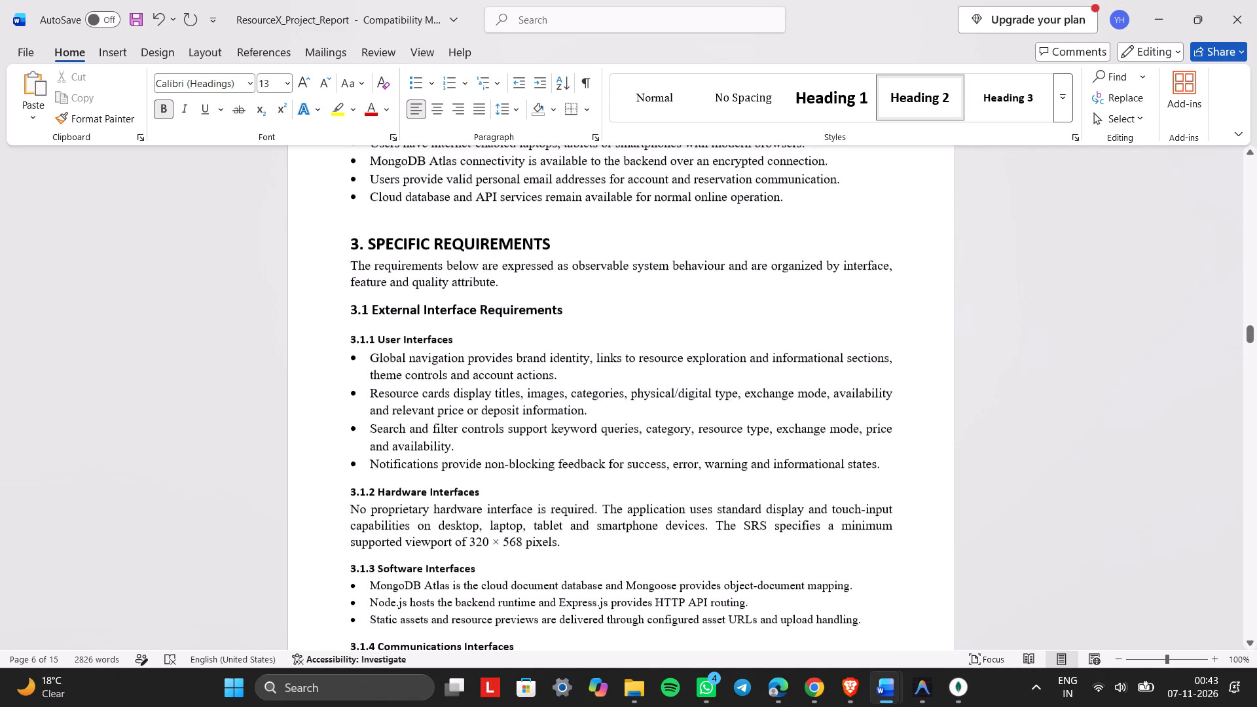
{"action": "left_click", "coordinate": [519, 245]}
{"action": "scroll", "coordinate": [519, 245], "scroll_direction": "up", "scroll_amount": 14}
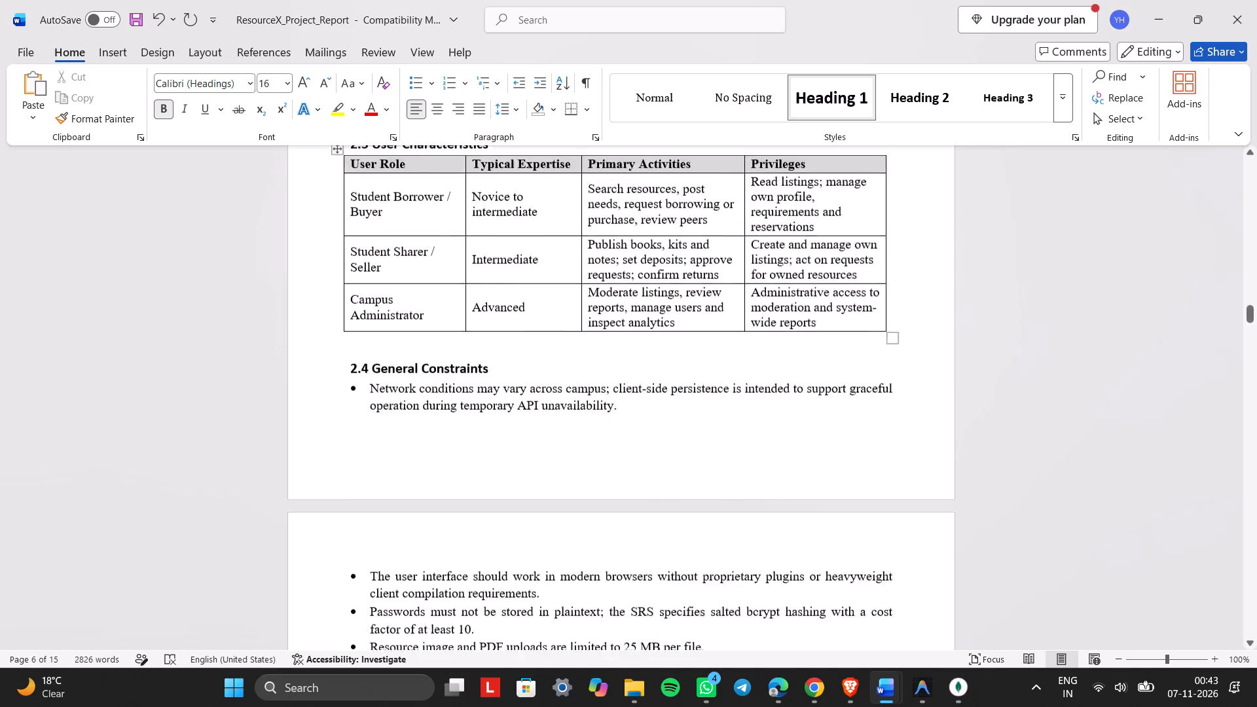
{"action": "scroll", "coordinate": [519, 245], "scroll_direction": "up", "scroll_amount": 12}
{"action": "scroll", "coordinate": [519, 245], "scroll_direction": "down", "scroll_amount": 5}
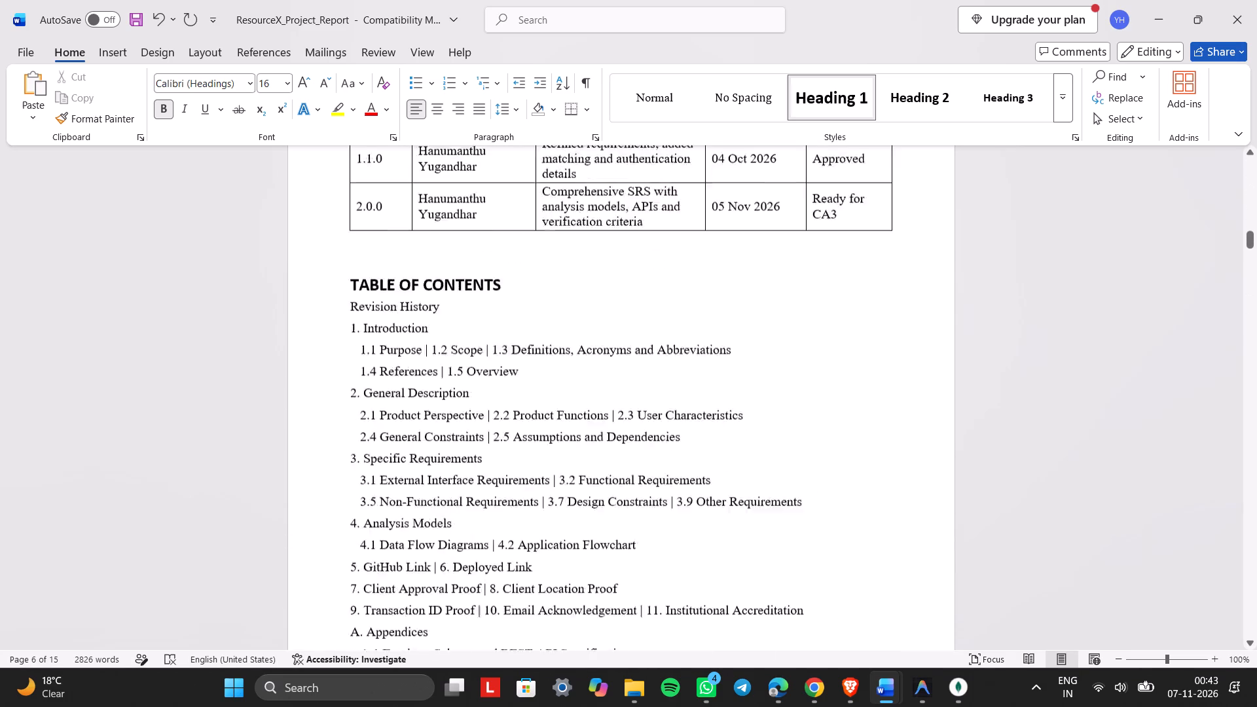
{"action": "scroll", "coordinate": [519, 245], "scroll_direction": "down", "scroll_amount": 5}
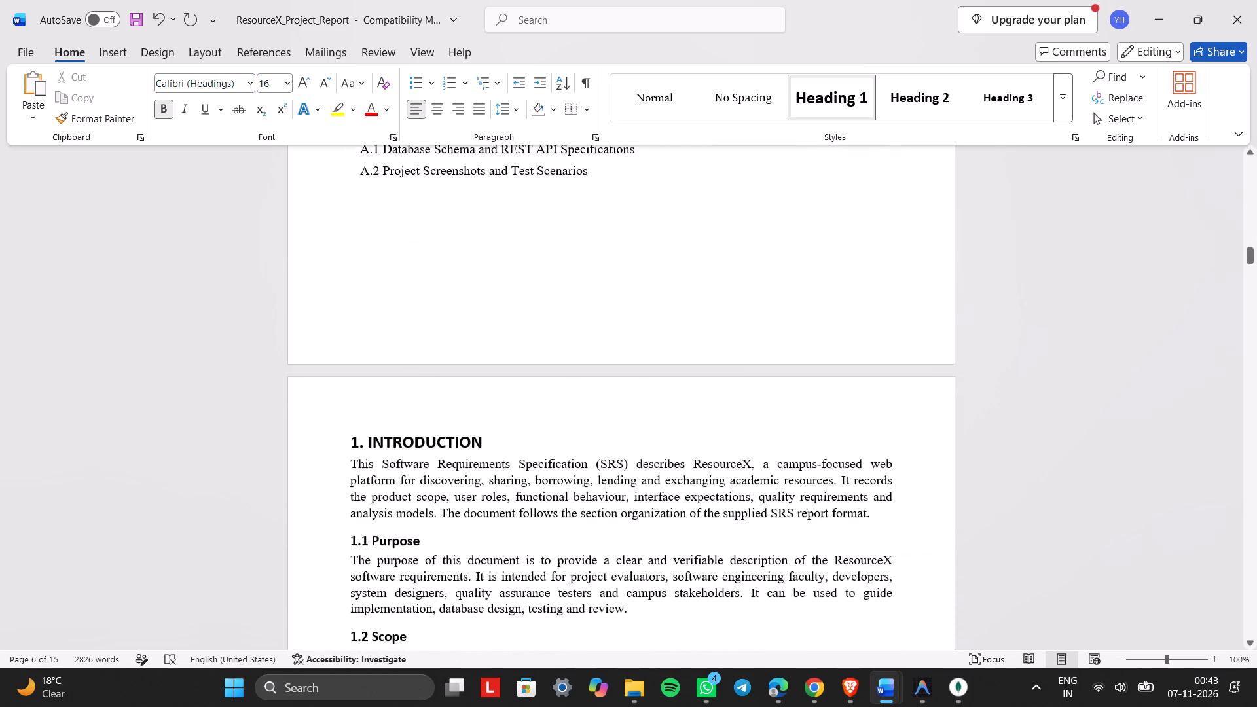
{"action": "scroll", "coordinate": [461, 397], "scroll_direction": "down", "scroll_amount": 1}
{"action": "left_click", "coordinate": [460, 189]}
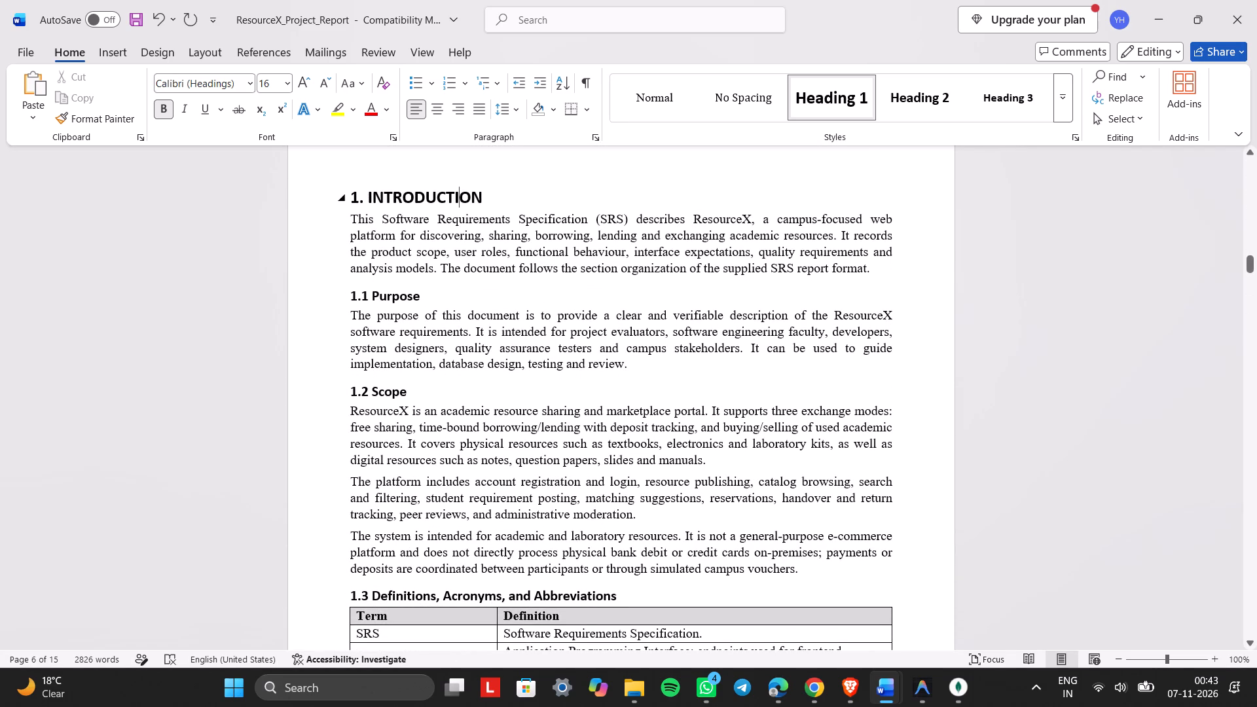
Set the 1.1 Purpose heading to 14 pt.
{"action": "left_click", "coordinate": [425, 293]}
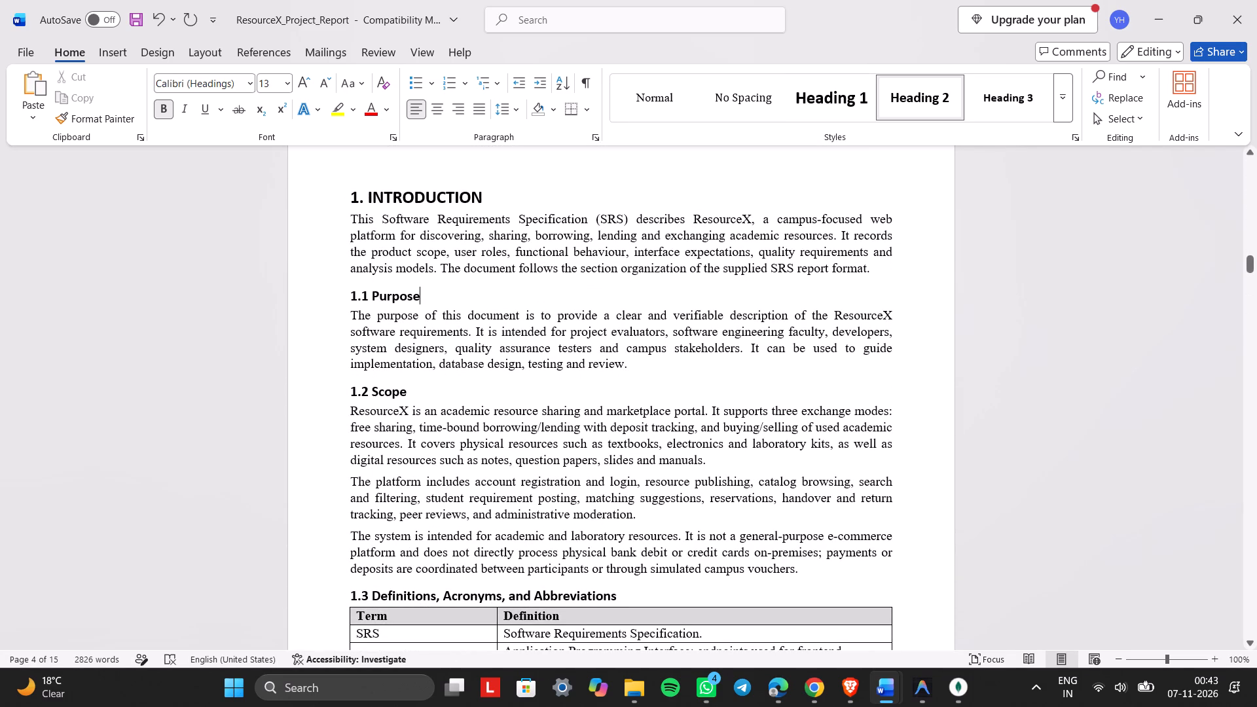
{"action": "left_click", "coordinate": [286, 88]}
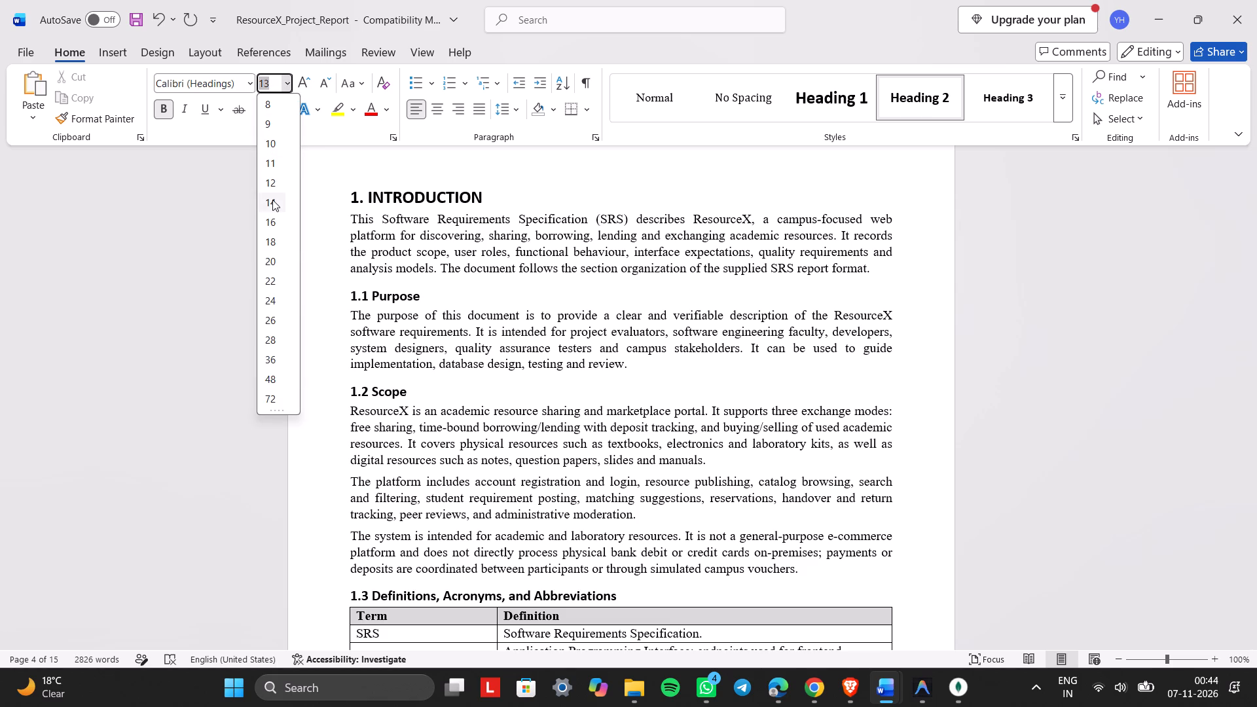
{"action": "left_click", "coordinate": [272, 200]}
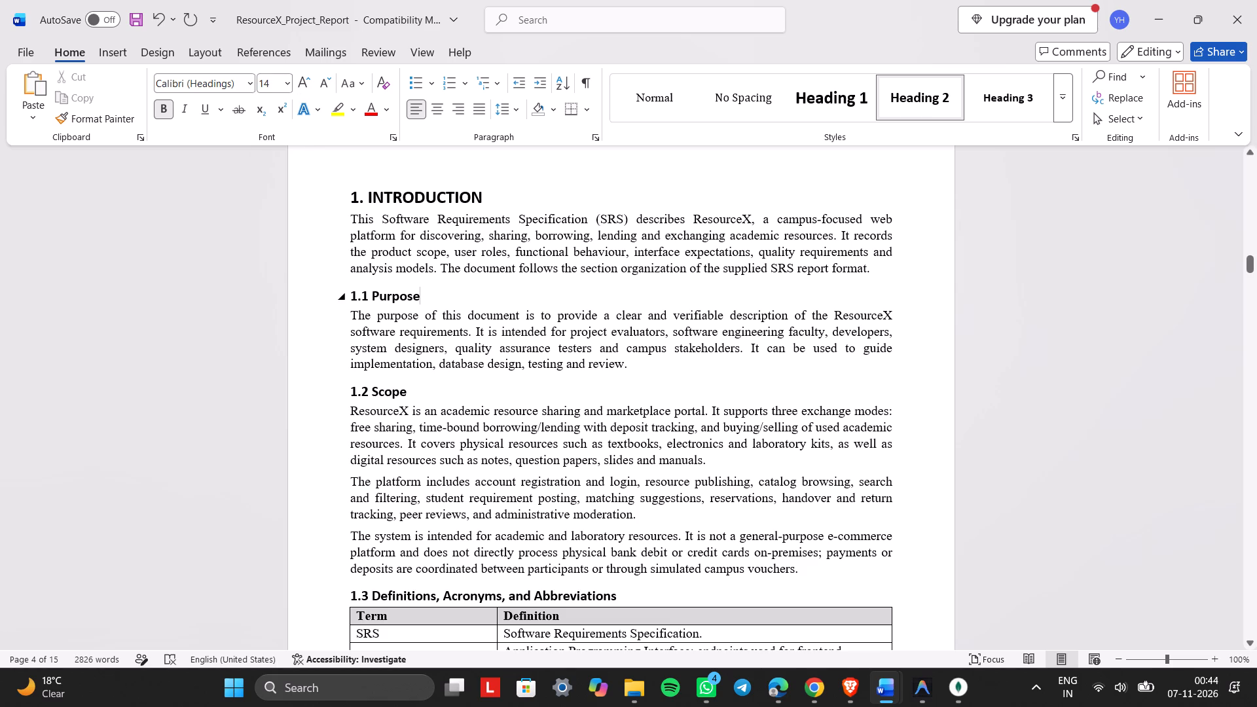
{"action": "left_click_drag", "start_coordinate": [428, 295], "coordinate": [351, 285]}
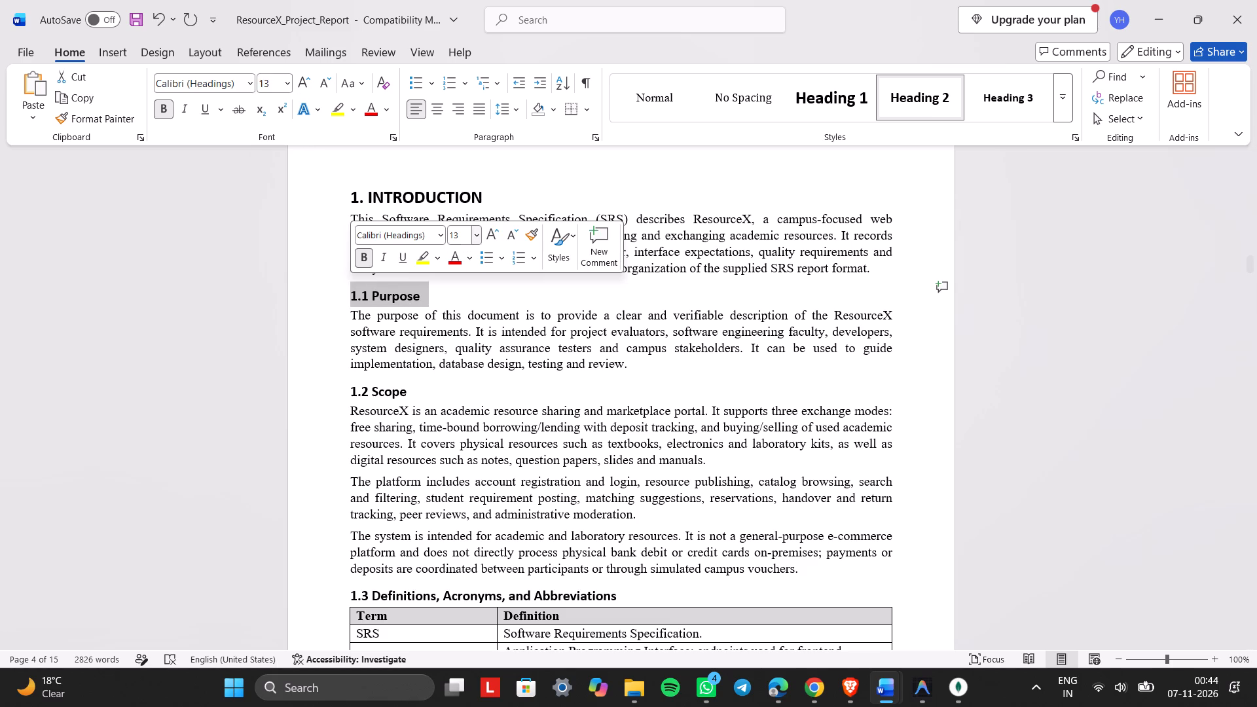
{"action": "left_click", "coordinate": [476, 233]}
{"action": "left_click", "coordinate": [457, 350]}
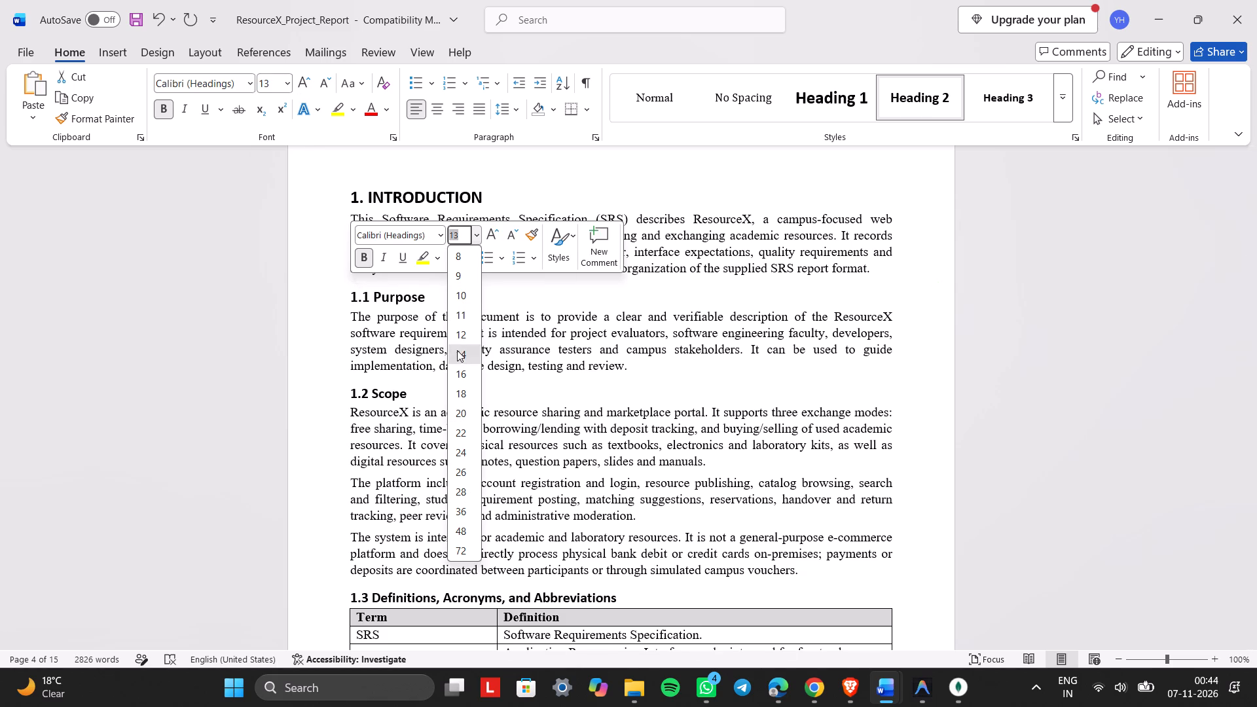
Set the 1.2 Scope heading to 14 pt.
{"action": "left_click_drag", "start_coordinate": [427, 397], "coordinate": [352, 395]}
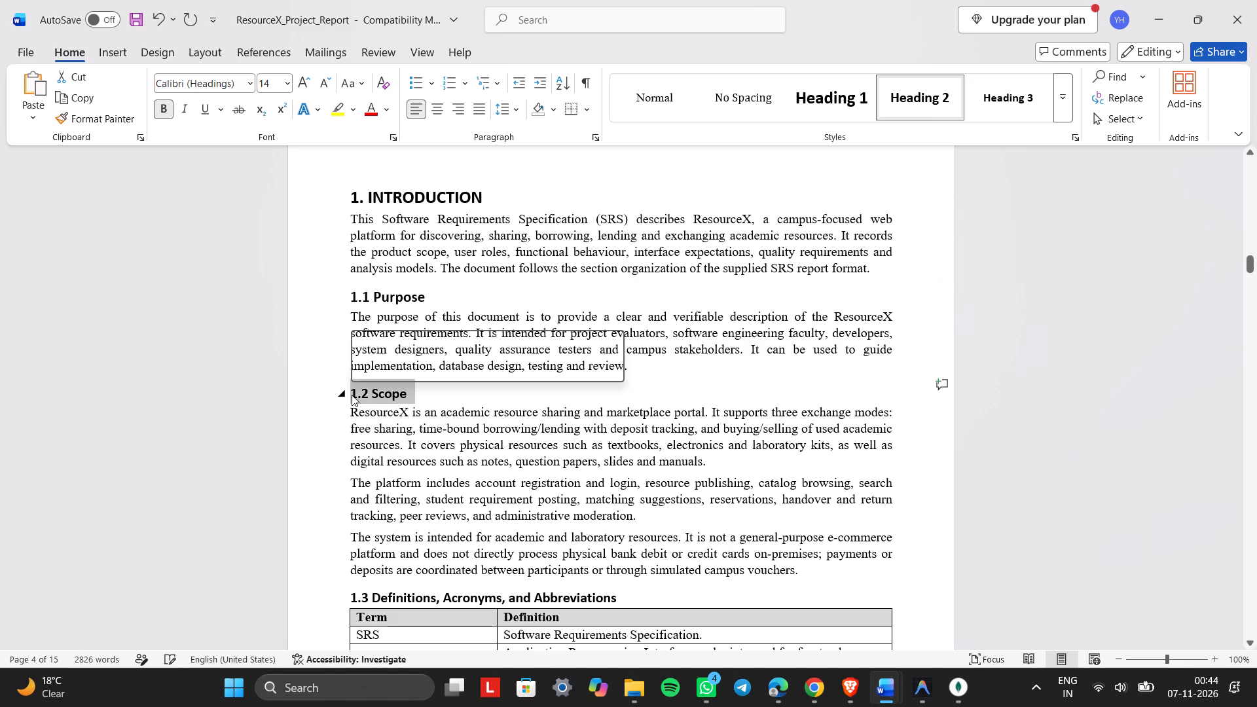
{"action": "left_click", "coordinate": [477, 346]}
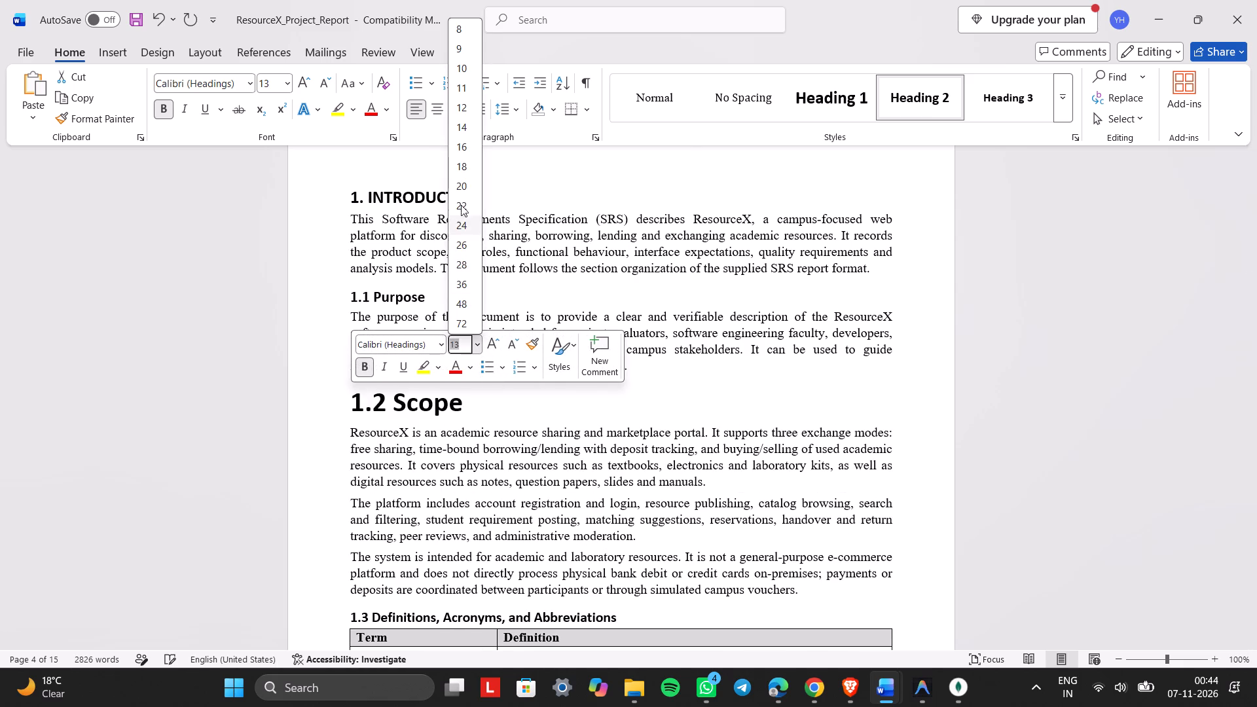
{"action": "left_click", "coordinate": [461, 129]}
Set the 1.3 Definitions, Acronyms, and Abbreviations heading to 14 pt.
{"action": "scroll", "coordinate": [457, 281], "scroll_direction": "down", "scroll_amount": 1}
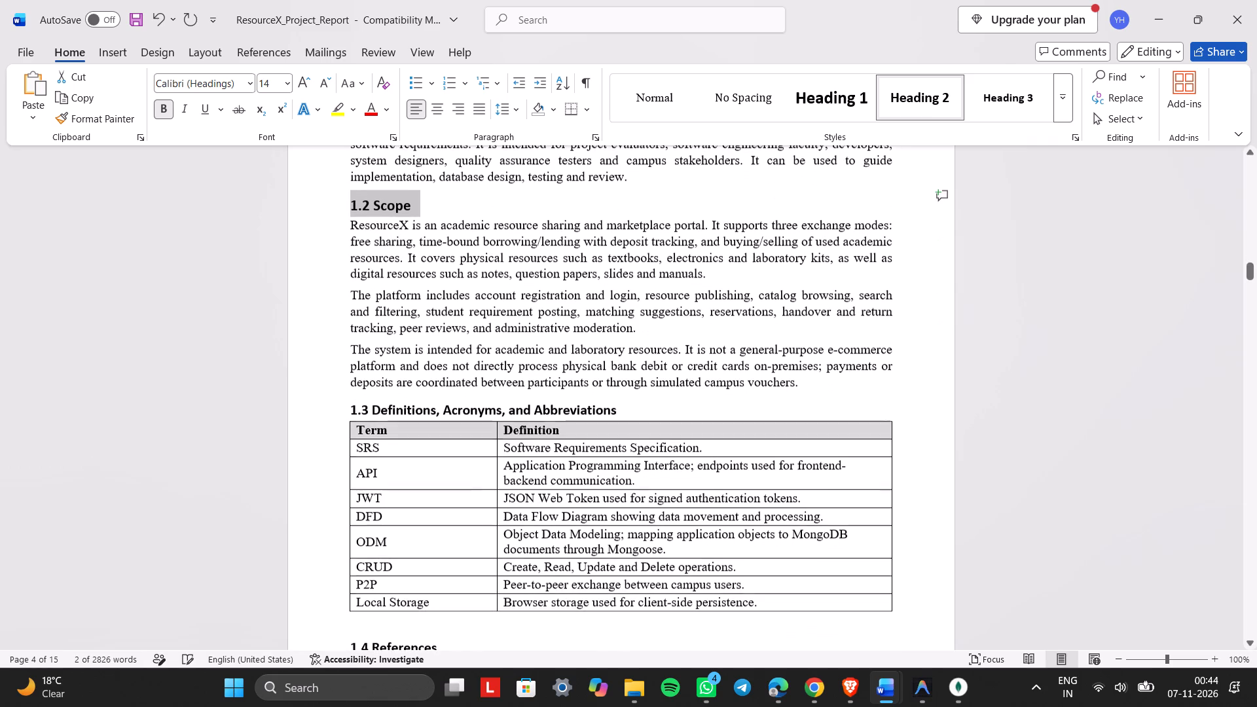
{"action": "left_click_drag", "start_coordinate": [619, 405], "coordinate": [542, 404]}
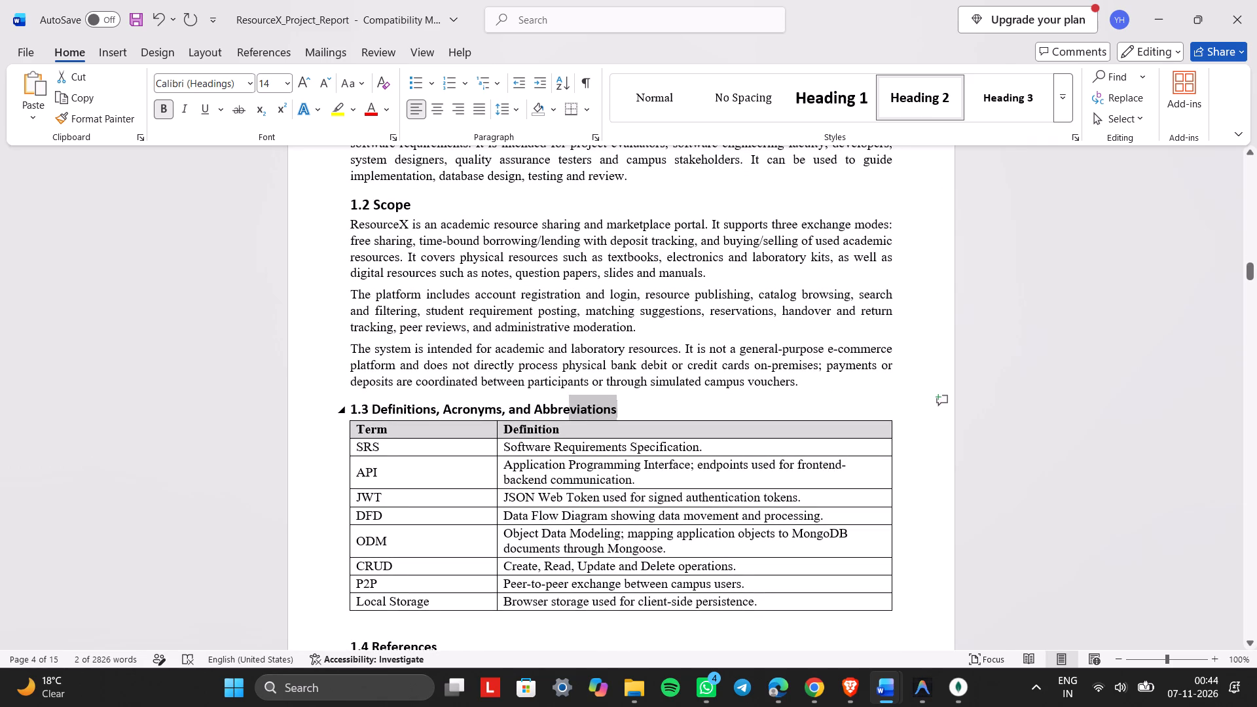
{"action": "left_click_drag", "start_coordinate": [542, 404], "coordinate": [350, 406]}
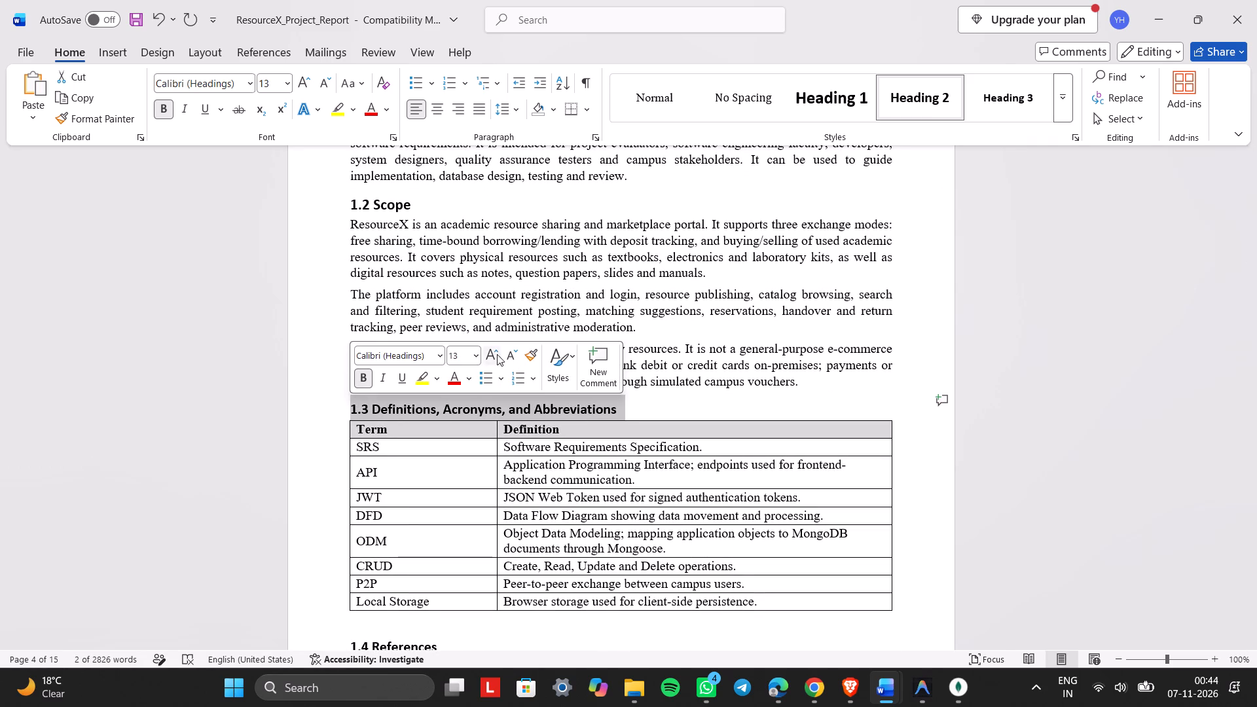
{"action": "left_click", "coordinate": [477, 353]}
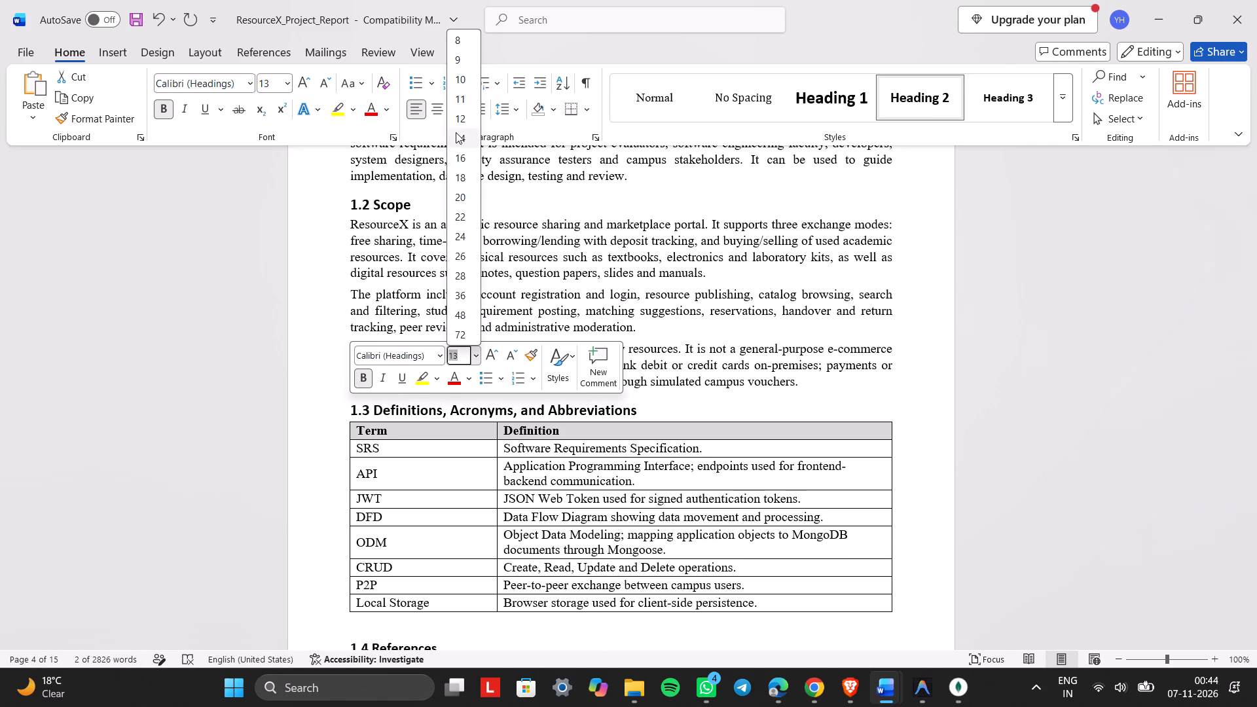
{"action": "left_click", "coordinate": [456, 132]}
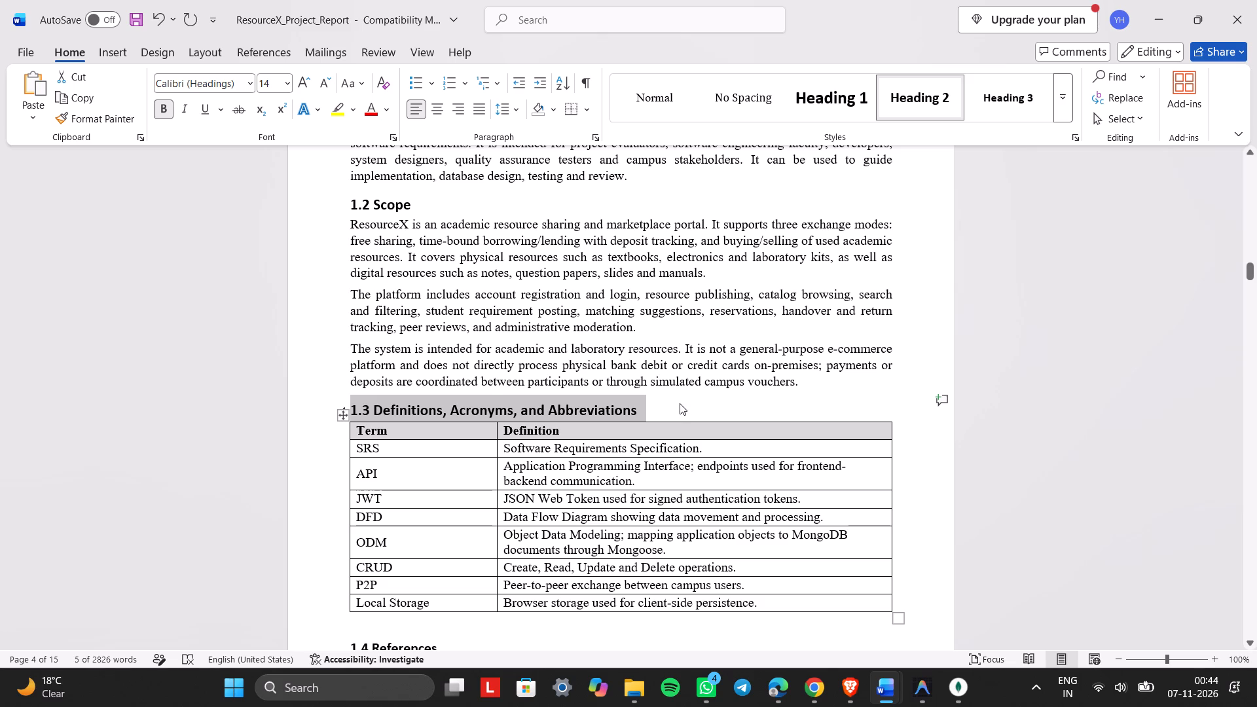
{"action": "left_click", "coordinate": [680, 403]}
Set the 1.4 References heading to 14 pt.
{"action": "scroll", "coordinate": [680, 403], "scroll_direction": "down", "scroll_amount": 1}
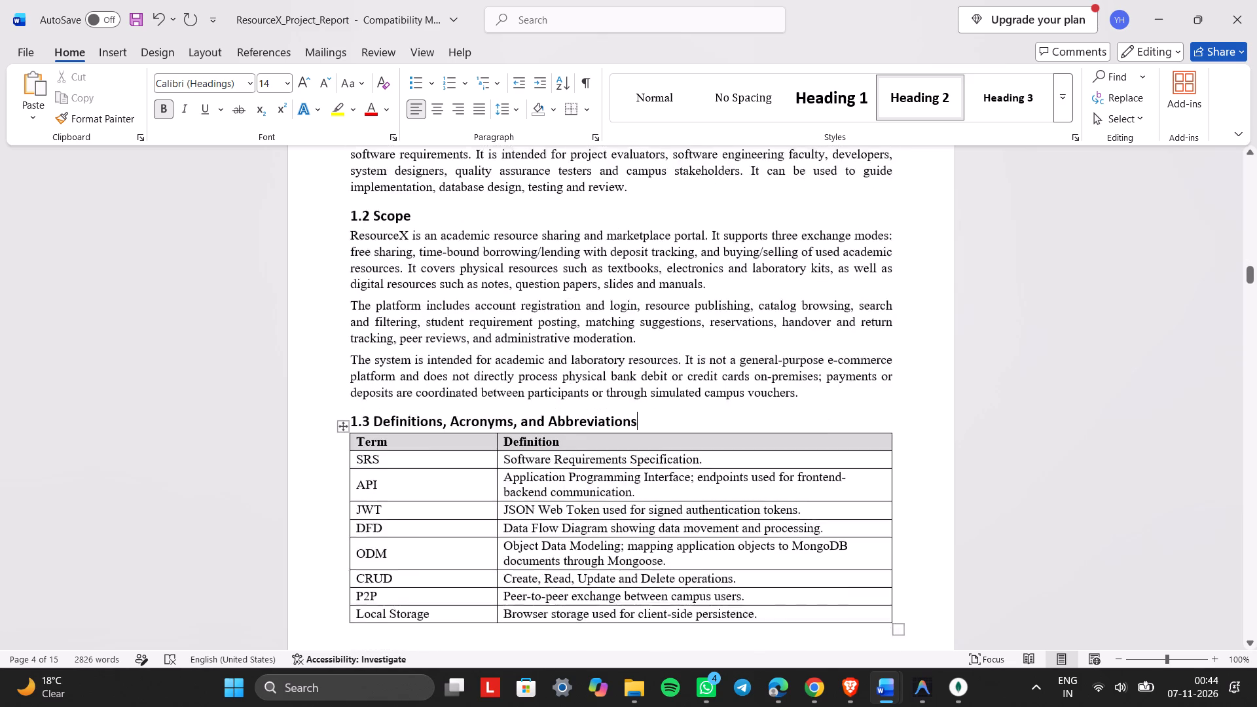
{"action": "scroll", "coordinate": [680, 403], "scroll_direction": "down", "scroll_amount": 2}
{"action": "left_click_drag", "start_coordinate": [467, 399], "coordinate": [370, 390]}
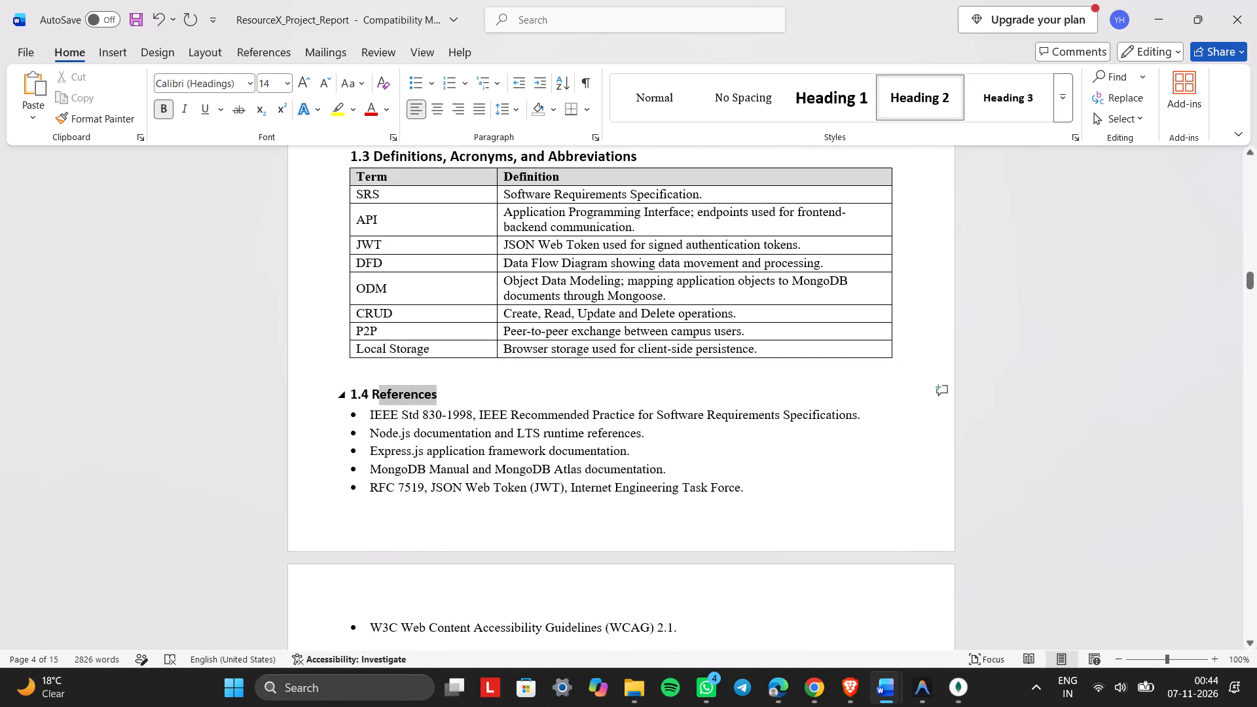
{"action": "left_click_drag", "start_coordinate": [370, 390], "coordinate": [340, 390]}
{"action": "left_click", "coordinate": [470, 341]}
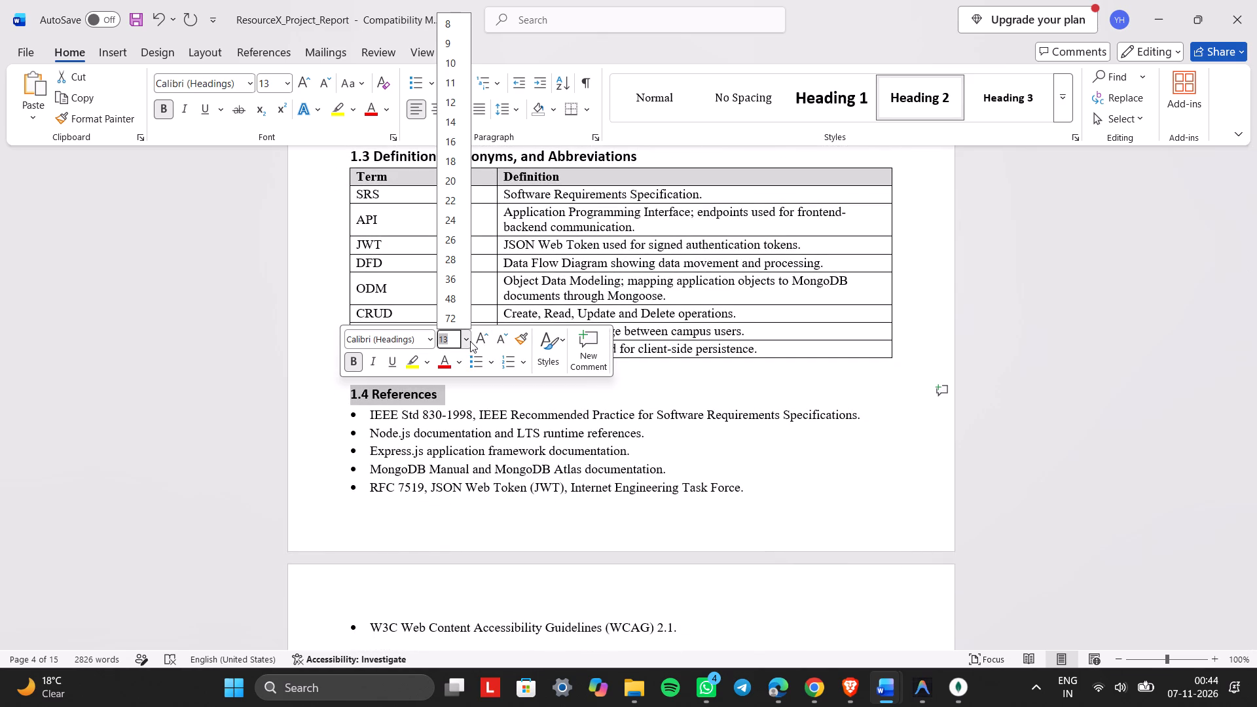
{"action": "left_click", "coordinate": [448, 125]}
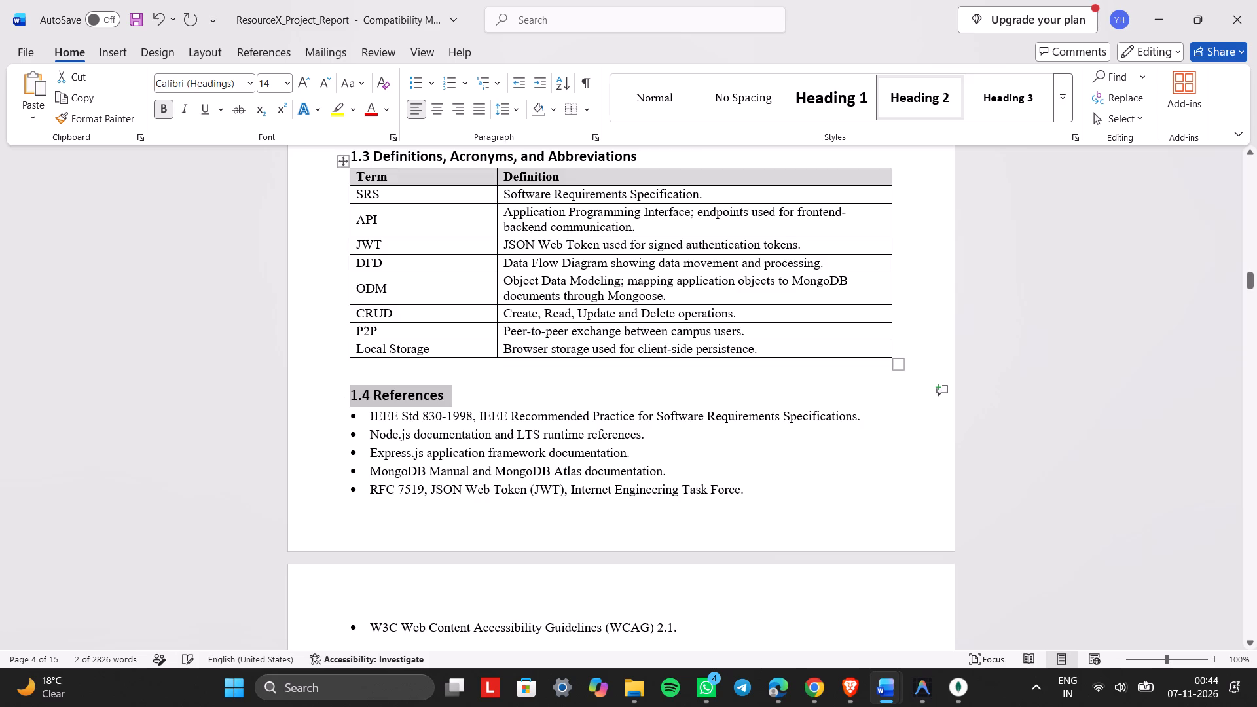
Set the 1.5 Overview heading to 14 pt.
{"action": "scroll", "coordinate": [483, 420], "scroll_direction": "down", "scroll_amount": 1}
{"action": "left_click_drag", "start_coordinate": [443, 423], "coordinate": [356, 431]}
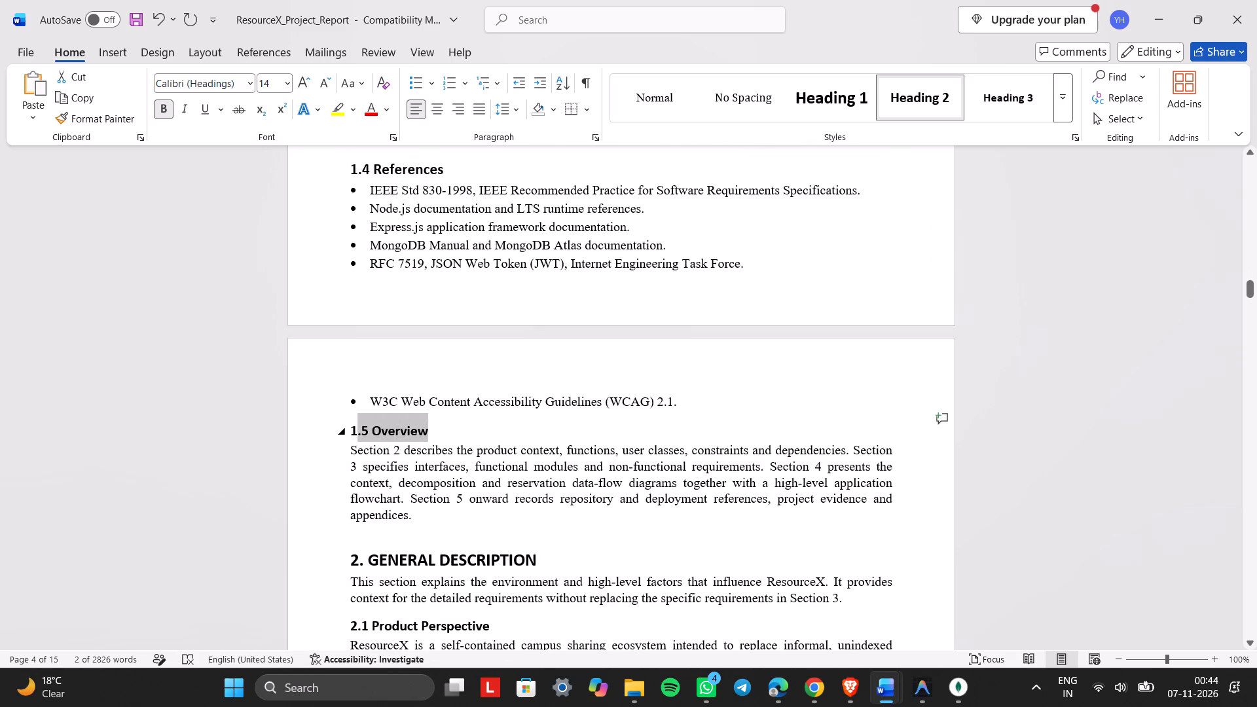
{"action": "left_click_drag", "start_coordinate": [356, 431], "coordinate": [350, 431]}
{"action": "left_click", "coordinate": [476, 380]}
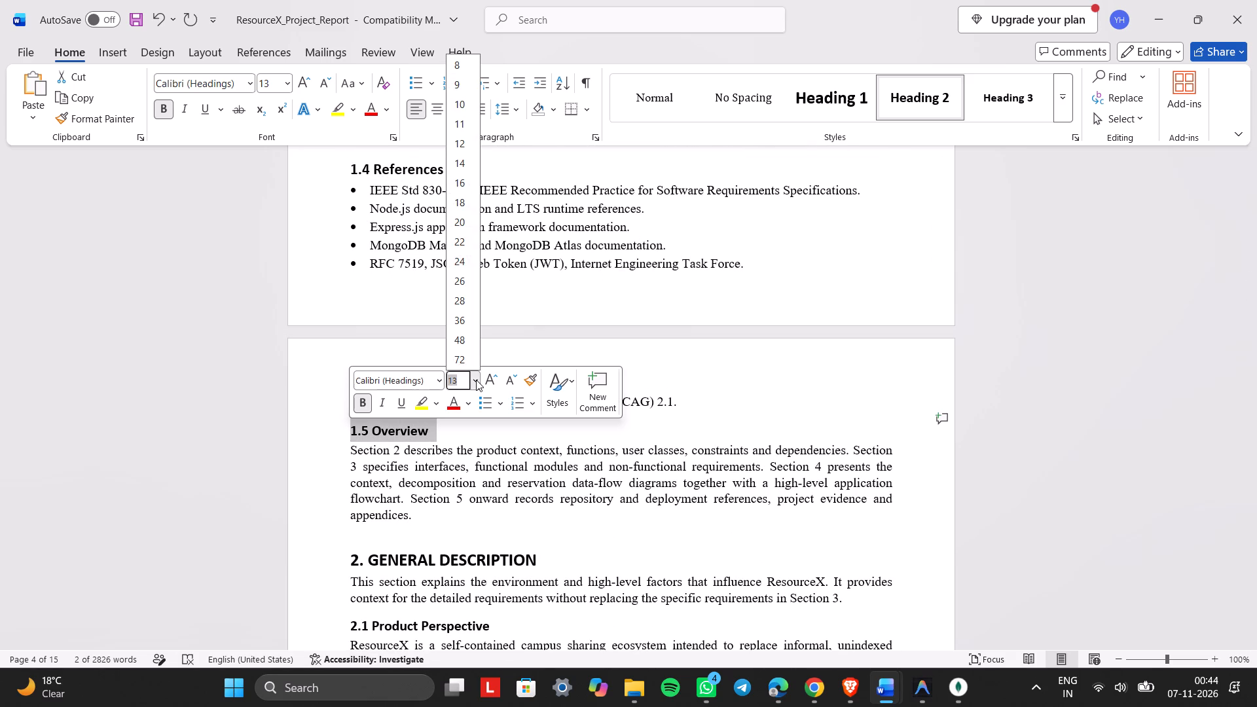
{"action": "left_click", "coordinate": [458, 162]}
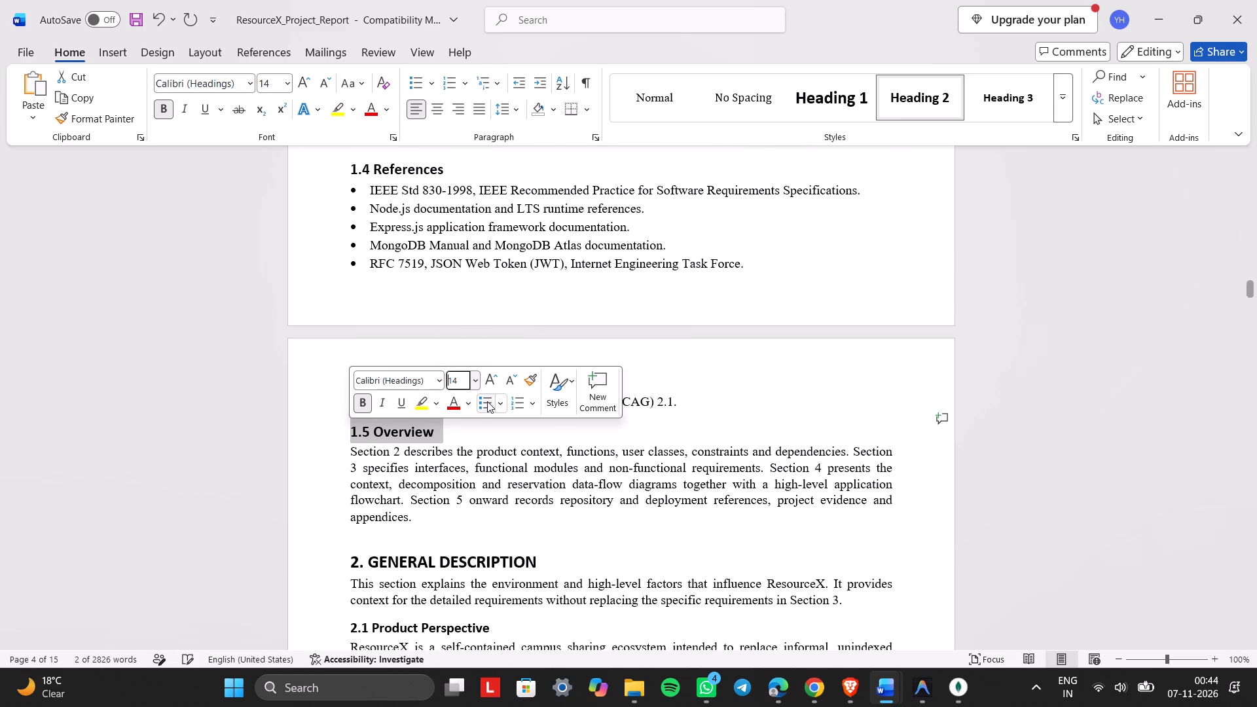
{"action": "left_click", "coordinate": [475, 429]}
Set the 2.1 Product Perspective heading under 2. General Description to 14 pt.
{"action": "scroll", "coordinate": [475, 429], "scroll_direction": "down", "scroll_amount": 1}
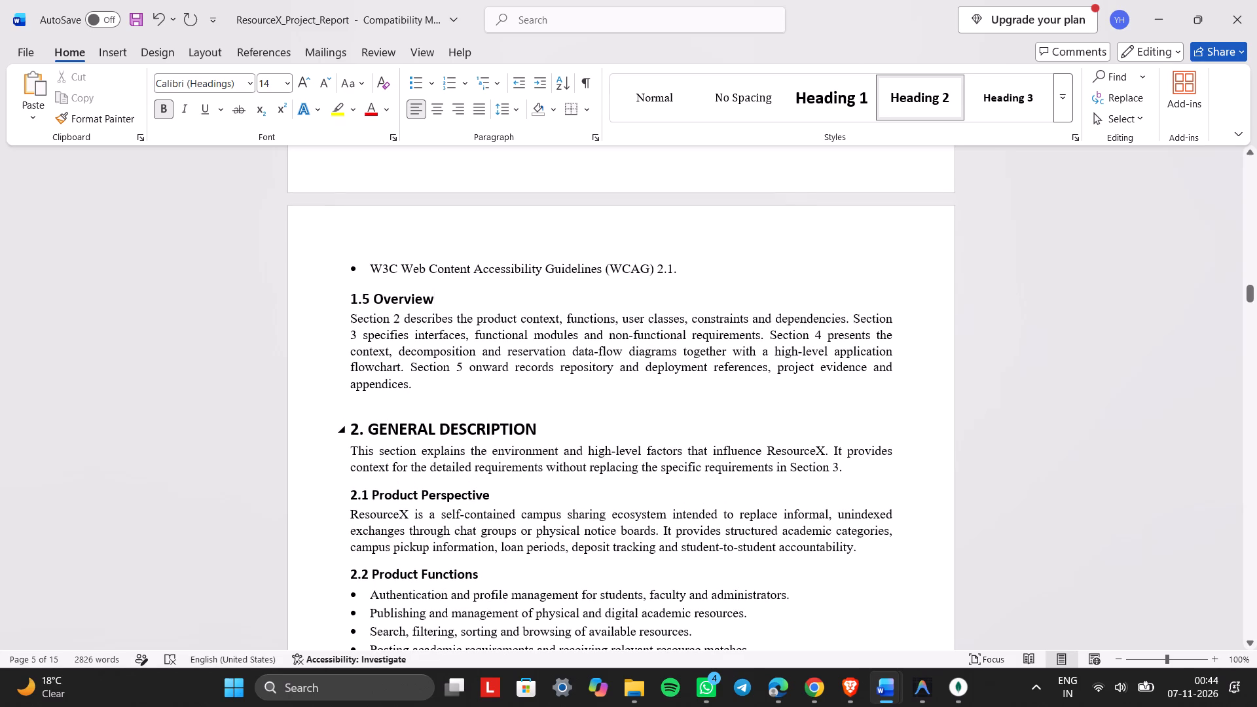
{"action": "left_click", "coordinate": [544, 424]}
{"action": "left_click_drag", "start_coordinate": [501, 499], "coordinate": [477, 497]}
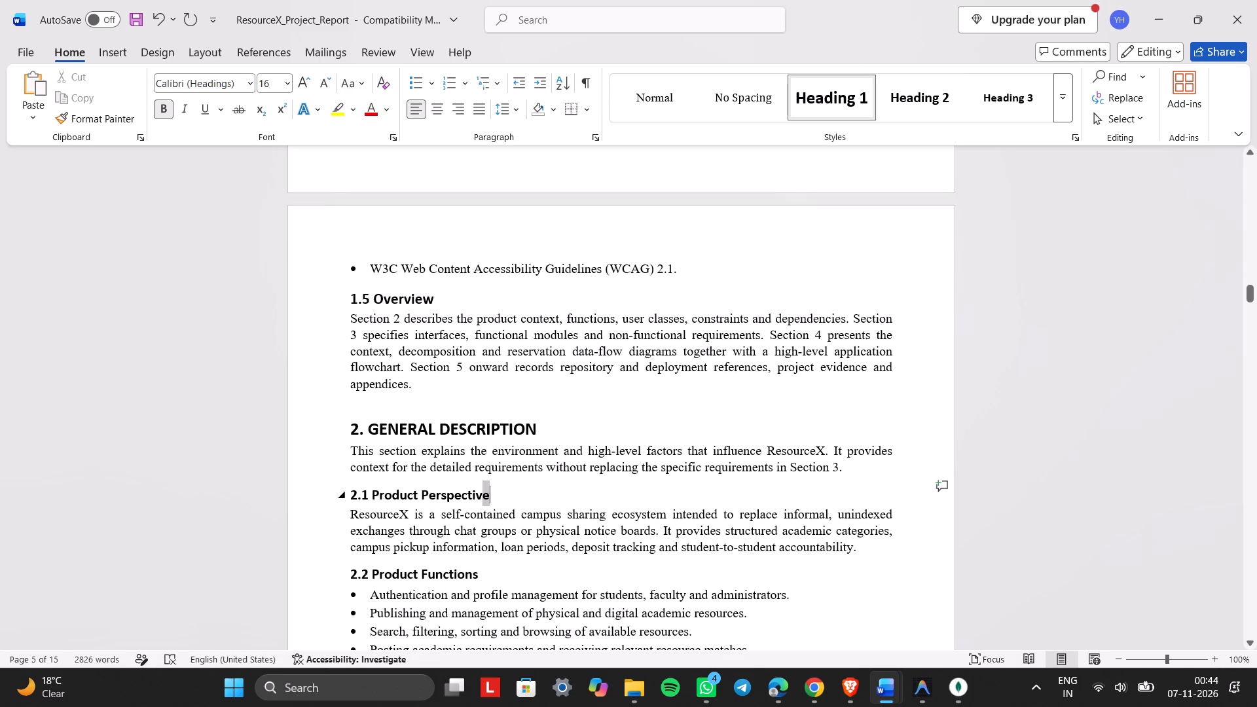
{"action": "left_click_drag", "start_coordinate": [477, 497], "coordinate": [350, 501]}
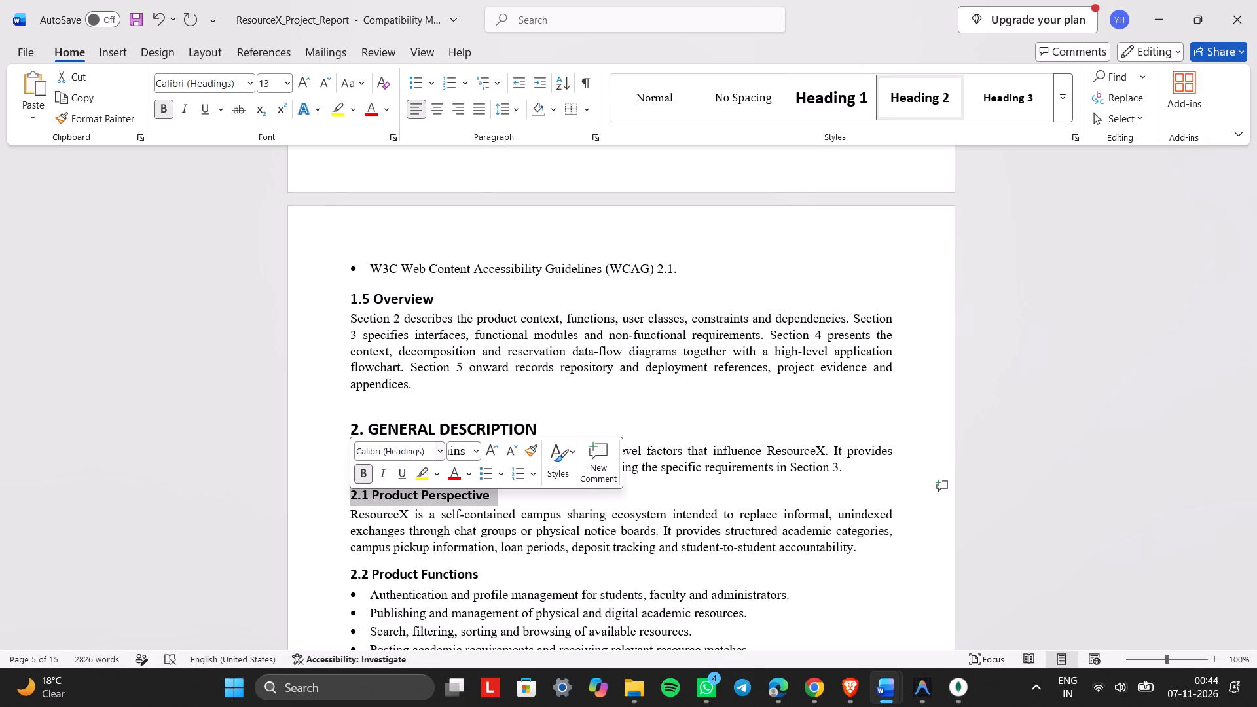
{"action": "left_click", "coordinate": [473, 452]}
{"action": "left_click", "coordinate": [463, 231]}
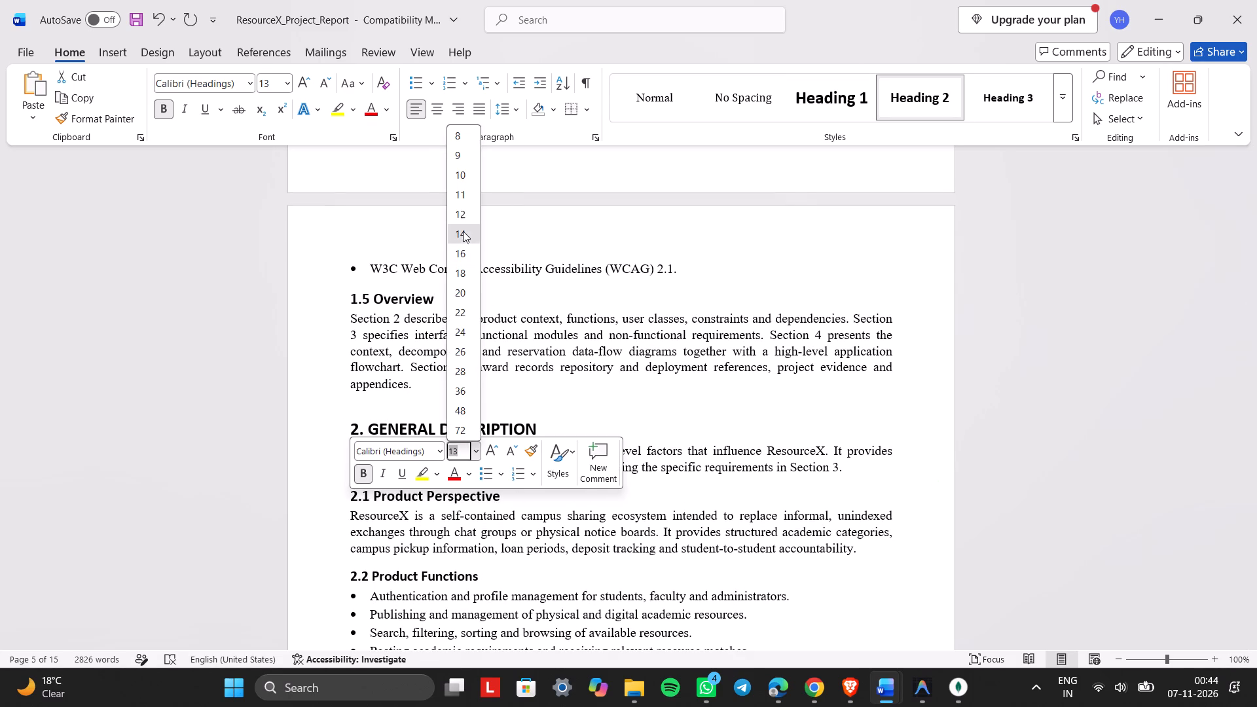
Set the 2.2 Product Functions heading to 14 pt.
{"action": "left_click_drag", "start_coordinate": [485, 569], "coordinate": [426, 571]}
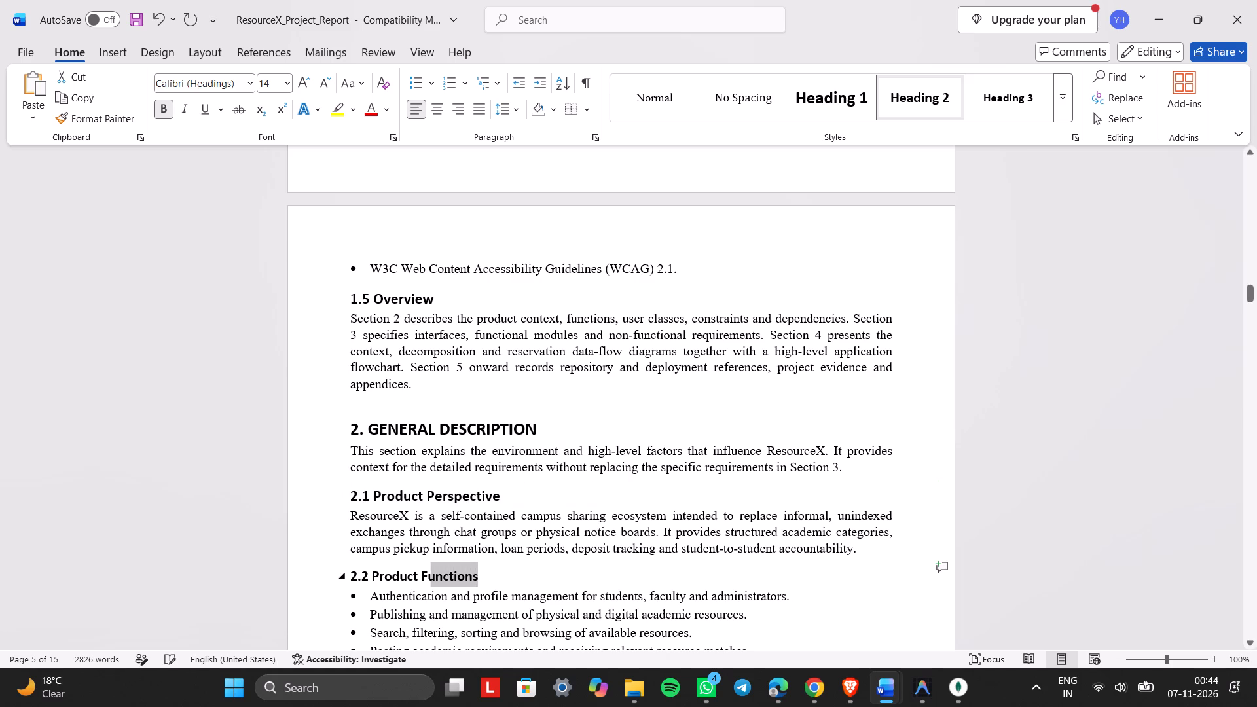
{"action": "left_click_drag", "start_coordinate": [426, 571], "coordinate": [352, 581]}
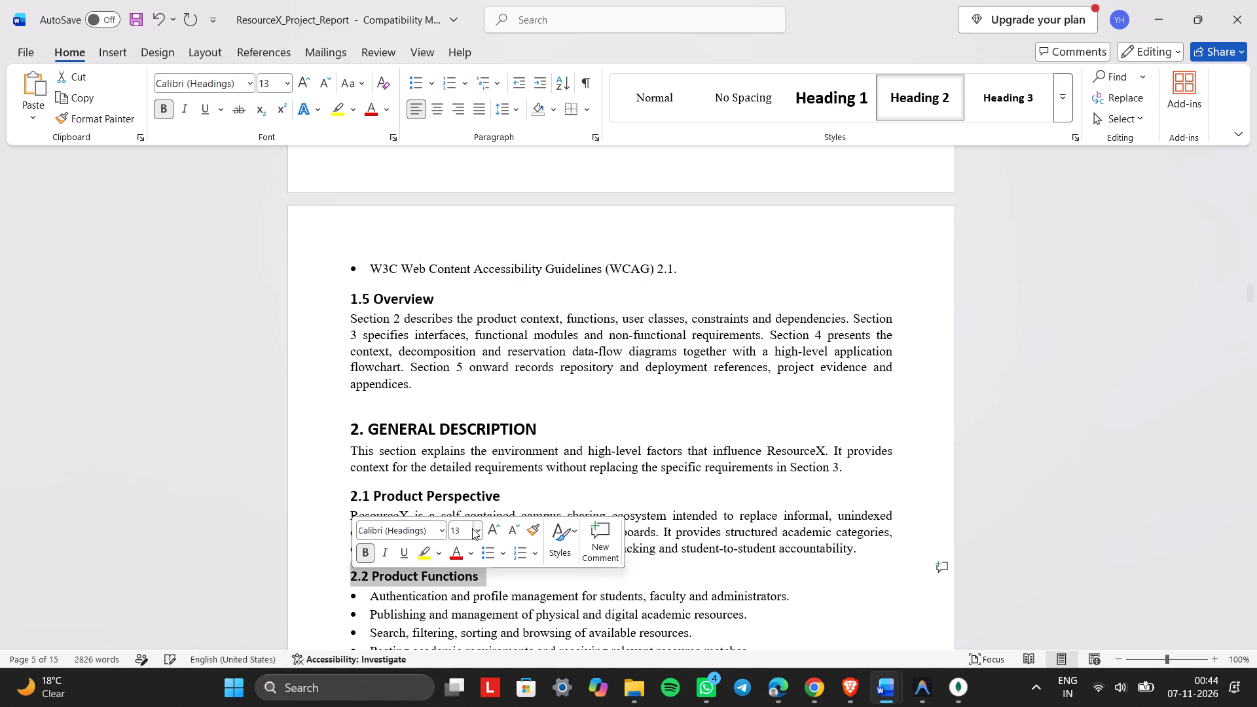
{"action": "left_click", "coordinate": [473, 528]}
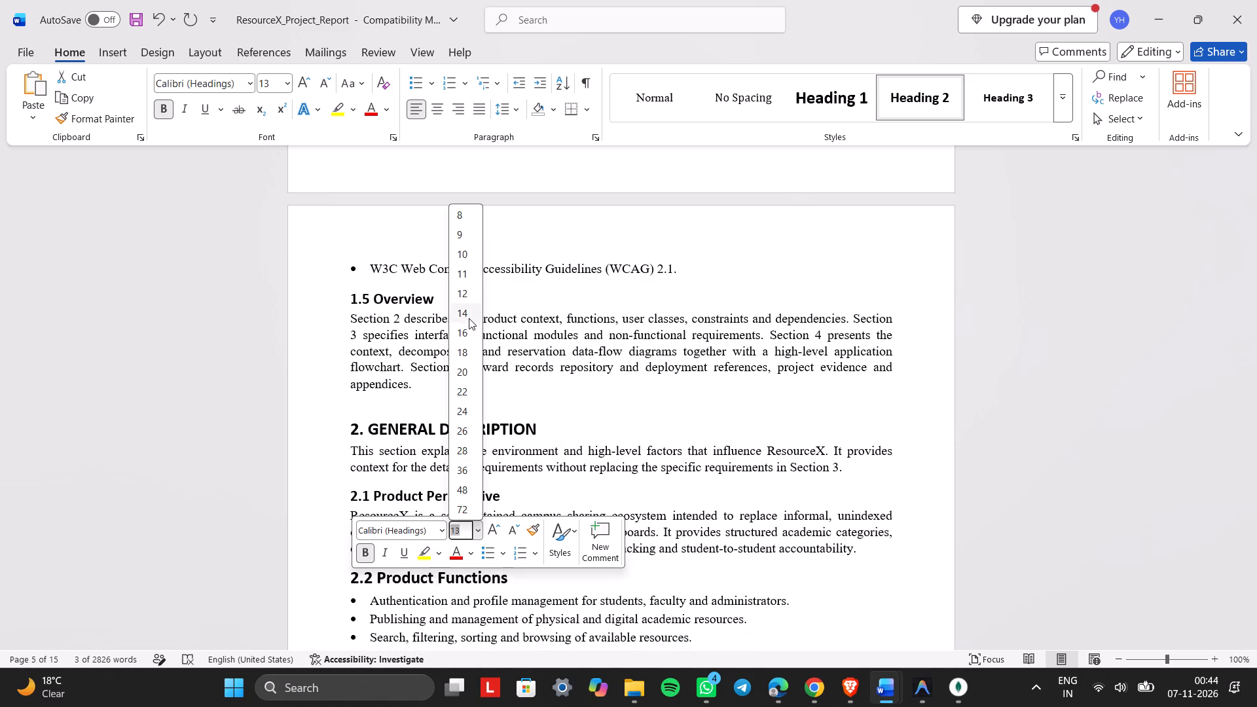
{"action": "left_click", "coordinate": [469, 317]}
{"action": "left_click", "coordinate": [652, 570]}
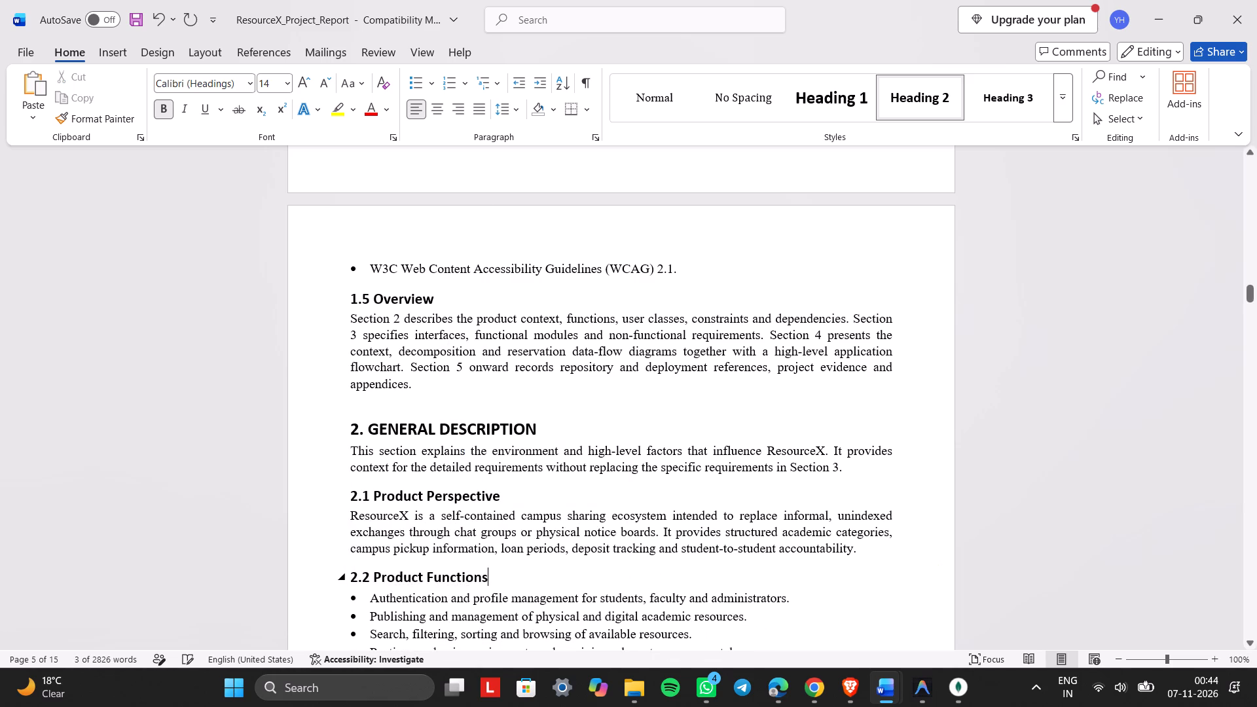
Check the 2.1 and 2.2 text formatting and set the 2.3 User Characteristics heading to 14 pt.
{"action": "scroll", "coordinate": [652, 570], "scroll_direction": "down", "scroll_amount": 1}
{"action": "left_click", "coordinate": [698, 522]}
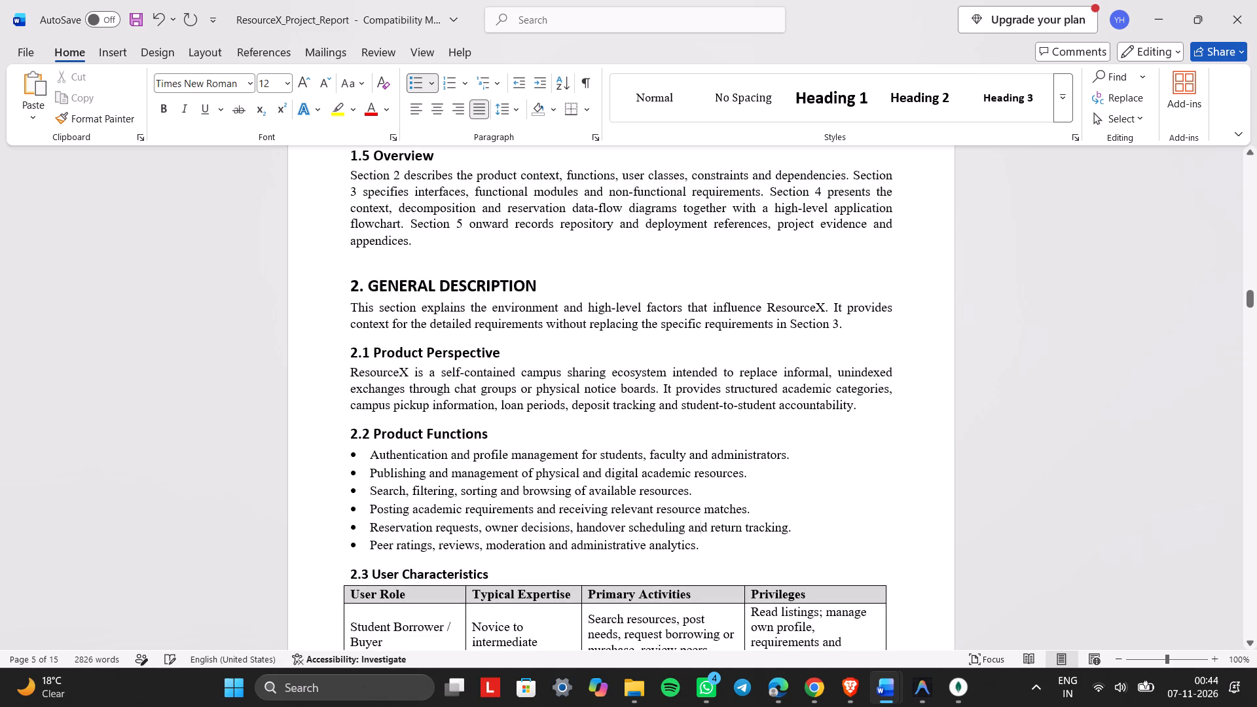
{"action": "left_click", "coordinate": [585, 393]}
{"action": "left_click", "coordinate": [630, 537]}
{"action": "left_click", "coordinate": [413, 350]}
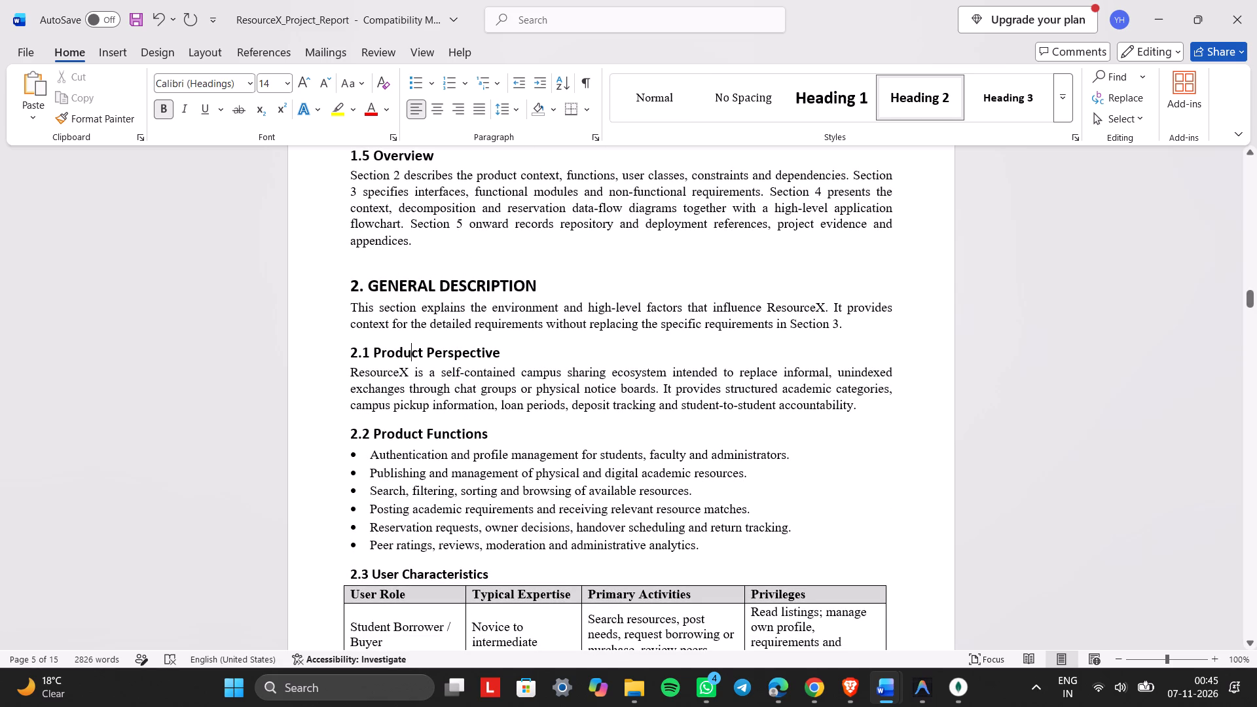
{"action": "left_click", "coordinate": [433, 431]}
{"action": "scroll", "coordinate": [433, 431], "scroll_direction": "down", "scroll_amount": 1}
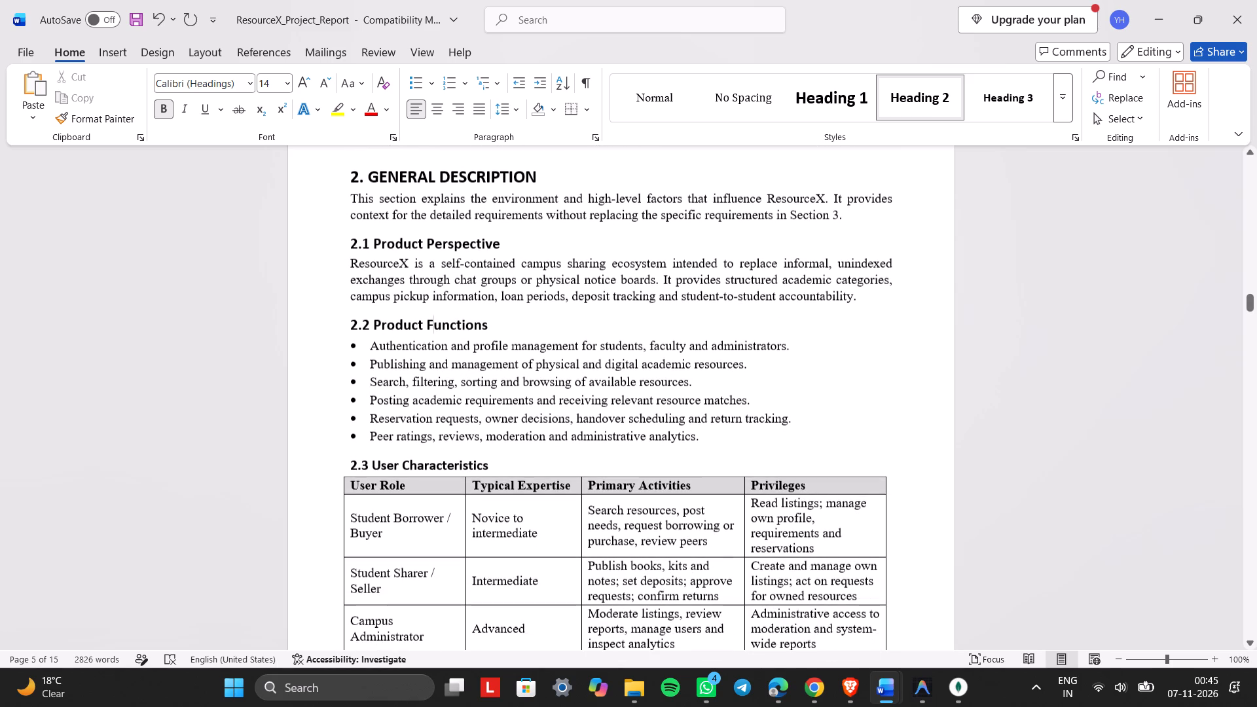
{"action": "left_click", "coordinate": [501, 466]}
{"action": "left_click_drag", "start_coordinate": [501, 466], "coordinate": [479, 468]}
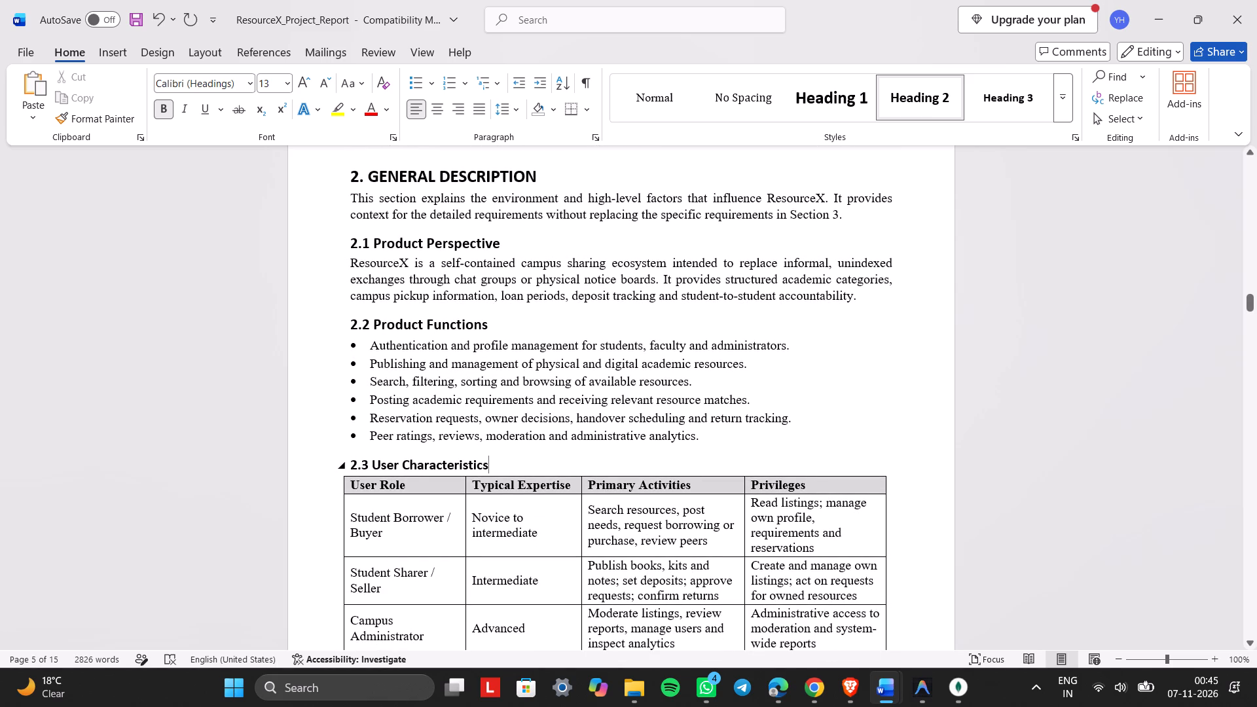
{"action": "left_click_drag", "start_coordinate": [479, 468], "coordinate": [327, 471]}
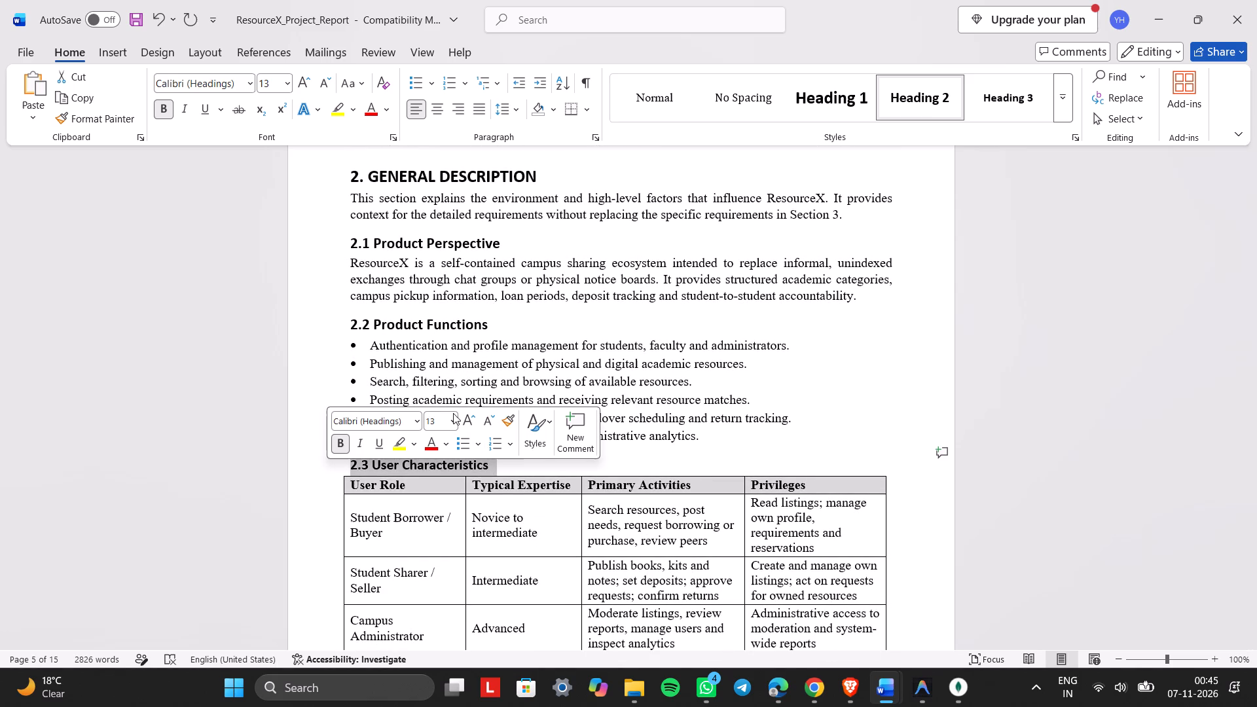
{"action": "left_click", "coordinate": [453, 413]}
{"action": "left_click", "coordinate": [438, 204]}
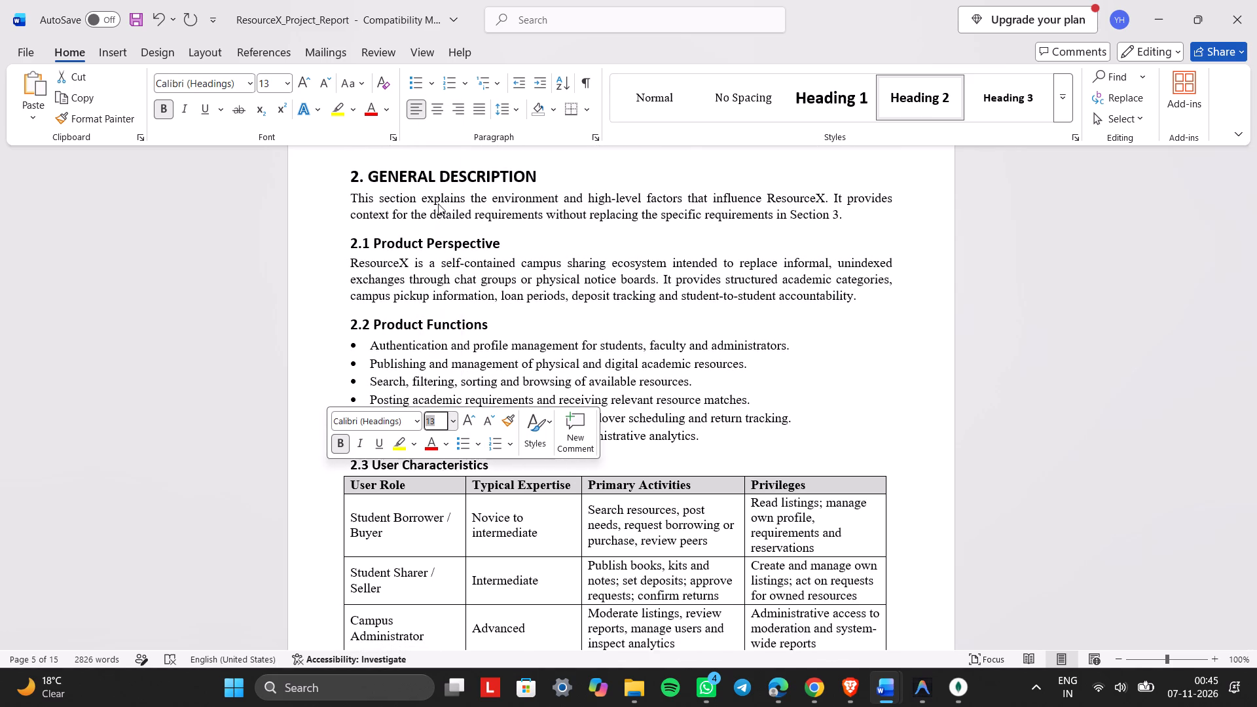
{"action": "scroll", "coordinate": [528, 359], "scroll_direction": "down", "scroll_amount": 1}
{"action": "left_click", "coordinate": [543, 379]}
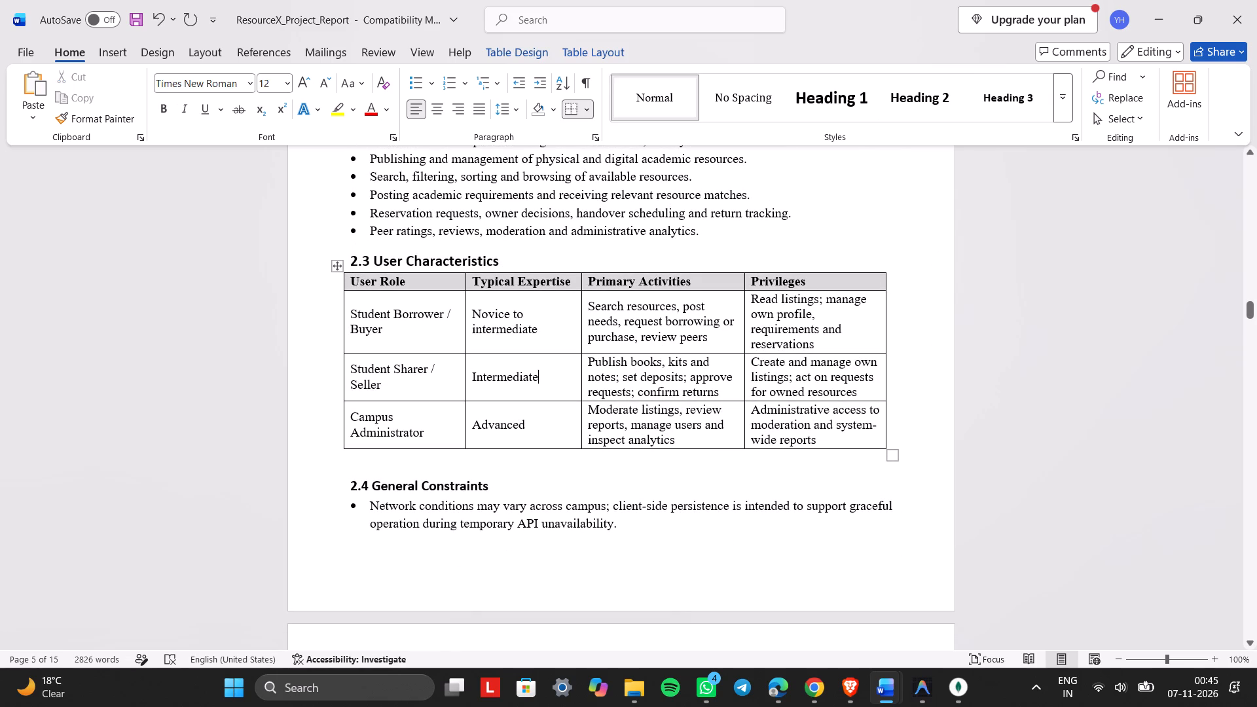
Set the 2.4 General Constraints heading below the user roles table to 14 pt.
{"action": "left_click", "coordinate": [493, 484]}
{"action": "left_click_drag", "start_coordinate": [493, 484], "coordinate": [487, 484]}
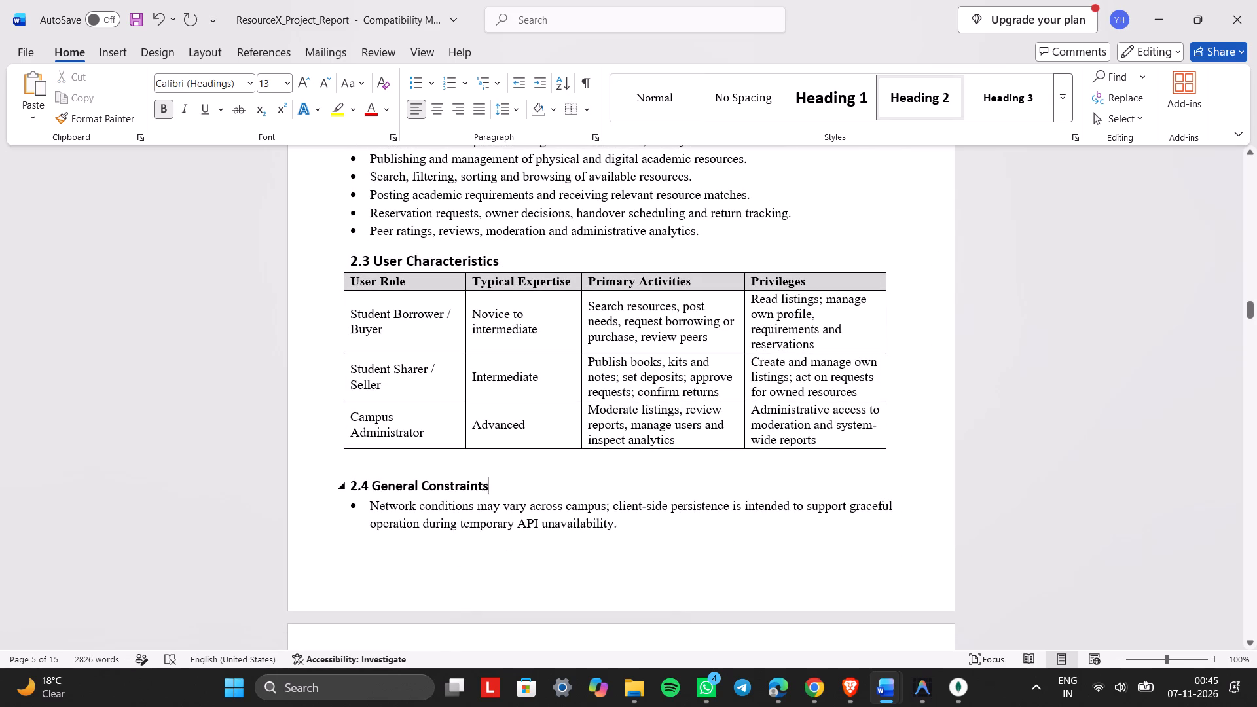
{"action": "left_click_drag", "start_coordinate": [487, 484], "coordinate": [350, 484]}
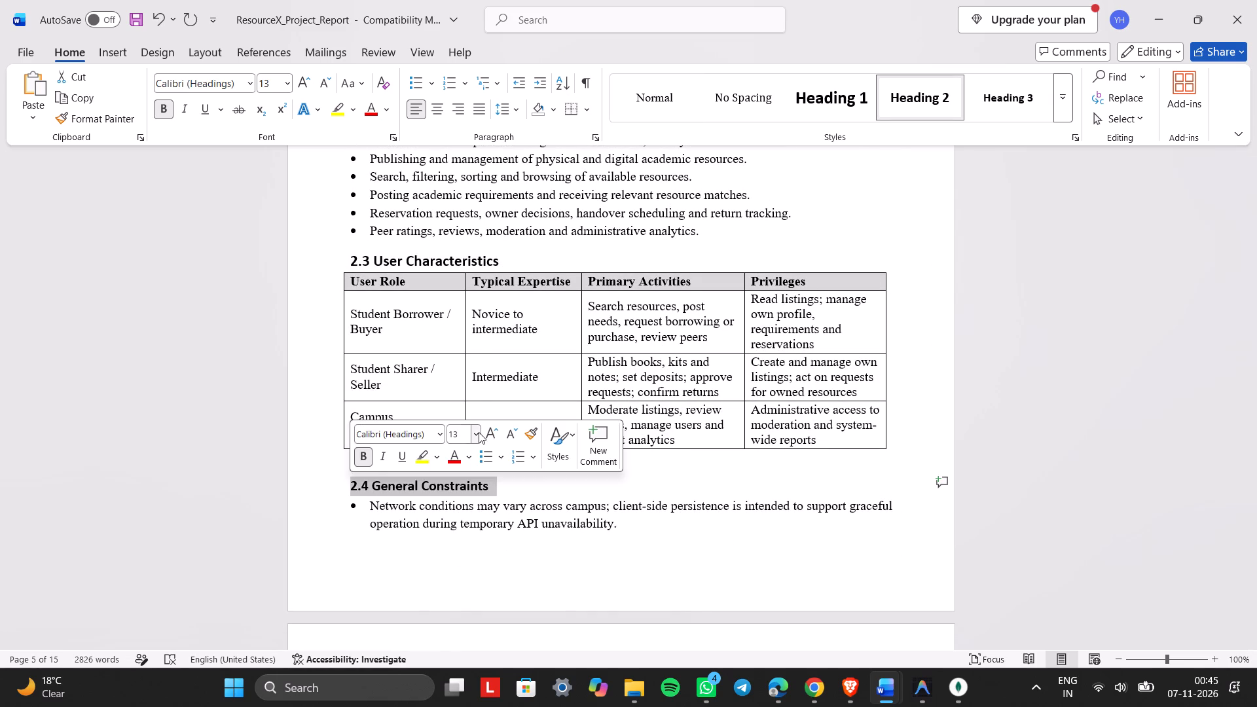
{"action": "left_click", "coordinate": [479, 432]}
{"action": "left_click", "coordinate": [462, 215]}
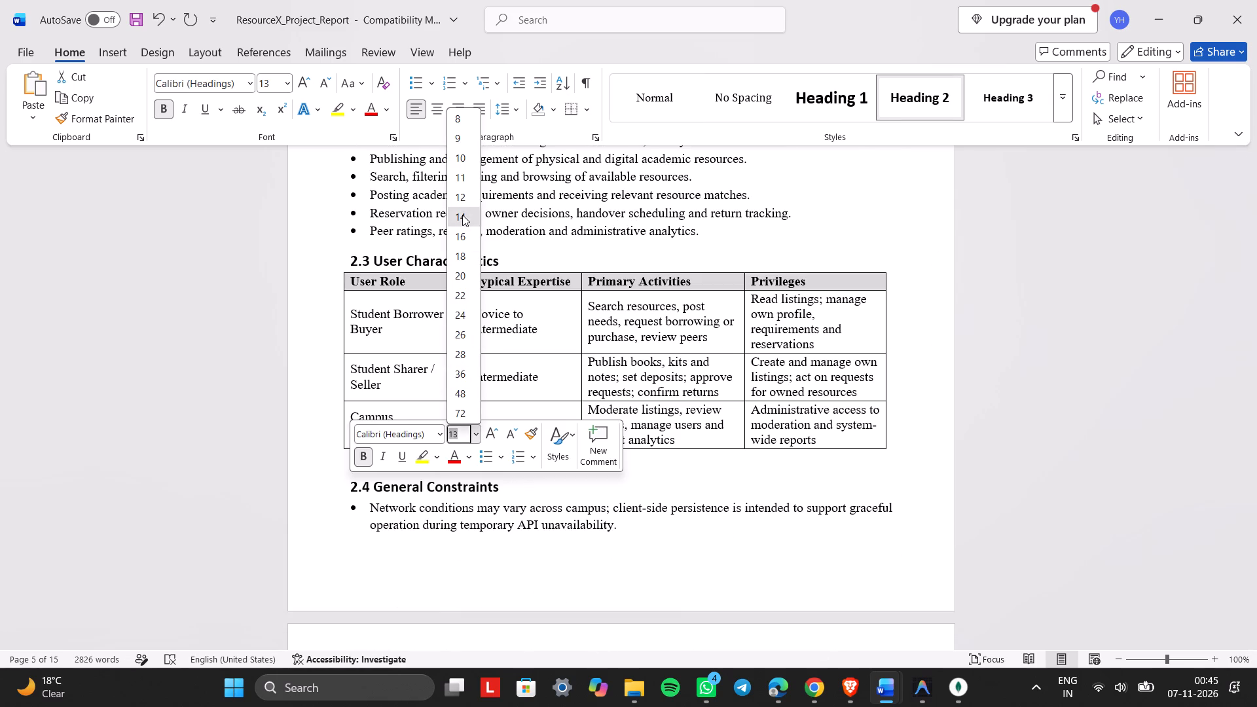
{"action": "left_click", "coordinate": [591, 499]}
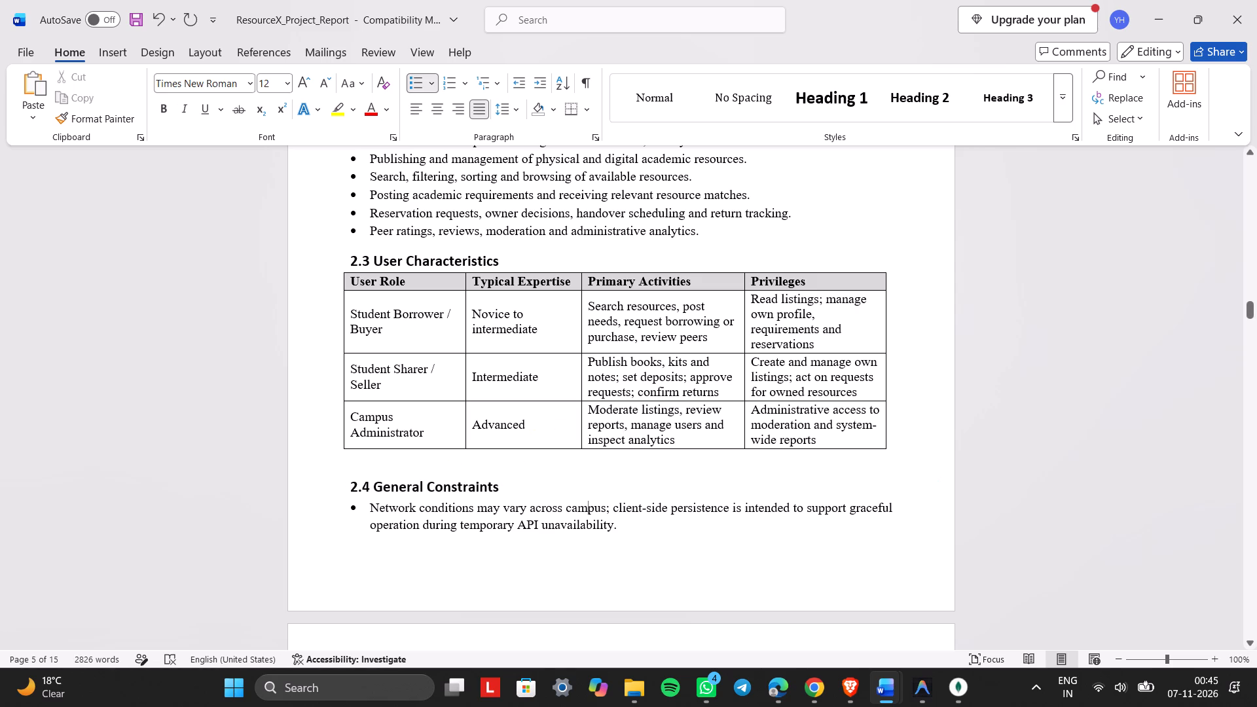
Set the 2.5 Assumptions and Dependencies heading to 14 pt.
{"action": "scroll", "coordinate": [587, 524], "scroll_direction": "down", "scroll_amount": 2}
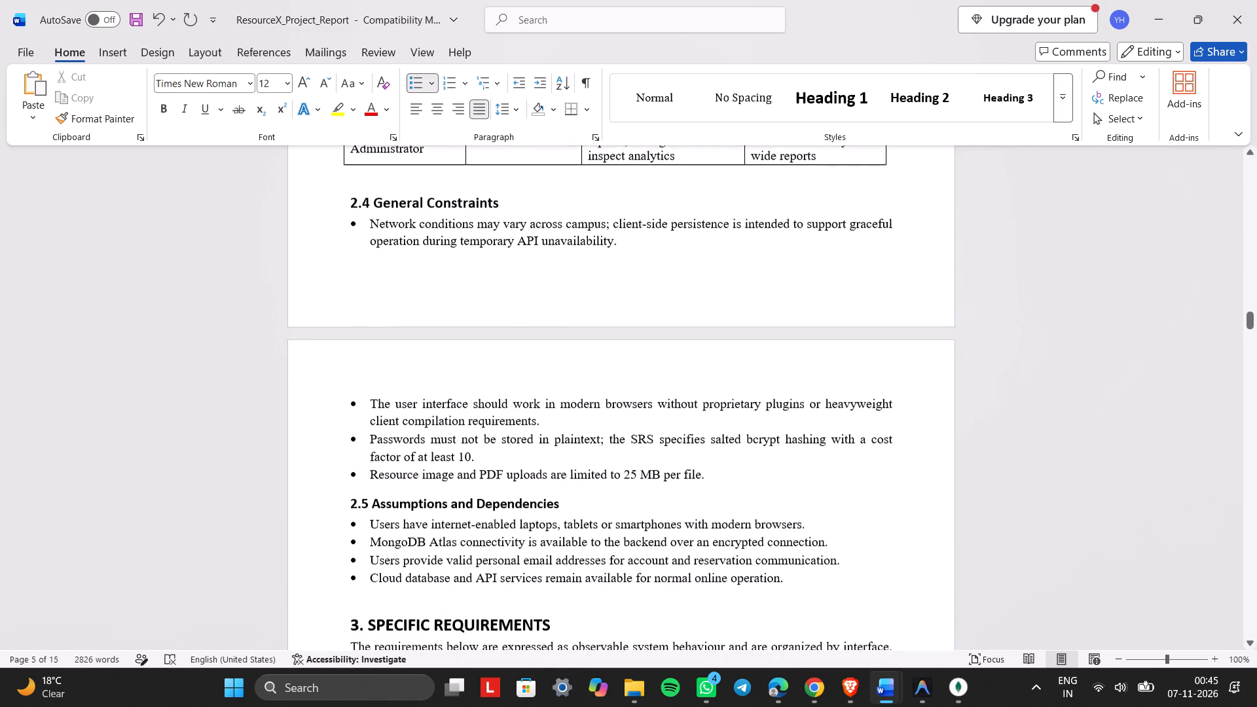
{"action": "scroll", "coordinate": [587, 524], "scroll_direction": "down", "scroll_amount": 1}
{"action": "left_click", "coordinate": [551, 497]}
{"action": "left_click_drag", "start_coordinate": [575, 495], "coordinate": [349, 488]}
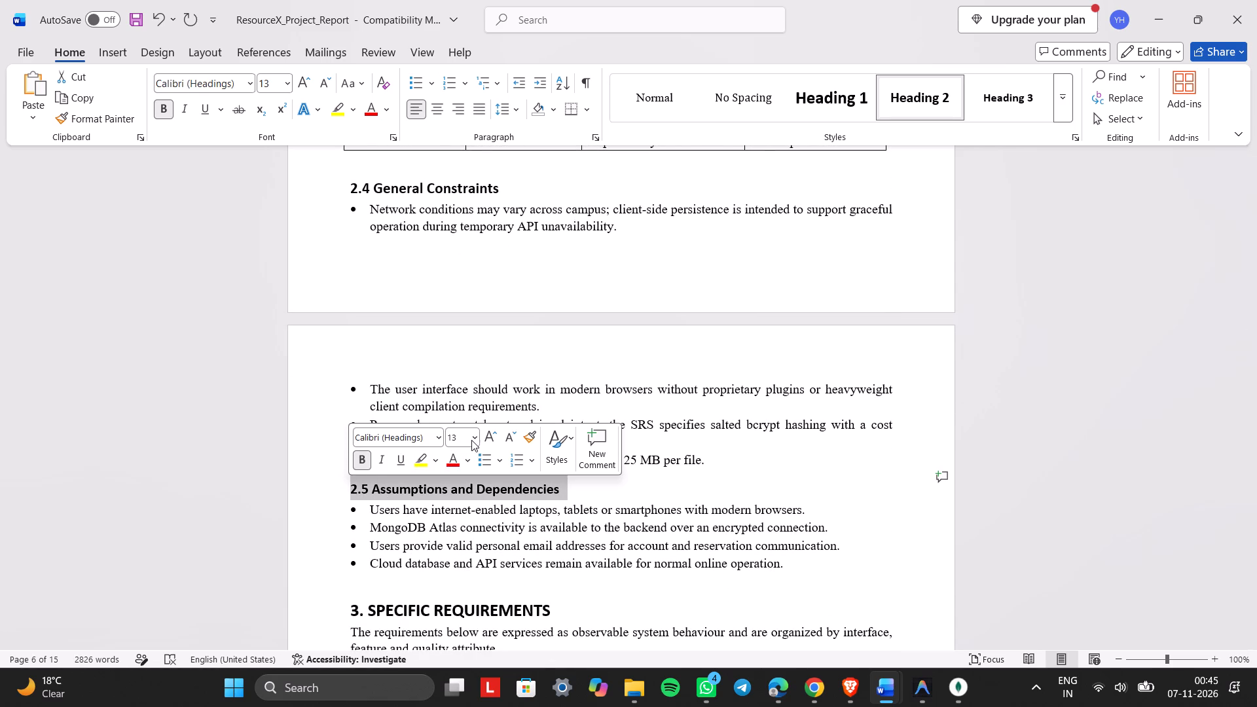
{"action": "left_click", "coordinate": [471, 440]}
{"action": "left_click", "coordinate": [456, 223]}
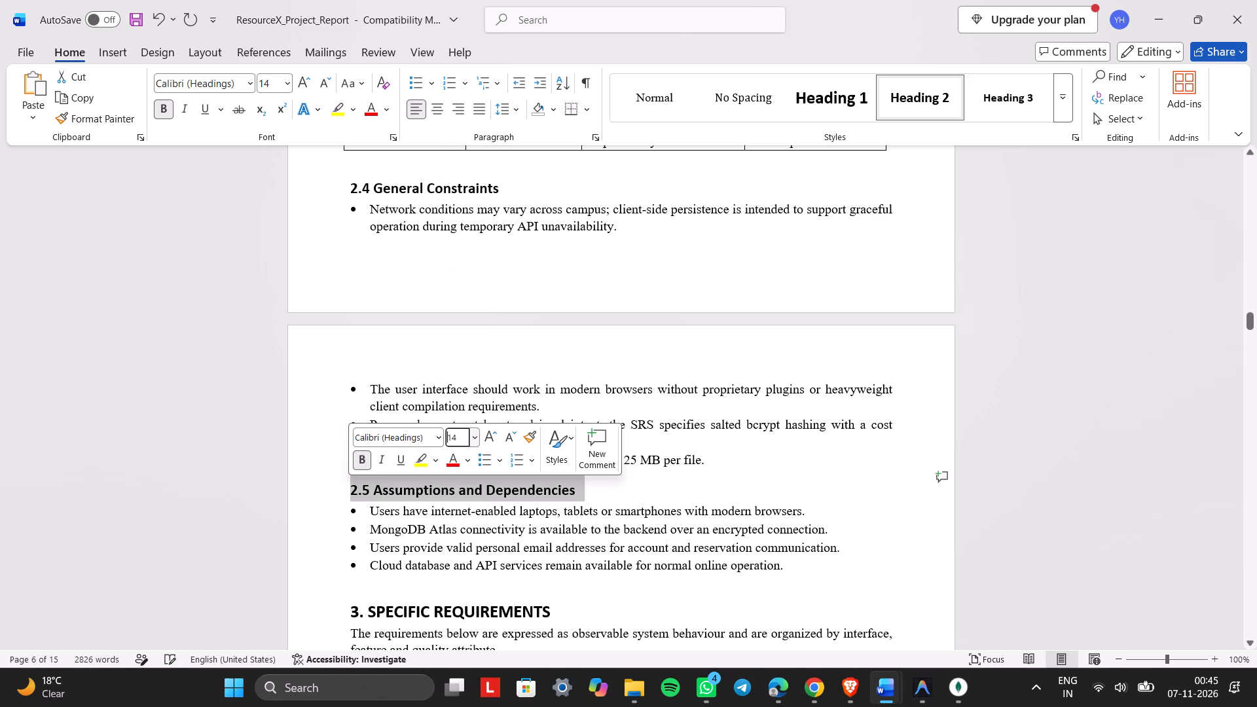
Set the 3.1 External Interface Requirements heading to 14 pt.
{"action": "scroll", "coordinate": [497, 367], "scroll_direction": "down", "scroll_amount": 1}
{"action": "left_click", "coordinate": [574, 393]}
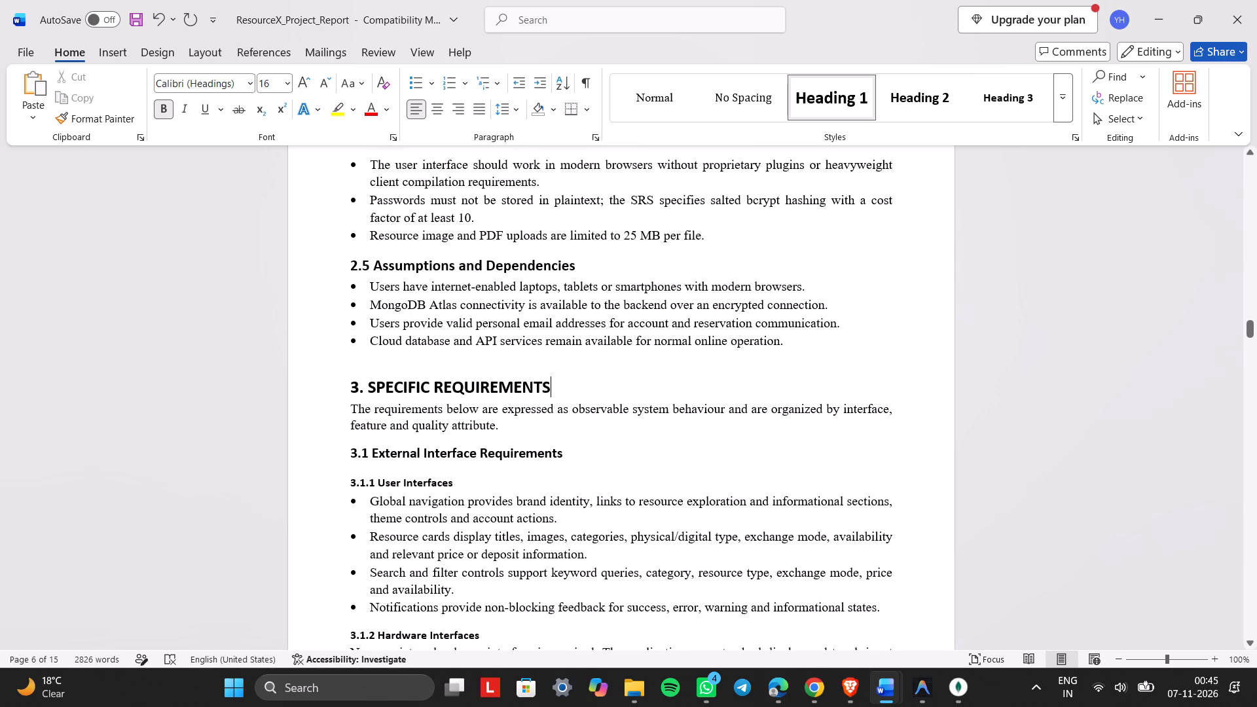
{"action": "left_click", "coordinate": [578, 461]}
{"action": "left_click_drag", "start_coordinate": [578, 461], "coordinate": [447, 454]}
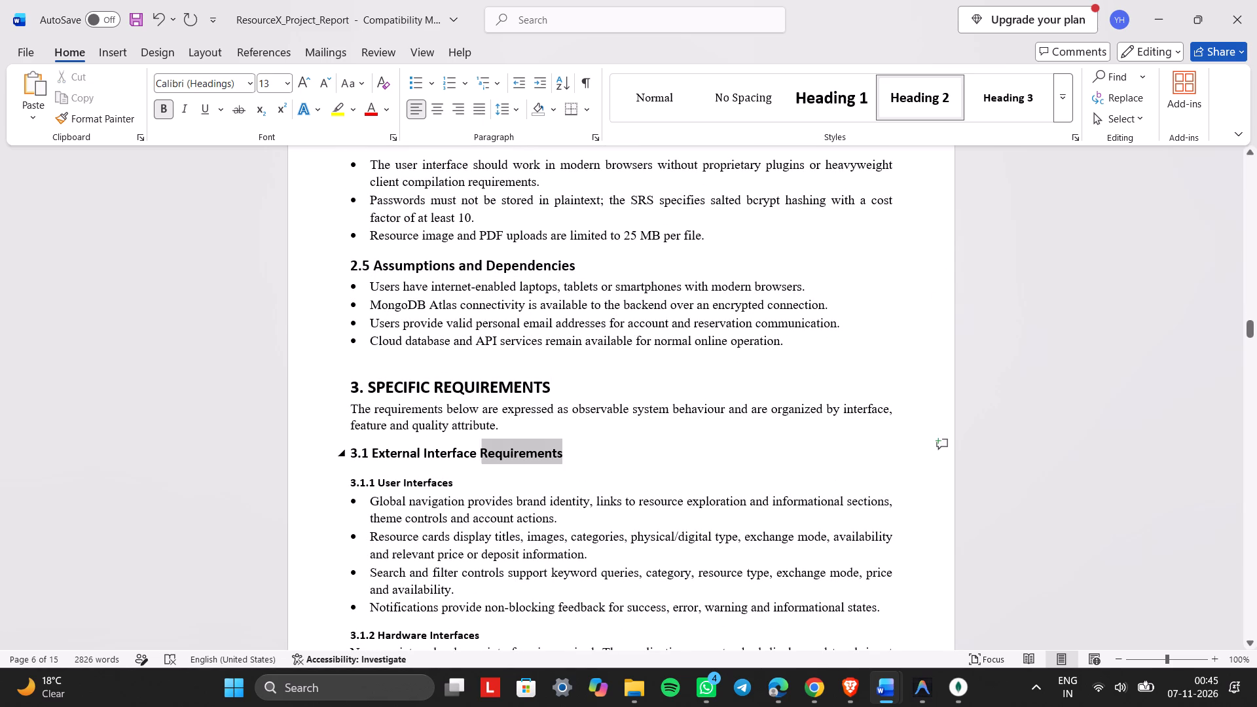
{"action": "left_click_drag", "start_coordinate": [447, 454], "coordinate": [351, 452]}
{"action": "left_click", "coordinate": [471, 404]}
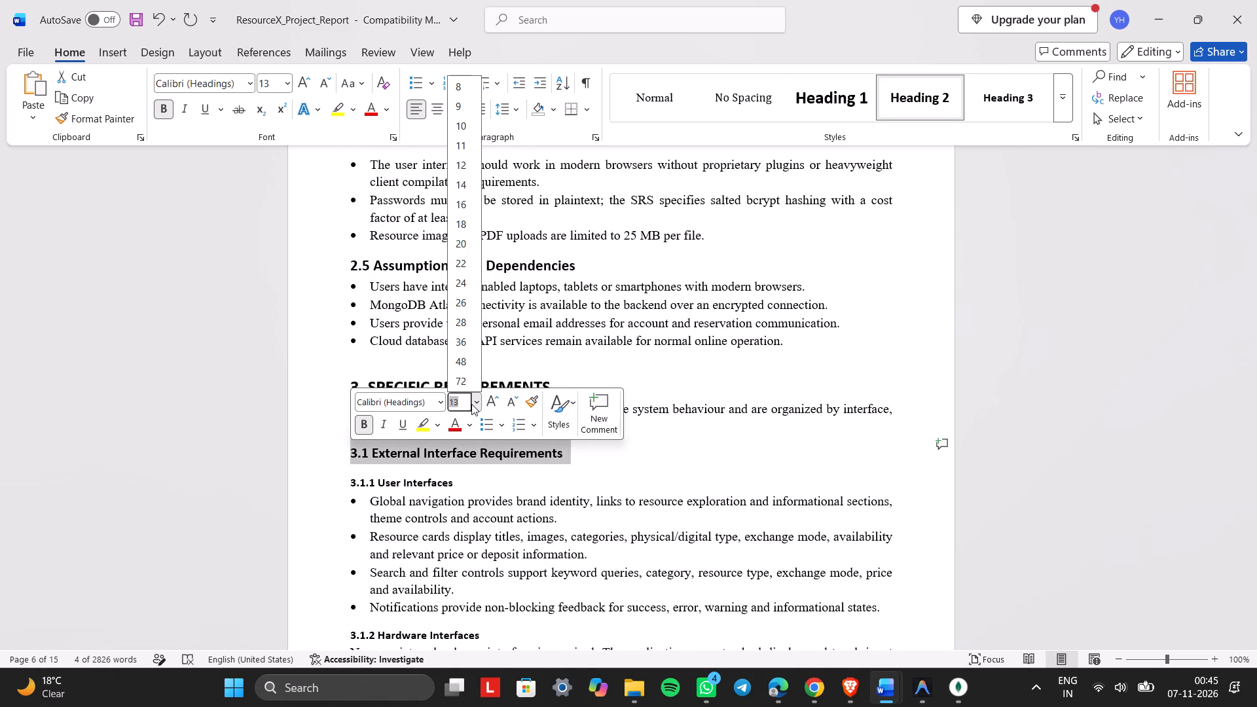
{"action": "left_click", "coordinate": [464, 189]}
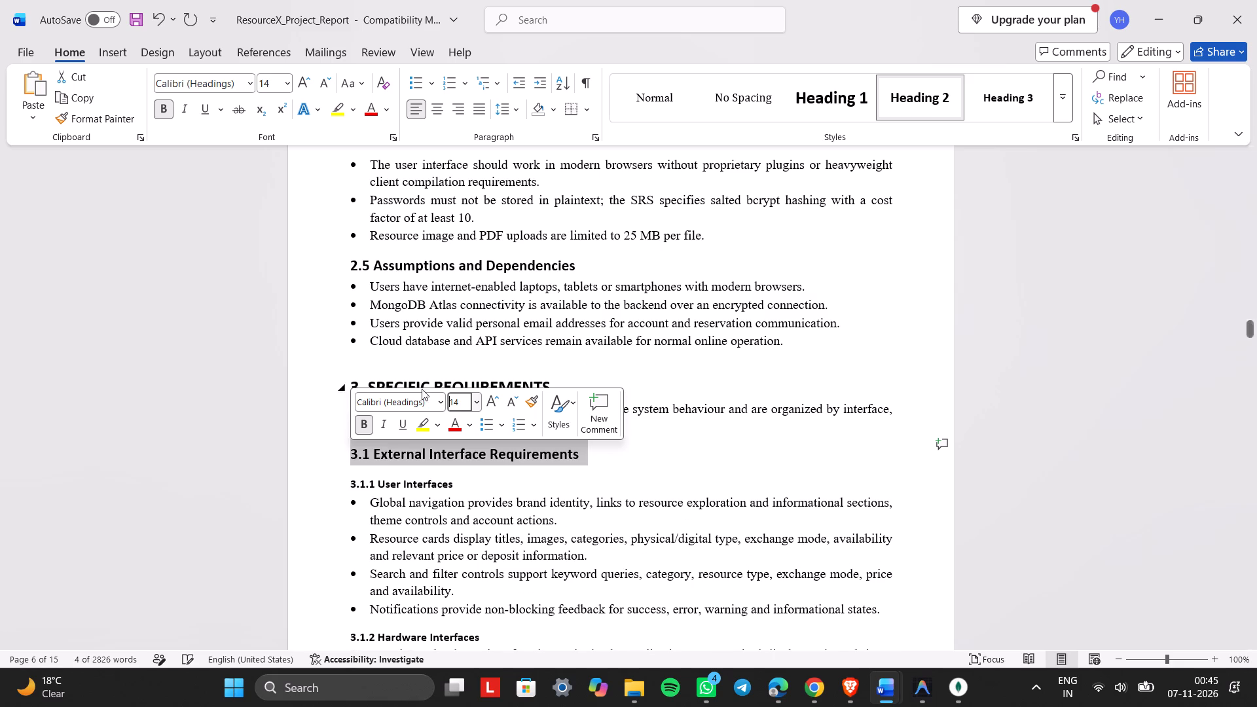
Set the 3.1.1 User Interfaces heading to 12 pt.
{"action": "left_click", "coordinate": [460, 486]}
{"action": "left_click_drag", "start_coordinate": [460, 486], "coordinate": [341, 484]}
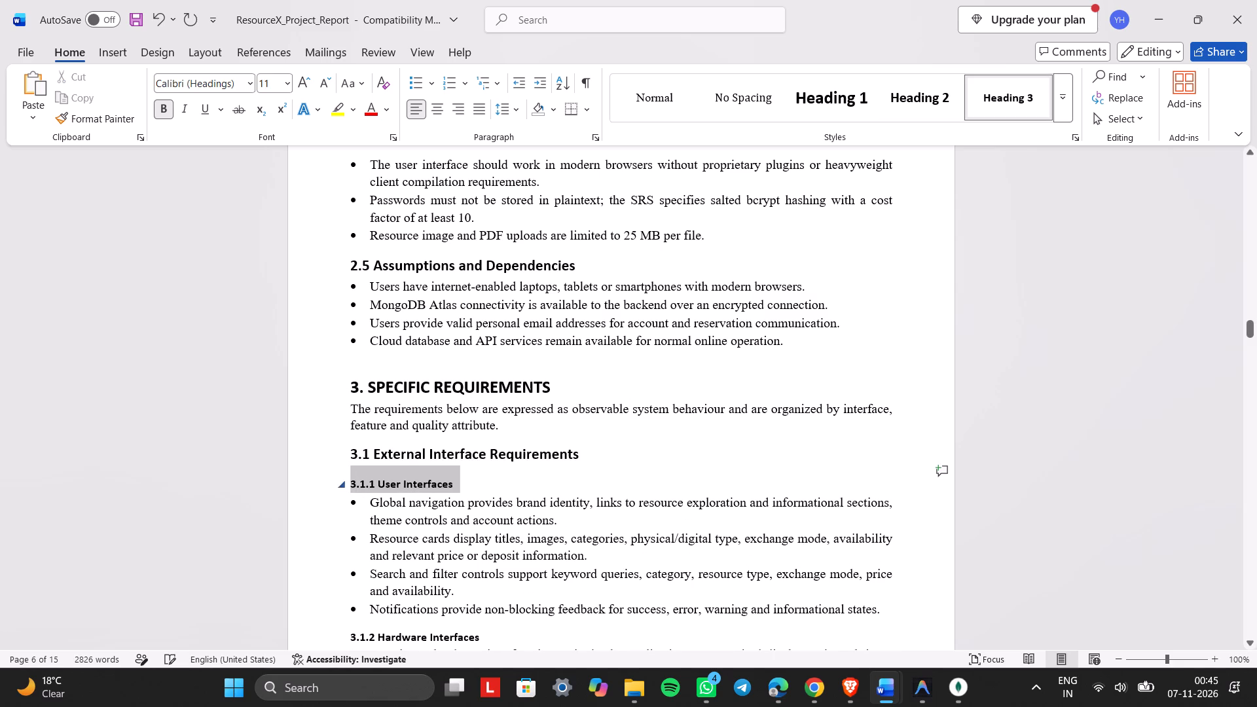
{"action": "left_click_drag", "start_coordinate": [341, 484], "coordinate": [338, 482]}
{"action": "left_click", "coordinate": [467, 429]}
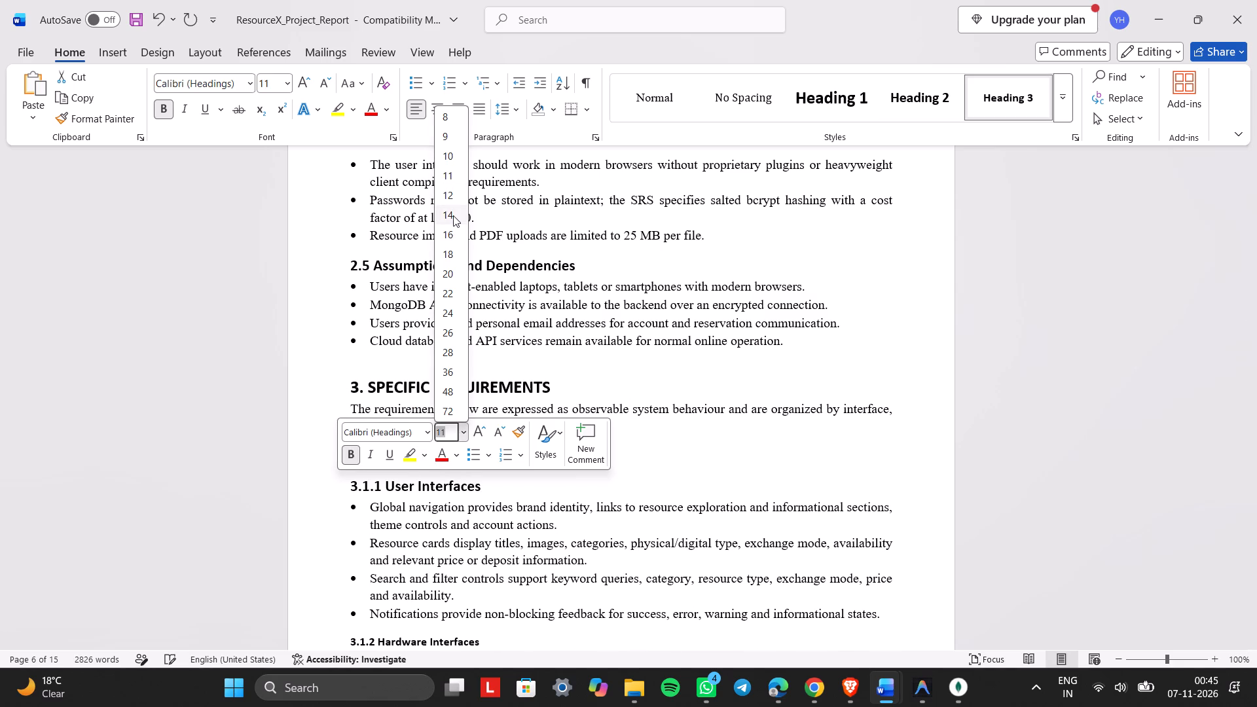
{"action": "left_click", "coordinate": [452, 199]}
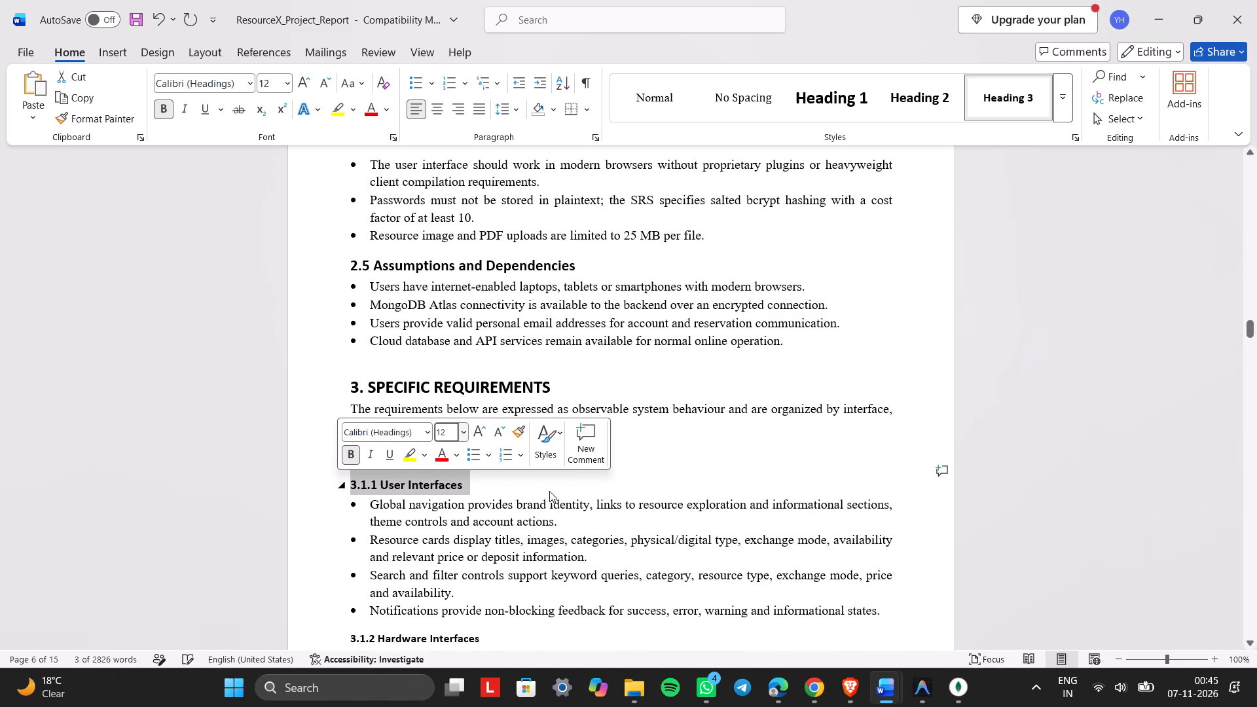
Set the selected 3.1.1 User Interfaces heading to 13 pt.
{"action": "left_click", "coordinate": [465, 426]}
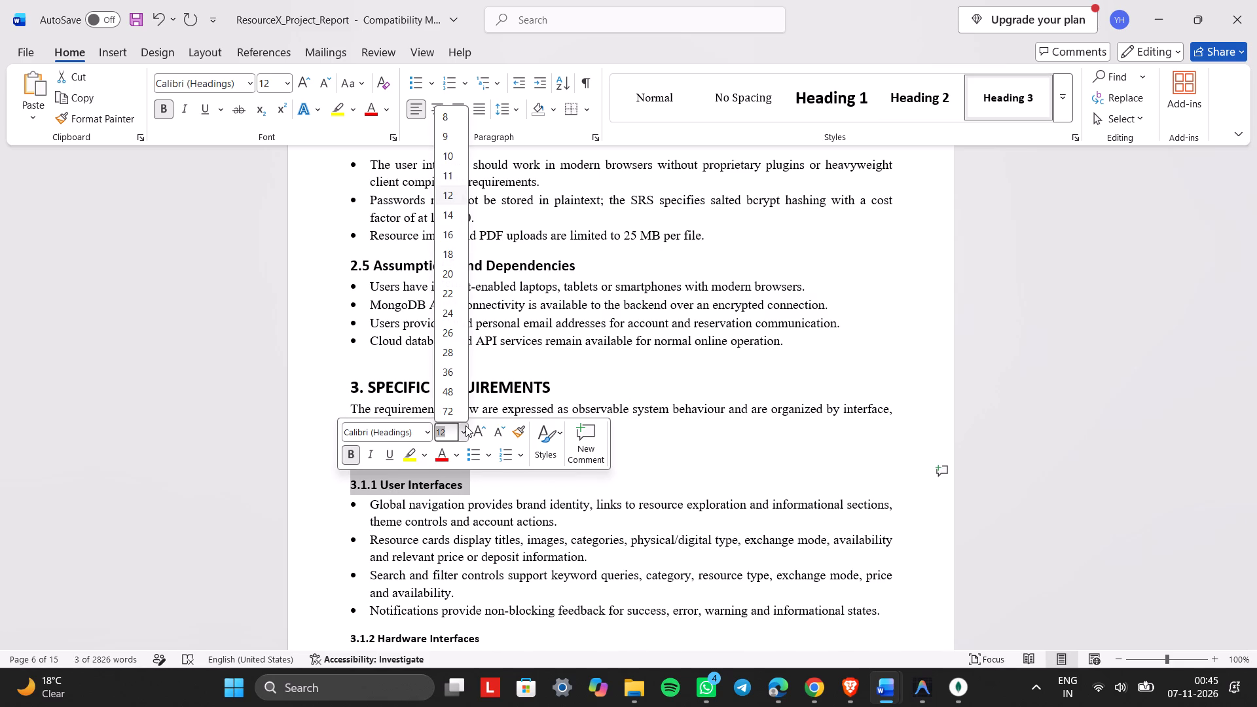
{"action": "left_click", "coordinate": [451, 426]}
{"action": "key", "text": "BackSpace"}
{"action": "key", "text": "Page_Down"}
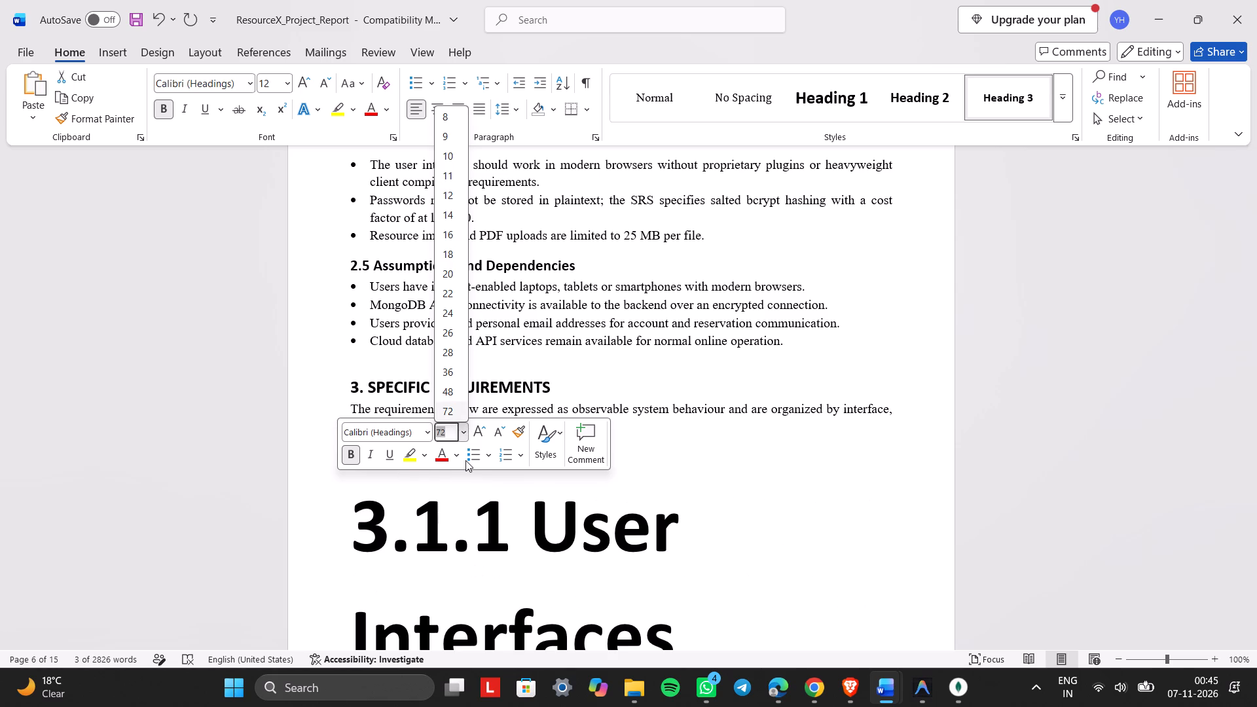
{"action": "key", "text": "BackSpace"}
{"action": "key", "text": "End"}
{"action": "key", "text": "Page_Down"}
{"action": "key", "text": "BackSpace"}
{"action": "key", "text": "BackSpace"}
{"action": "key", "text": "End"}
{"action": "key", "text": "End"}
{"action": "key", "text": "End"}
{"action": "type", "text": "13"}
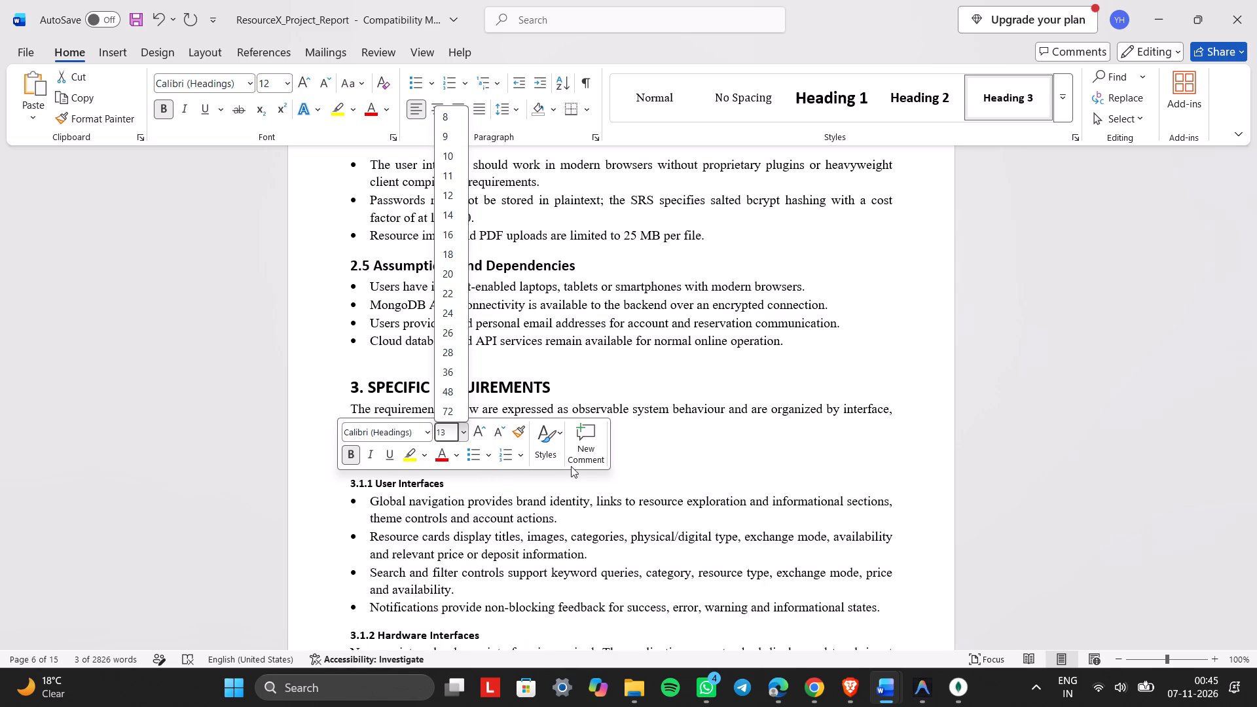
{"action": "key", "text": "Return"}
Check the font sizes of the 3.1 and 3.1.2 headings and the text under 3.1.1 and 3.1.2.
{"action": "scroll", "coordinate": [676, 460], "scroll_direction": "down", "scroll_amount": 1}
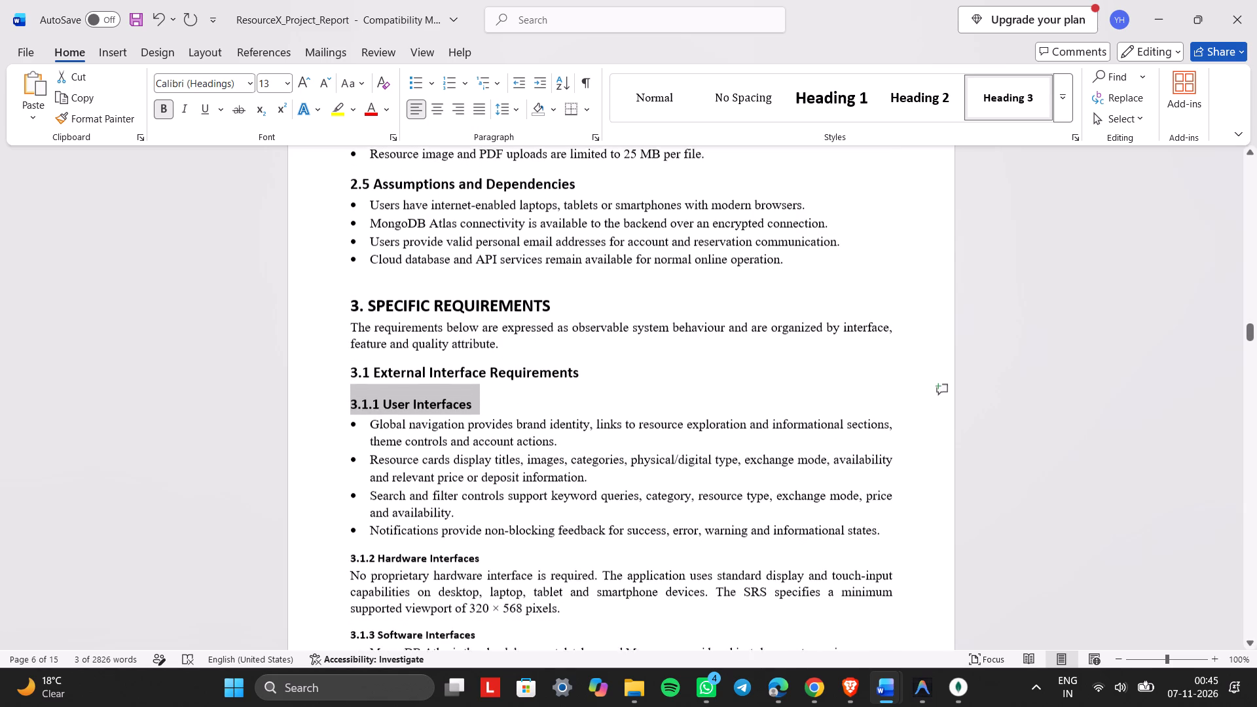
{"action": "left_click", "coordinate": [650, 443]}
{"action": "left_click", "coordinate": [629, 370]}
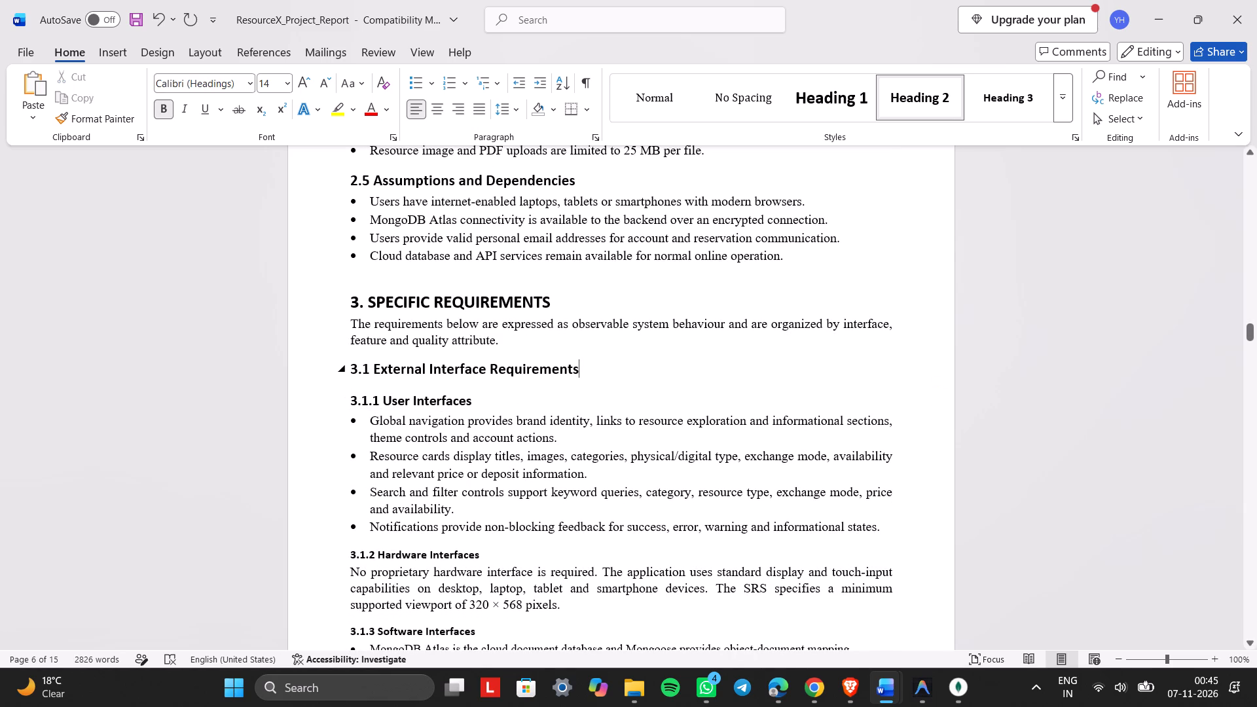
{"action": "left_click", "coordinate": [511, 558]}
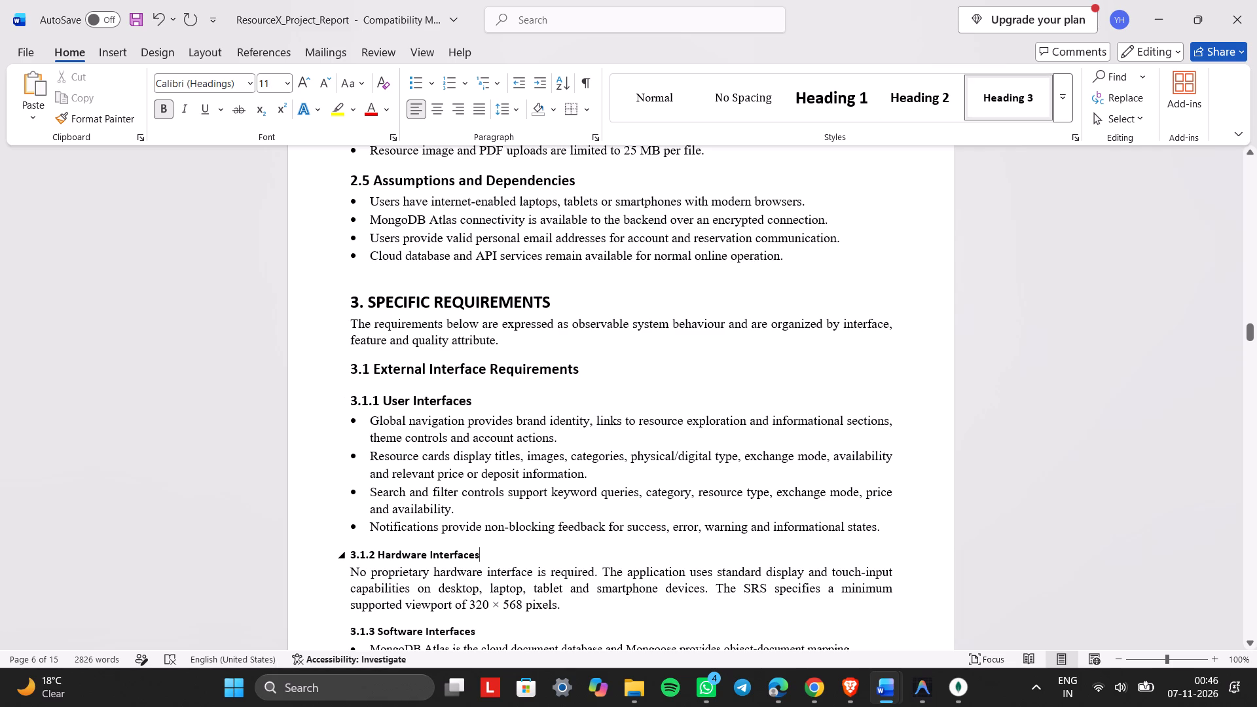
{"action": "scroll", "coordinate": [511, 558], "scroll_direction": "down", "scroll_amount": 1}
{"action": "left_click", "coordinate": [540, 387]}
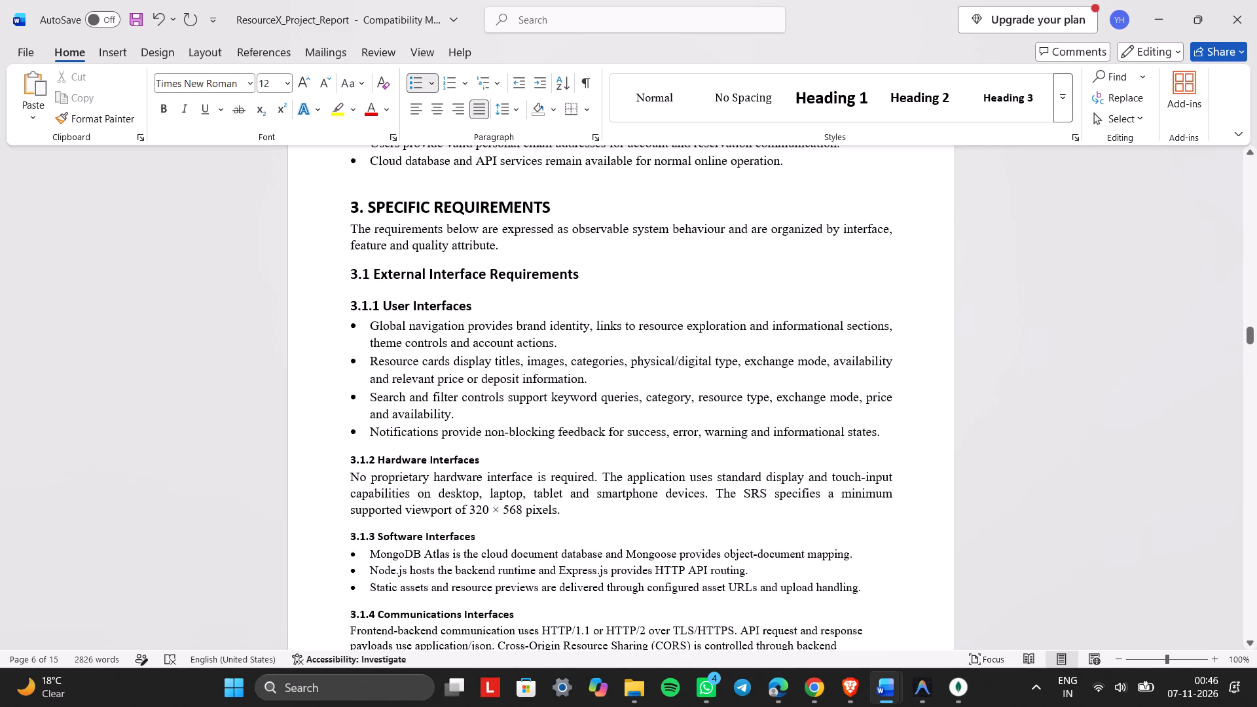
{"action": "left_click", "coordinate": [572, 511]}
{"action": "left_click_drag", "start_coordinate": [572, 511], "coordinate": [360, 481]}
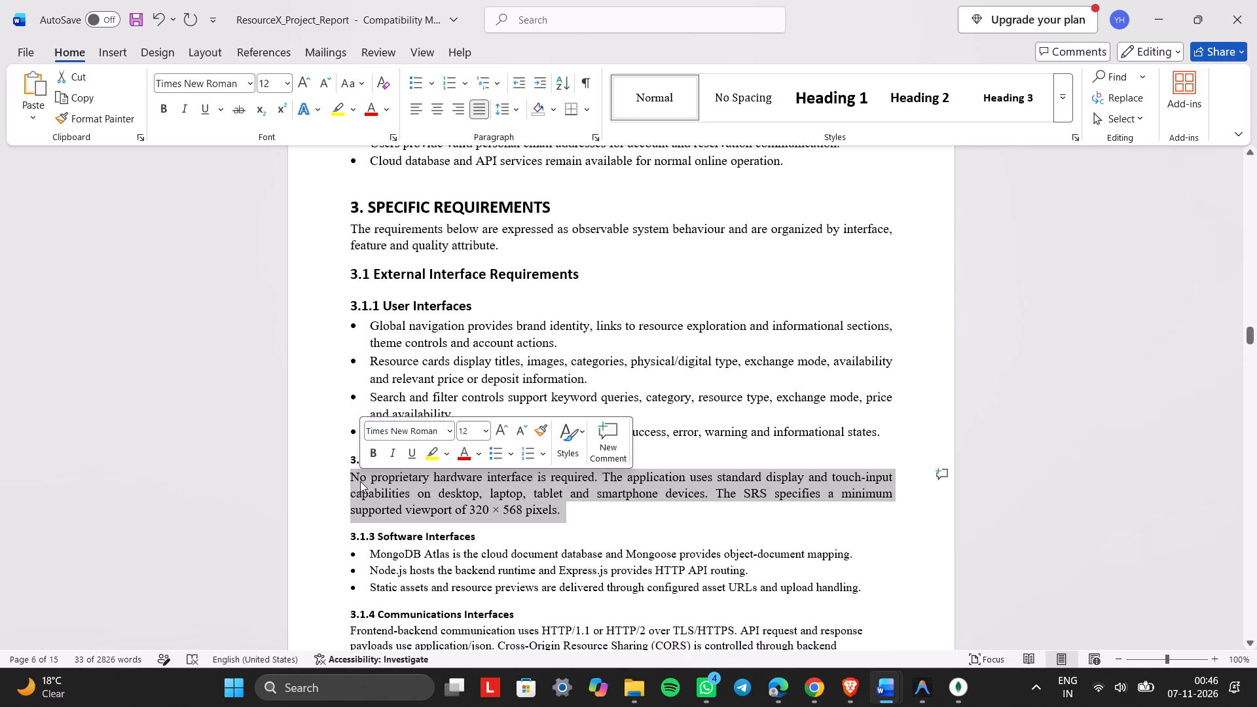
{"action": "left_click", "coordinate": [475, 384]}
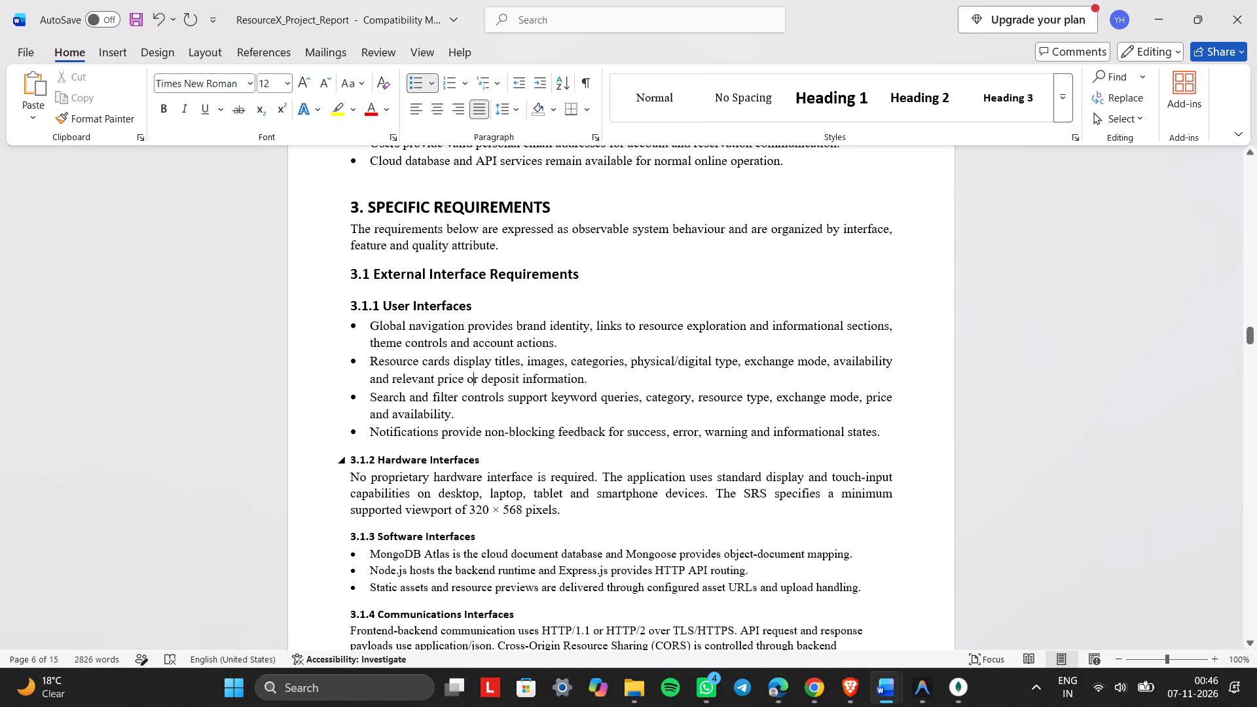
Set the 3.1.2 Hardware Interfaces heading to 13 pt.
{"action": "left_click_drag", "start_coordinate": [486, 465], "coordinate": [354, 455]}
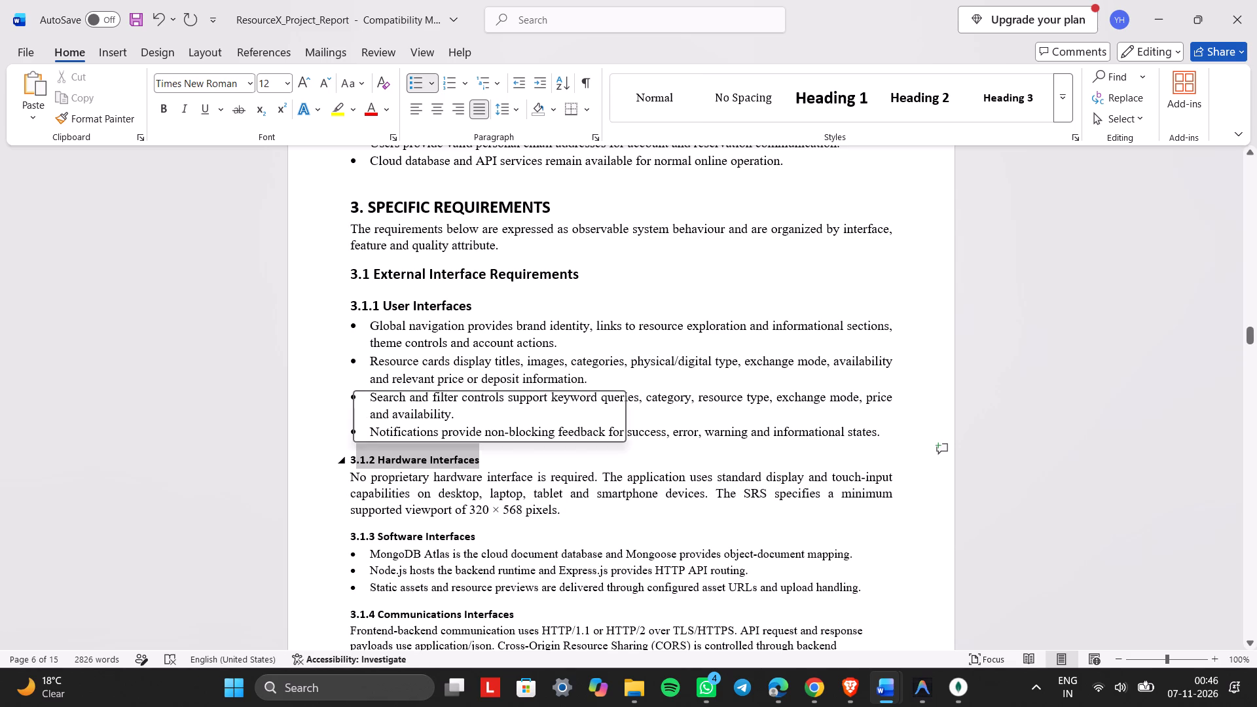
{"action": "left_click_drag", "start_coordinate": [482, 467], "coordinate": [401, 460]}
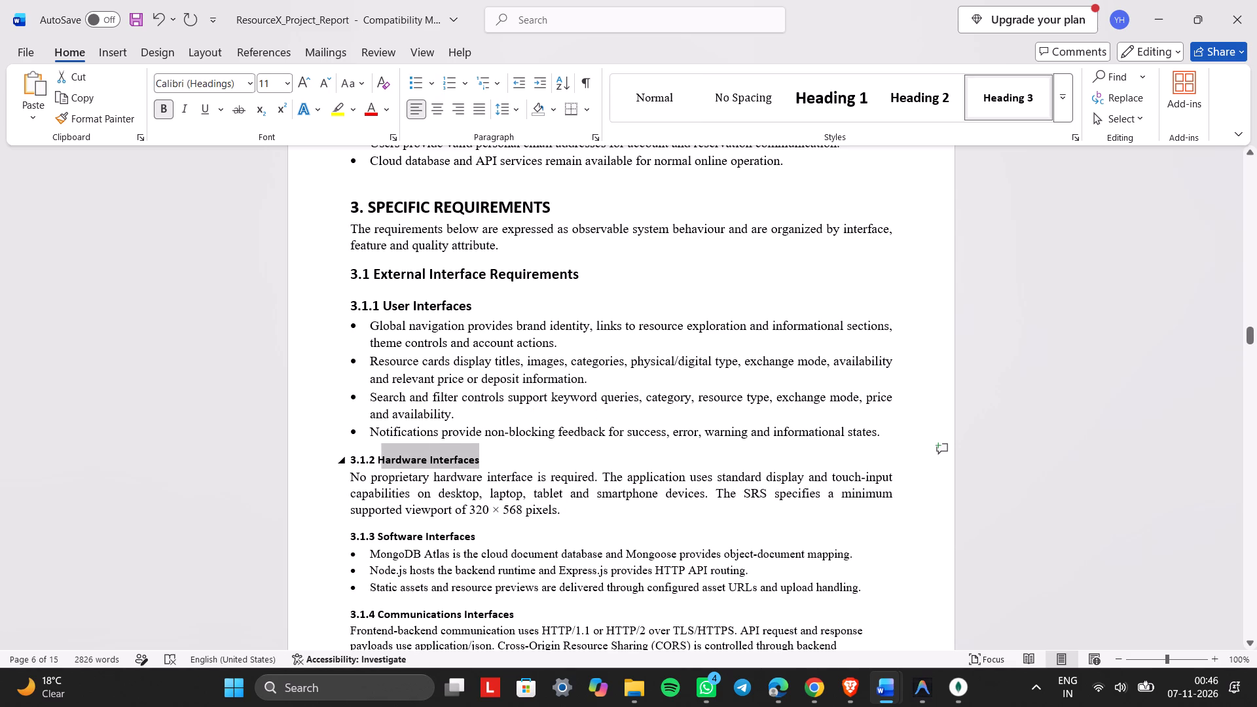
{"action": "left_click_drag", "start_coordinate": [401, 460], "coordinate": [348, 461]}
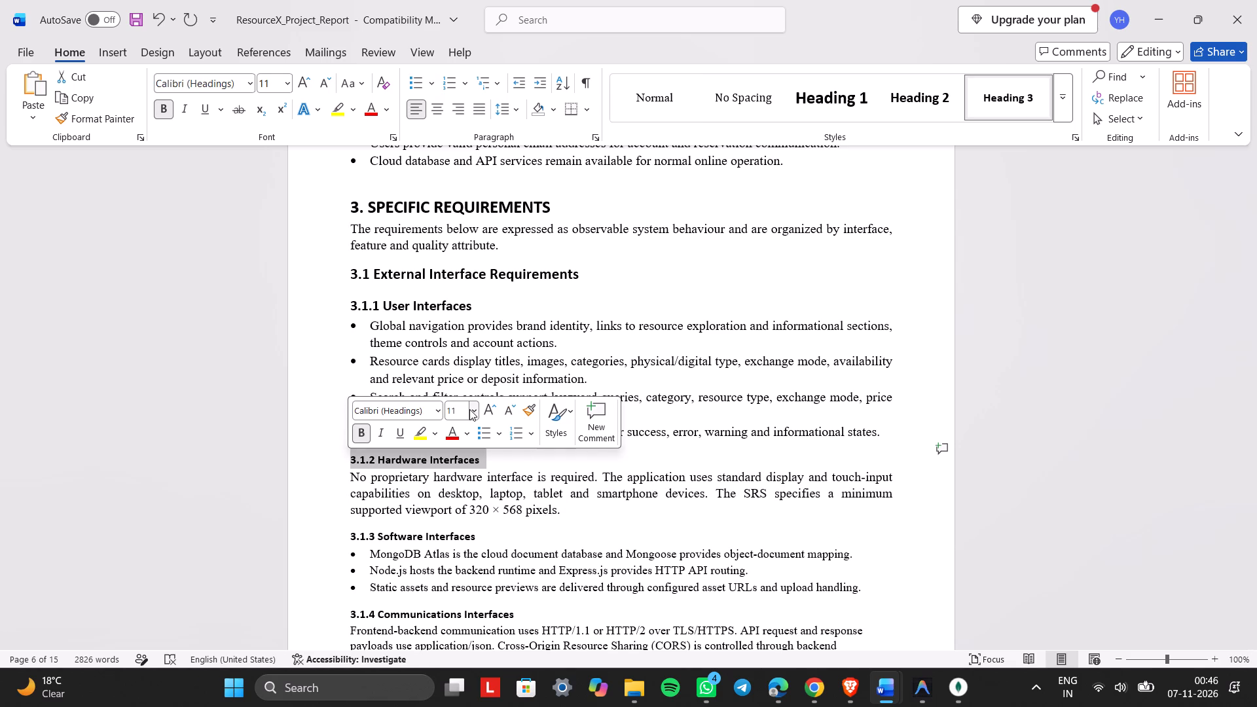
{"action": "left_click", "coordinate": [457, 410]}
{"action": "key", "text": "BackSpace"}
{"action": "type", "text": "13"}
{"action": "key", "text": "Return"}
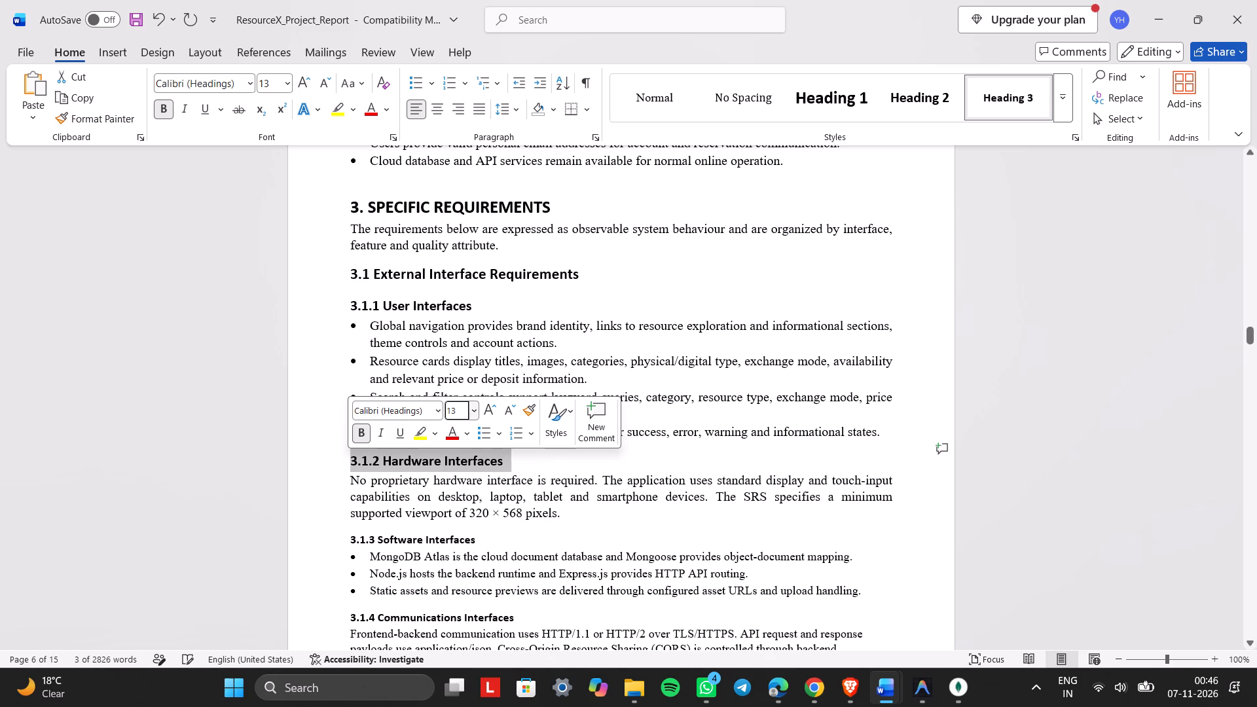
Set the 3.1.3 Software Interfaces heading to 13 pt, undoing any accidental replacement of the heading text.
{"action": "left_click", "coordinate": [496, 528]}
{"action": "left_click_drag", "start_coordinate": [487, 541], "coordinate": [342, 547]}
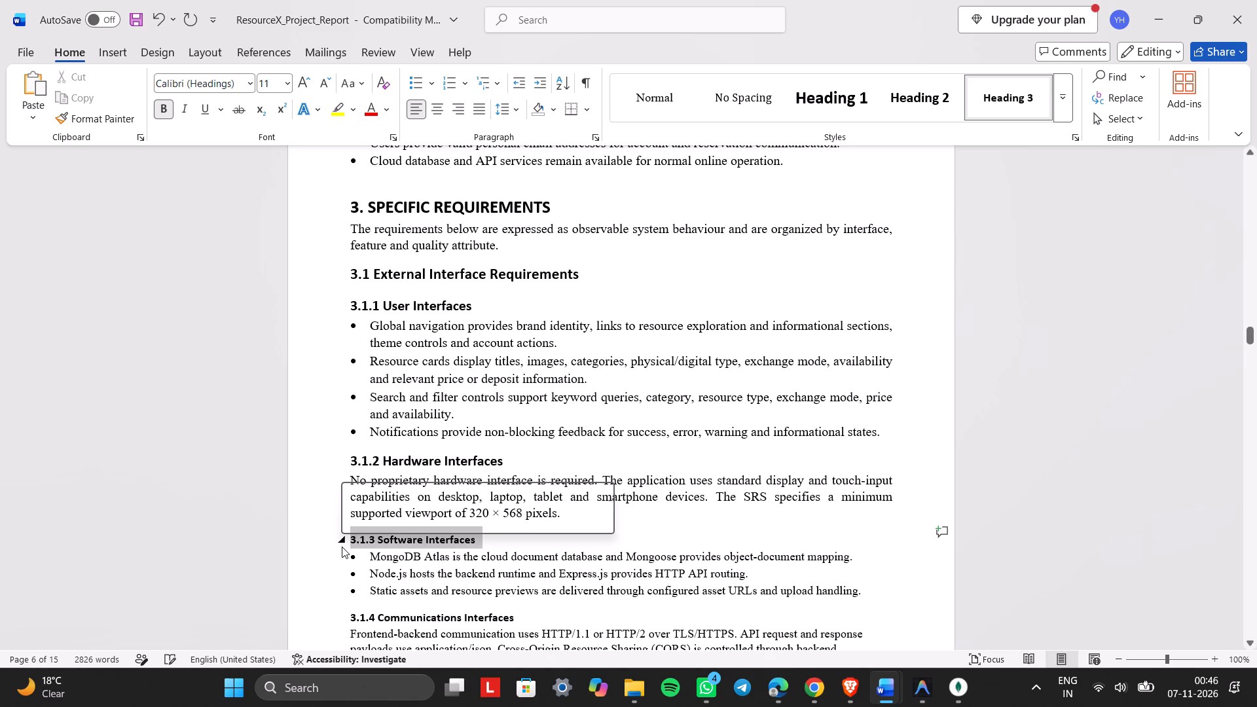
{"action": "left_click", "coordinate": [451, 496]}
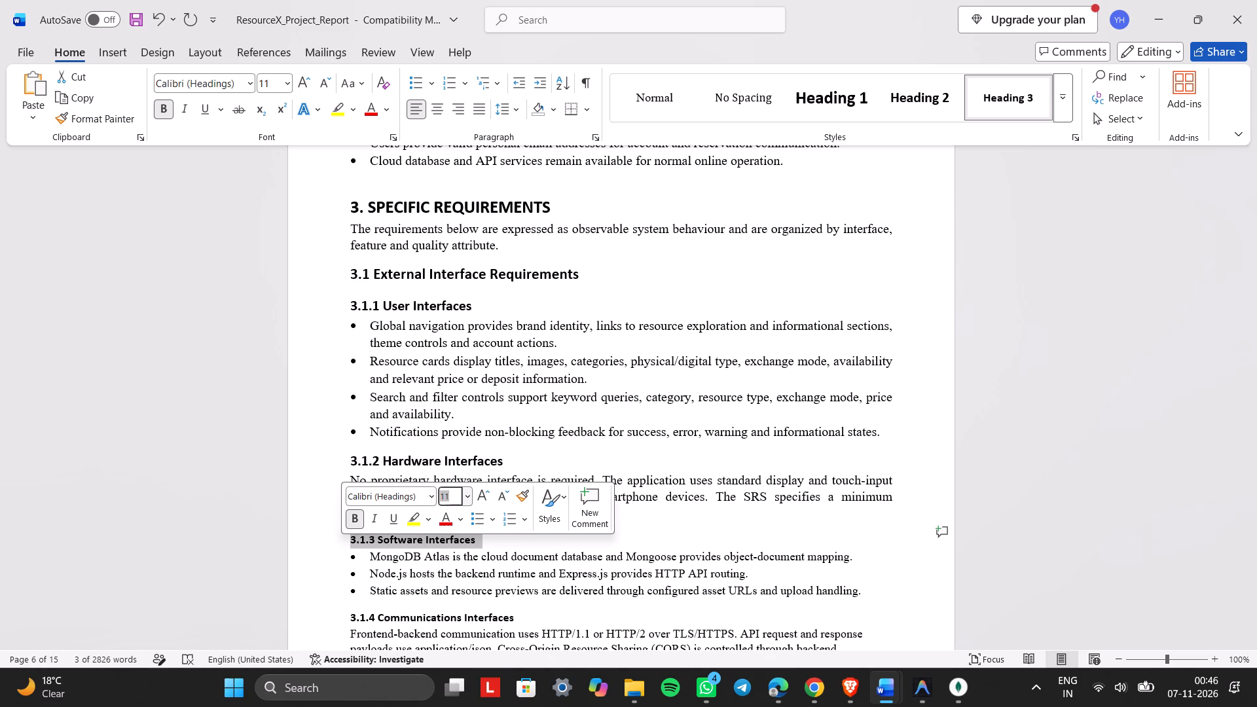
{"action": "key", "text": "BackSpace"}
{"action": "type", "text": "13"}
{"action": "left_click_drag", "start_coordinate": [525, 583], "coordinate": [515, 571]}
{"action": "key", "text": "Return"}
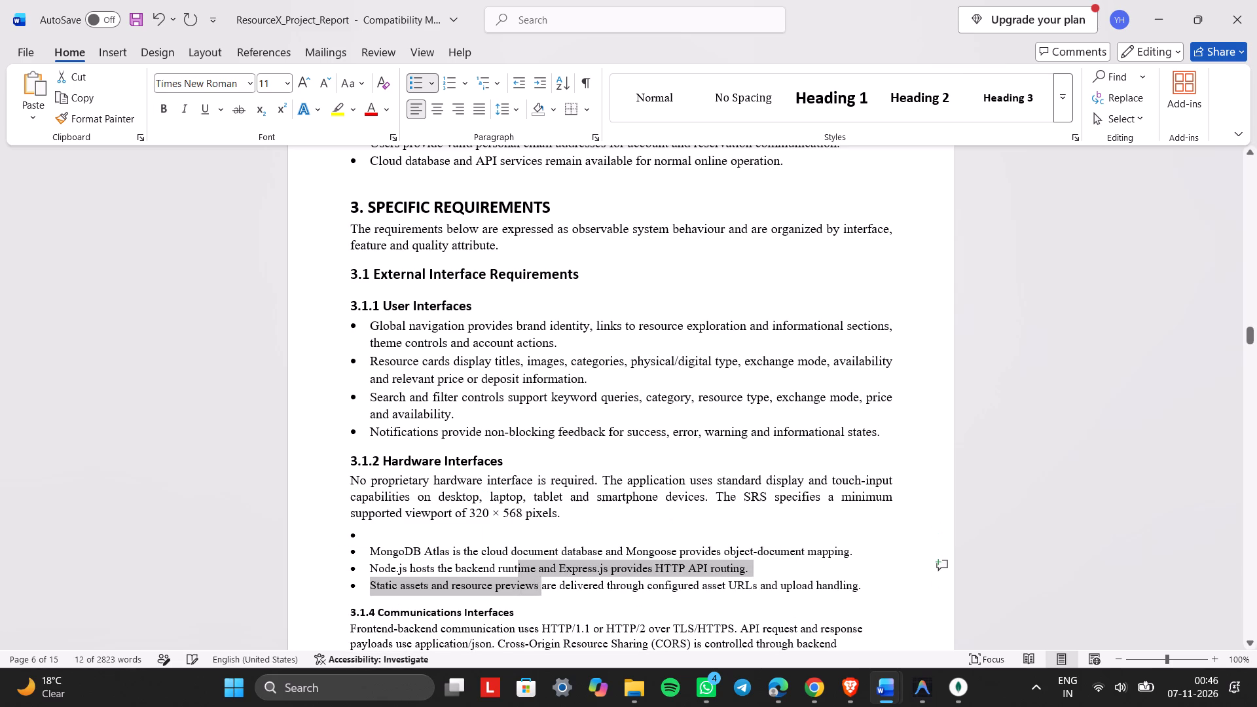
{"action": "key", "text": "ctrl+z"}
{"action": "left_click", "coordinate": [519, 559]}
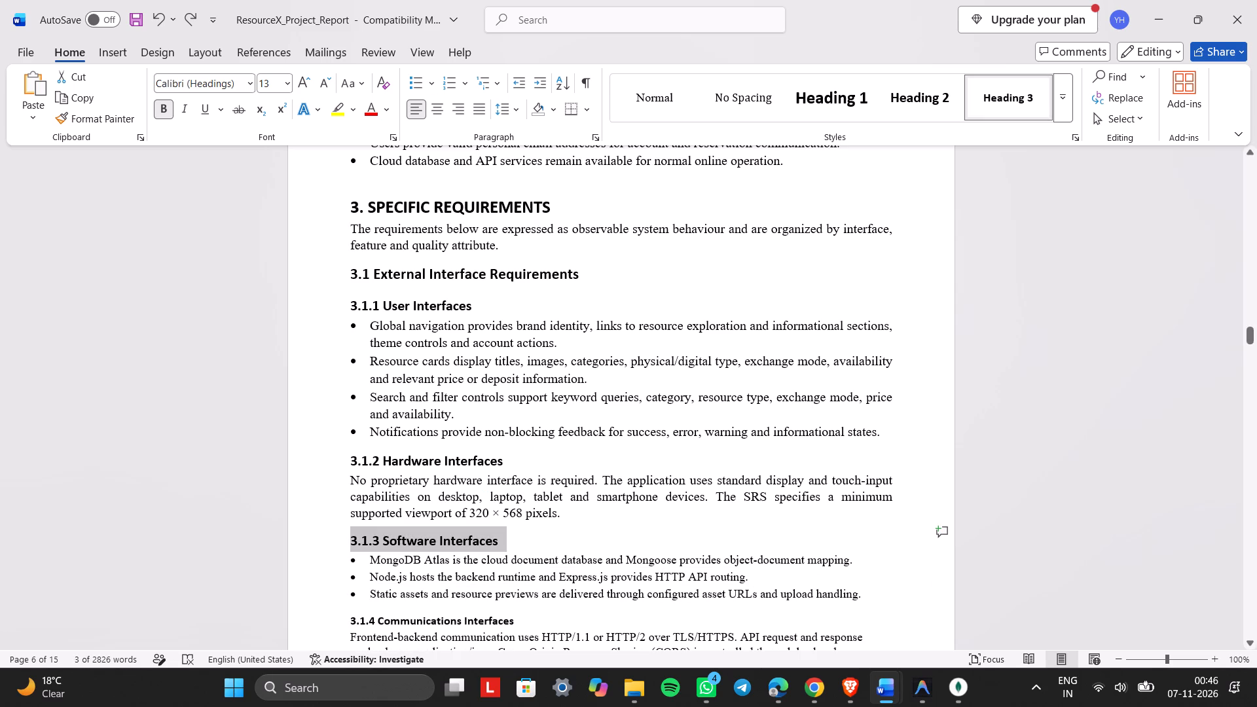
Set the three bullet points under 3.1.3 Software Interfaces to 12 pt.
{"action": "scroll", "coordinate": [502, 560], "scroll_direction": "down", "scroll_amount": 1}
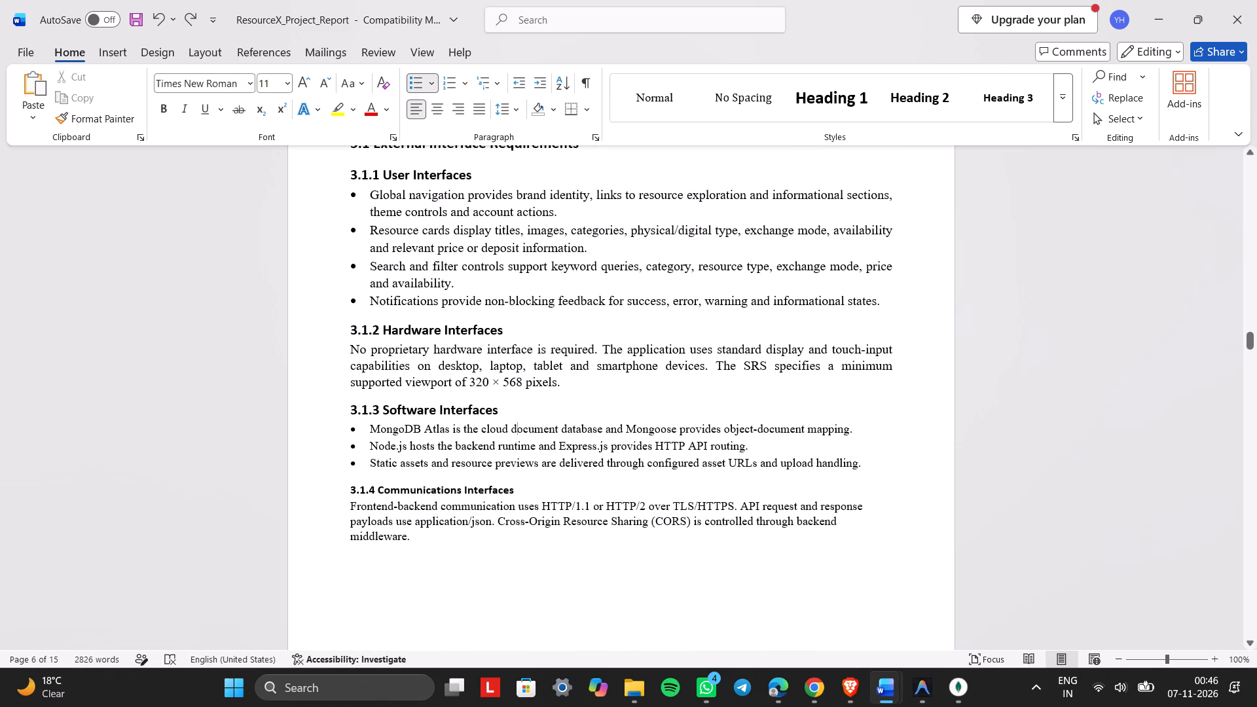
{"action": "left_click_drag", "start_coordinate": [867, 468], "coordinate": [346, 438]}
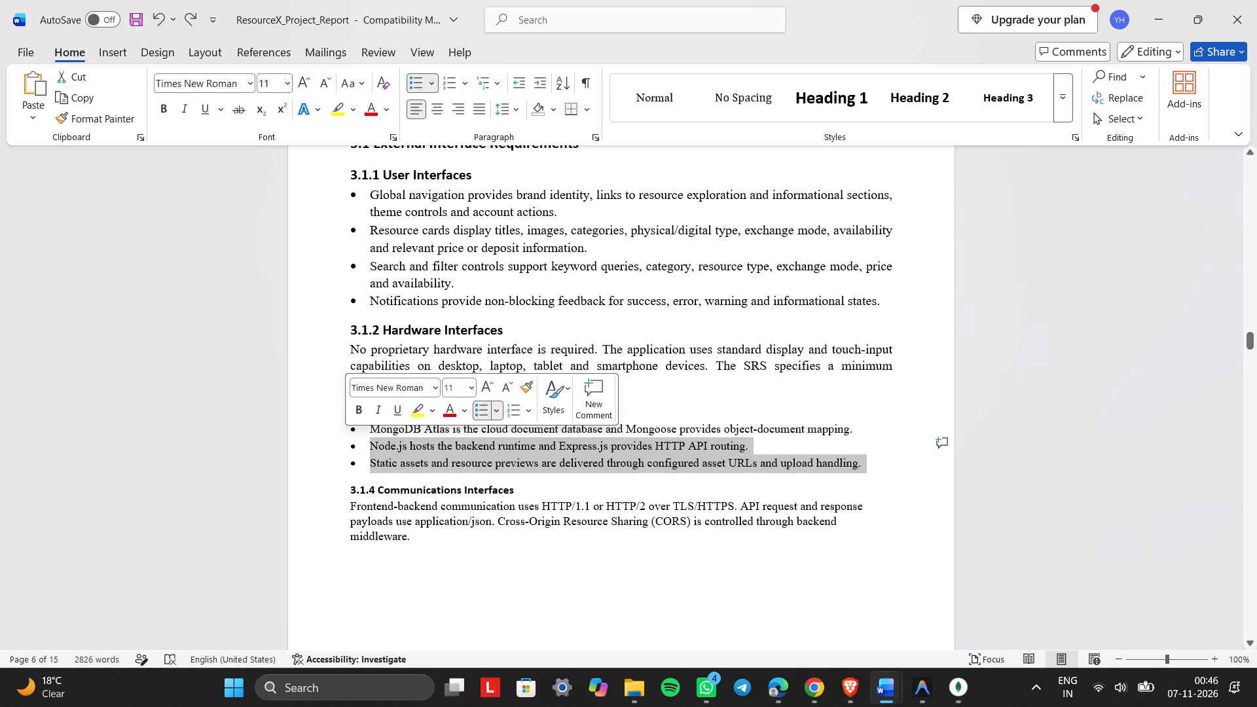
{"action": "left_click", "coordinate": [374, 434]}
{"action": "left_click_drag", "start_coordinate": [371, 431], "coordinate": [811, 462]}
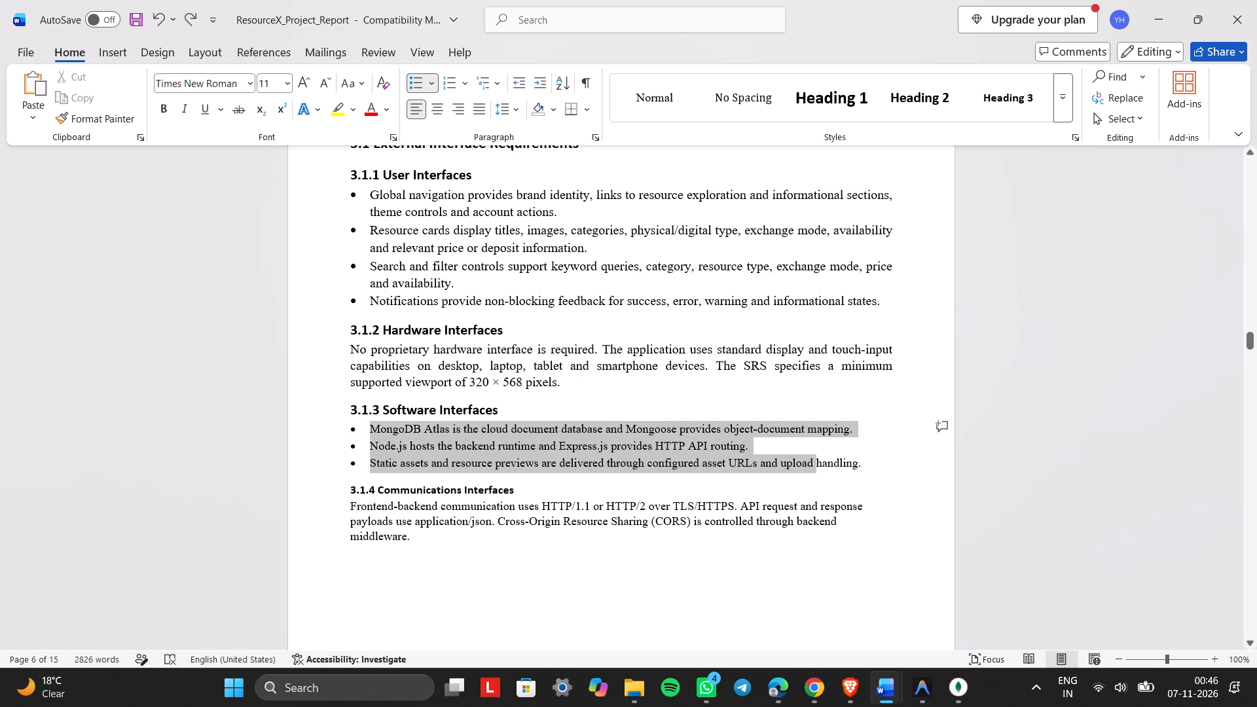
{"action": "left_click_drag", "start_coordinate": [811, 462], "coordinate": [869, 462]}
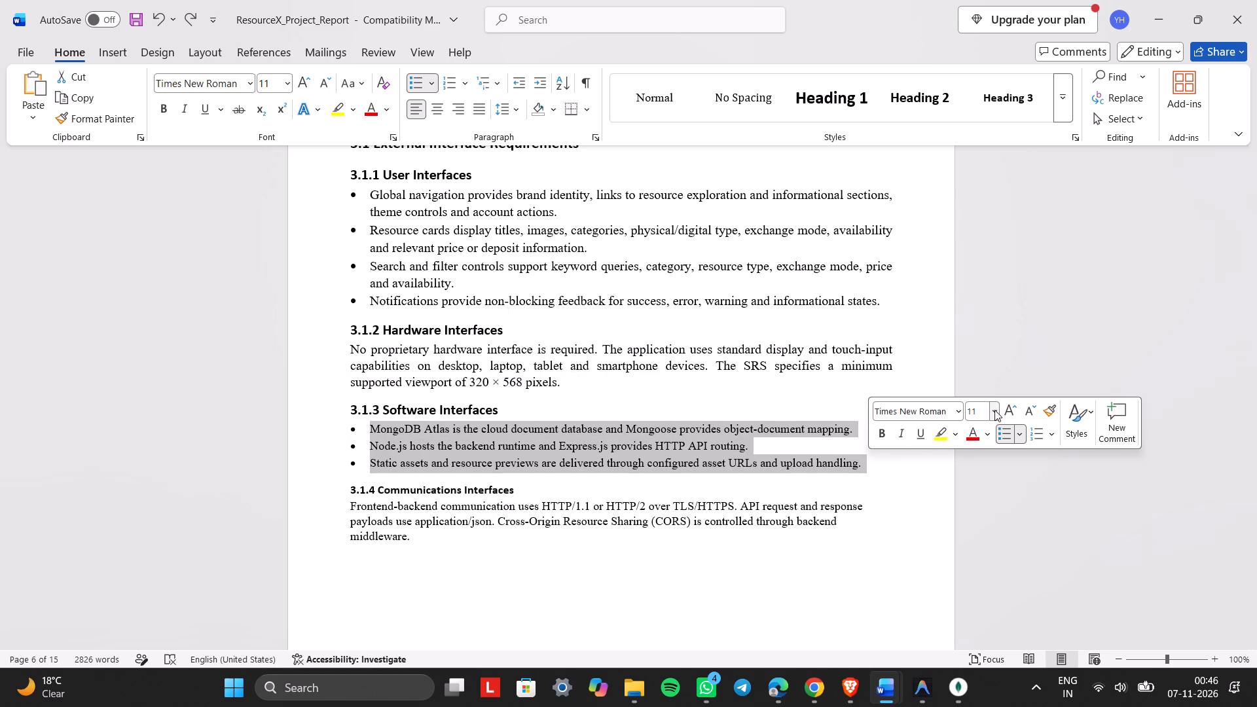
{"action": "left_click", "coordinate": [994, 410]}
{"action": "left_click", "coordinate": [982, 175]}
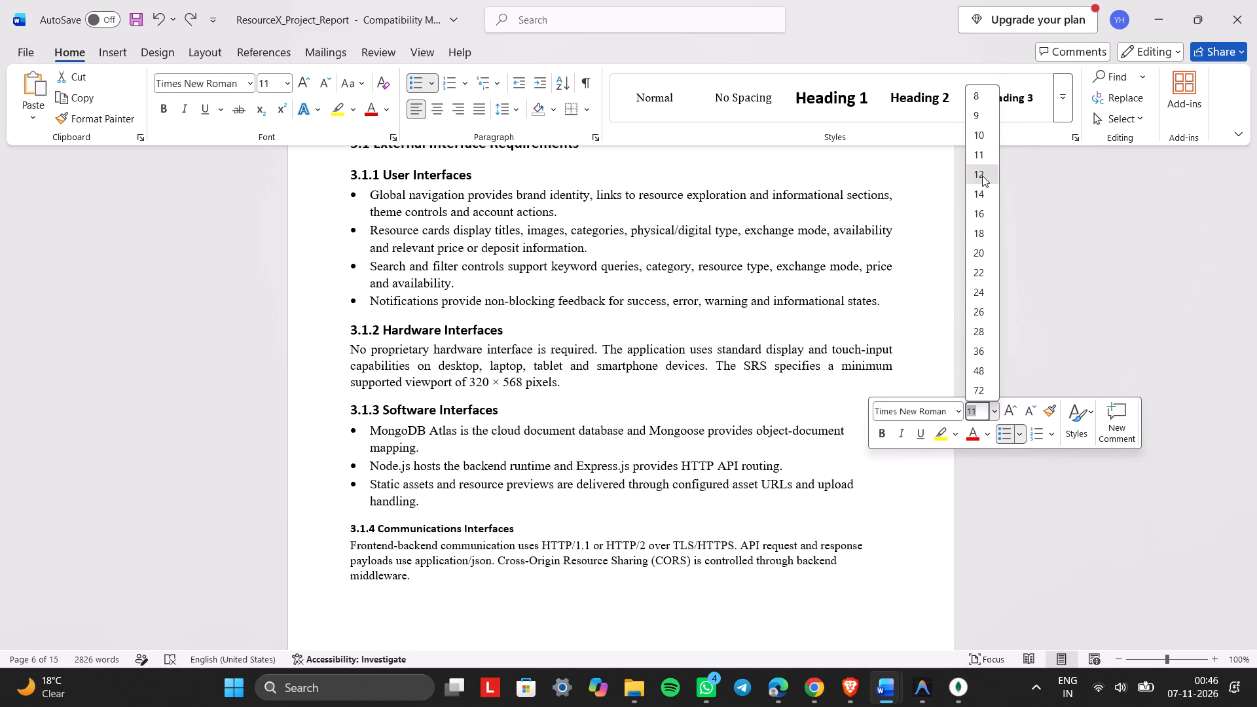
Justify the three bullet points under 3.1.3 Software Interfaces.
{"action": "left_click", "coordinate": [473, 107]}
{"action": "left_click", "coordinate": [687, 498]}
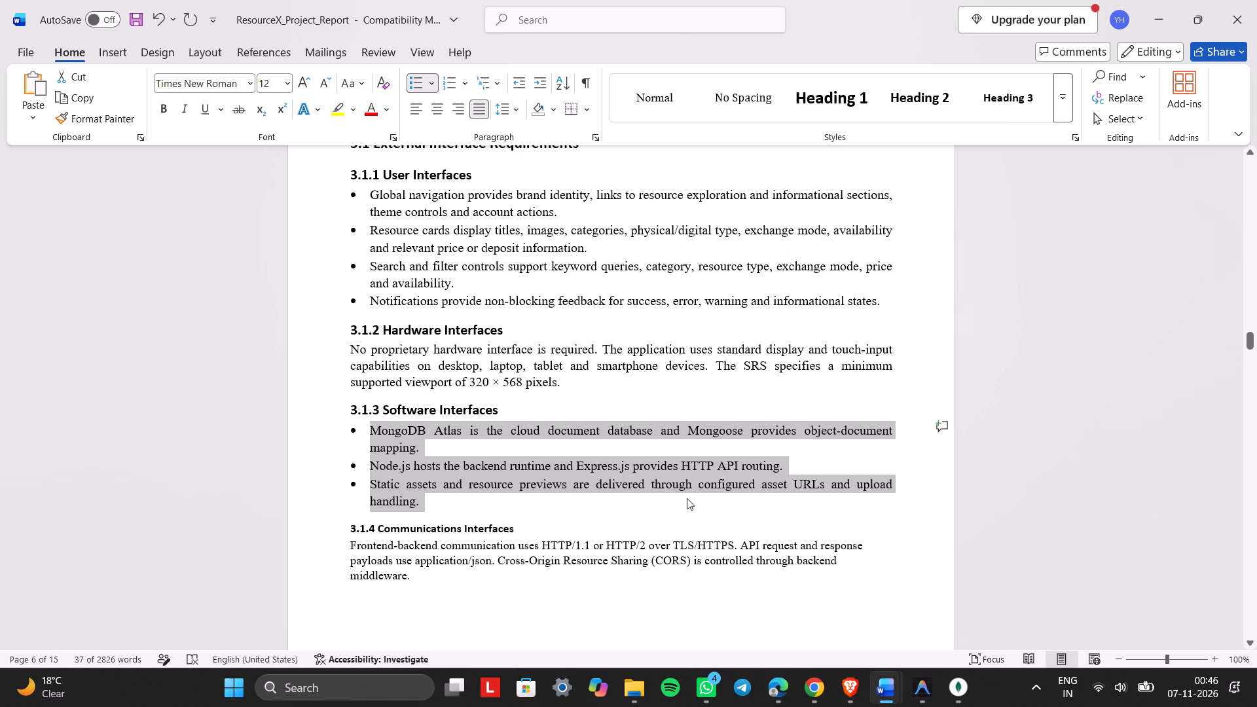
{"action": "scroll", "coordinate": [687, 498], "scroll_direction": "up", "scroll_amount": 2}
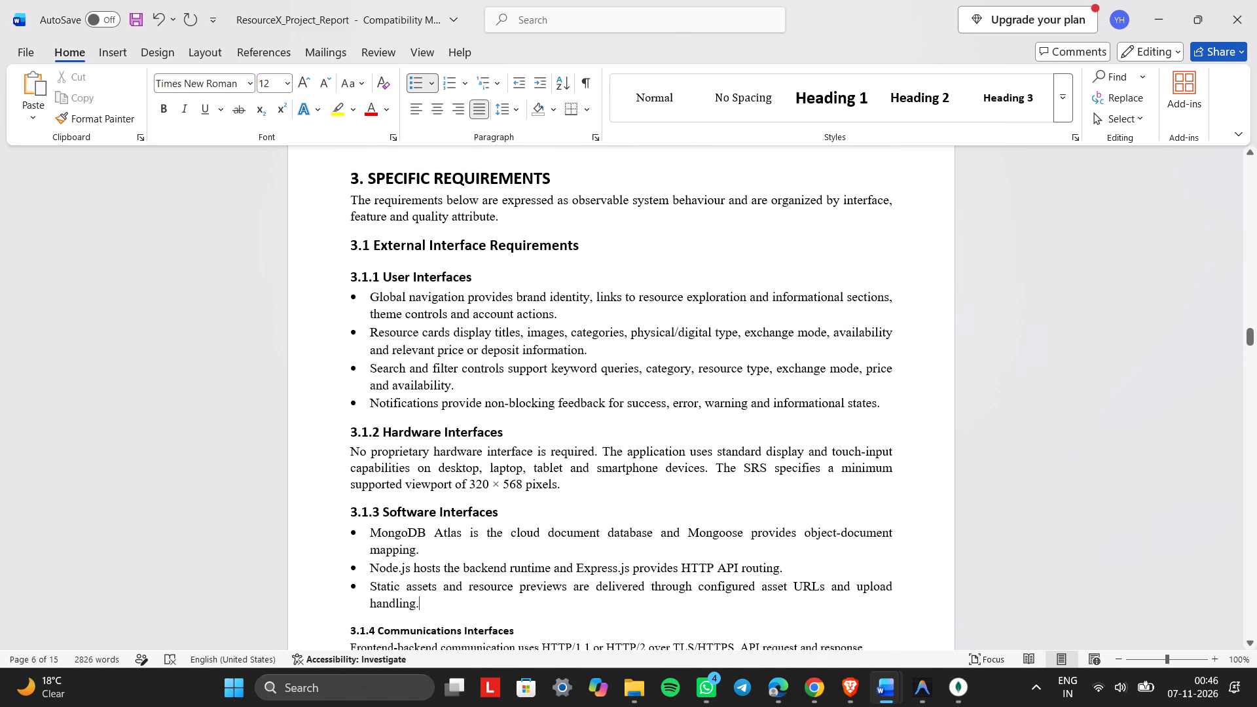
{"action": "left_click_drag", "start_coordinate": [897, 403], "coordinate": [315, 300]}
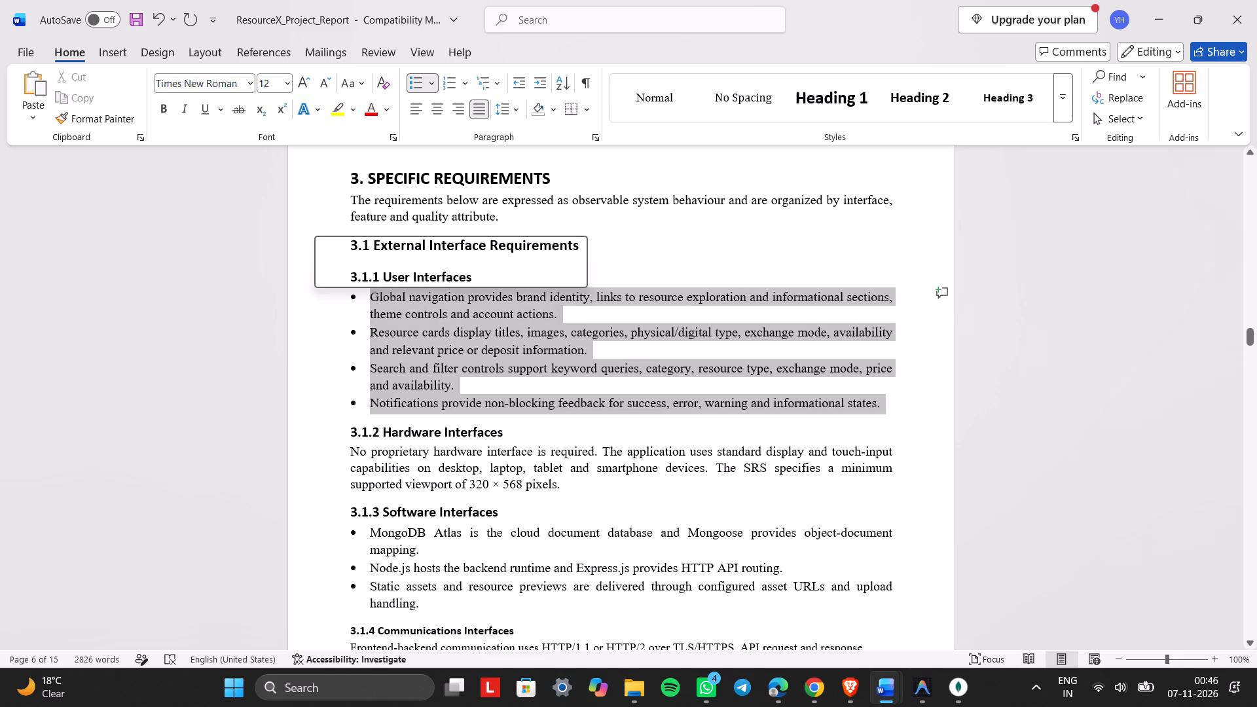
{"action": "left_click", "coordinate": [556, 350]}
Set the 3.1.4 Communications Interfaces heading to 13 pt.
{"action": "scroll", "coordinate": [556, 350], "scroll_direction": "down", "scroll_amount": 1}
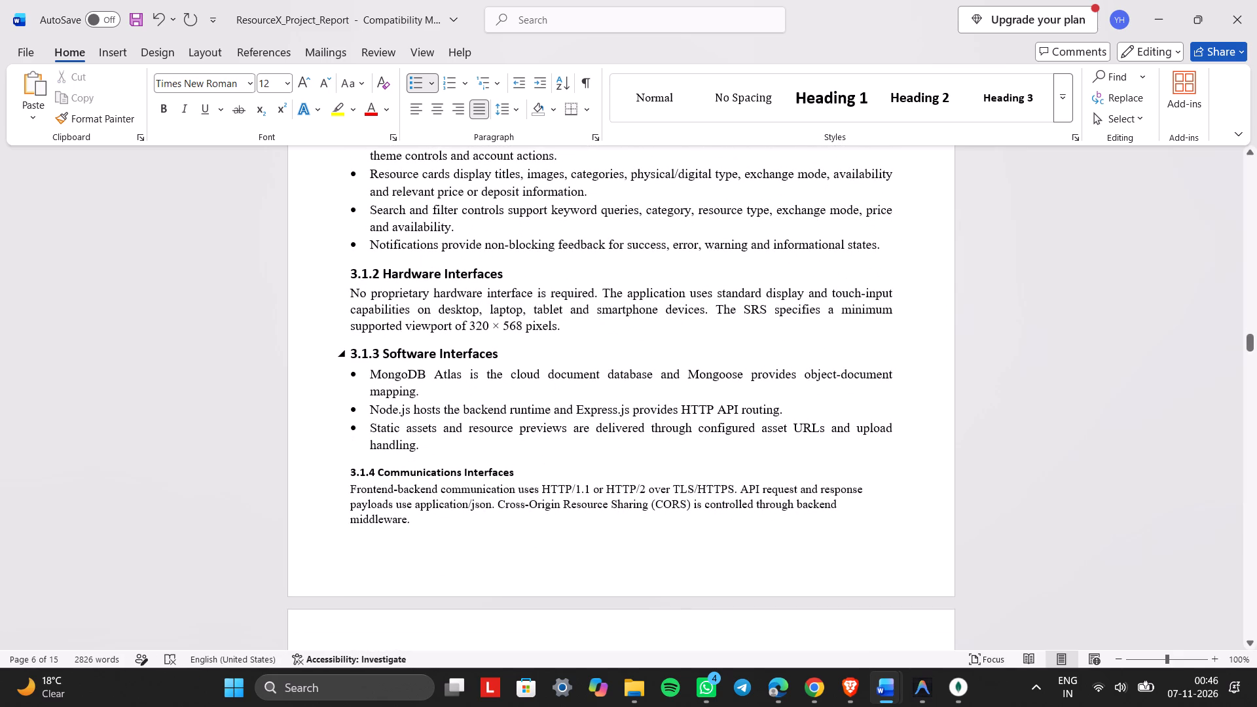
{"action": "scroll", "coordinate": [556, 350], "scroll_direction": "down", "scroll_amount": 1}
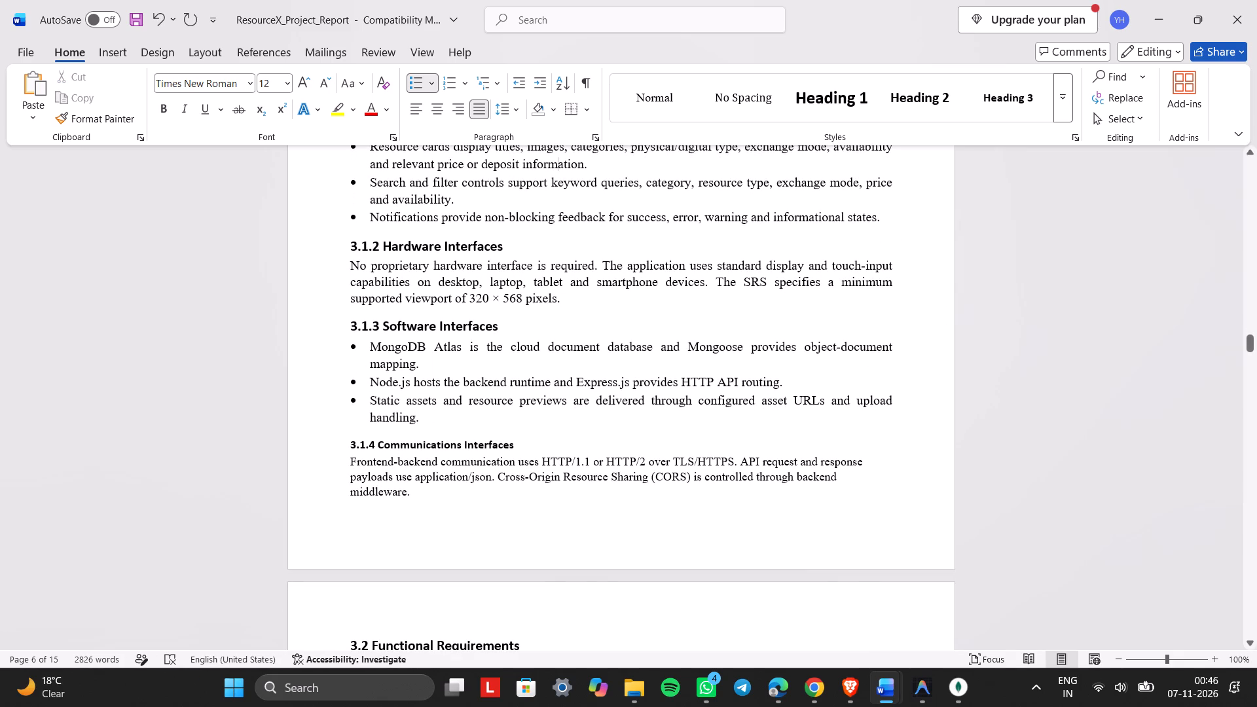
{"action": "left_click_drag", "start_coordinate": [513, 447], "coordinate": [329, 443]}
{"action": "left_click", "coordinate": [458, 393]}
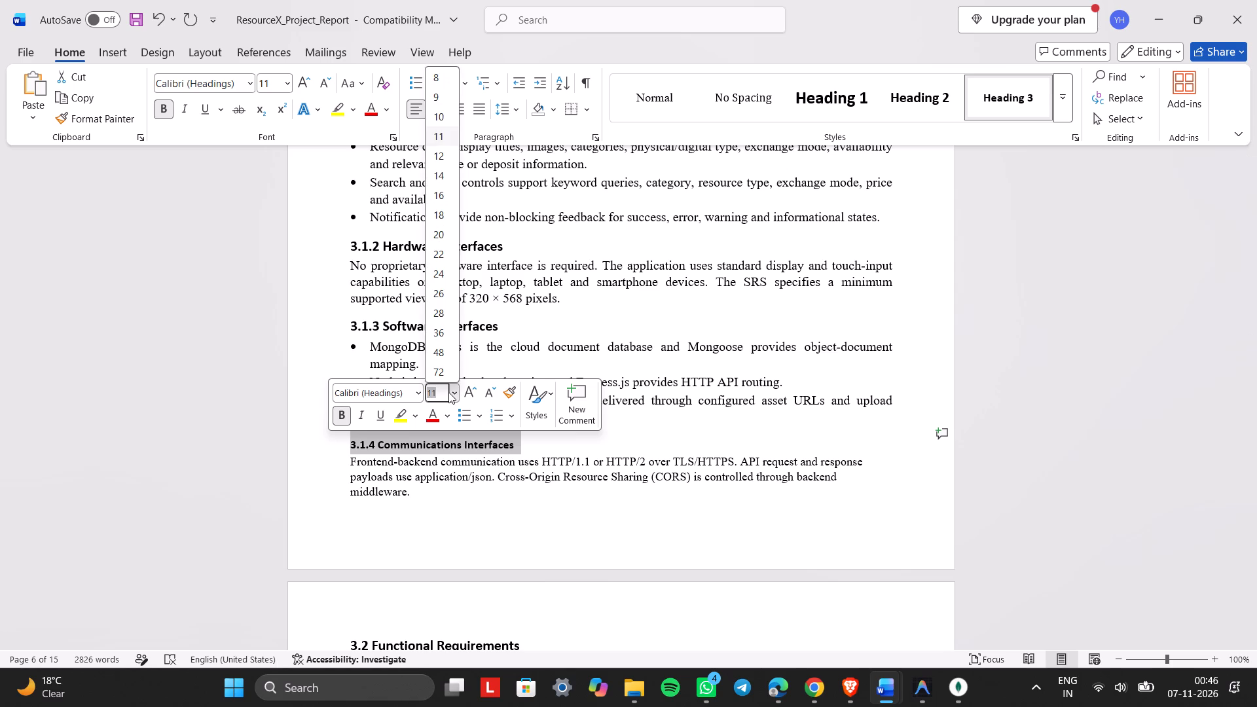
{"action": "key", "text": "BackSpace"}
{"action": "type", "text": "13"}
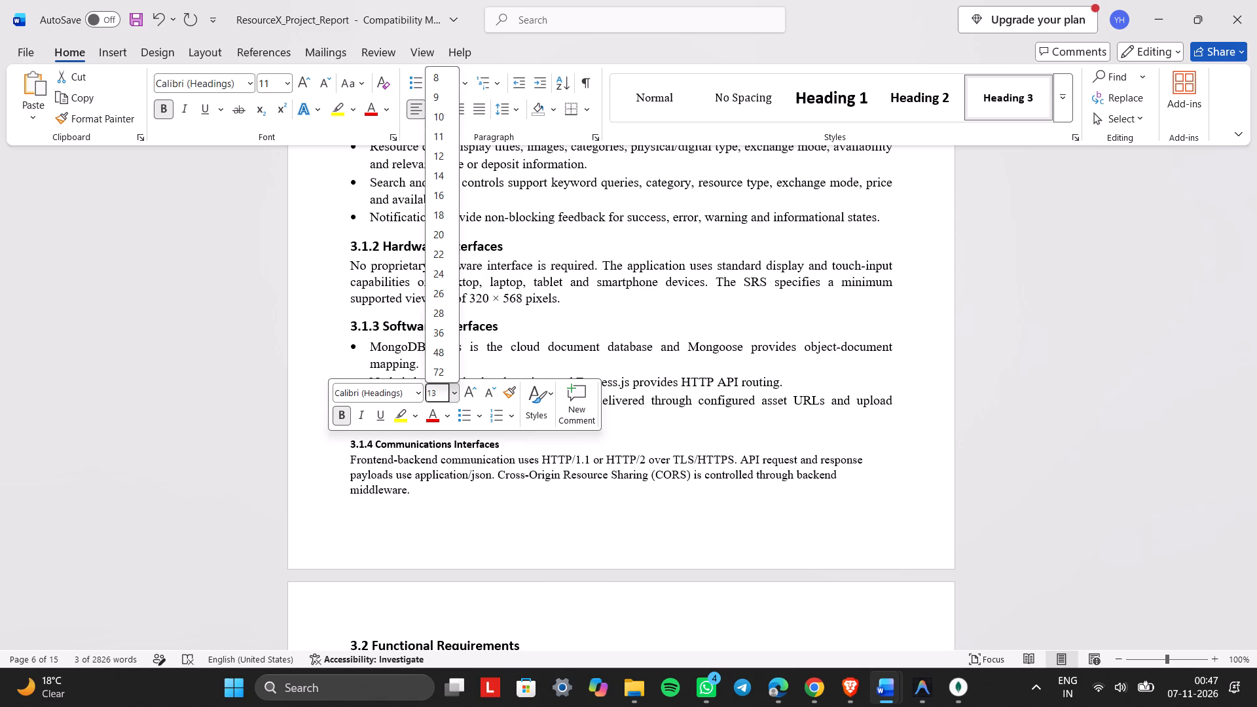
{"action": "key", "text": "Return"}
Set the paragraph under 3.1.4 Communications Interfaces to 12 pt.
{"action": "left_click", "coordinate": [420, 499]}
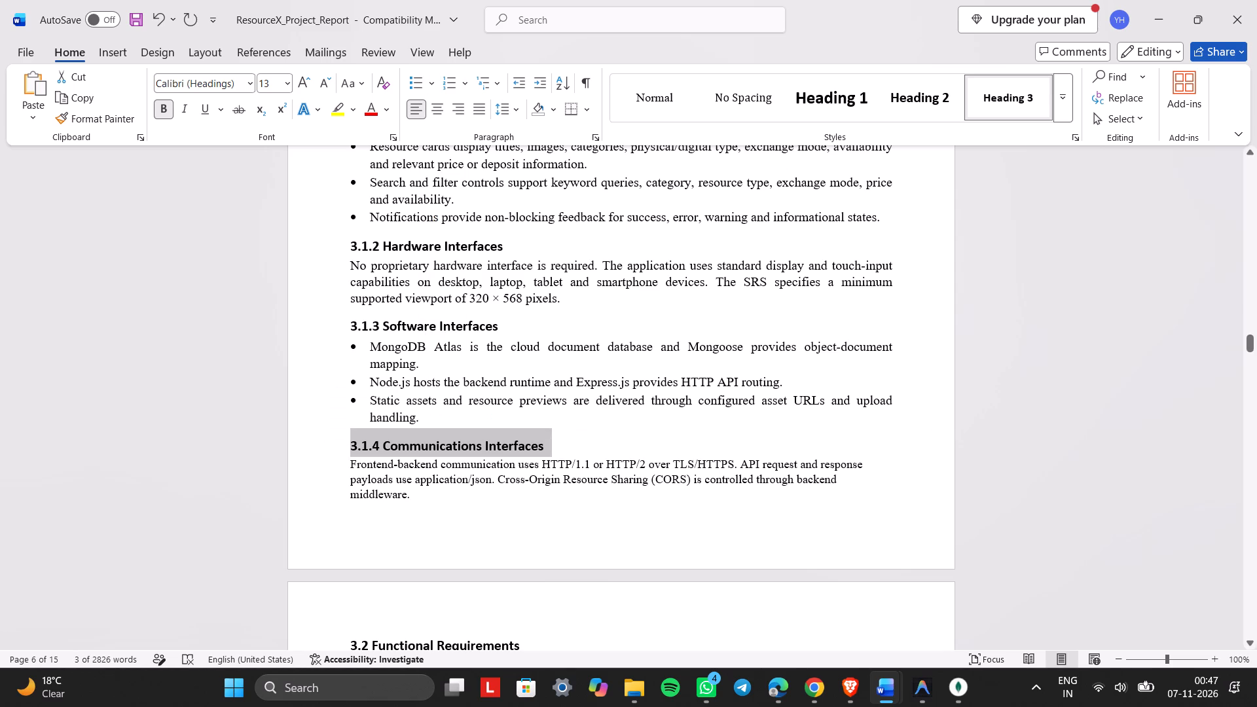
{"action": "left_click_drag", "start_coordinate": [420, 499], "coordinate": [352, 465]}
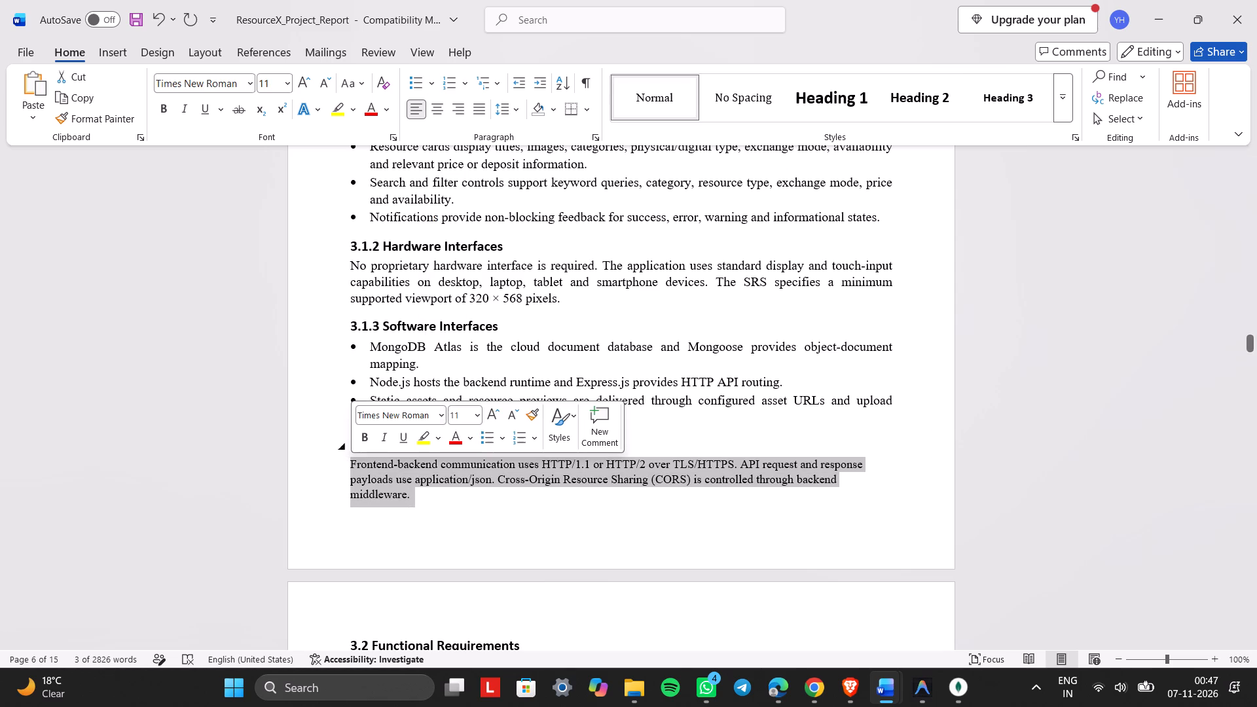
{"action": "left_click", "coordinate": [479, 416]}
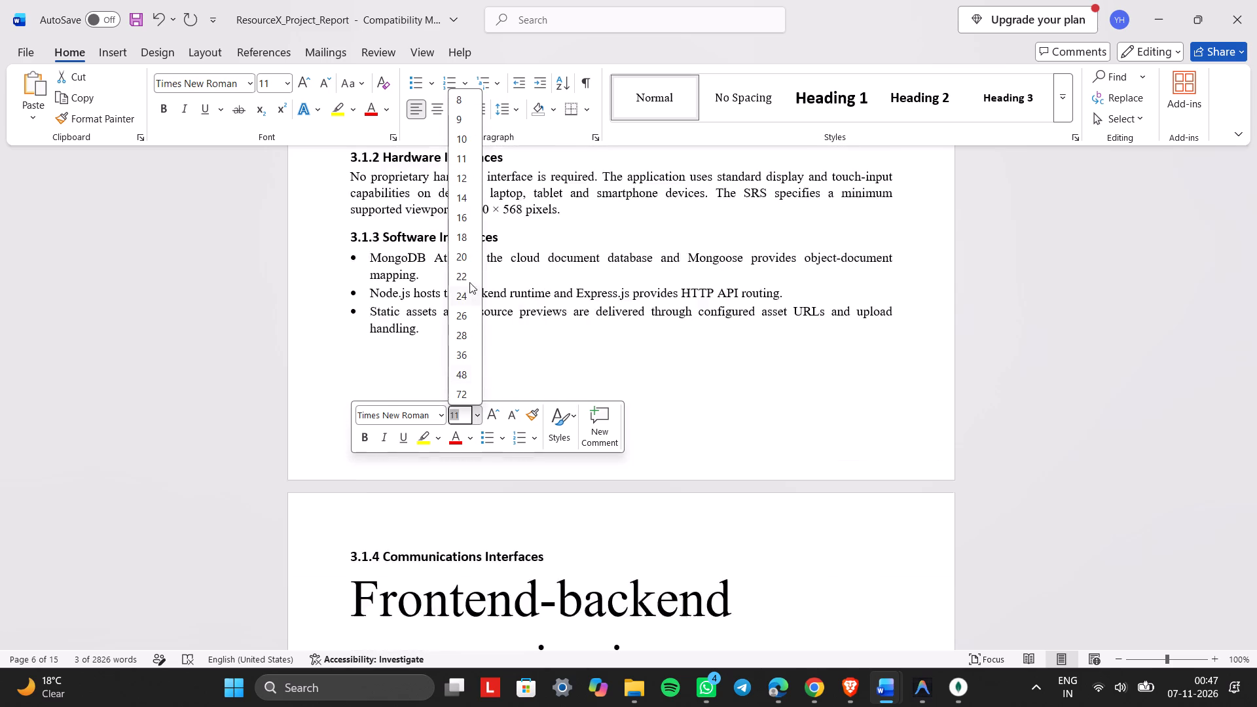
{"action": "left_click", "coordinate": [462, 183]}
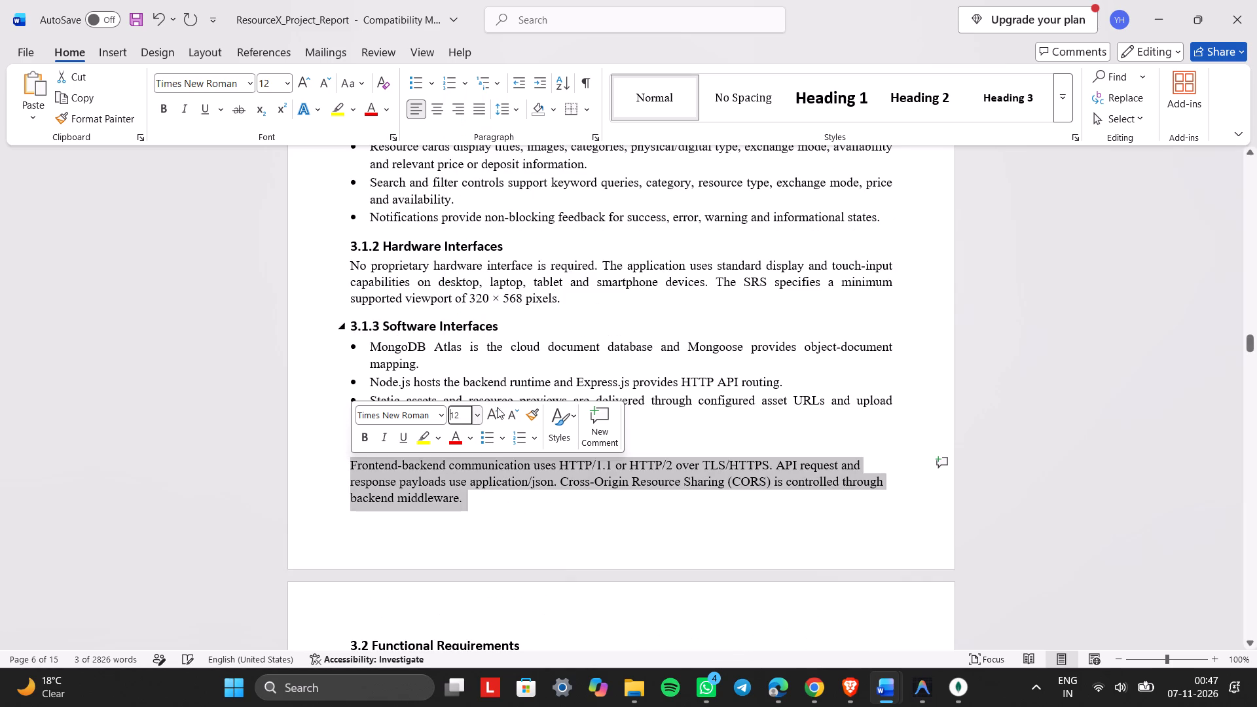
{"action": "left_click", "coordinate": [509, 492]}
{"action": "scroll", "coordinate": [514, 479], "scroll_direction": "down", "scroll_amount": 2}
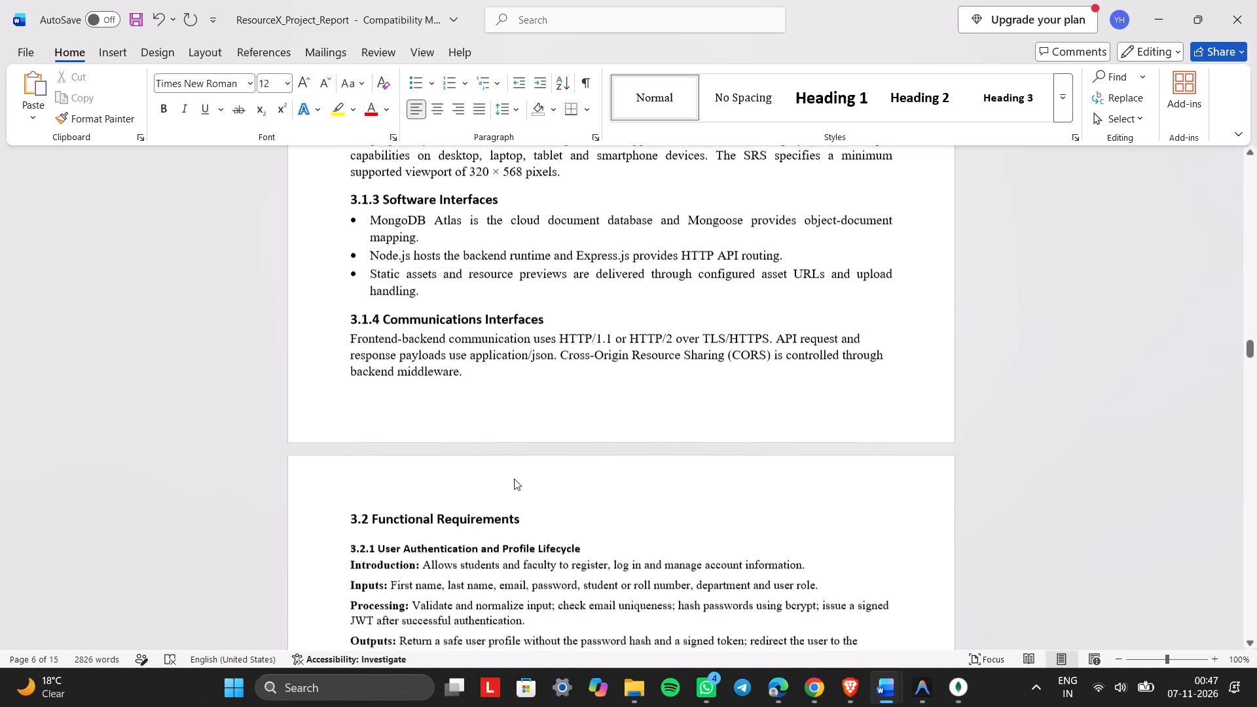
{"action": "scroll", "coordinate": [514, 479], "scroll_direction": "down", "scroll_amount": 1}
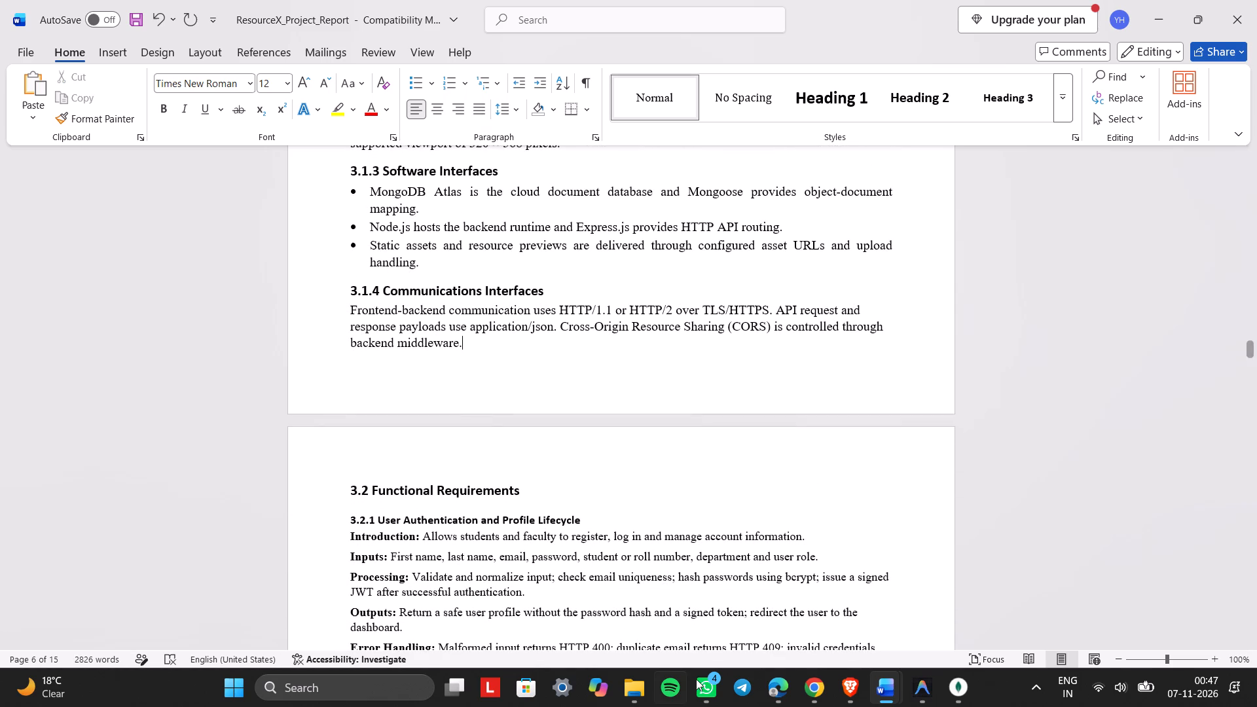
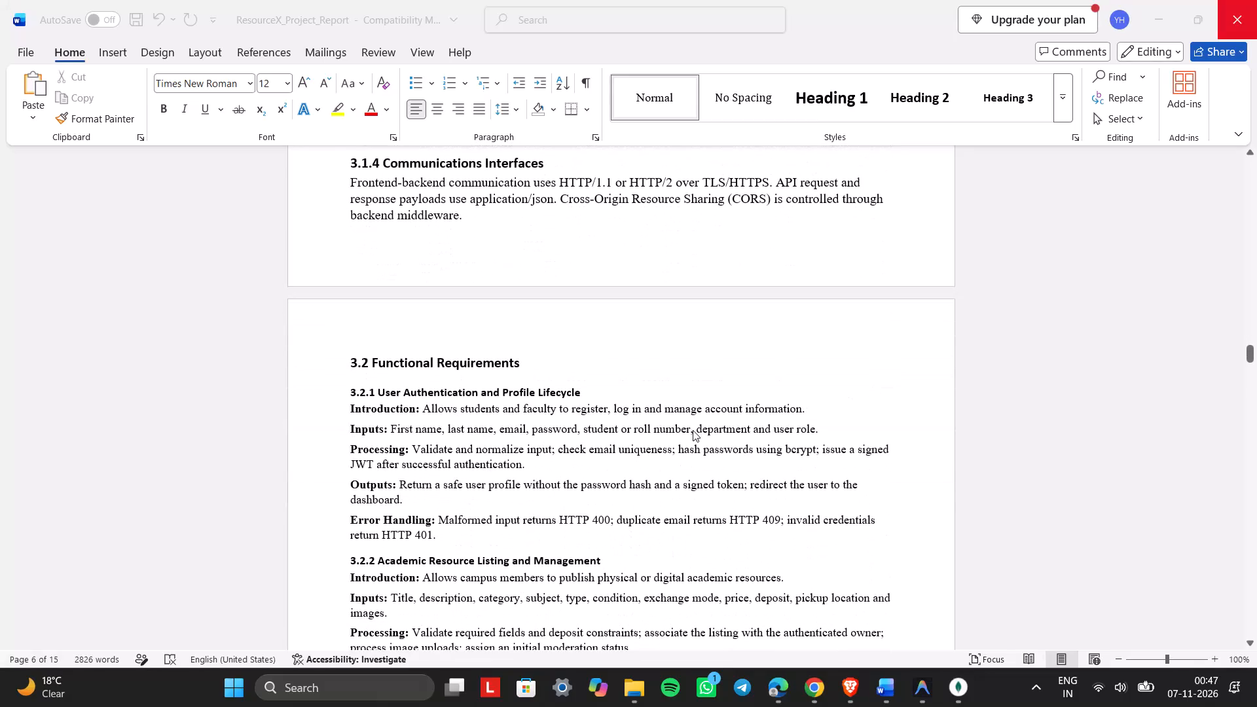
Justify the paragraph under 3.1.4 Communications Interfaces.
{"action": "left_click_drag", "start_coordinate": [479, 228], "coordinate": [427, 205]}
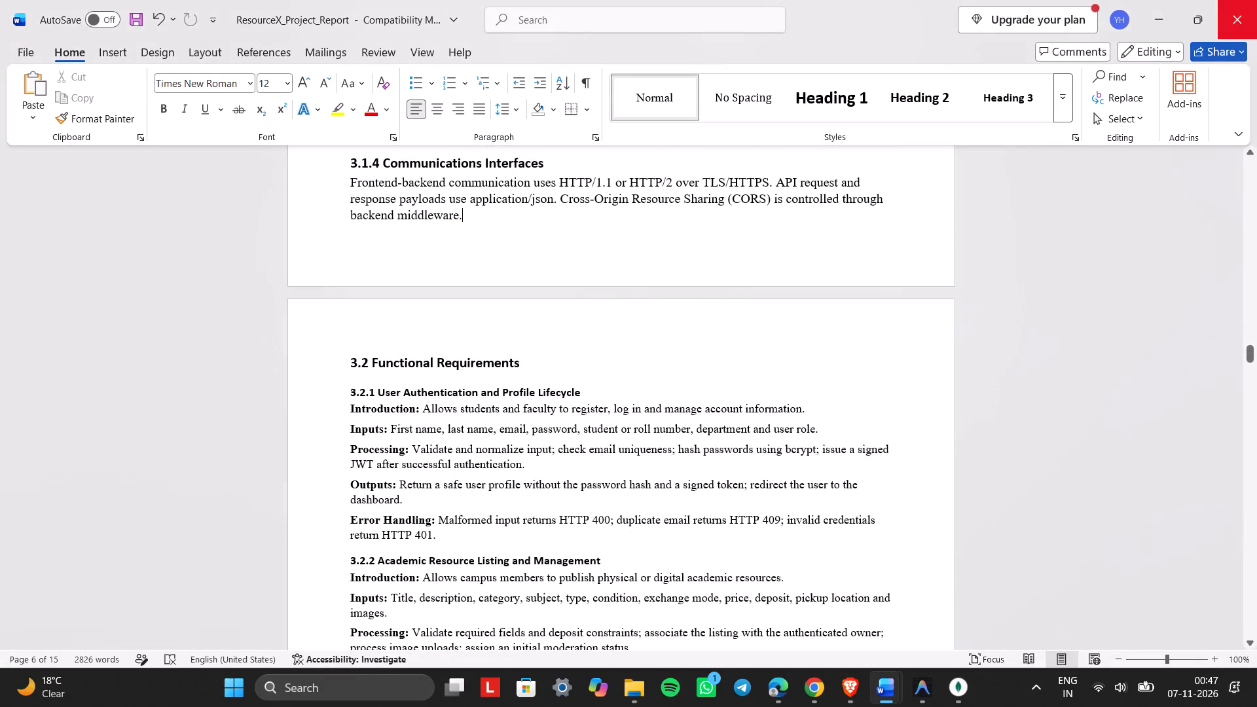
{"action": "left_click_drag", "start_coordinate": [427, 205], "coordinate": [470, 219]}
{"action": "left_click_drag", "start_coordinate": [470, 219], "coordinate": [369, 187]}
{"action": "left_click", "coordinate": [481, 104]}
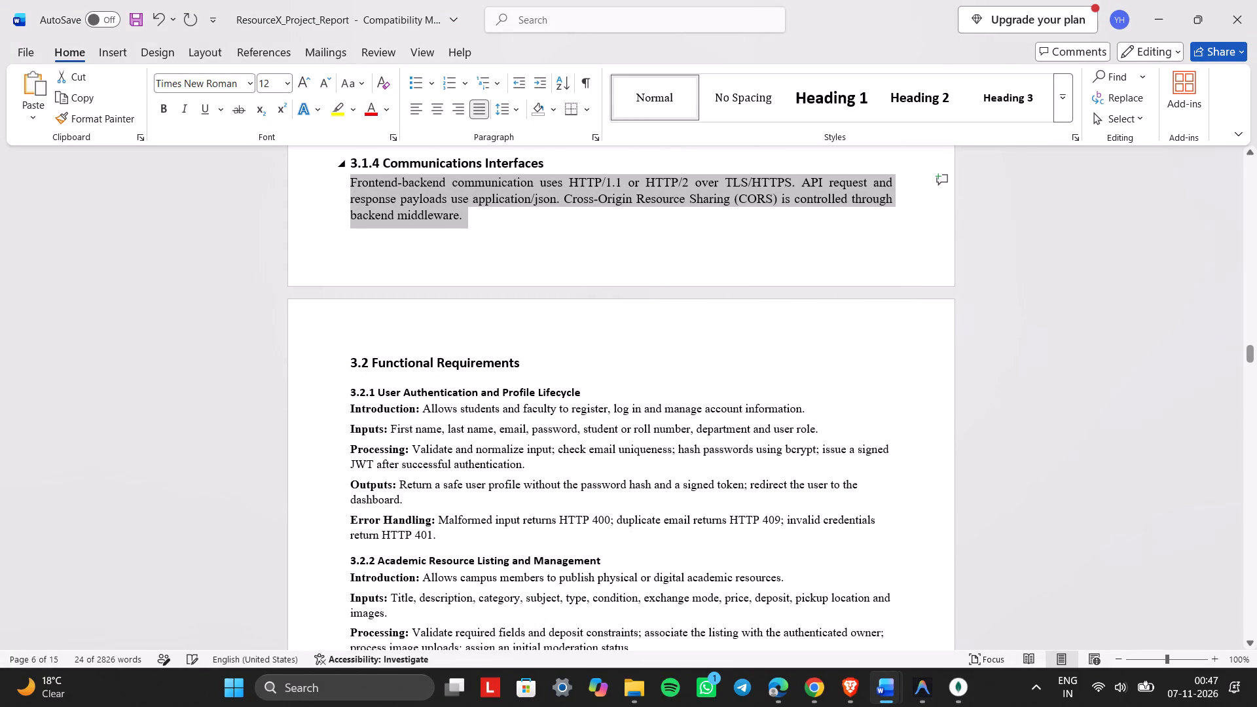
{"action": "left_click", "coordinate": [495, 211]}
{"action": "scroll", "coordinate": [495, 211], "scroll_direction": "up", "scroll_amount": 1}
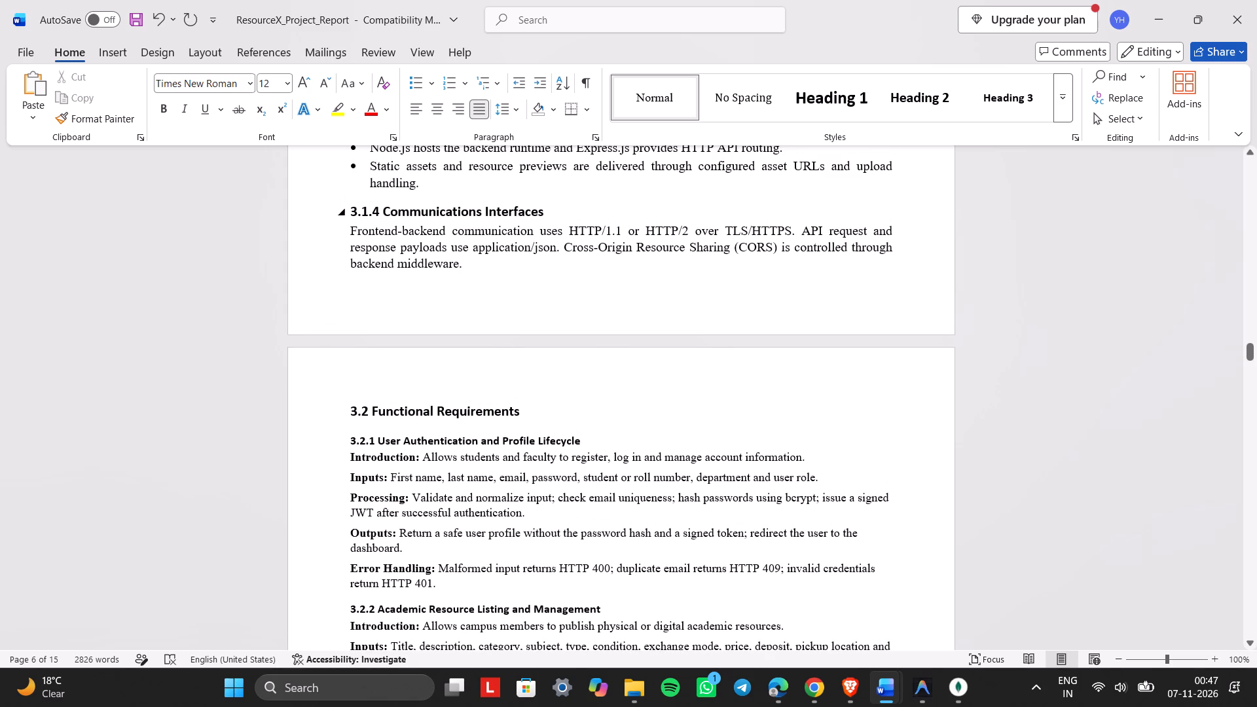
{"action": "left_click", "coordinate": [538, 208]}
{"action": "left_click", "coordinate": [494, 271]}
Set the 3.2 Functional Requirements heading to 14 pt.
{"action": "scroll", "coordinate": [494, 271], "scroll_direction": "down", "scroll_amount": 1}
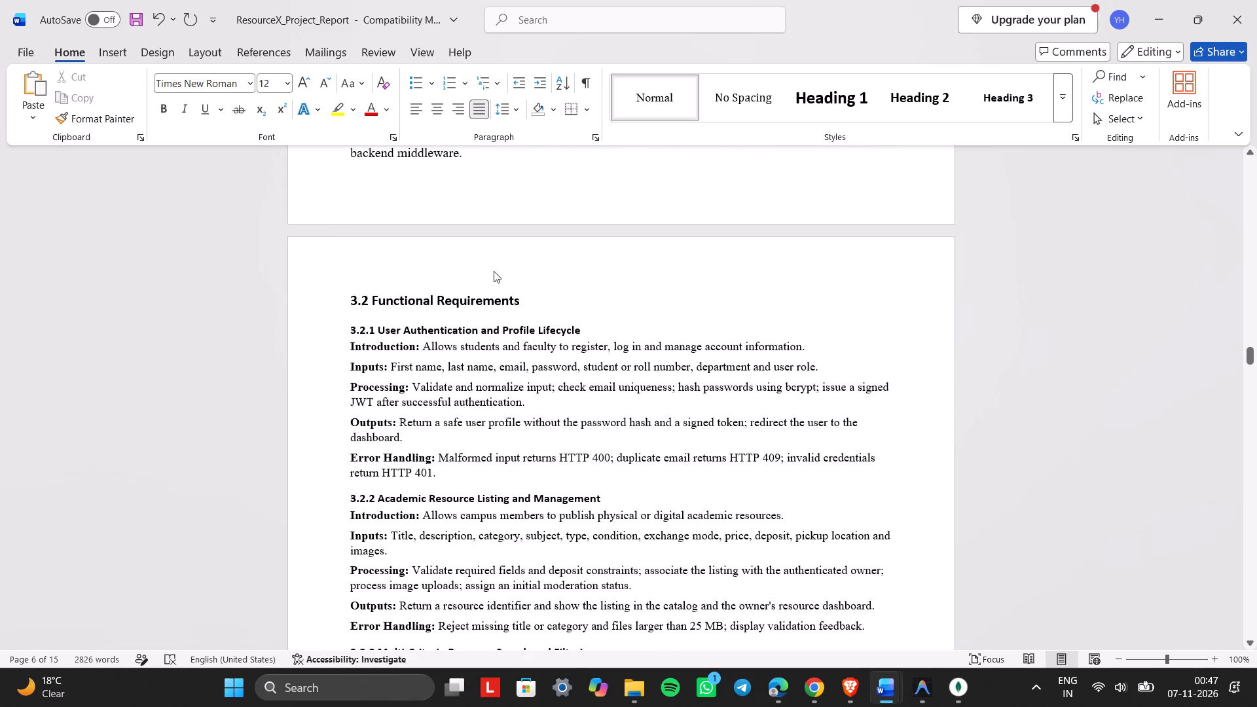
{"action": "left_click_drag", "start_coordinate": [529, 299], "coordinate": [342, 291]}
{"action": "left_click", "coordinate": [289, 80]}
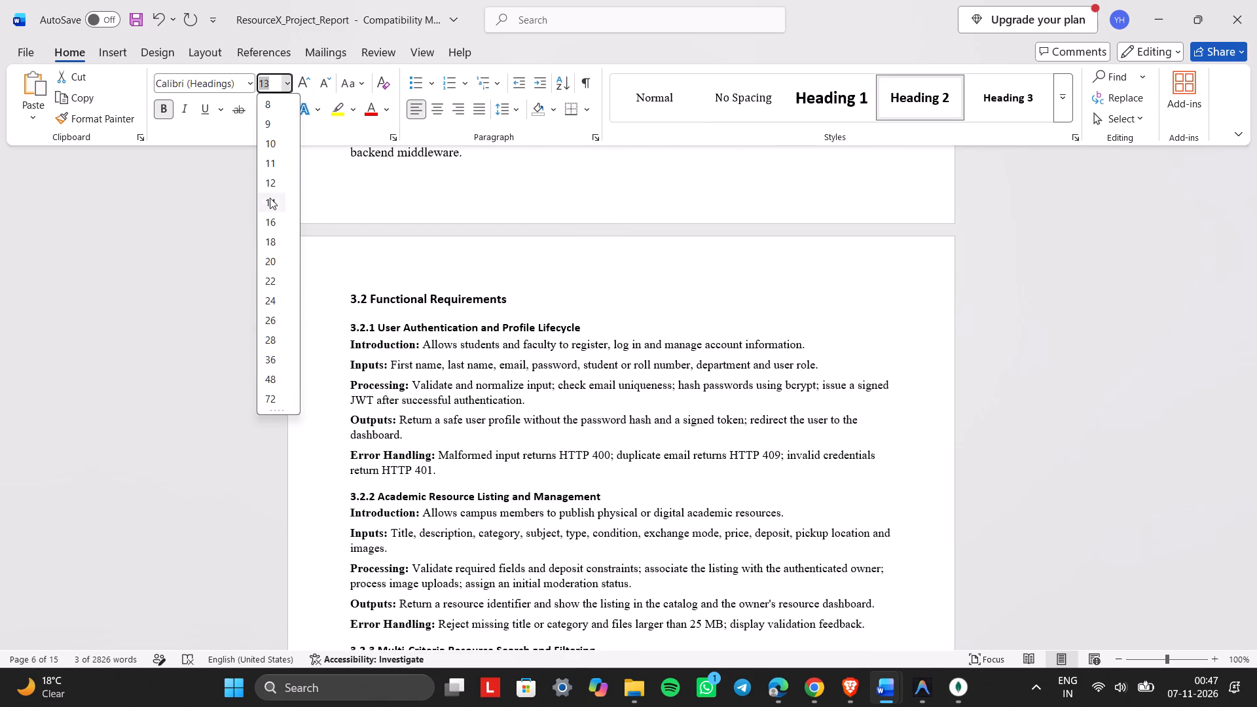
{"action": "left_click", "coordinate": [272, 200]}
{"action": "left_click", "coordinate": [618, 273]}
Check the font sizes of the 3.1 and 3.1.1 headings and set the 3.2.1 User Authentication and Profile Lifecycle heading to 13 pt.
{"action": "scroll", "coordinate": [618, 273], "scroll_direction": "up", "scroll_amount": 1}
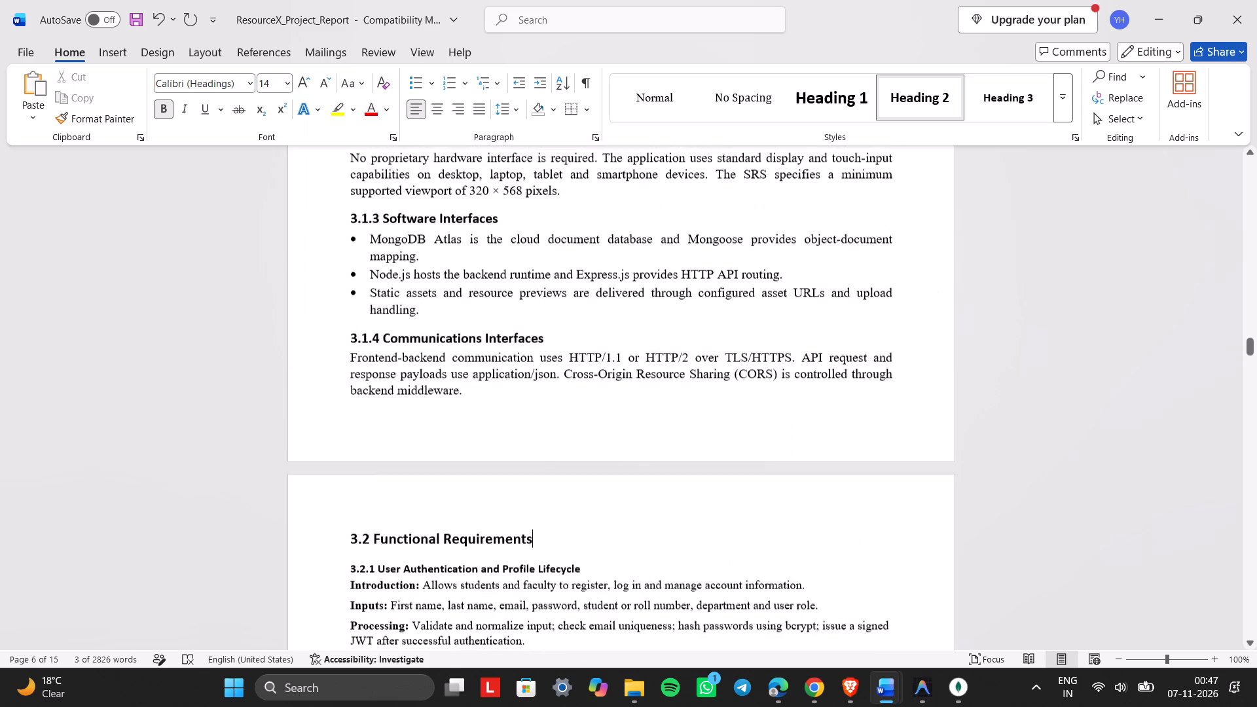
{"action": "scroll", "coordinate": [618, 273], "scroll_direction": "up", "scroll_amount": 2}
{"action": "left_click", "coordinate": [452, 236]}
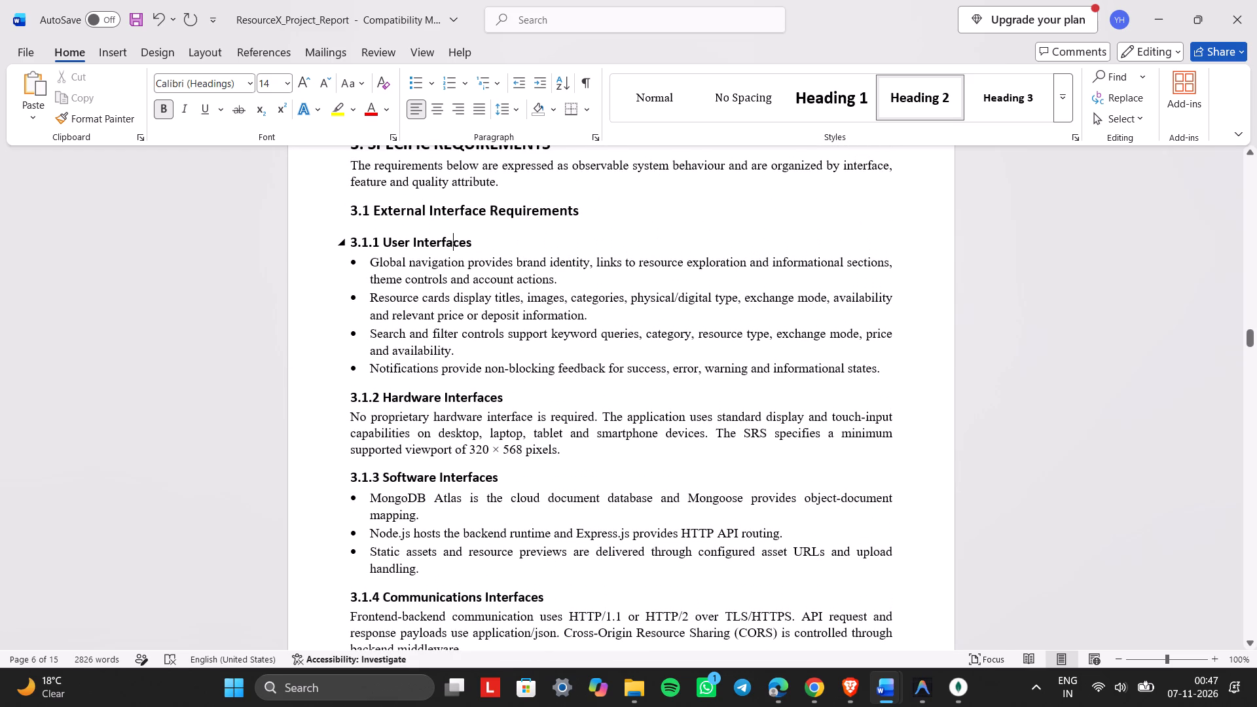
{"action": "left_click", "coordinate": [496, 222]}
{"action": "left_click", "coordinate": [509, 209]}
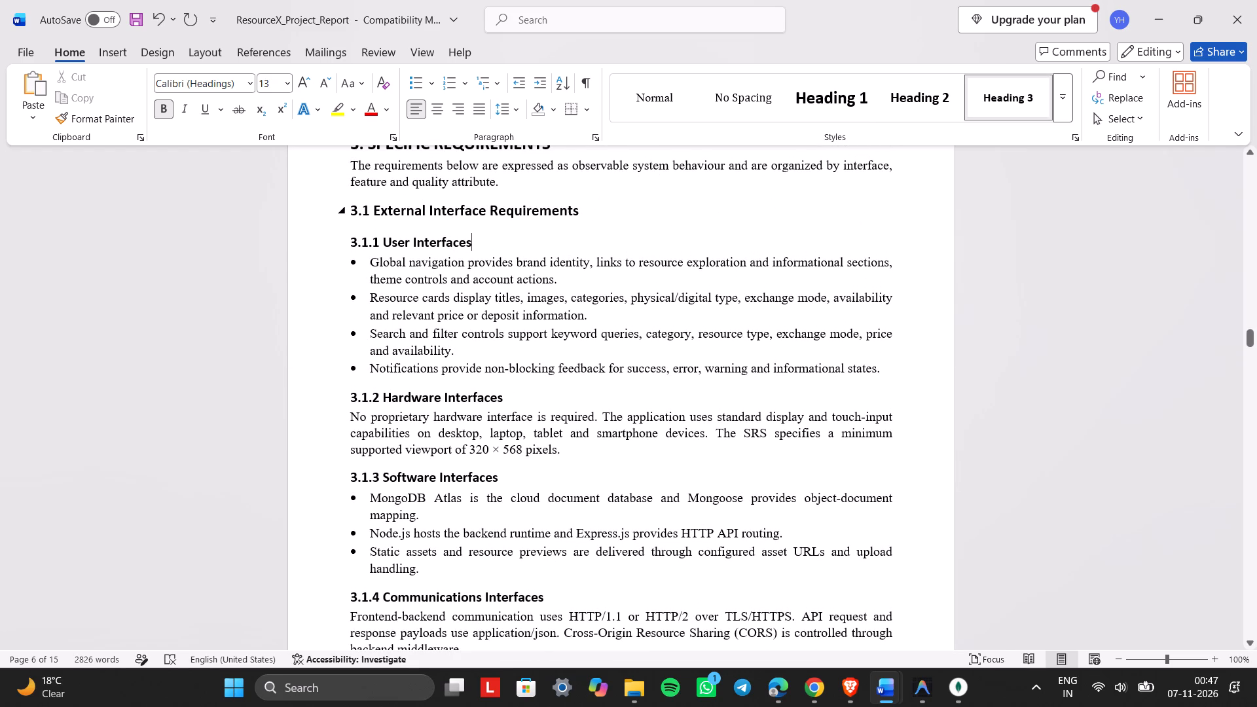
{"action": "scroll", "coordinate": [509, 209], "scroll_direction": "down", "scroll_amount": 2}
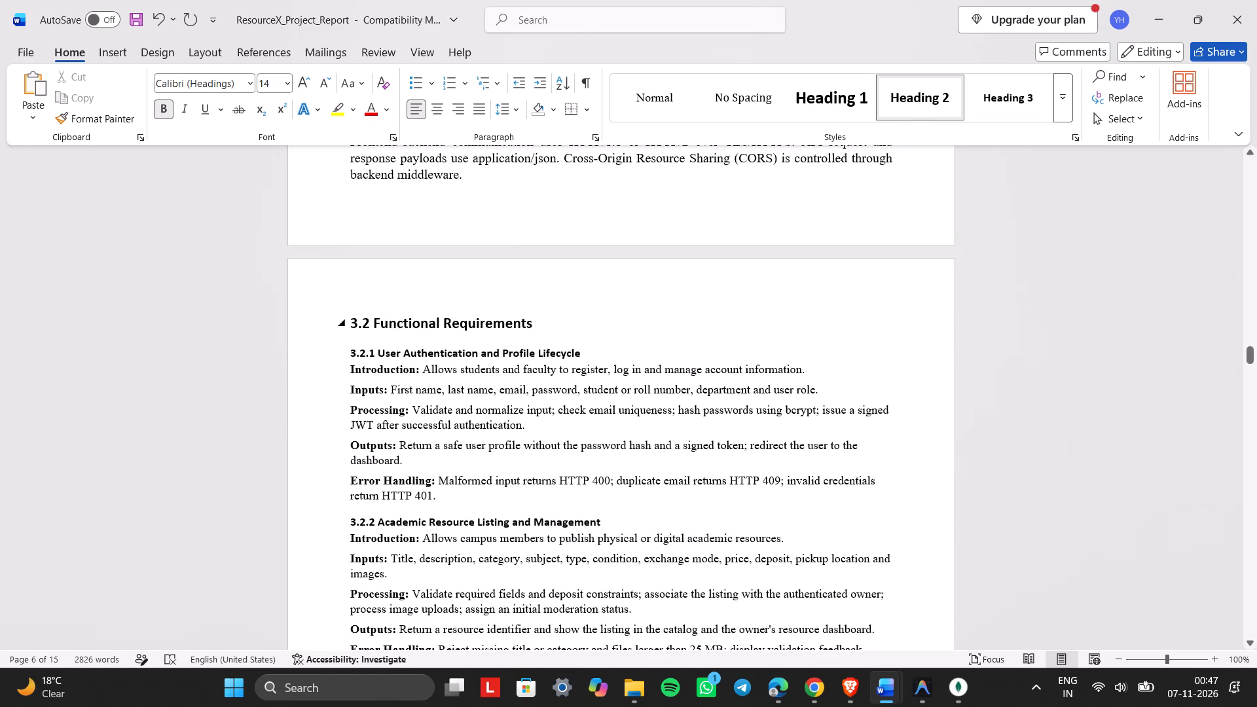
{"action": "left_click", "coordinate": [567, 347]}
{"action": "left_click_drag", "start_coordinate": [606, 342], "coordinate": [342, 338]}
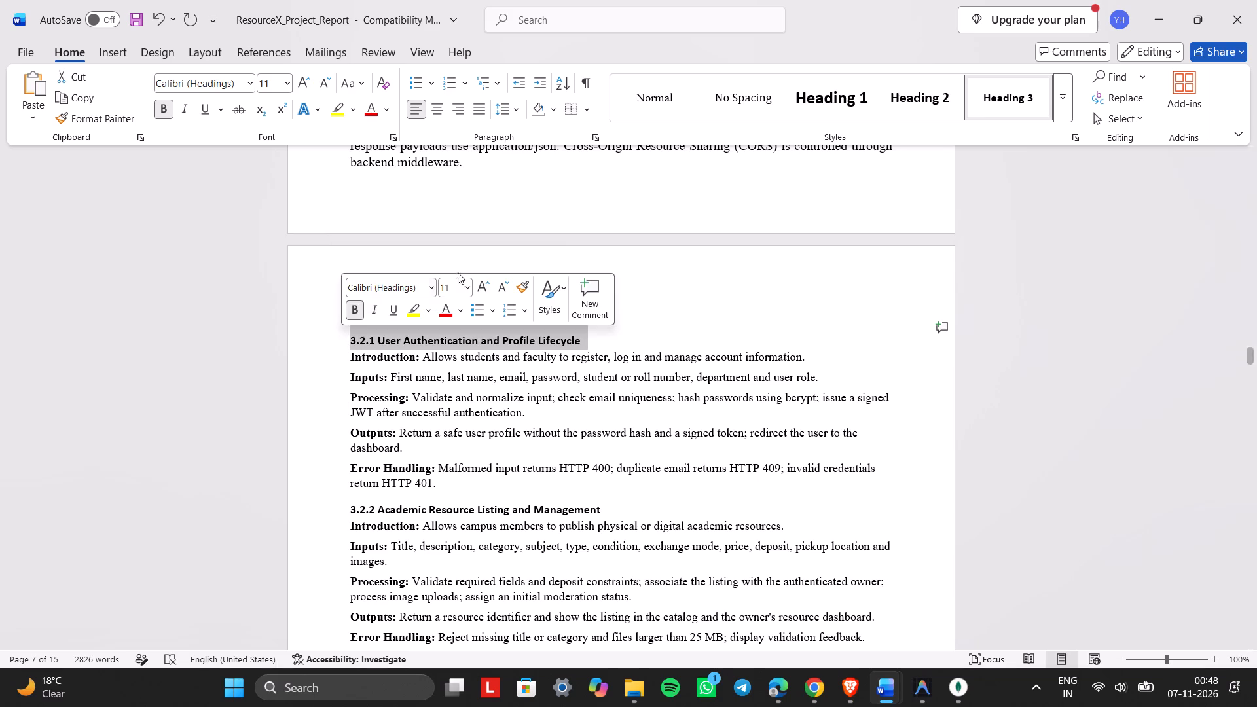
{"action": "left_click", "coordinate": [448, 292]}
{"action": "key", "text": "BackSpace"}
{"action": "type", "text": "13"}
{"action": "key", "text": "Return"}
{"action": "left_click", "coordinate": [687, 353]}
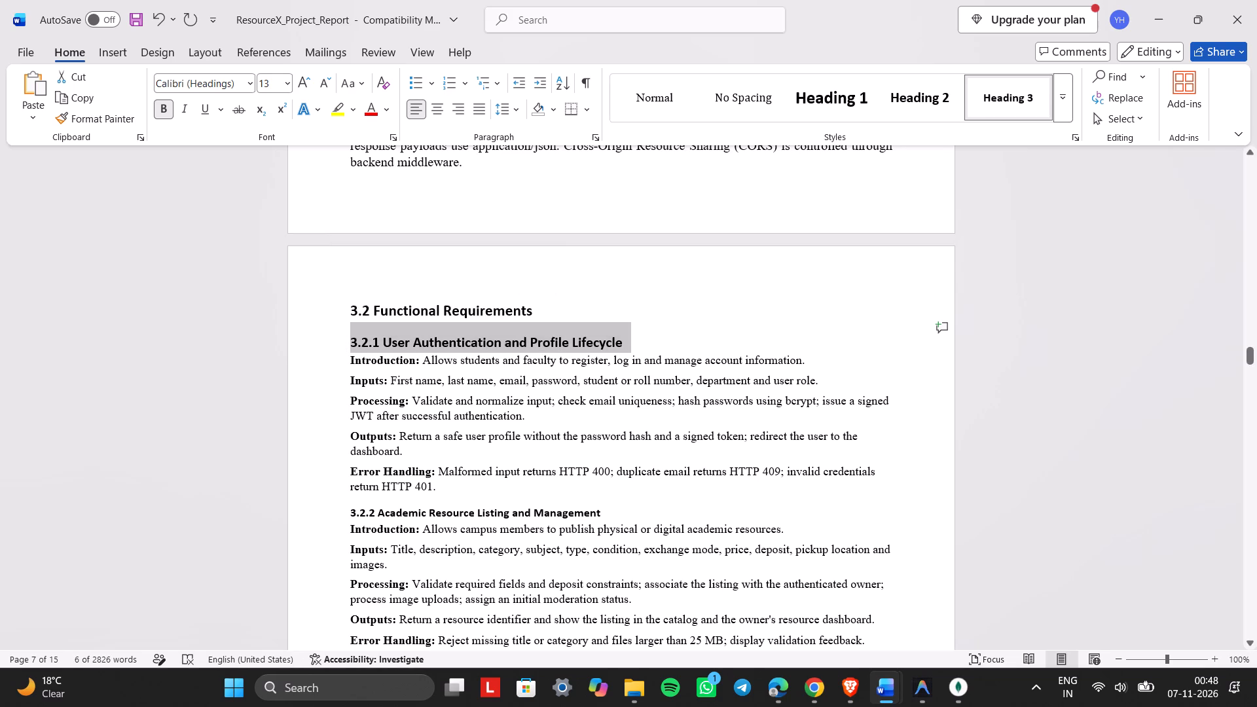
Set the Introduction to Error Handling paragraphs under 3.2.1 to 12 pt and justify them.
{"action": "left_click_drag", "start_coordinate": [437, 489], "coordinate": [363, 407]}
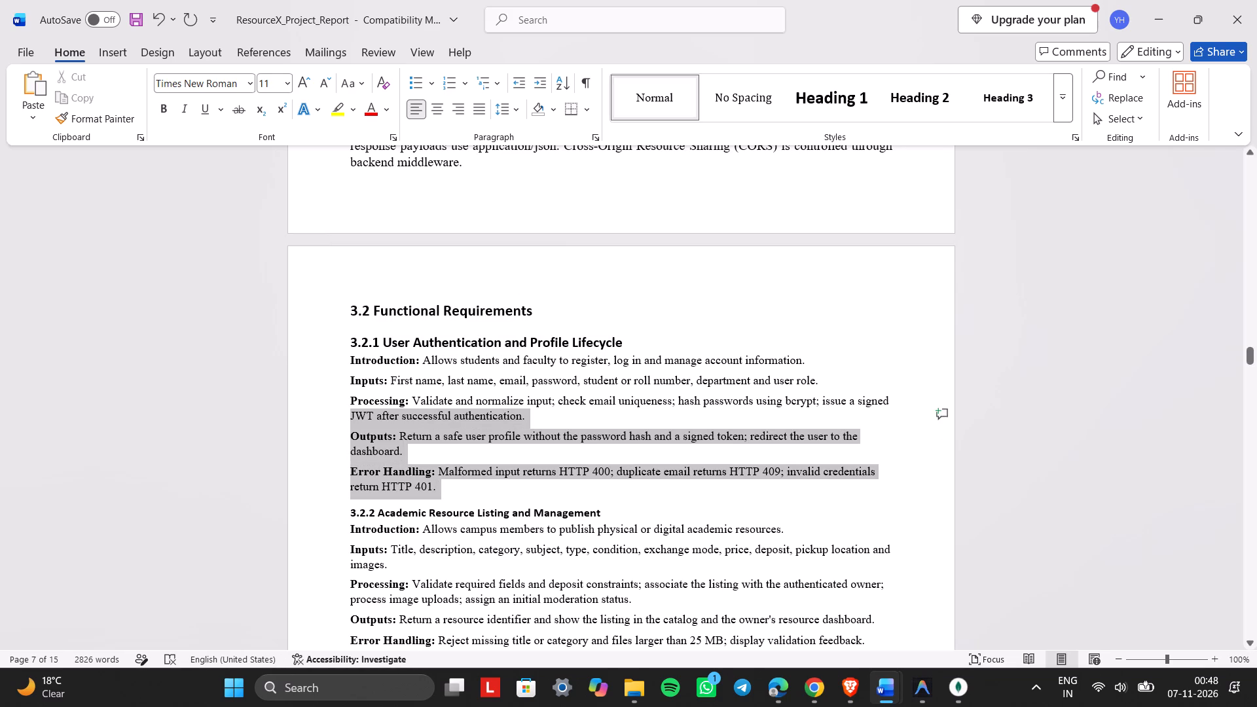
{"action": "left_click_drag", "start_coordinate": [363, 407], "coordinate": [350, 369]}
{"action": "left_click", "coordinate": [476, 322]}
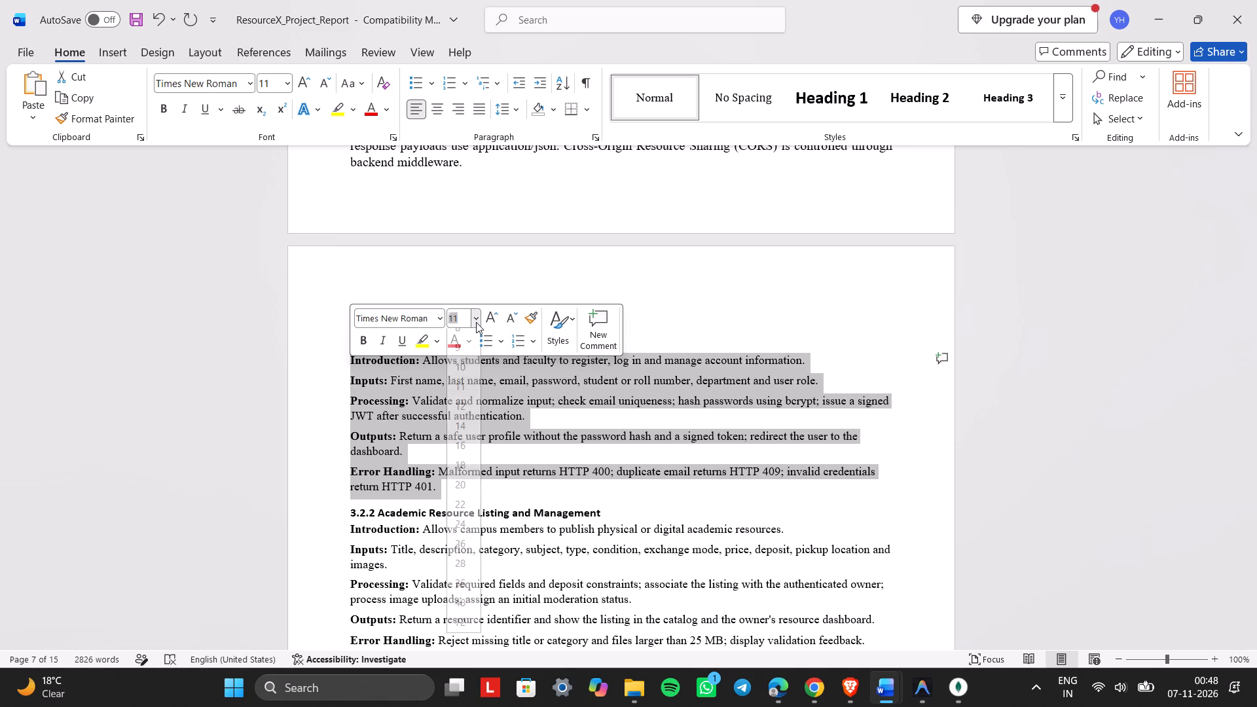
{"action": "left_click", "coordinate": [462, 414]}
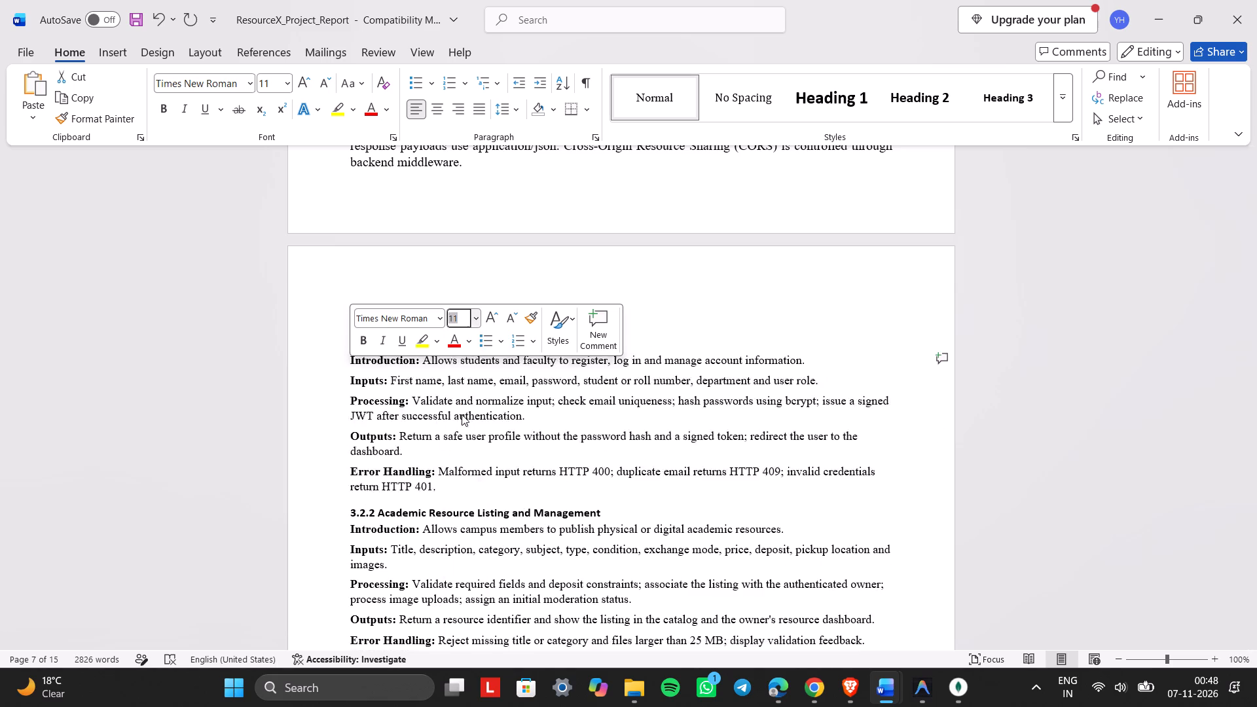
{"action": "left_click", "coordinate": [479, 111]}
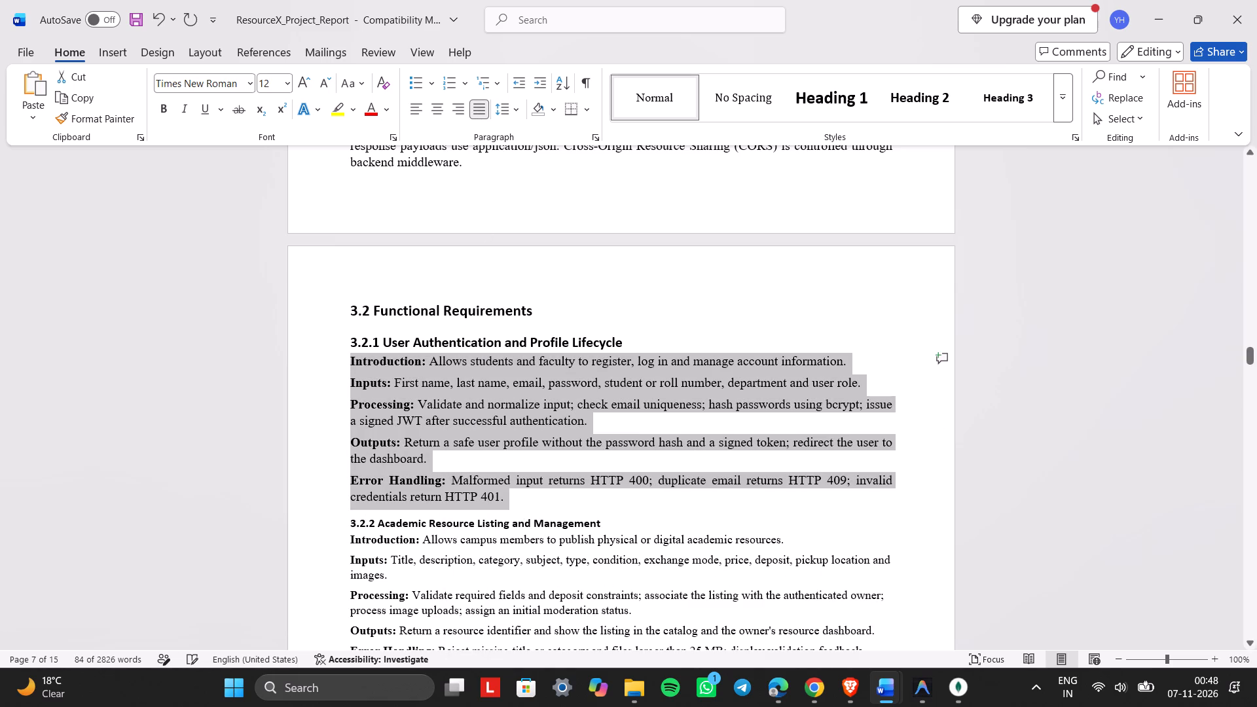
{"action": "left_click", "coordinate": [608, 471]}
Set the 3.2.2 Academic Resource Listing and Management heading to 13 pt.
{"action": "scroll", "coordinate": [608, 471], "scroll_direction": "down", "scroll_amount": 1}
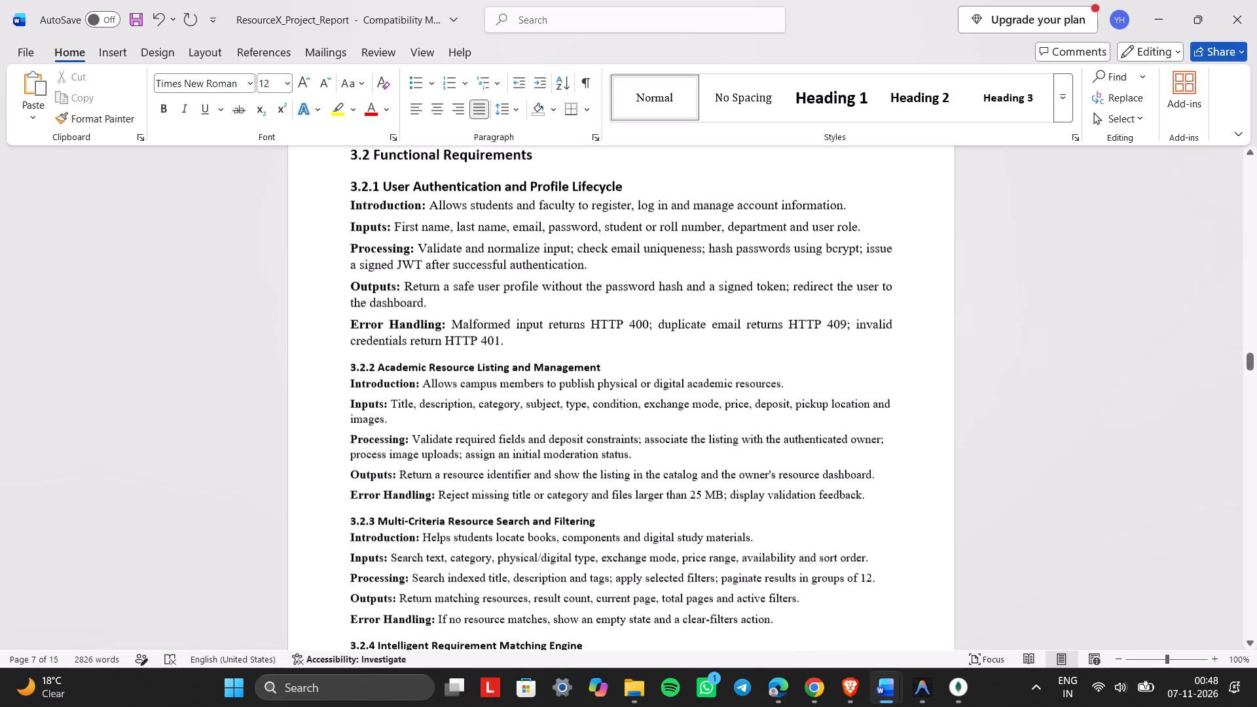
{"action": "left_click_drag", "start_coordinate": [610, 361], "coordinate": [443, 367]}
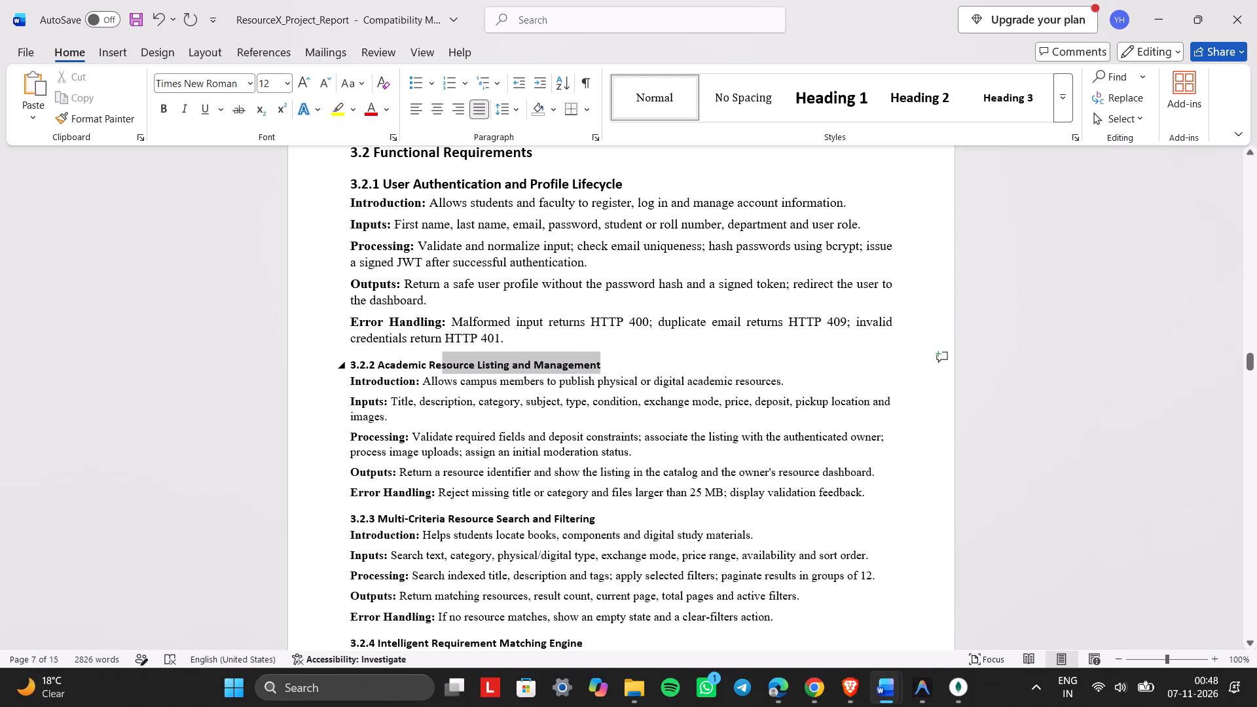
{"action": "left_click_drag", "start_coordinate": [443, 367], "coordinate": [346, 363]}
{"action": "left_click", "coordinate": [457, 310]}
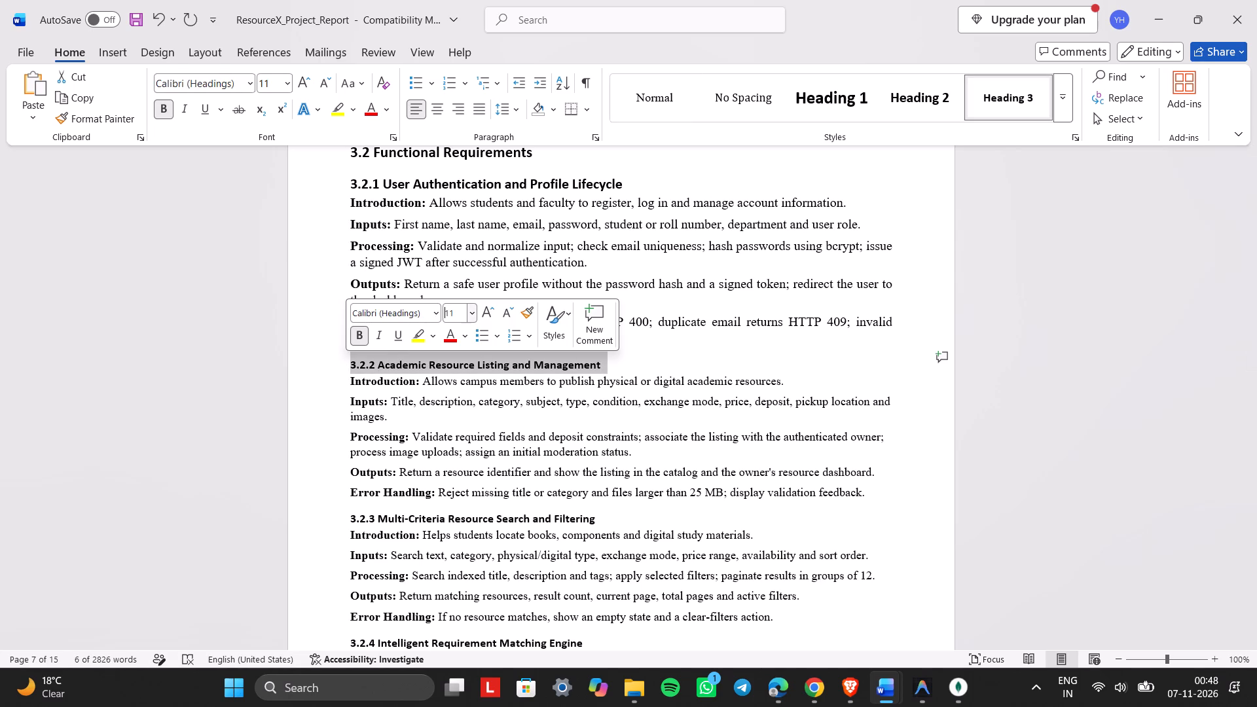
{"action": "key", "text": "backslash"}
{"action": "key", "text": "BackSpace"}
{"action": "type", "text": "13"}
{"action": "key", "text": "Return"}
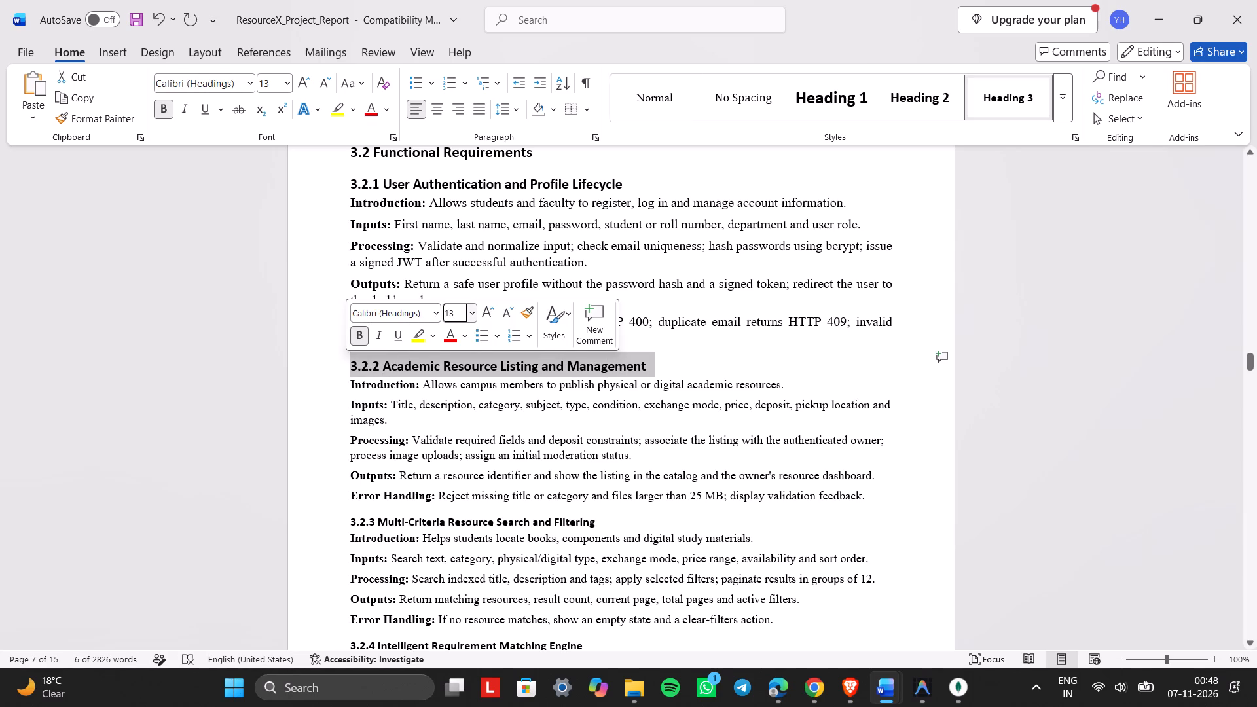
Set the Introduction to Error Handling paragraphs under 3.2.2 to 12 pt and justify them.
{"action": "left_click_drag", "start_coordinate": [870, 495], "coordinate": [323, 391]}
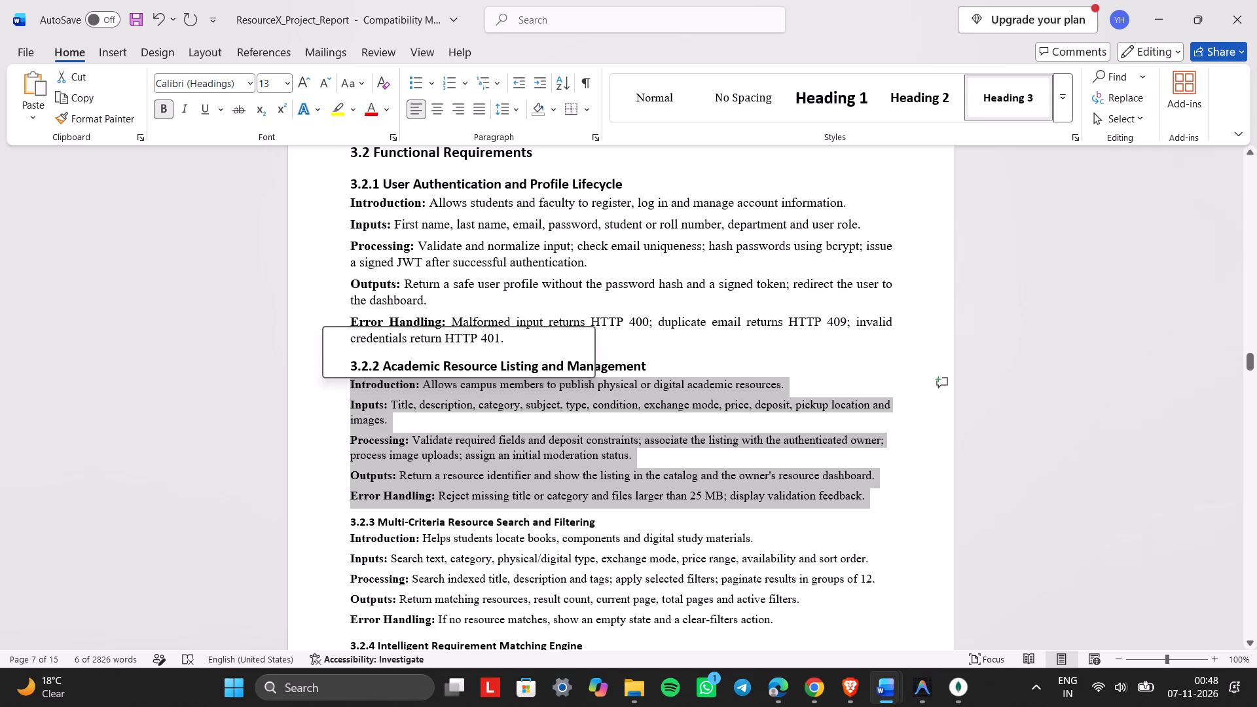
{"action": "left_click", "coordinate": [444, 342]}
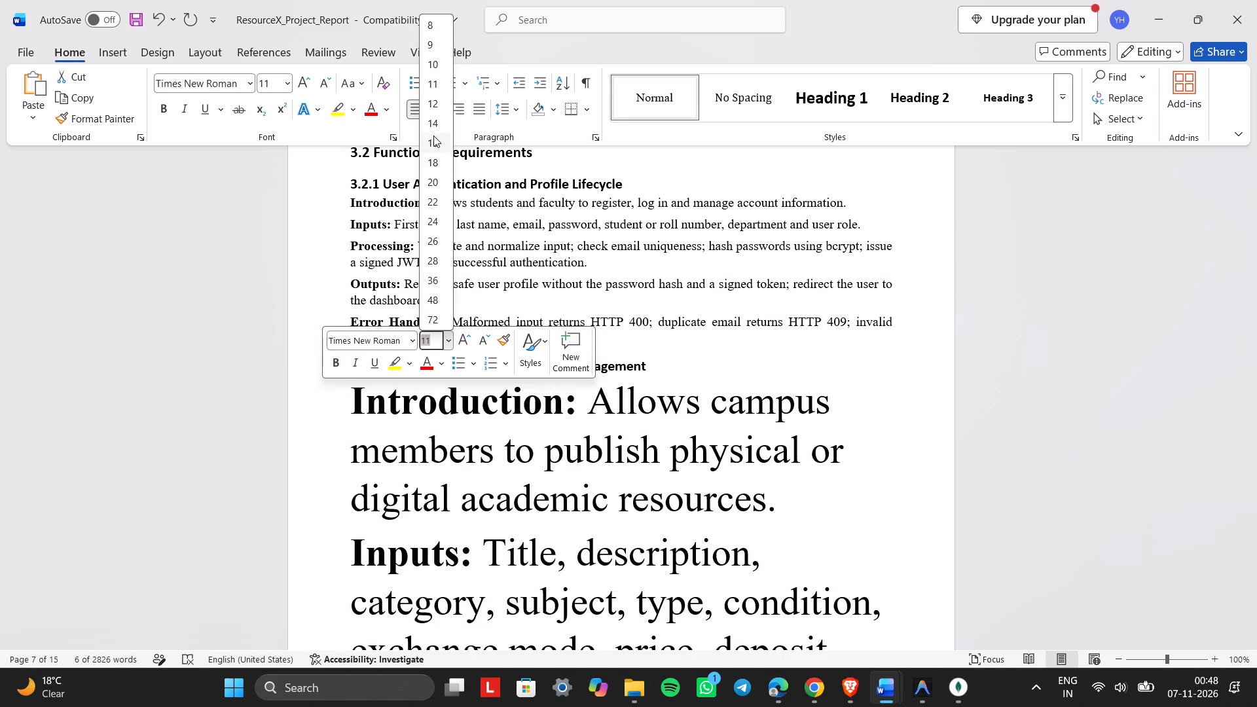
{"action": "left_click", "coordinate": [436, 107]}
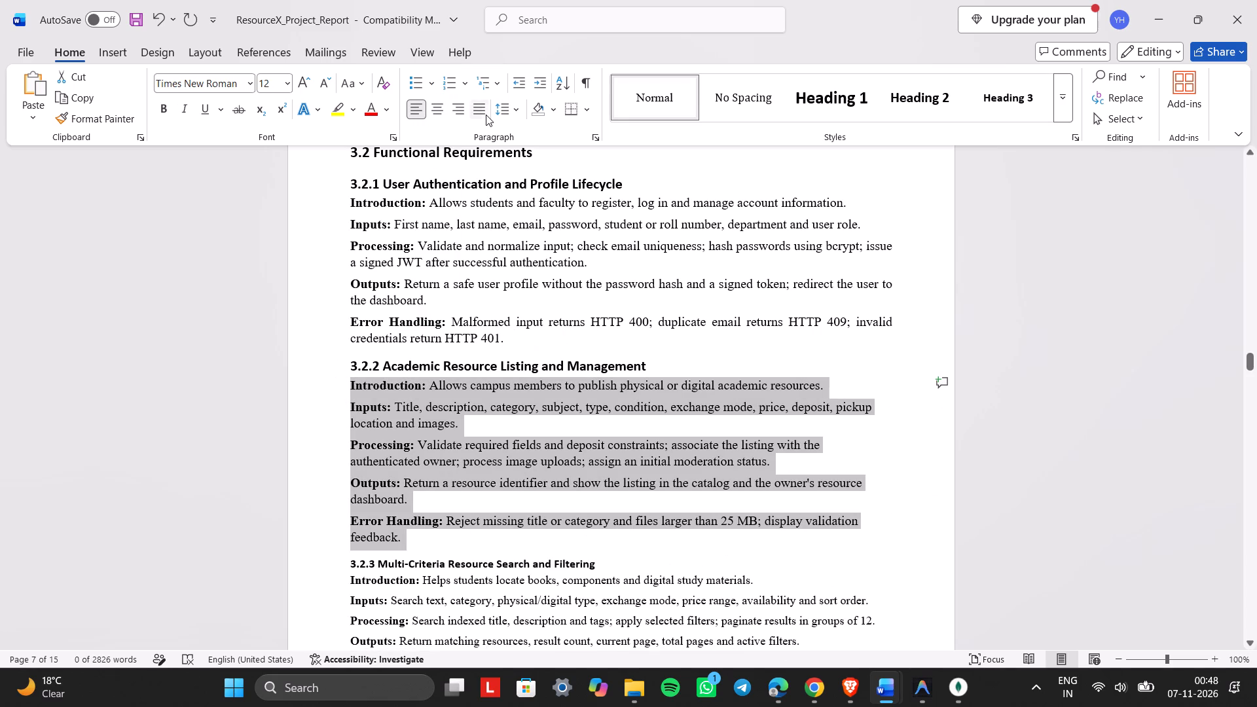
{"action": "left_click", "coordinate": [486, 115]}
{"action": "scroll", "coordinate": [486, 115], "scroll_direction": "down", "scroll_amount": 1}
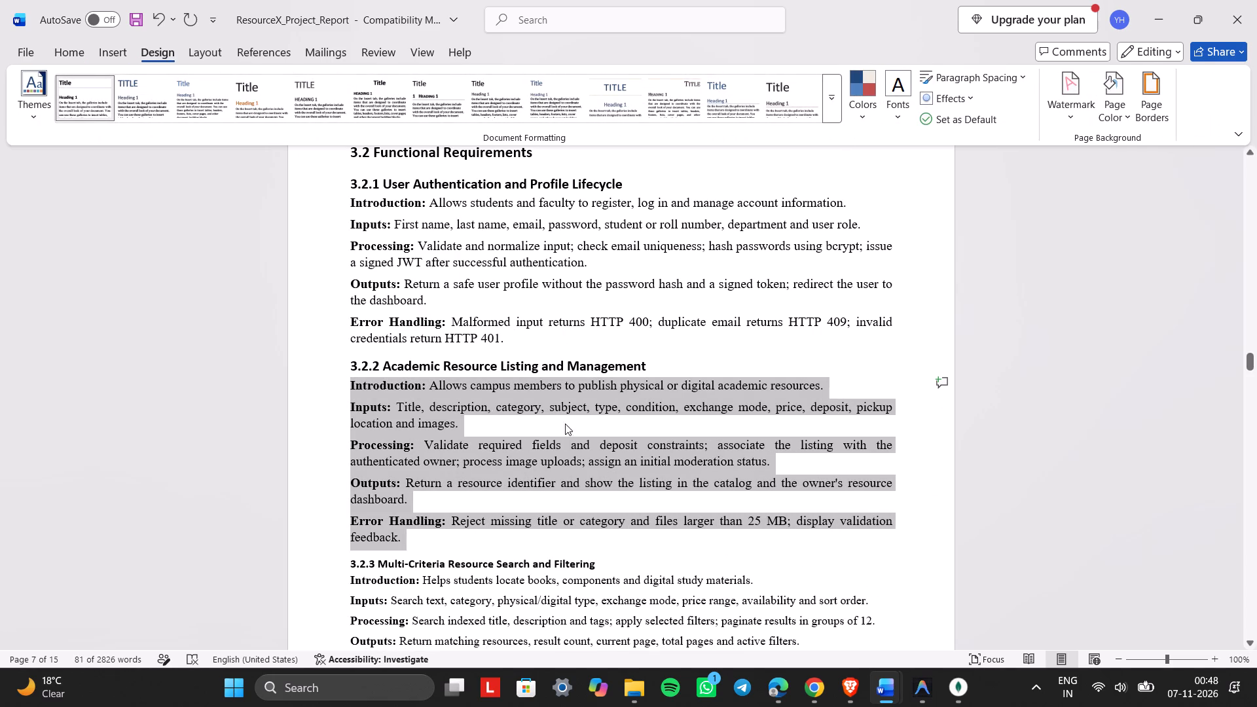
{"action": "left_click", "coordinate": [63, 50]}
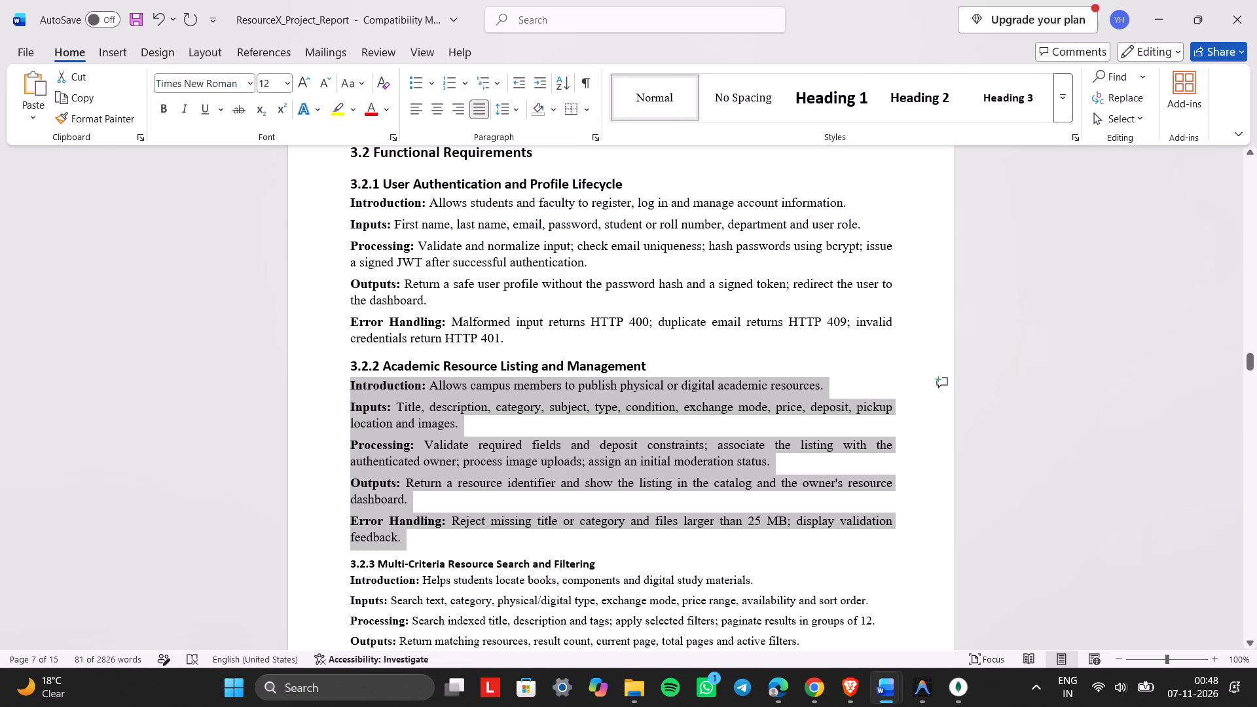
{"action": "left_click", "coordinate": [509, 531]}
Set the 3.2.3 Multi-Criteria Resource Search and Filtering heading to 13 pt.
{"action": "scroll", "coordinate": [509, 531], "scroll_direction": "down", "scroll_amount": 1}
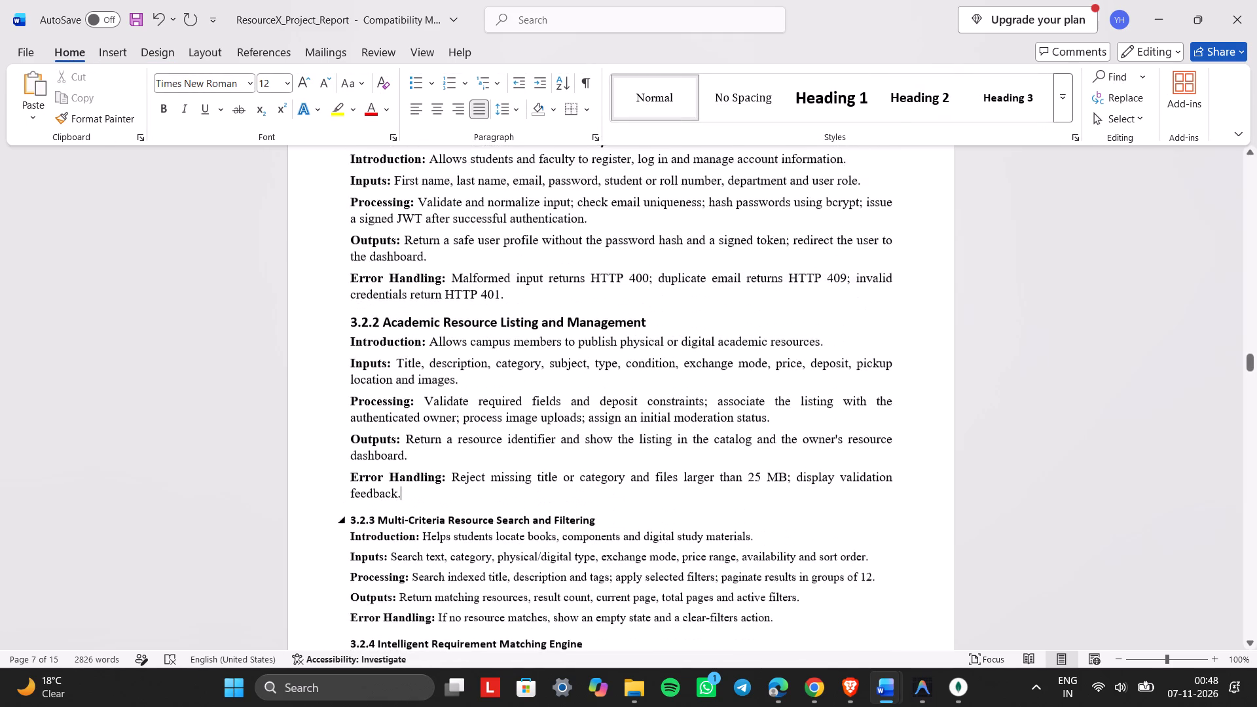
{"action": "scroll", "coordinate": [509, 531], "scroll_direction": "down", "scroll_amount": 2}
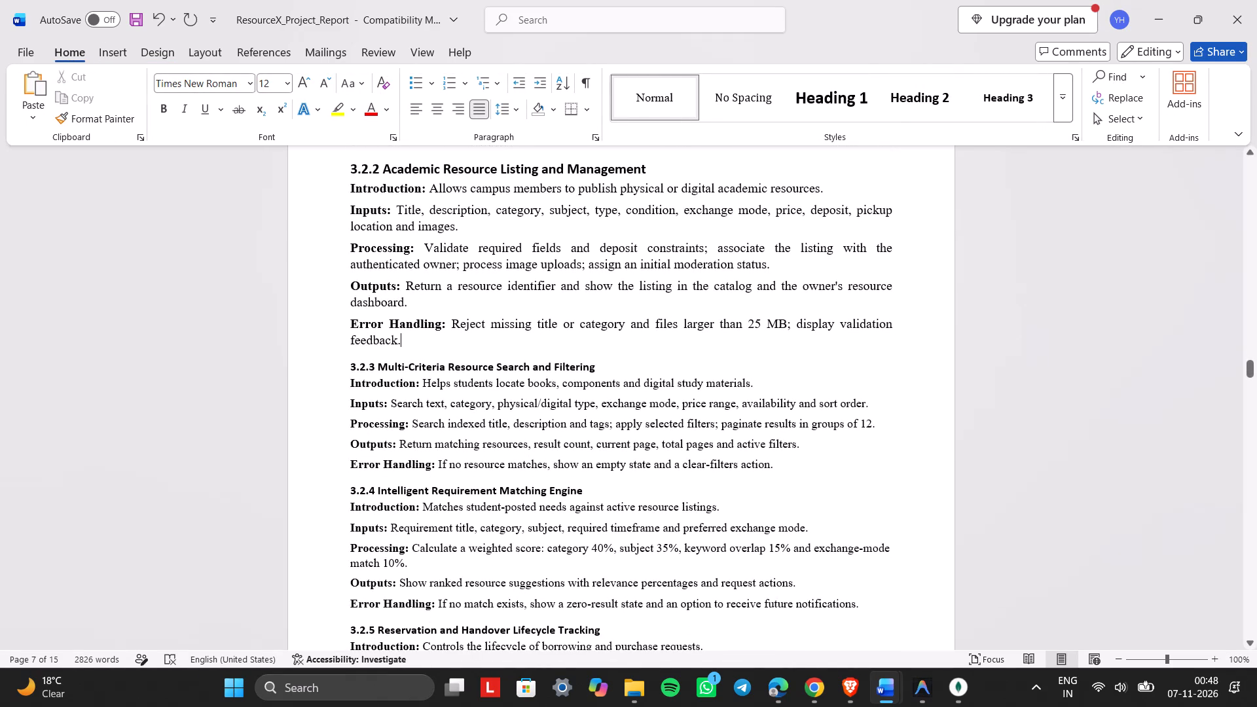
{"action": "left_click", "coordinate": [600, 373]}
{"action": "left_click_drag", "start_coordinate": [603, 371], "coordinate": [350, 375]}
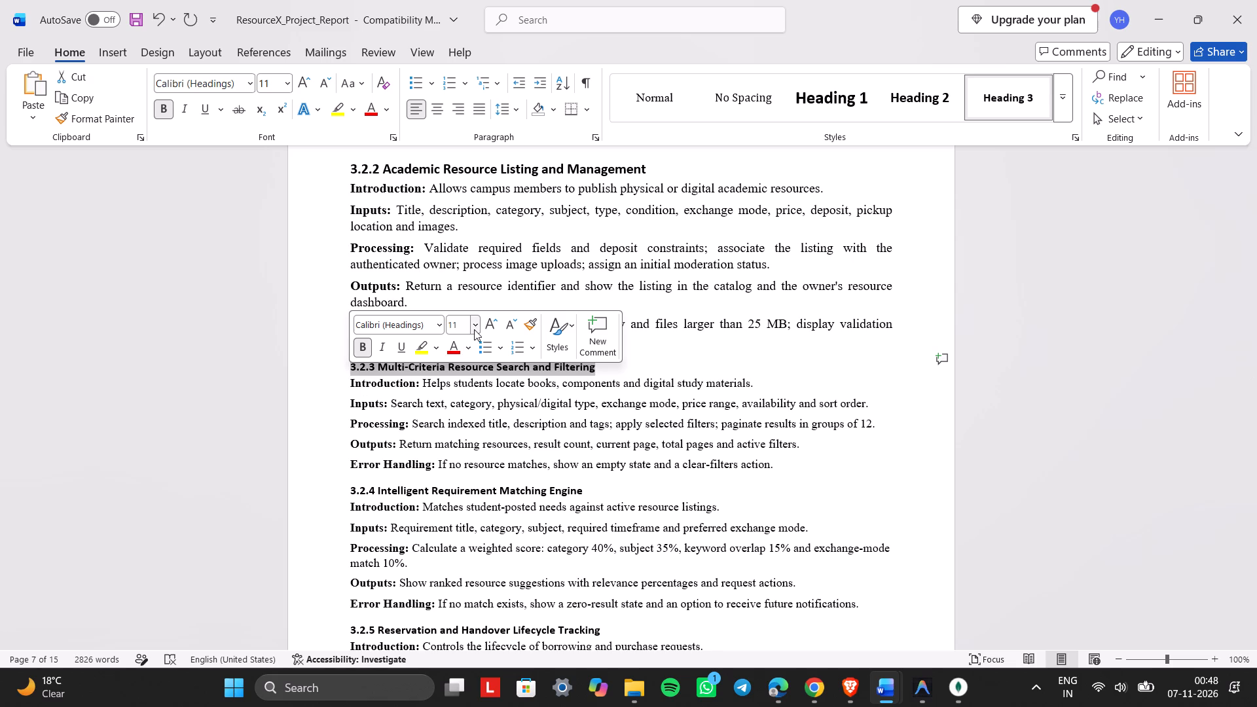
{"action": "left_click", "coordinate": [463, 324]}
{"action": "key", "text": "BackSpace"}
{"action": "type", "text": "13"}
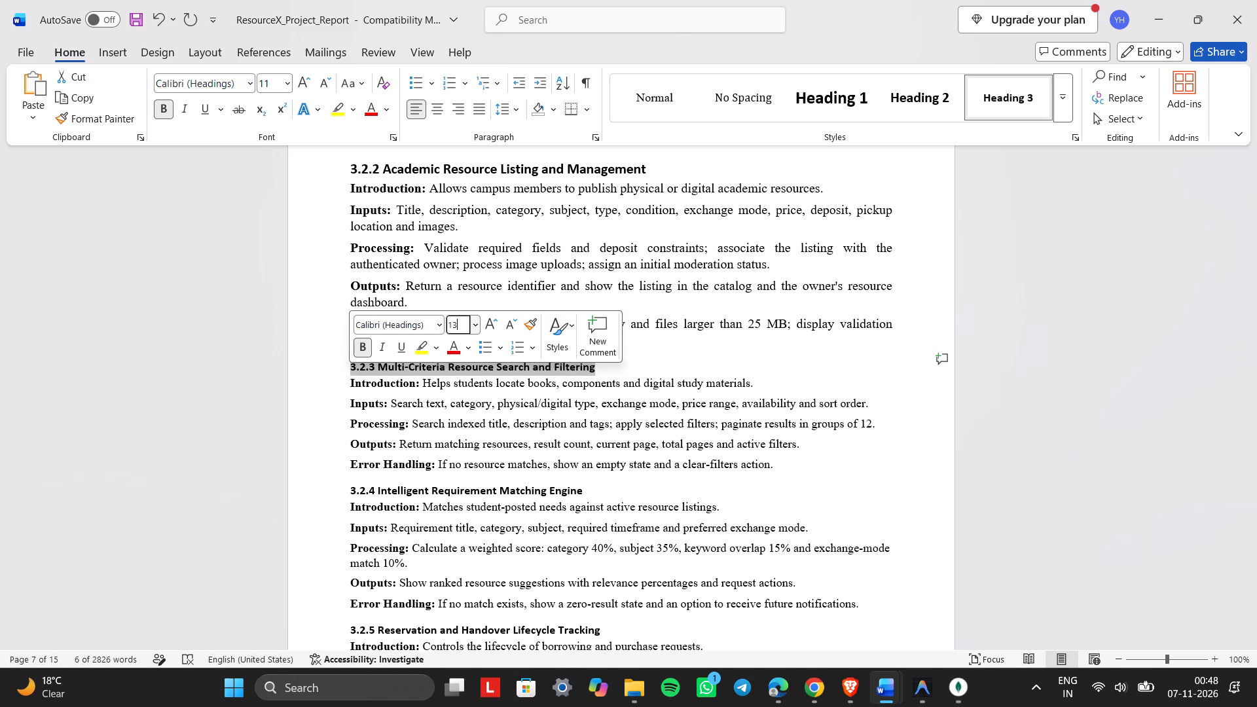
{"action": "key", "text": "Return"}
{"action": "left_click", "coordinate": [536, 458]}
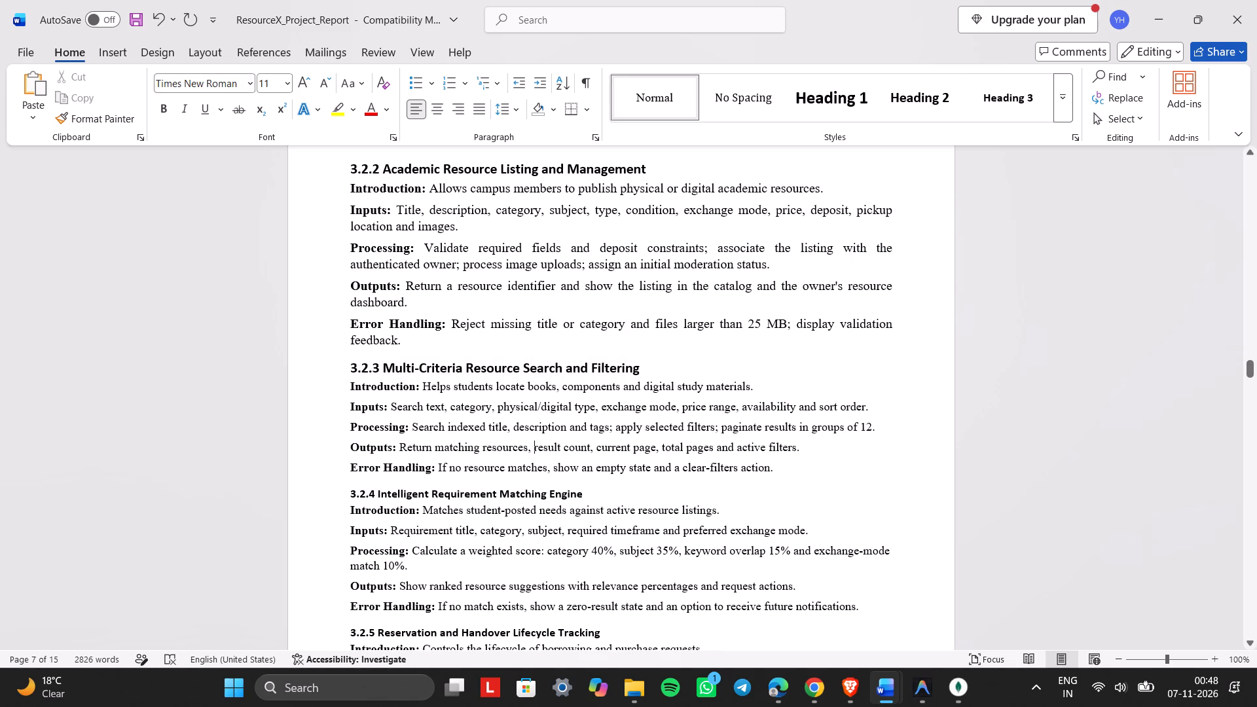
Set the Introduction to Error Handling paragraphs under 3.2.3 to 12 pt and justify them.
{"action": "left_click_drag", "start_coordinate": [774, 476], "coordinate": [379, 386]}
{"action": "left_click", "coordinate": [502, 336]}
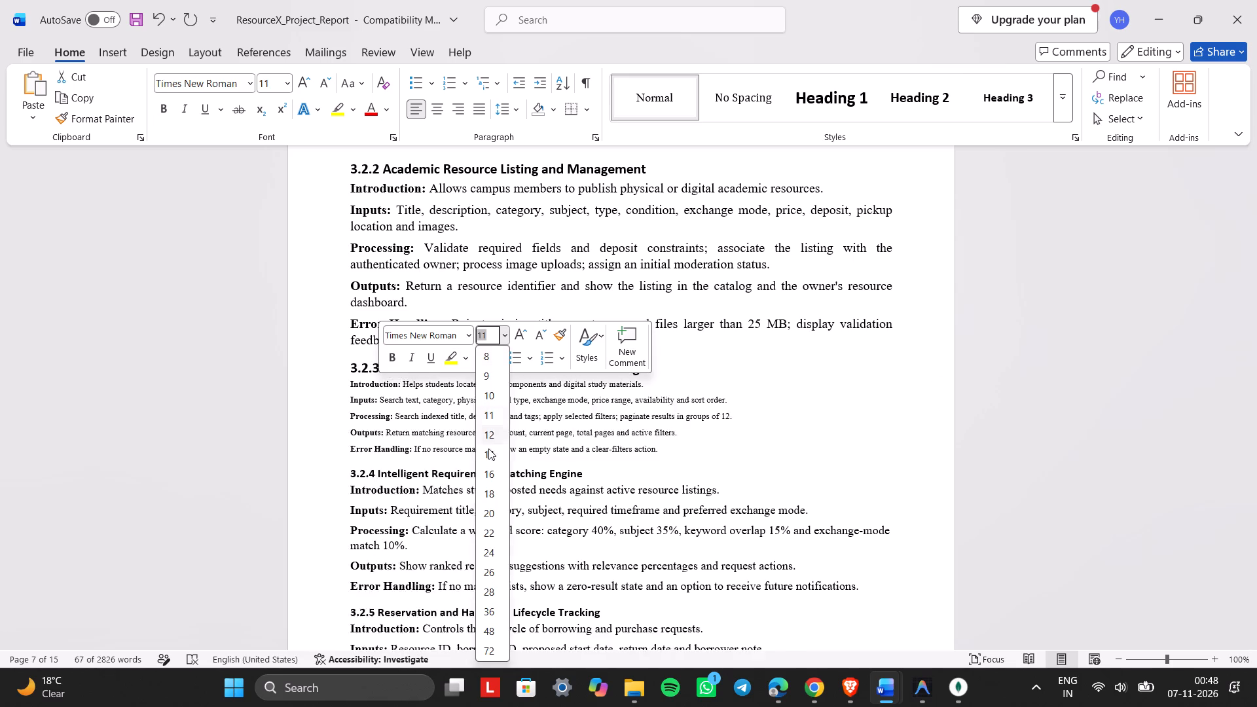
{"action": "left_click", "coordinate": [490, 436]}
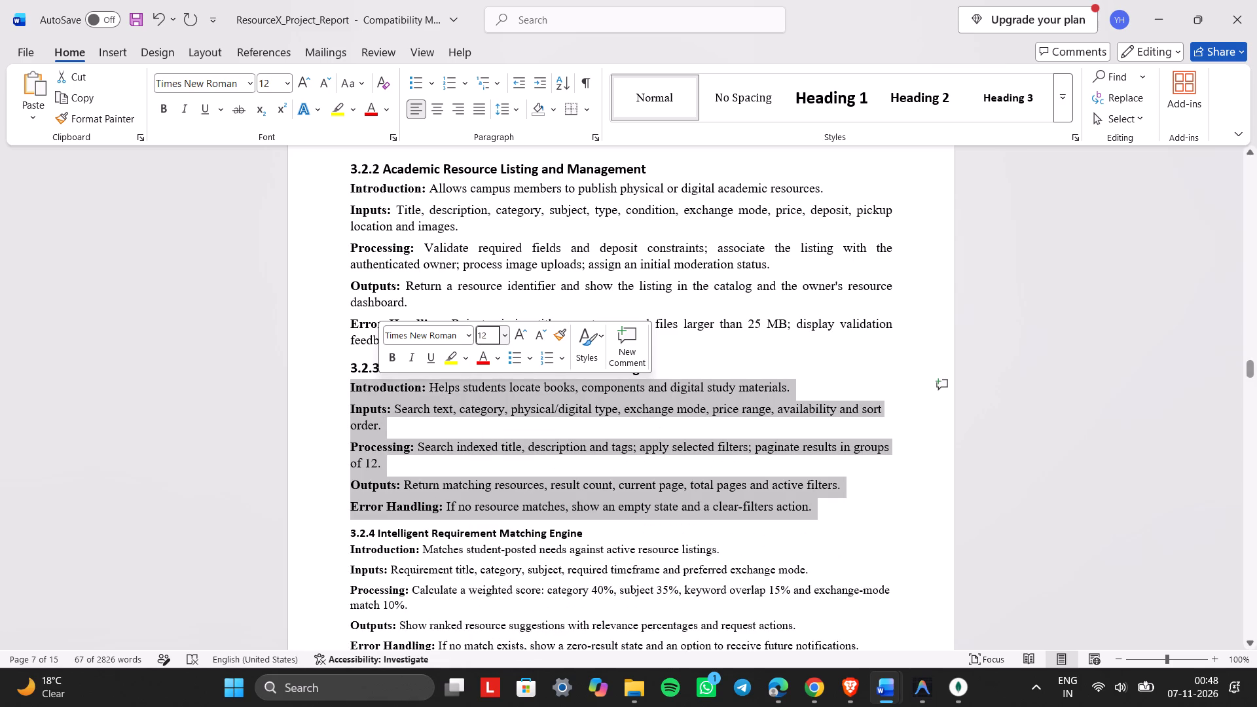
{"action": "left_click", "coordinate": [477, 117]}
{"action": "left_click", "coordinate": [695, 302]}
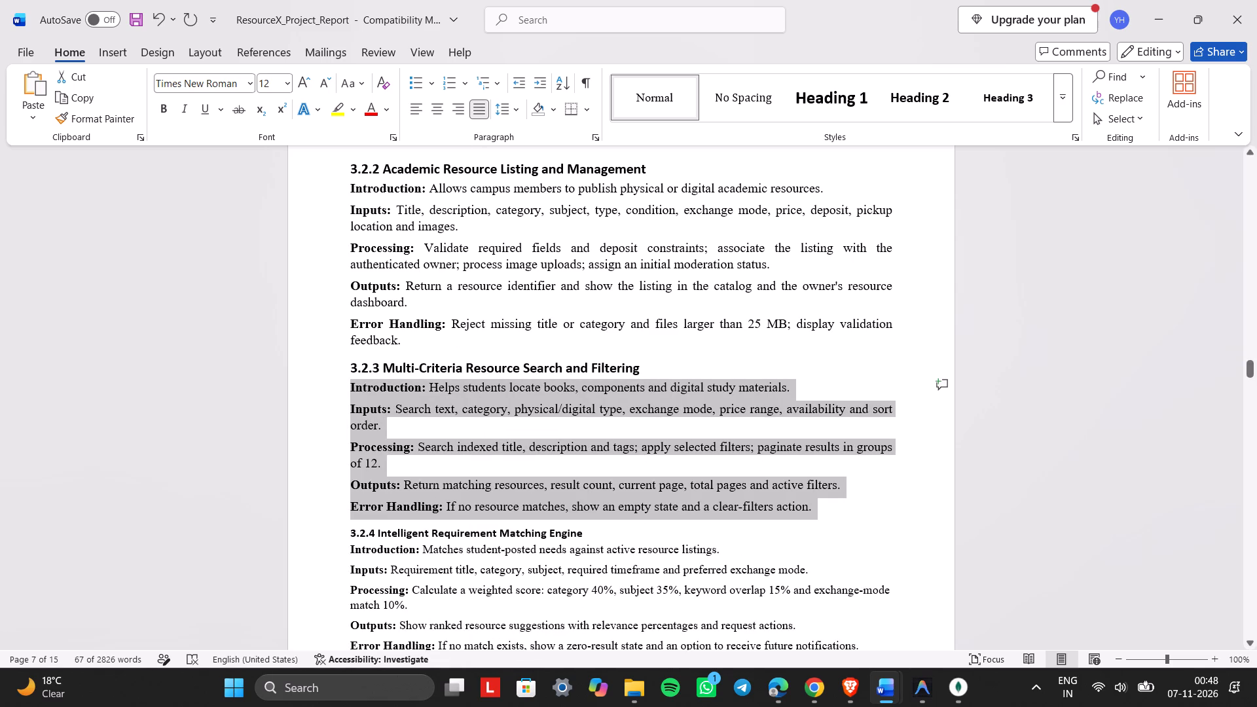
{"action": "left_click", "coordinate": [707, 269]}
Set the 3.2.4 Intelligent Requirement Matching Engine heading to 13 pt.
{"action": "scroll", "coordinate": [707, 269], "scroll_direction": "down", "scroll_amount": 1}
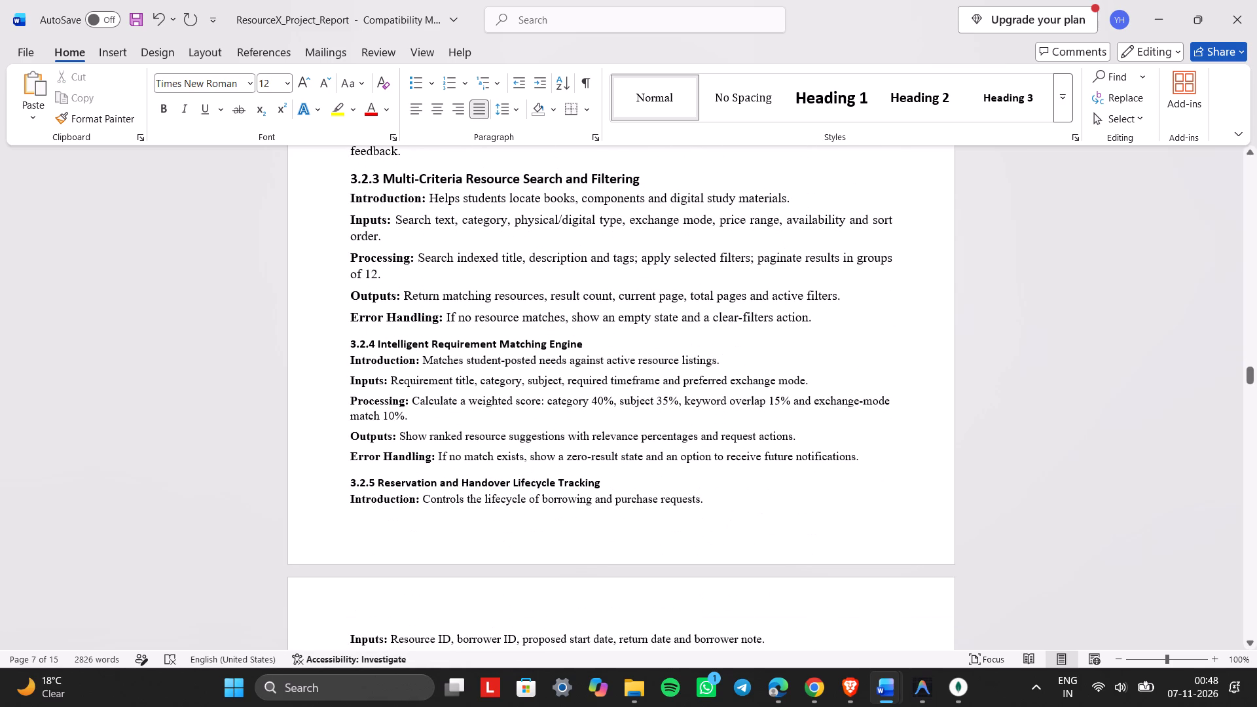
{"action": "left_click_drag", "start_coordinate": [597, 340], "coordinate": [361, 339]}
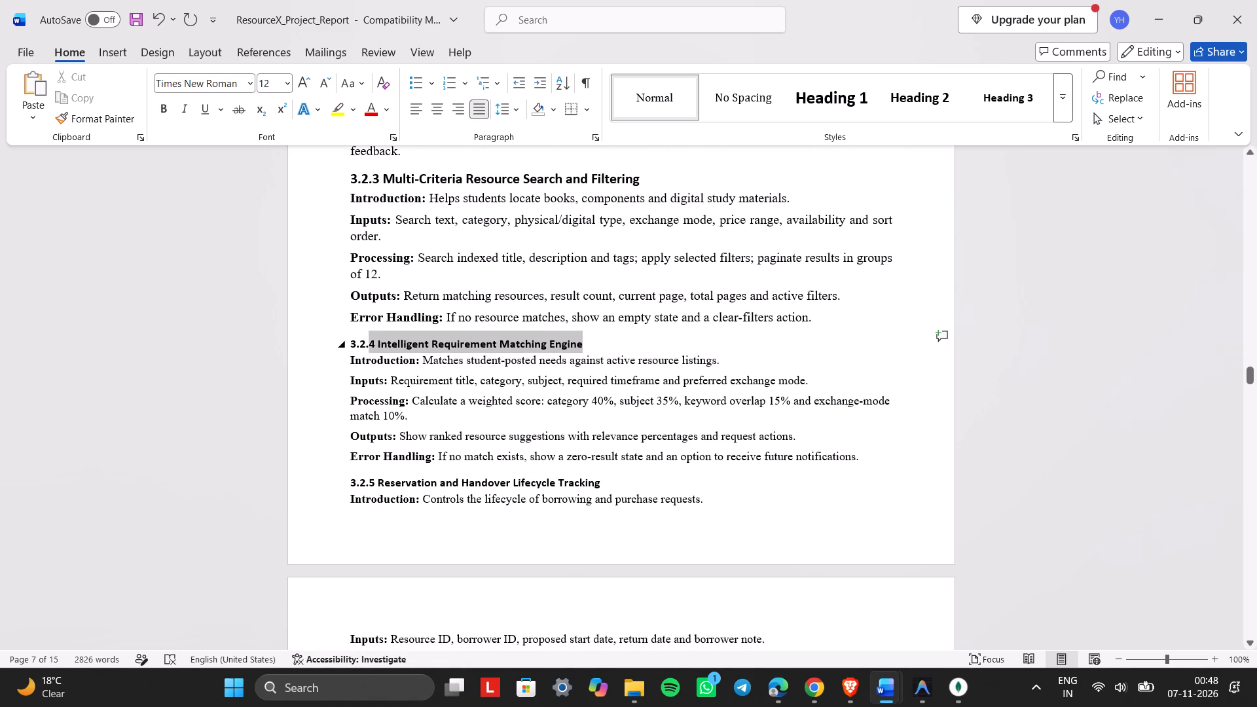
{"action": "left_click_drag", "start_coordinate": [361, 339], "coordinate": [351, 341]}
{"action": "left_click", "coordinate": [471, 291]}
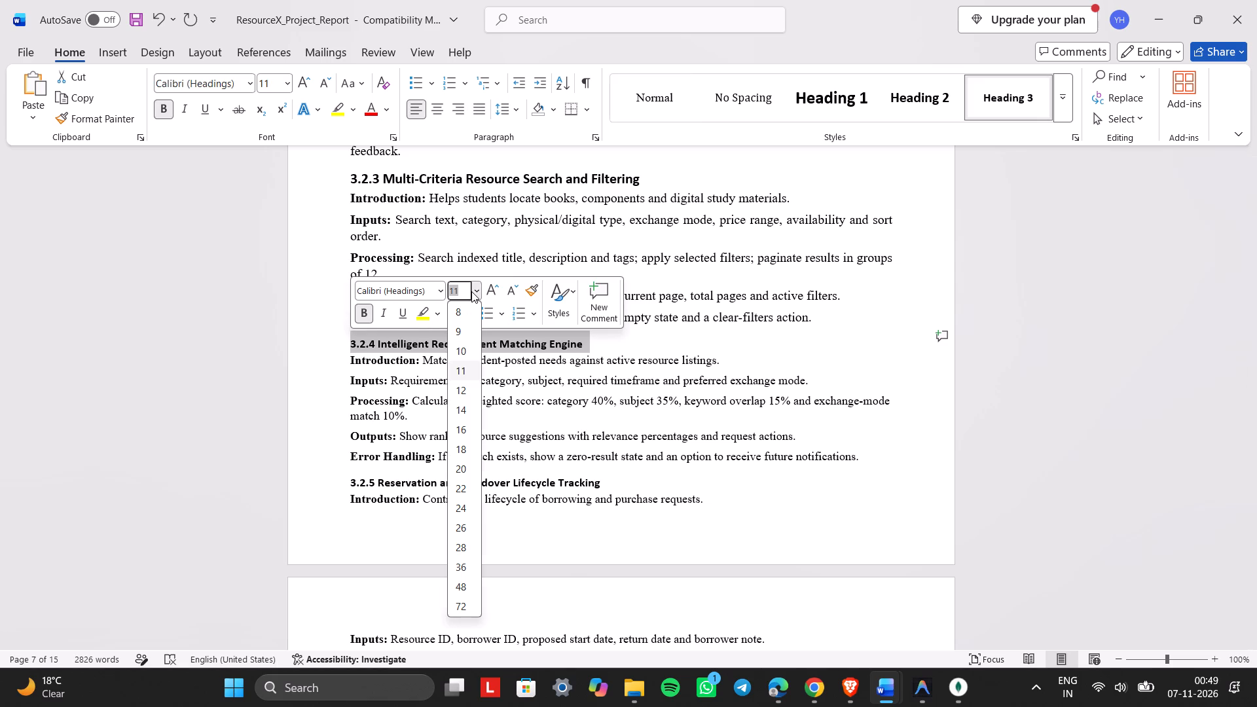
{"action": "key", "text": "backslash"}
{"action": "key", "text": "BackSpace"}
{"action": "type", "text": "13"}
{"action": "key", "text": "Return"}
{"action": "left_click", "coordinate": [490, 428]}
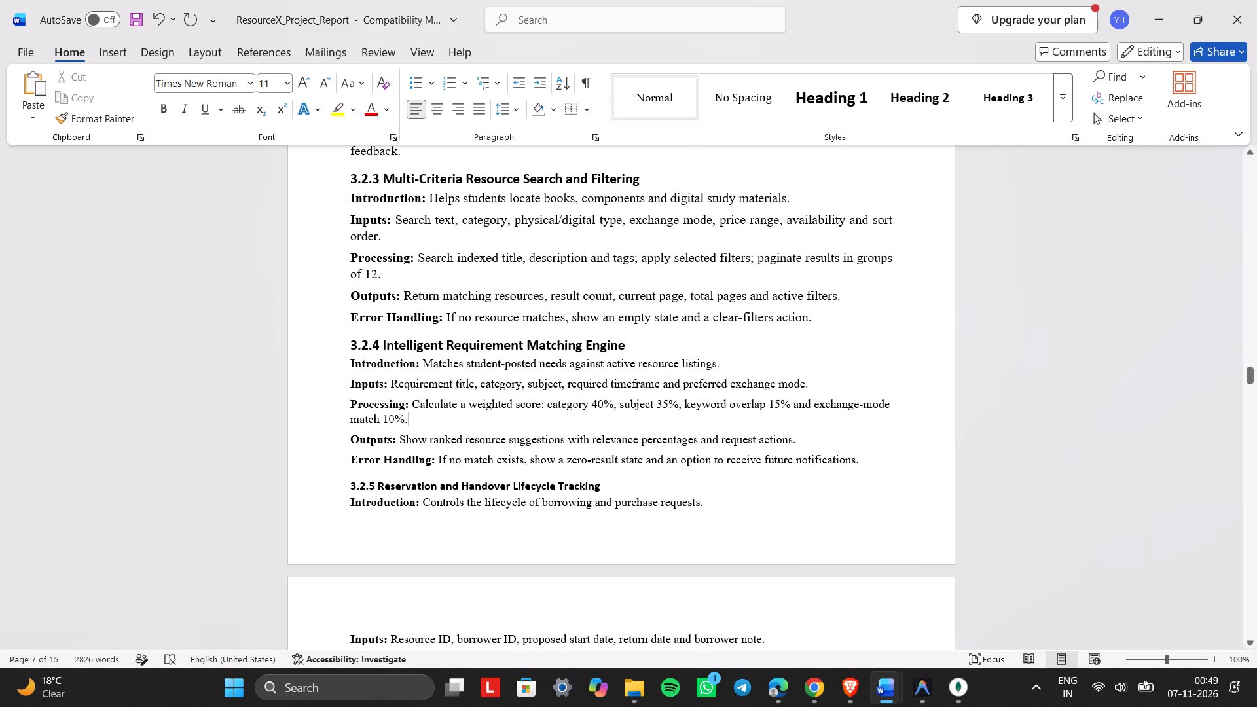
Set the Introduction to Error Handling paragraphs under 3.2.4 to 12 pt and justify them.
{"action": "left_click_drag", "start_coordinate": [871, 466], "coordinate": [318, 371]}
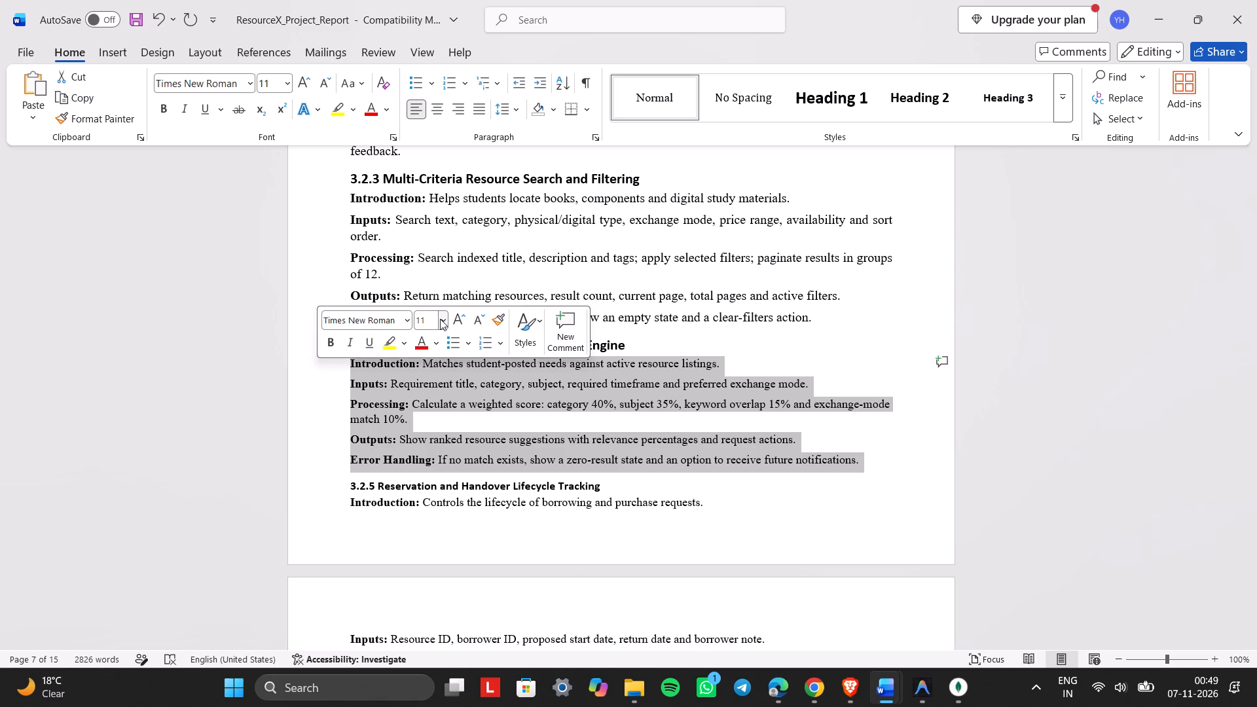
{"action": "left_click", "coordinate": [440, 319]}
{"action": "left_click", "coordinate": [429, 420]}
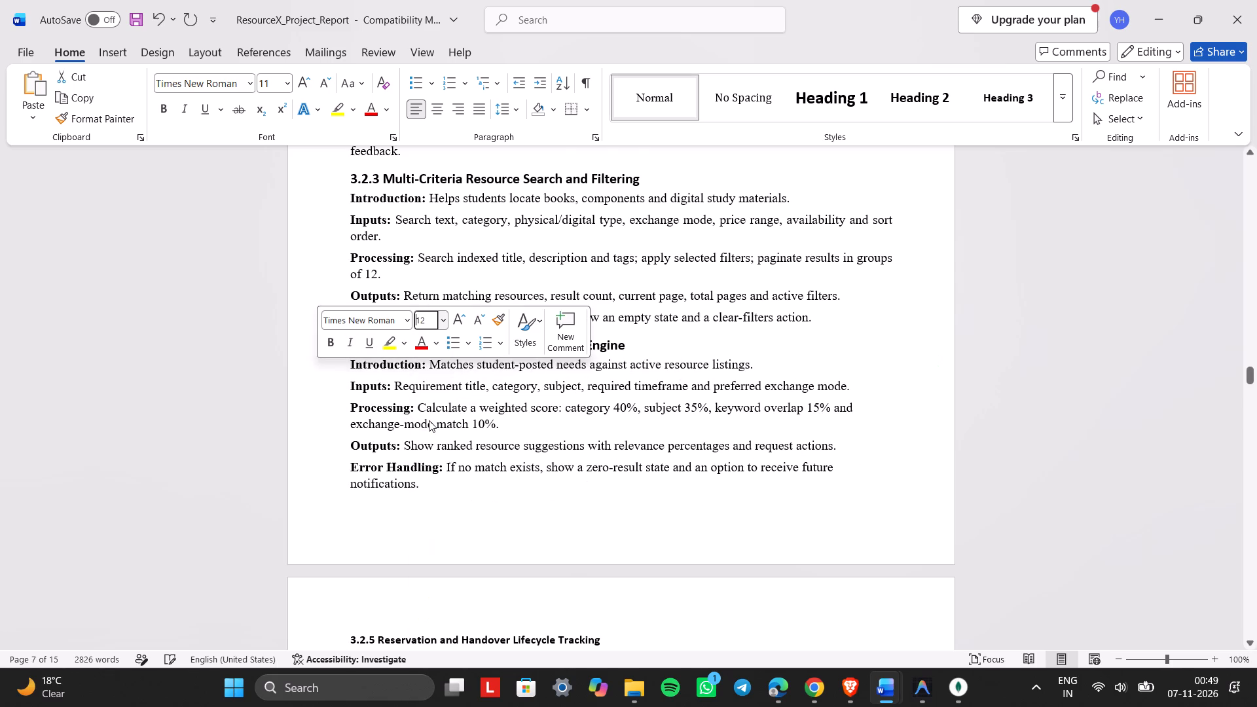
{"action": "scroll", "coordinate": [437, 481], "scroll_direction": "down", "scroll_amount": 1}
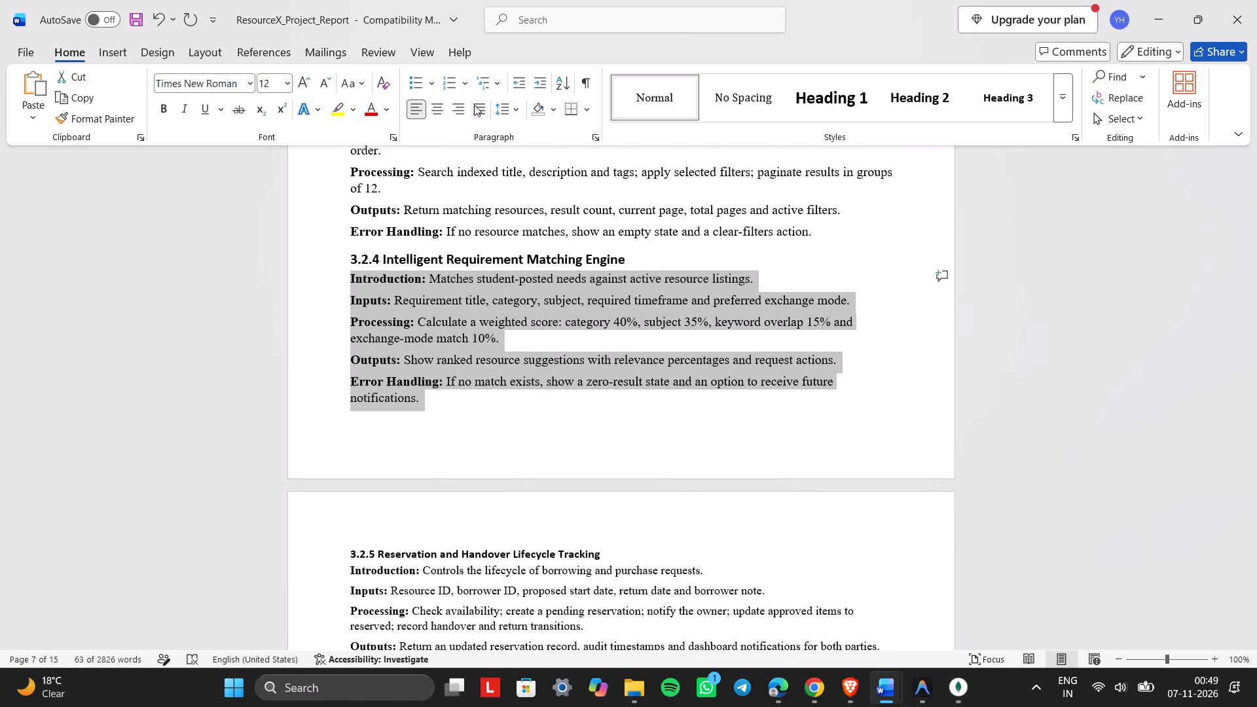
{"action": "left_click", "coordinate": [474, 105]}
{"action": "left_click", "coordinate": [603, 444]}
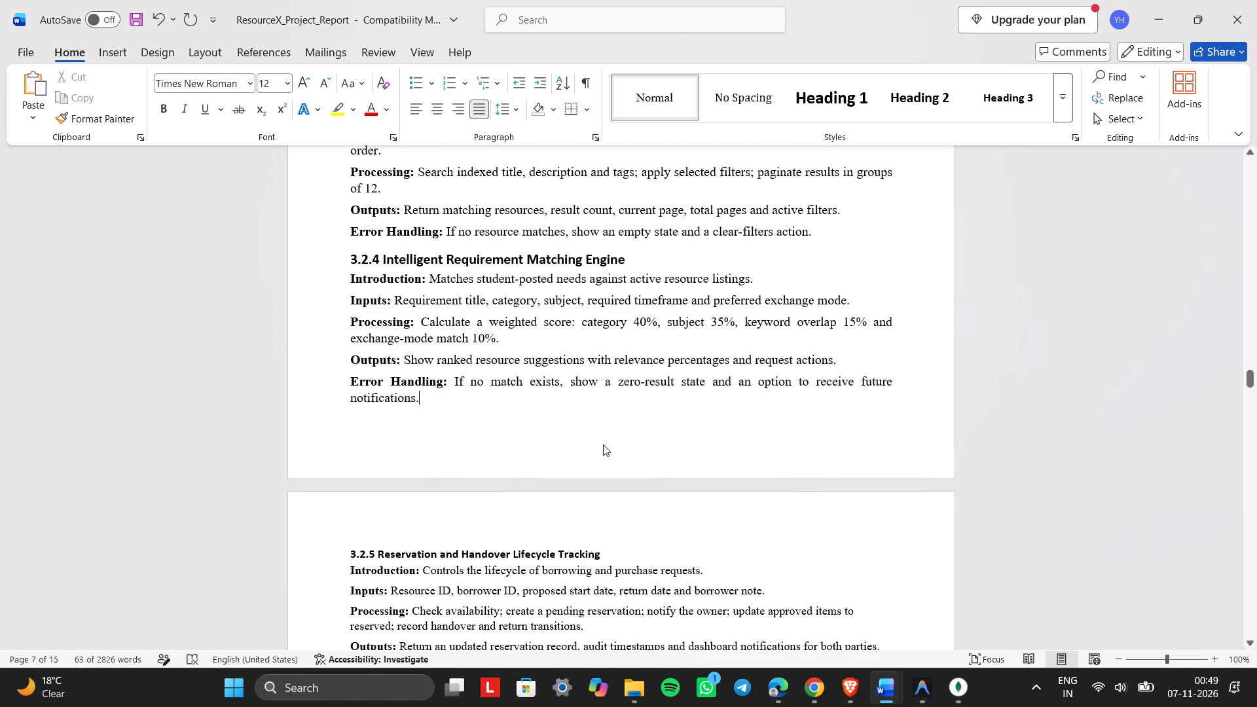
Review the formatting of the report from the cover page through the sections up to 3.2.5.
{"action": "scroll", "coordinate": [603, 444], "scroll_direction": "down", "scroll_amount": 2}
{"action": "scroll", "coordinate": [603, 444], "scroll_direction": "up", "scroll_amount": 1}
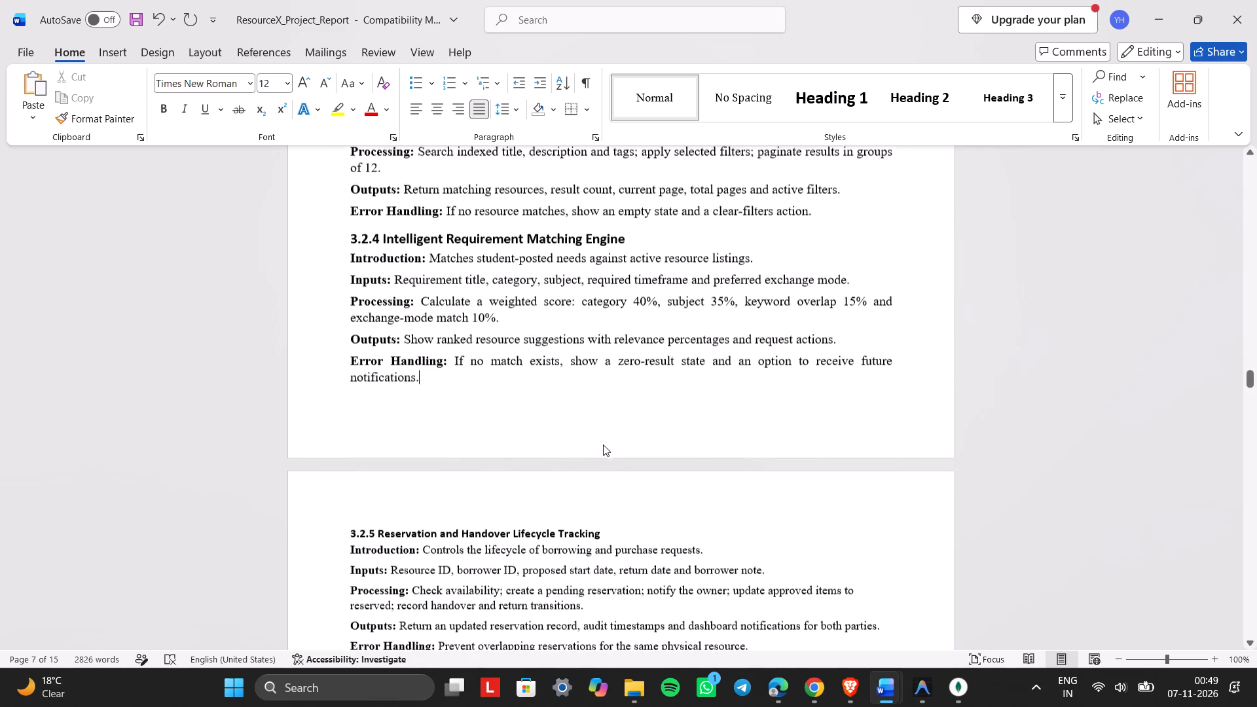
{"action": "scroll", "coordinate": [603, 444], "scroll_direction": "up", "scroll_amount": 19}
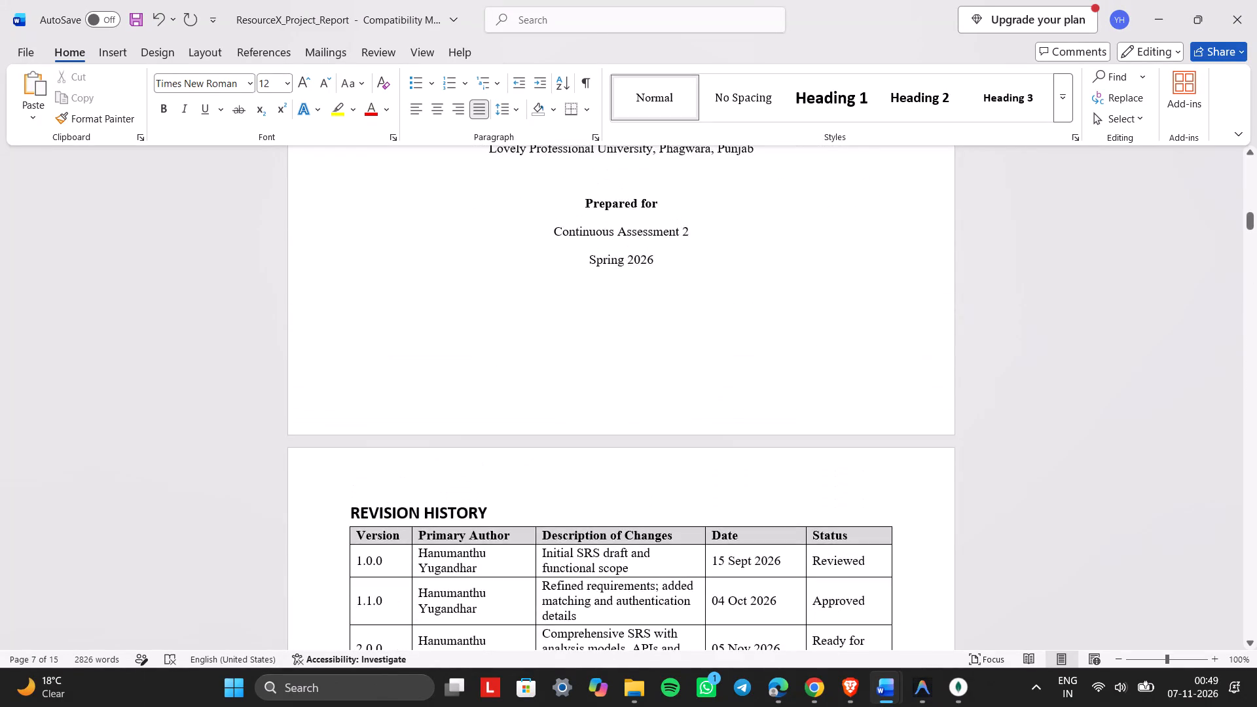
{"action": "scroll", "coordinate": [603, 444], "scroll_direction": "up", "scroll_amount": 12}
{"action": "scroll", "coordinate": [603, 444], "scroll_direction": "down", "scroll_amount": 3}
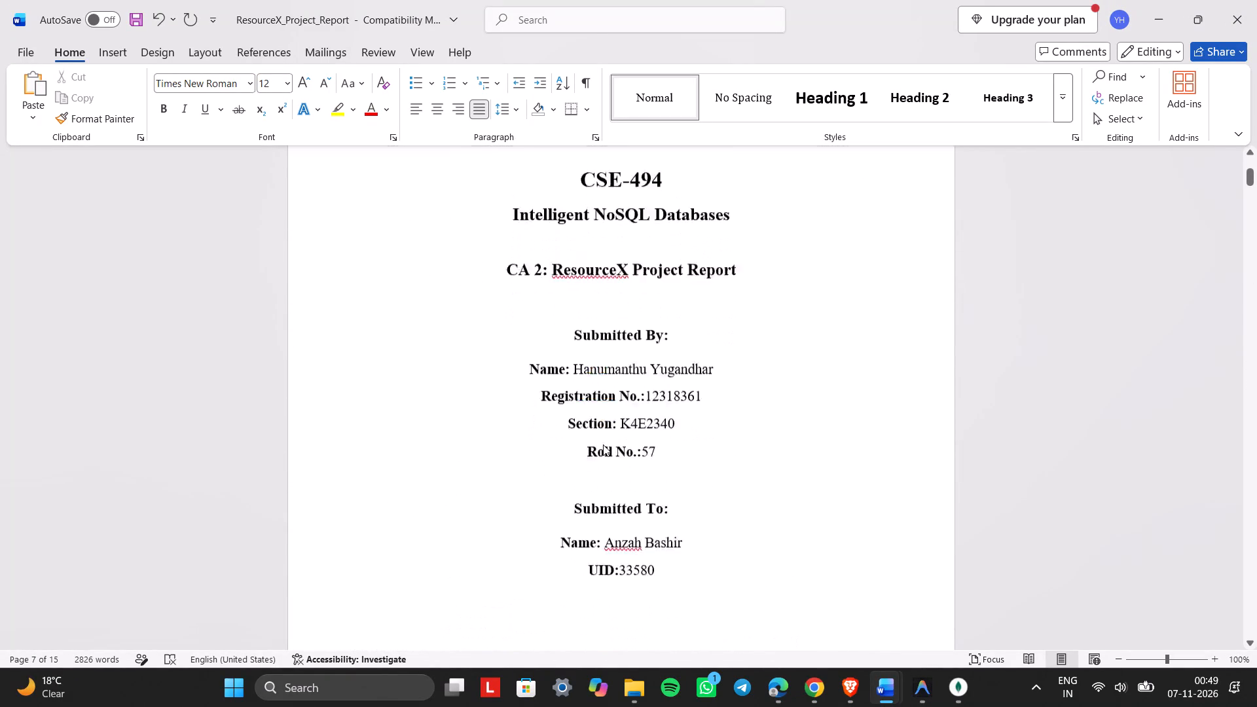
{"action": "scroll", "coordinate": [603, 444], "scroll_direction": "down", "scroll_amount": 8}
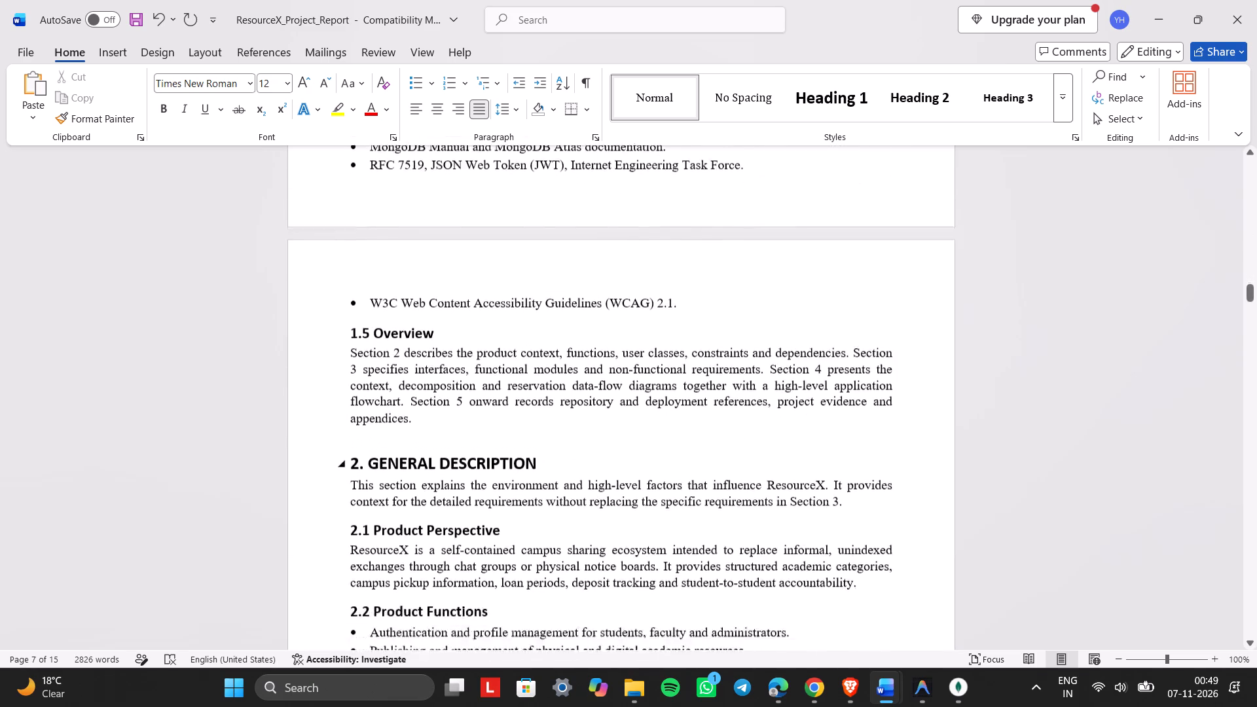
{"action": "scroll", "coordinate": [603, 444], "scroll_direction": "down", "scroll_amount": 1}
{"action": "scroll", "coordinate": [603, 444], "scroll_direction": "up", "scroll_amount": 1}
{"action": "scroll", "coordinate": [603, 444], "scroll_direction": "down", "scroll_amount": 1}
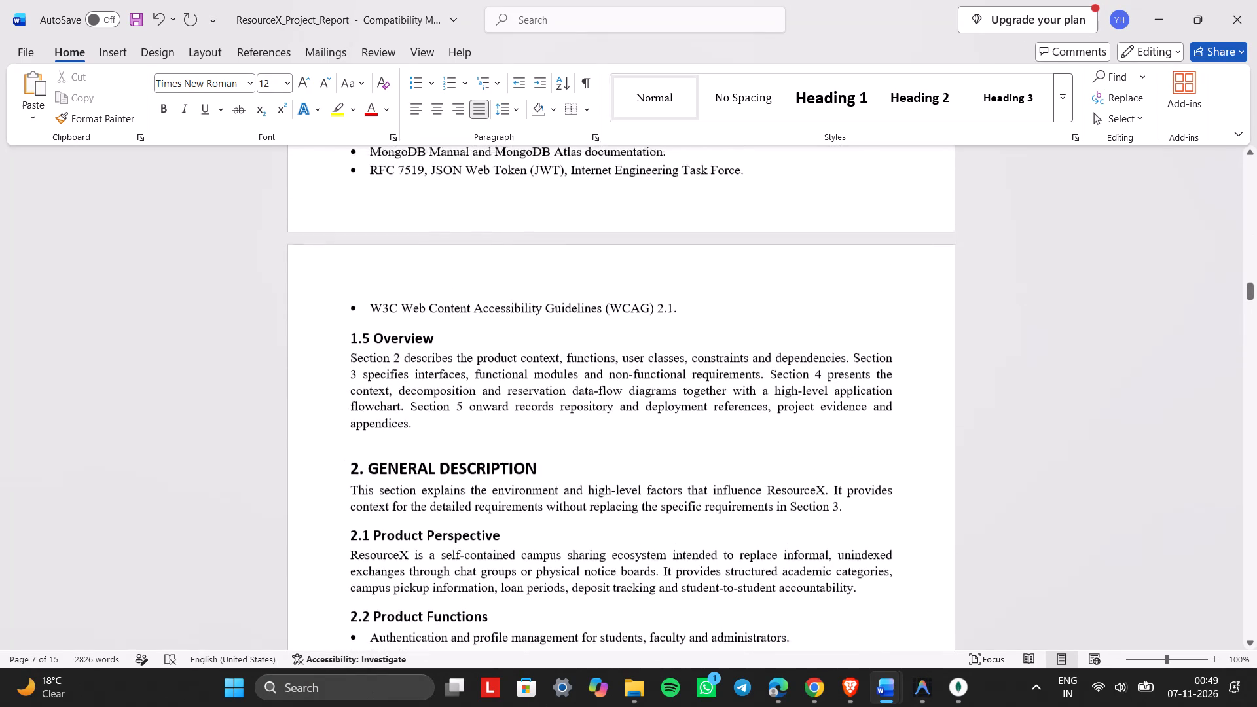
{"action": "scroll", "coordinate": [603, 444], "scroll_direction": "down", "scroll_amount": 3}
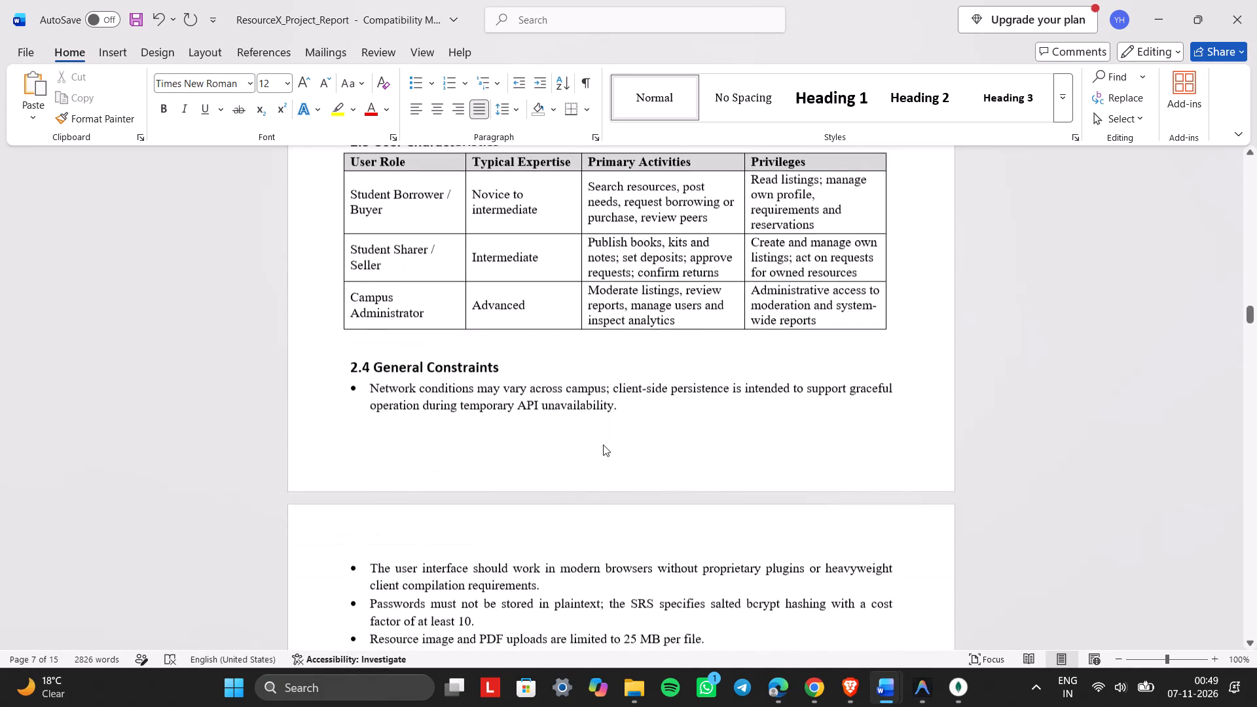
{"action": "scroll", "coordinate": [603, 444], "scroll_direction": "down", "scroll_amount": 4}
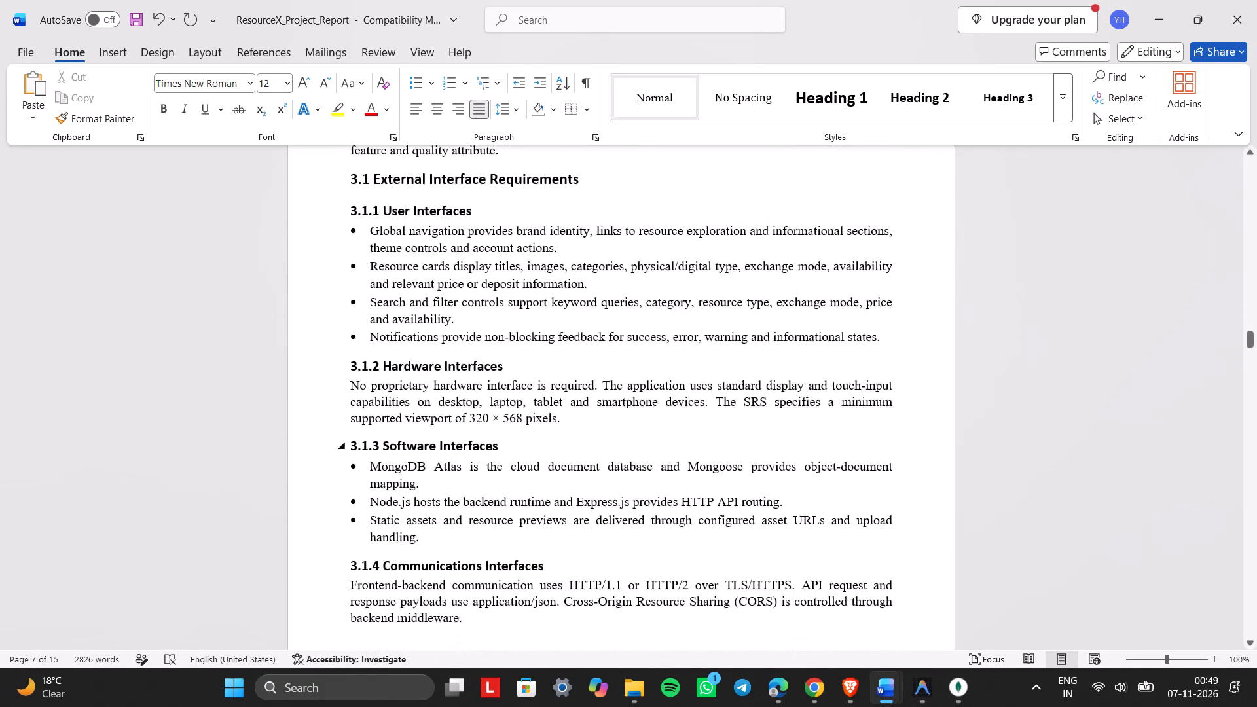
{"action": "scroll", "coordinate": [603, 444], "scroll_direction": "down", "scroll_amount": 4}
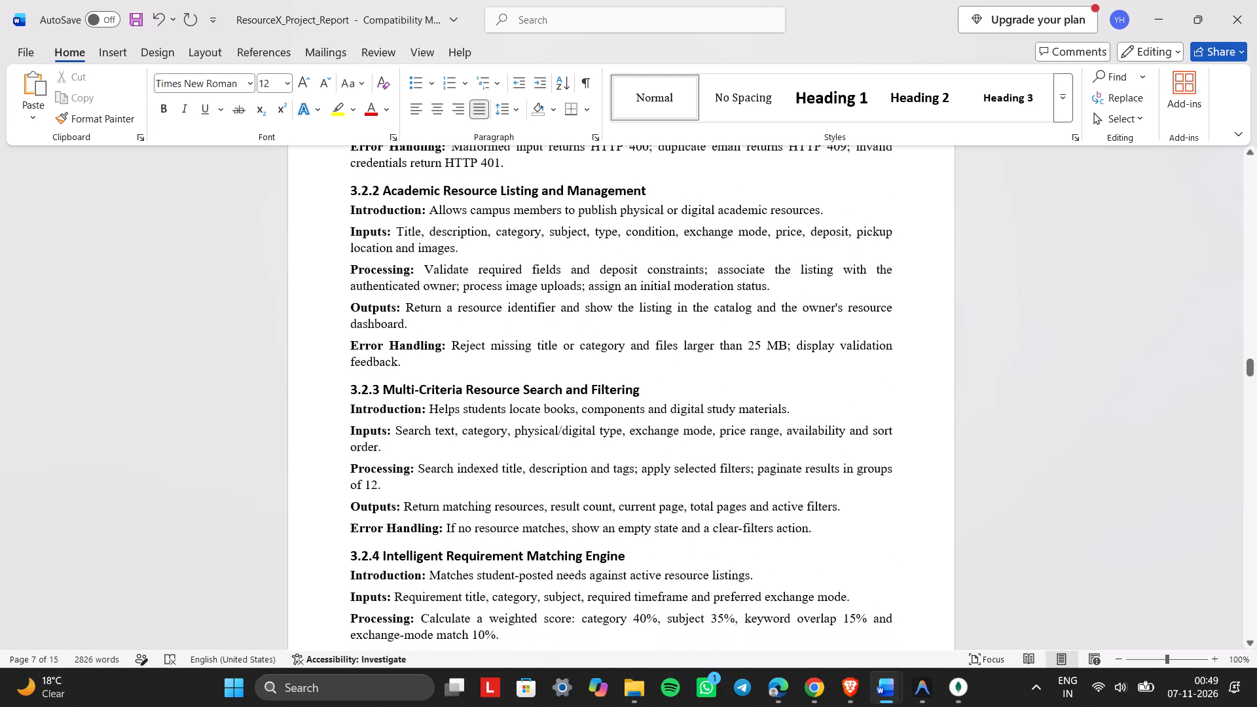
{"action": "scroll", "coordinate": [603, 444], "scroll_direction": "down", "scroll_amount": 2}
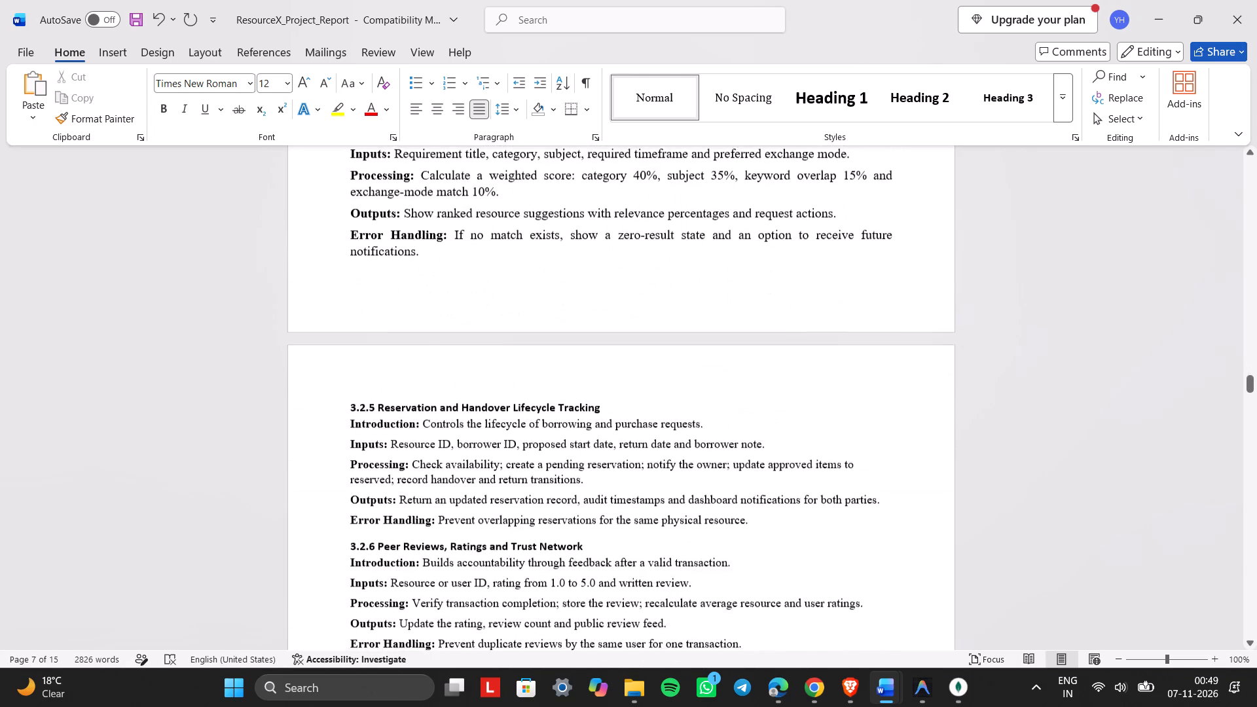
Set the 3.2.5 Reservation and Handover Lifecycle Tracking heading to 13 pt.
{"action": "scroll", "coordinate": [603, 444], "scroll_direction": "down", "scroll_amount": 1}
{"action": "left_click_drag", "start_coordinate": [609, 322], "coordinate": [373, 322]}
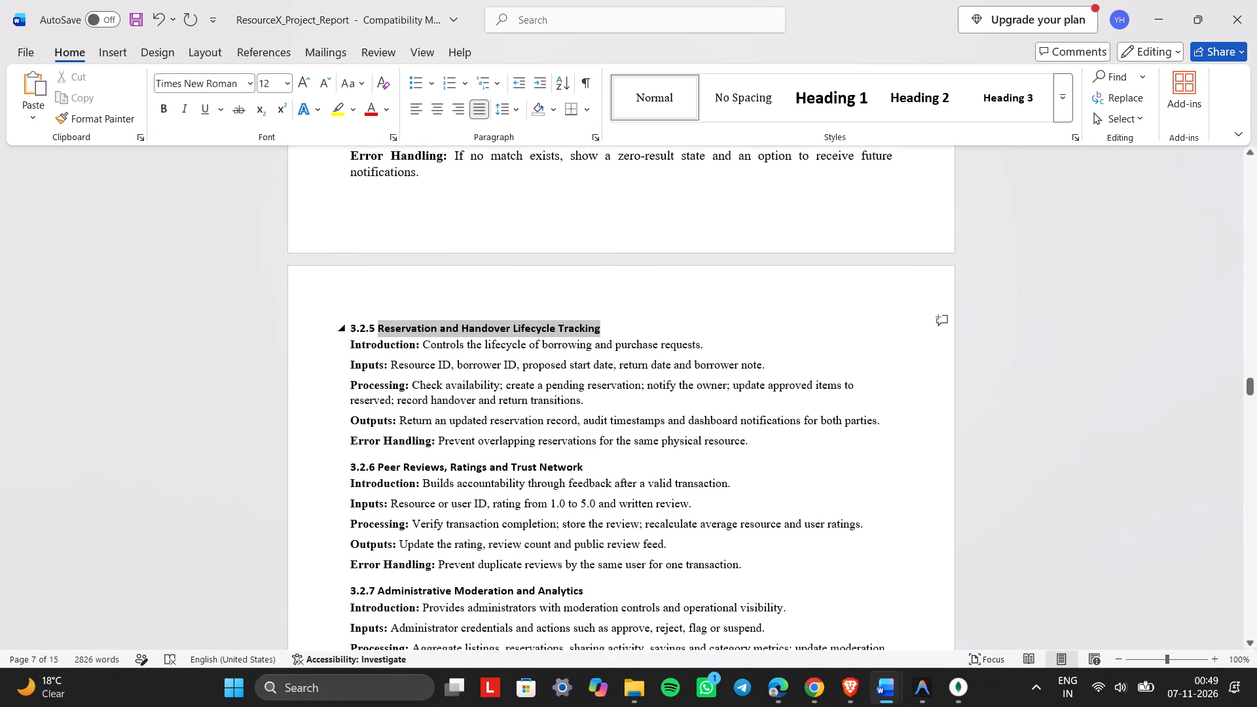
{"action": "left_click_drag", "start_coordinate": [373, 322], "coordinate": [348, 325]}
{"action": "left_click", "coordinate": [463, 274]}
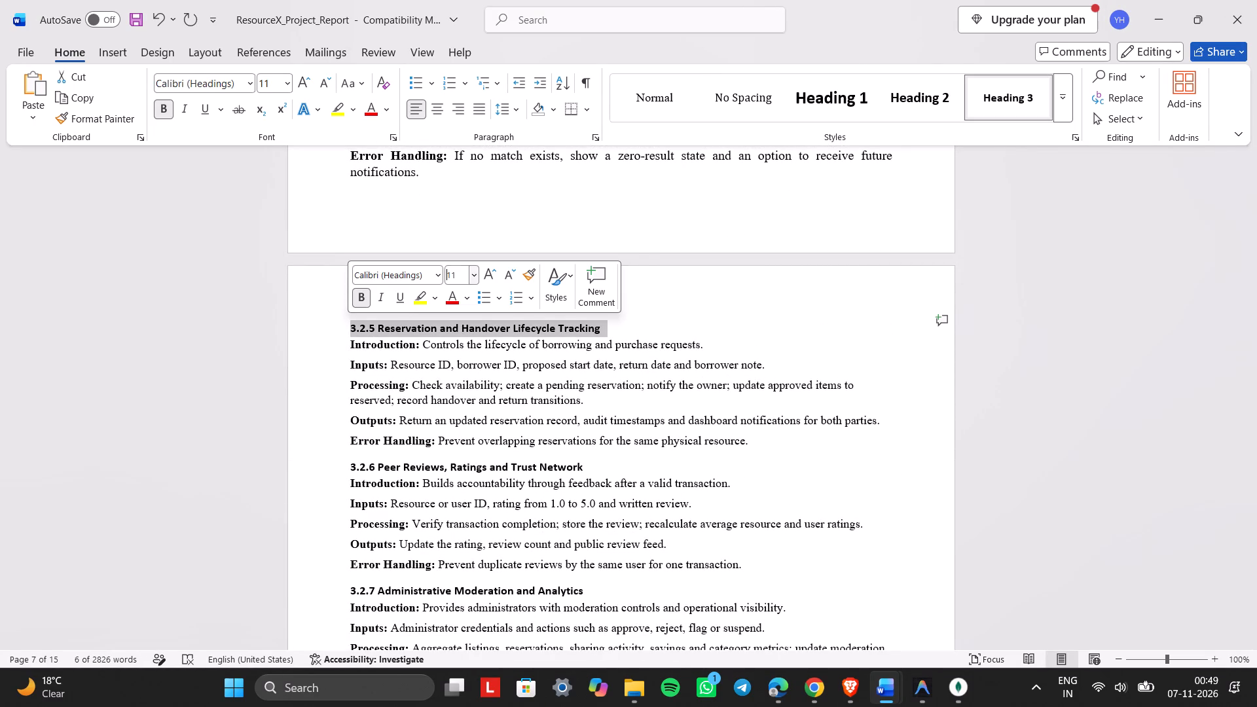
{"action": "key", "text": "BackSpace"}
{"action": "type", "text": "13"}
{"action": "key", "text": "Return"}
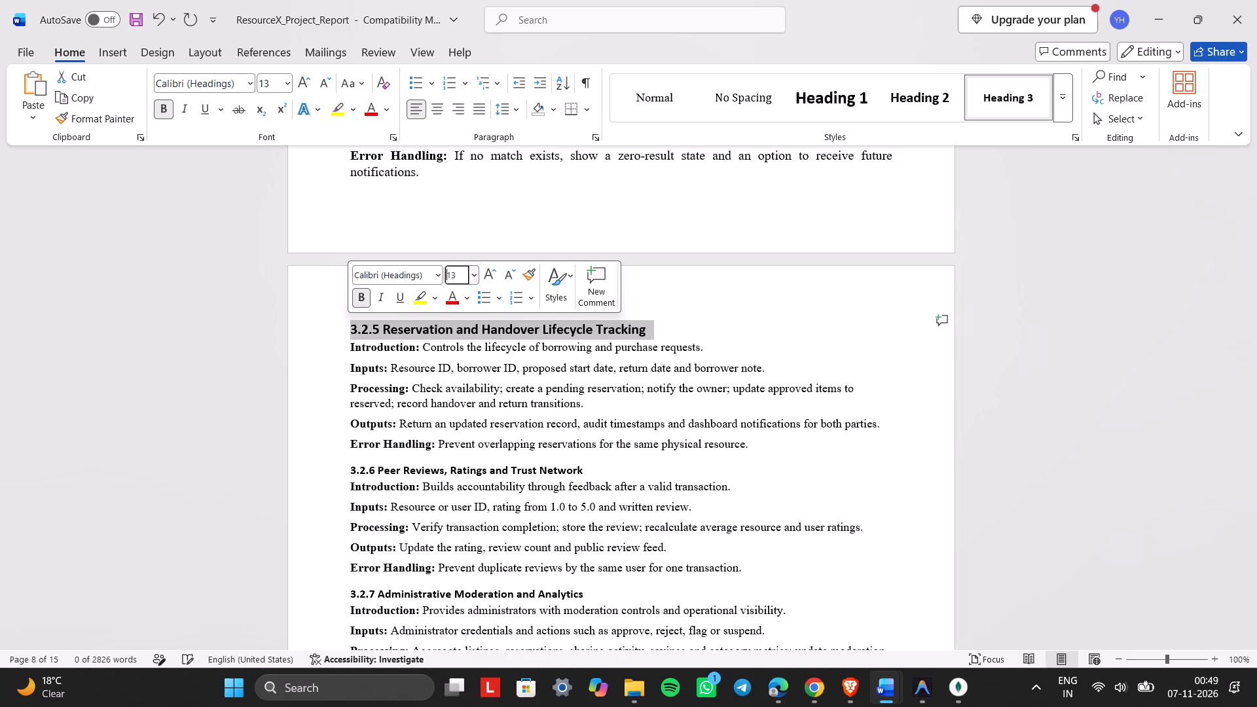
Set the Introduction to Error Handling paragraphs under 3.2.5 to 12 pt and justify them.
{"action": "left_click_drag", "start_coordinate": [768, 451], "coordinate": [389, 369]}
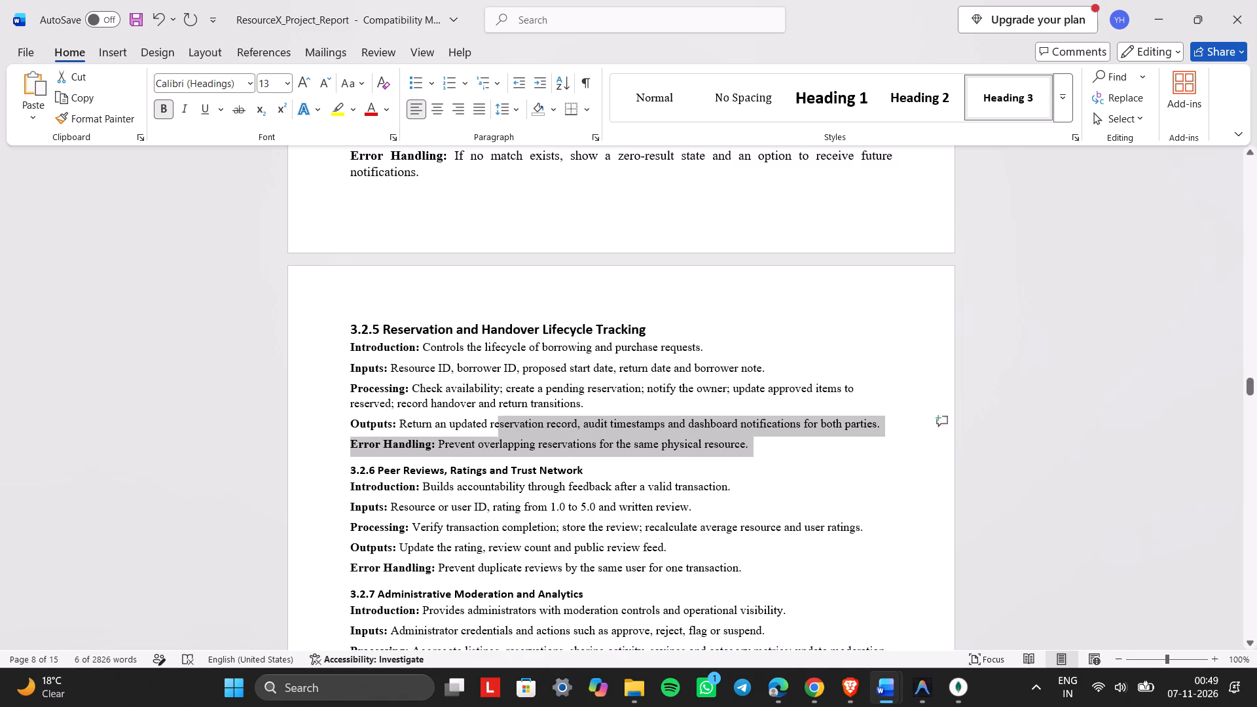
{"action": "left_click_drag", "start_coordinate": [389, 369], "coordinate": [325, 350]}
{"action": "left_click", "coordinate": [440, 298]}
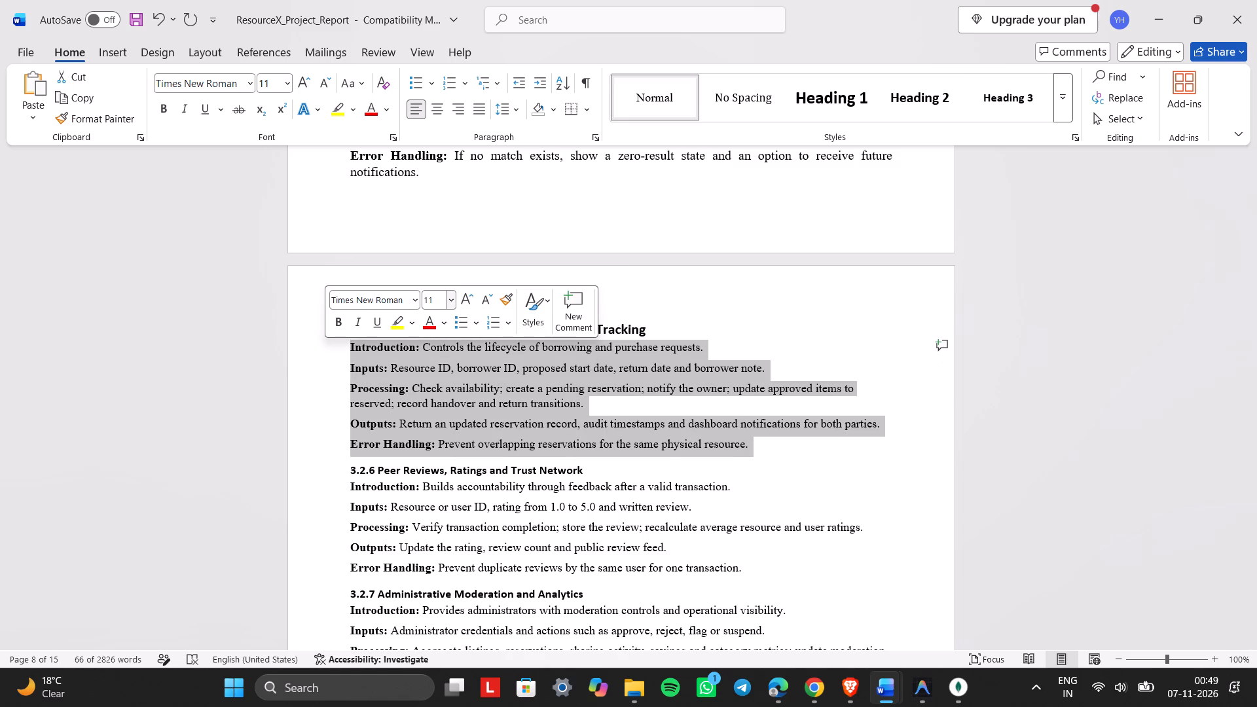
{"action": "key", "text": "BackSpace"}
{"action": "type", "text": "12"}
{"action": "key", "text": "Return"}
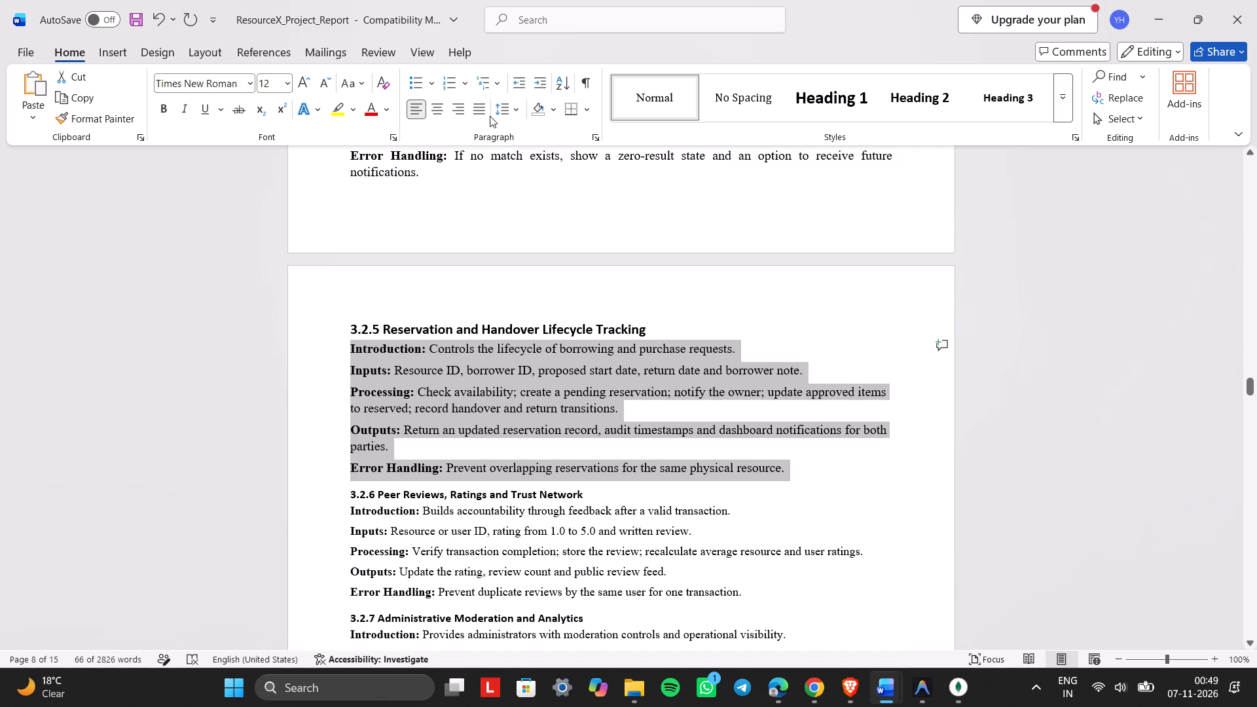
{"action": "left_click", "coordinate": [484, 115]}
Set the 3.2.6 Peer Reviews, Ratings and Trust Network heading to 13 pt.
{"action": "scroll", "coordinate": [484, 342], "scroll_direction": "down", "scroll_amount": 1}
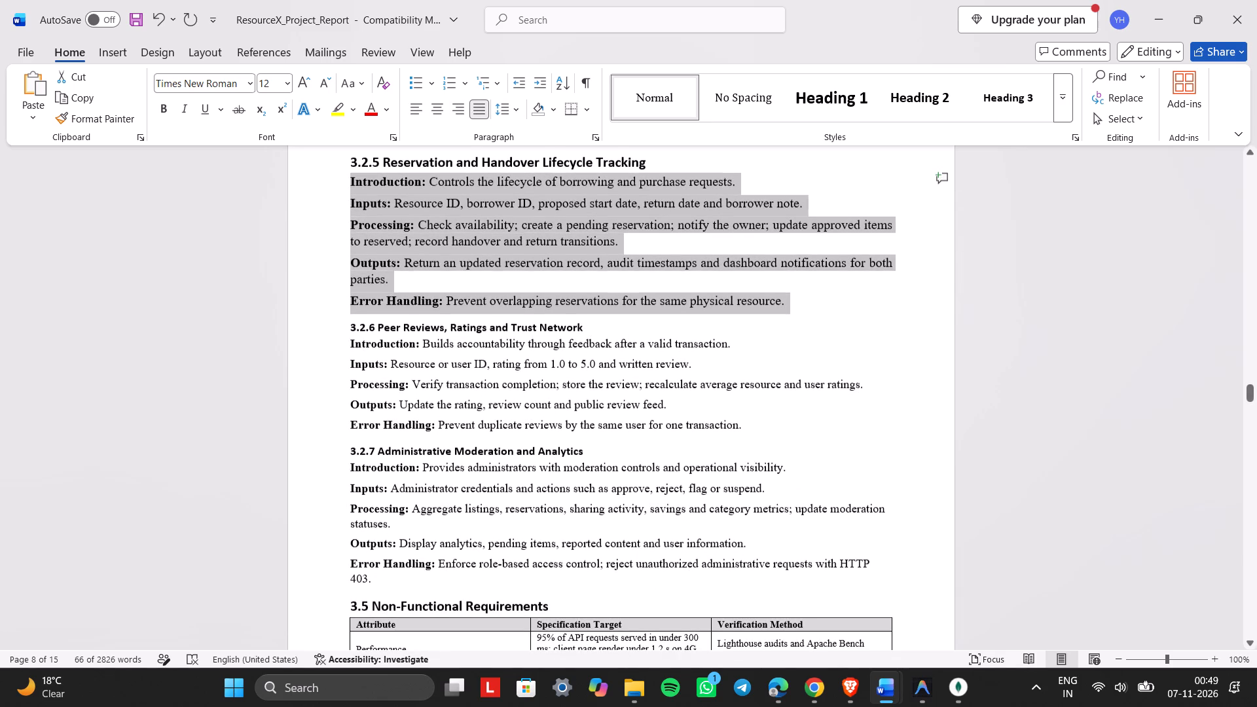
{"action": "left_click_drag", "start_coordinate": [585, 328], "coordinate": [347, 337]}
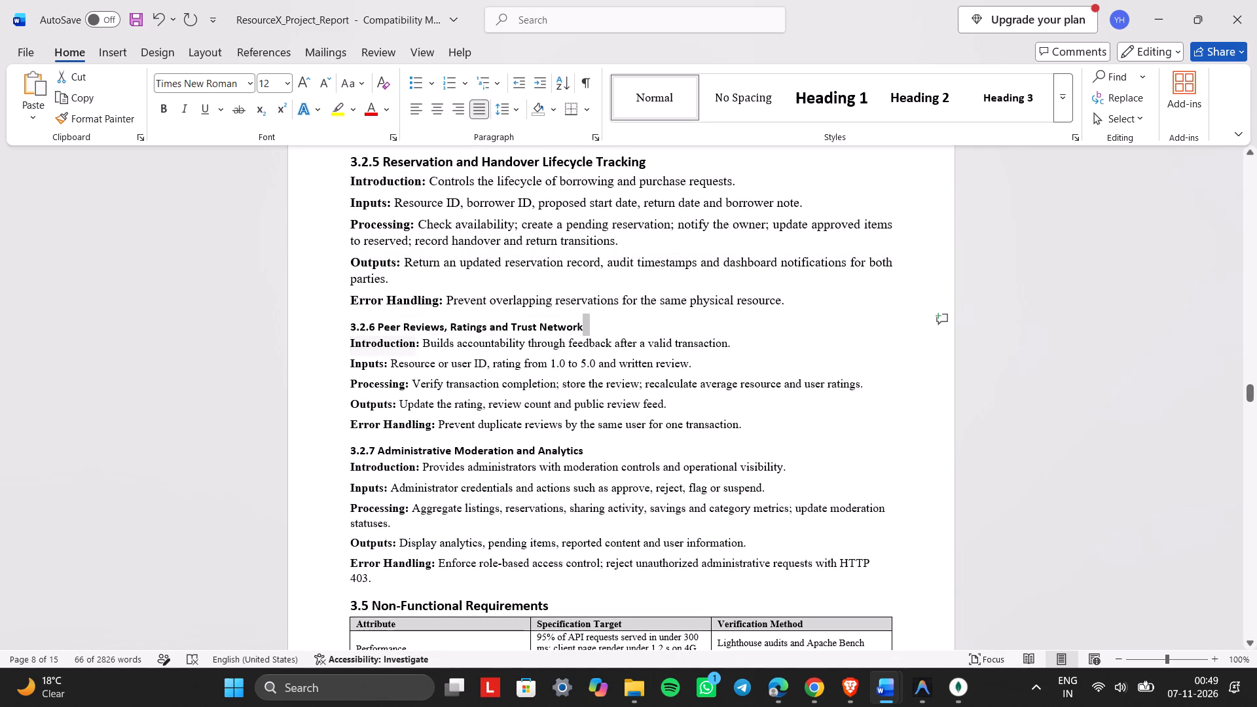
{"action": "left_click_drag", "start_coordinate": [347, 337], "coordinate": [347, 334]}
{"action": "left_click", "coordinate": [460, 278]}
{"action": "key", "text": "BackSpace"}
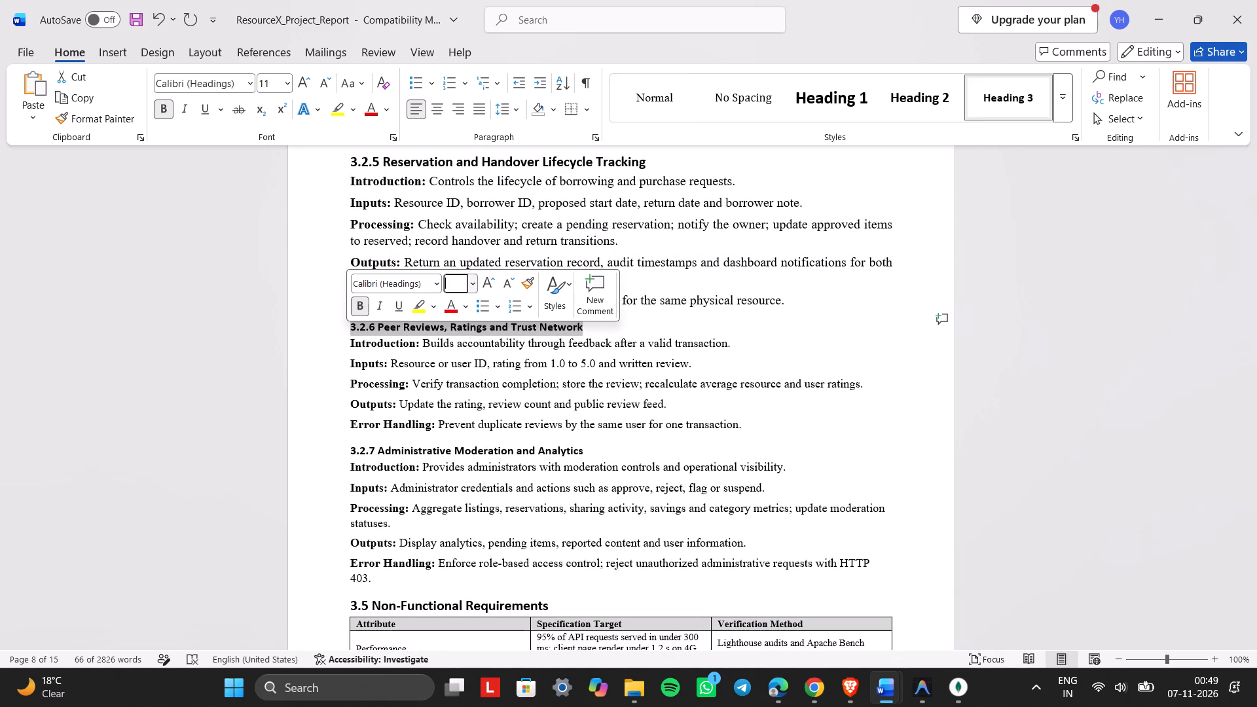
{"action": "type", "text": "13"}
{"action": "key", "text": "Return"}
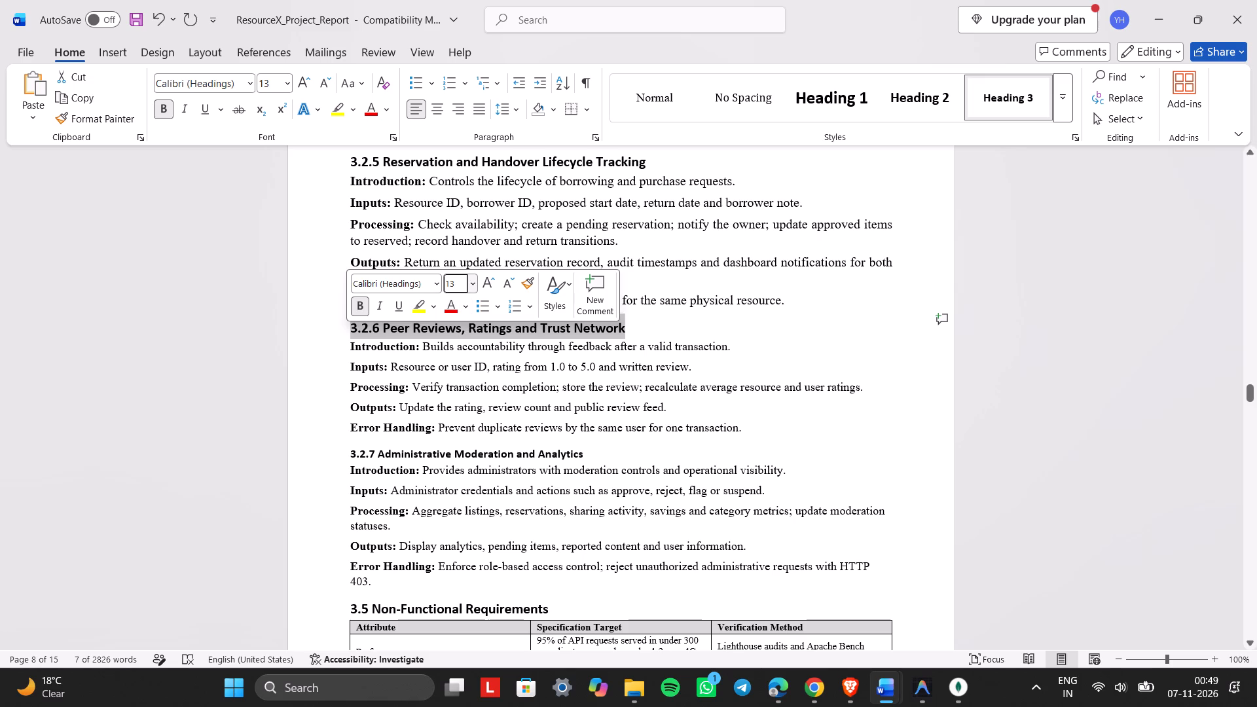
{"action": "left_click", "coordinate": [499, 396]}
Set the Introduction to Error Handling paragraphs under 3.2.6 to 12 pt and justify them.
{"action": "left_click_drag", "start_coordinate": [752, 433], "coordinate": [445, 390]}
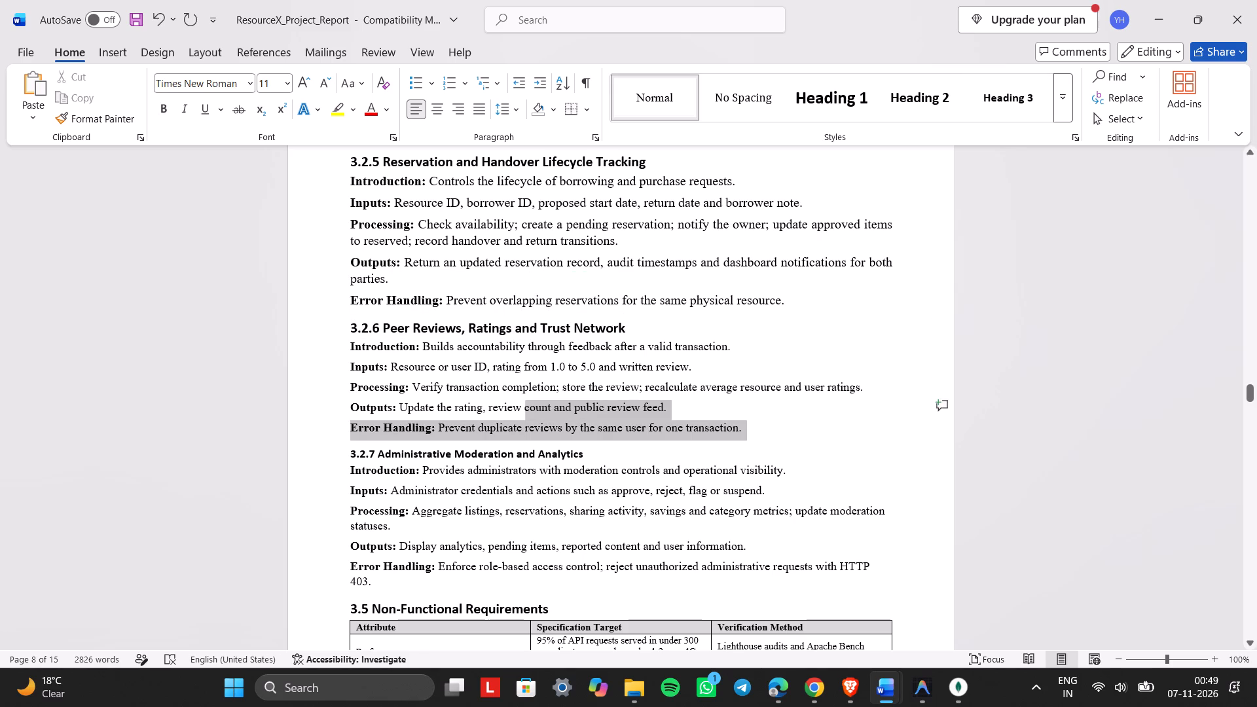
{"action": "left_click_drag", "start_coordinate": [445, 390], "coordinate": [356, 355]}
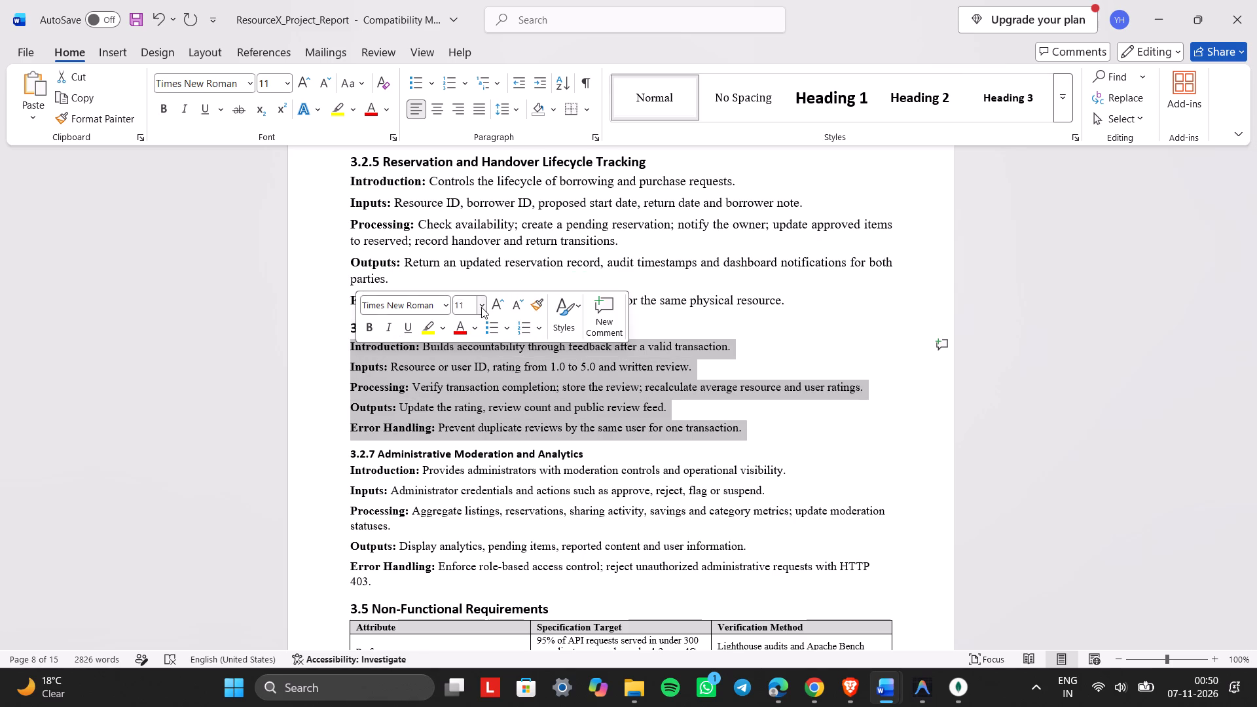
{"action": "left_click", "coordinate": [481, 307]}
{"action": "left_click", "coordinate": [468, 399]}
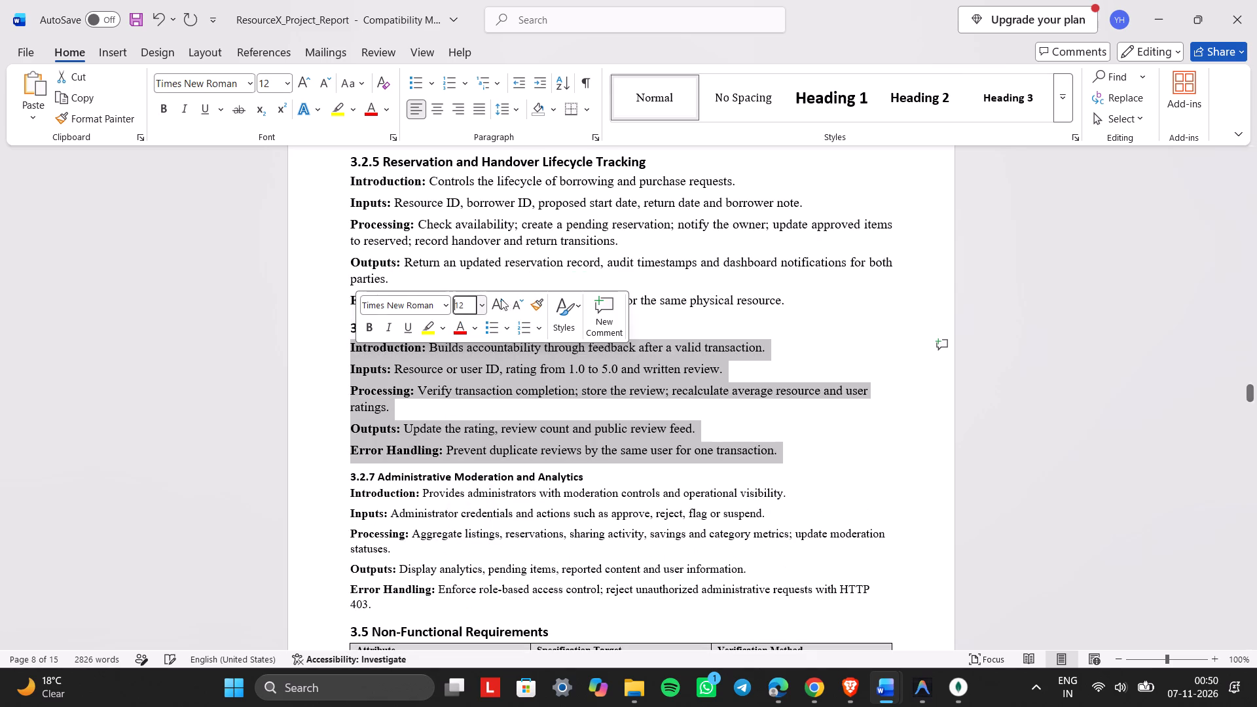
{"action": "left_click", "coordinate": [479, 108]}
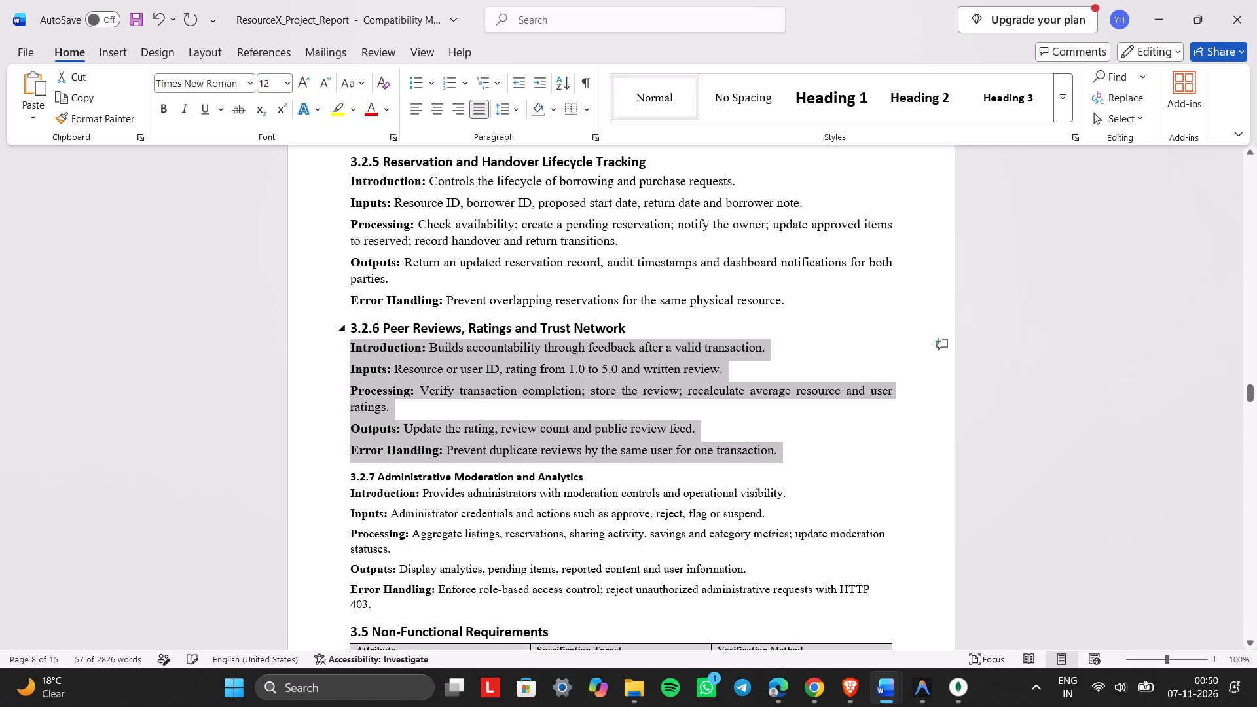
{"action": "left_click", "coordinate": [671, 439]}
Set the 3.2.7 Administrative Moderation and Analytics heading to 13 pt.
{"action": "scroll", "coordinate": [671, 439], "scroll_direction": "down", "scroll_amount": 2}
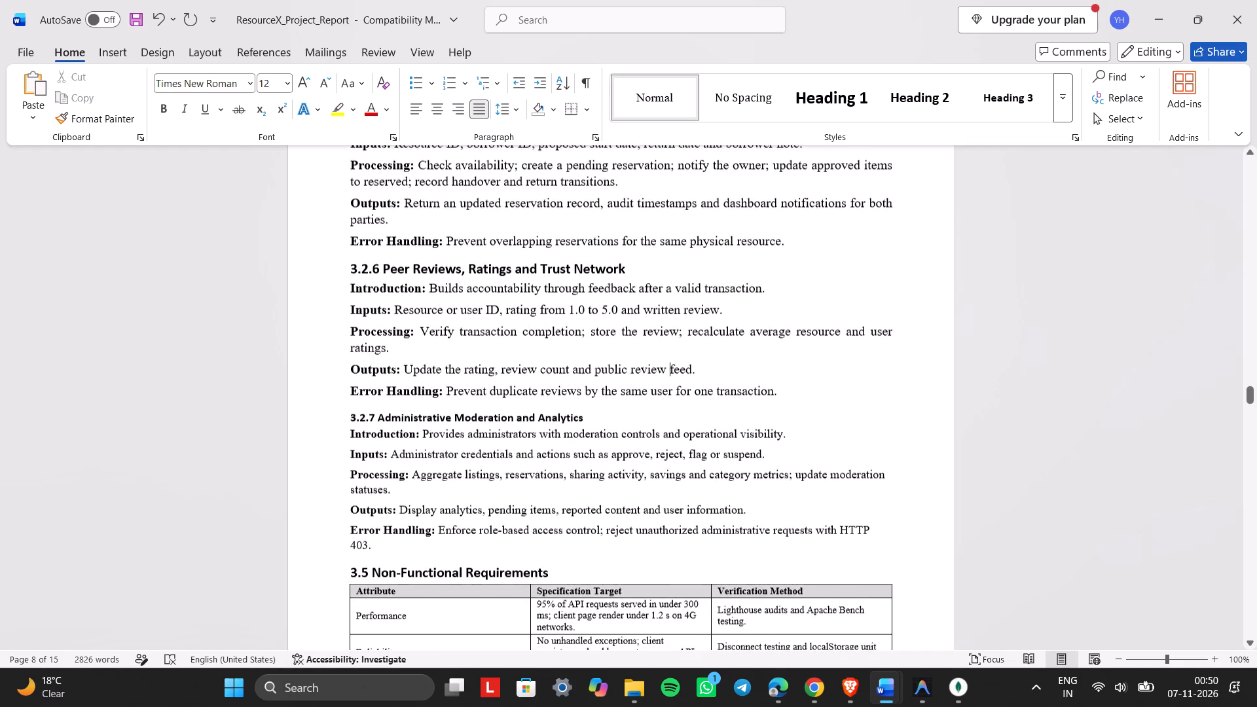
{"action": "scroll", "coordinate": [671, 439], "scroll_direction": "down", "scroll_amount": 1}
{"action": "left_click_drag", "start_coordinate": [618, 362], "coordinate": [493, 359]}
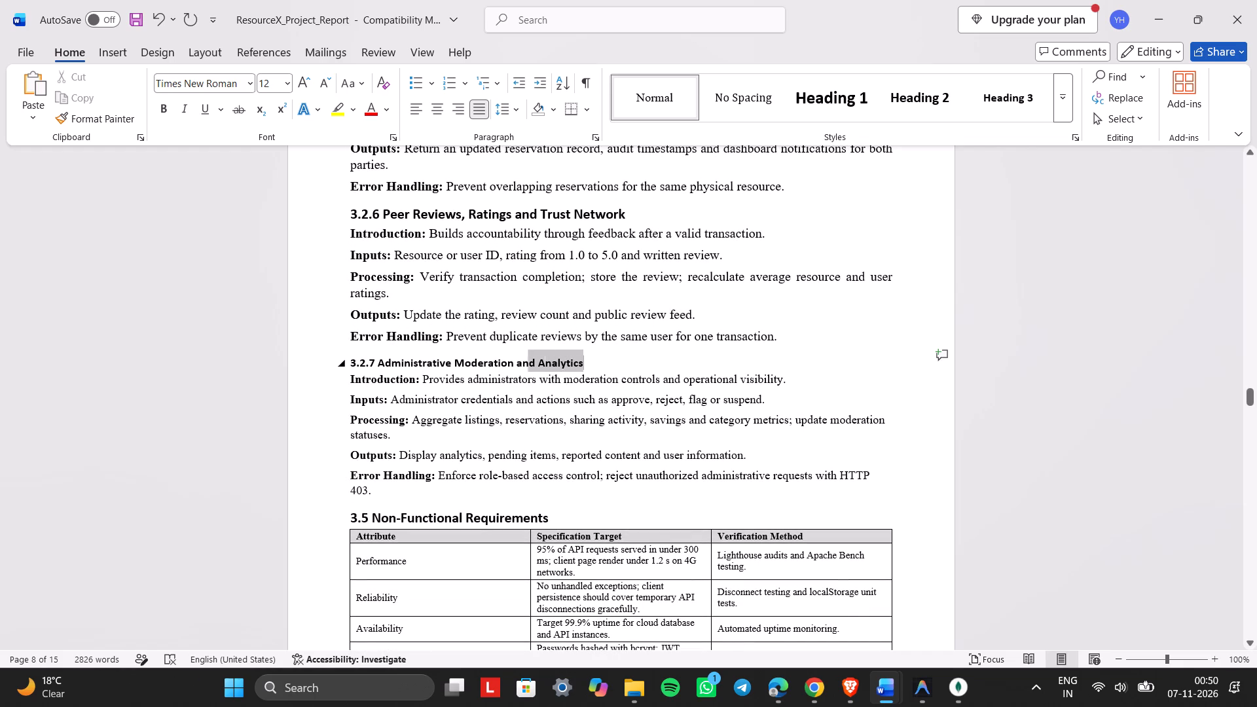
{"action": "left_click_drag", "start_coordinate": [493, 359], "coordinate": [349, 353]}
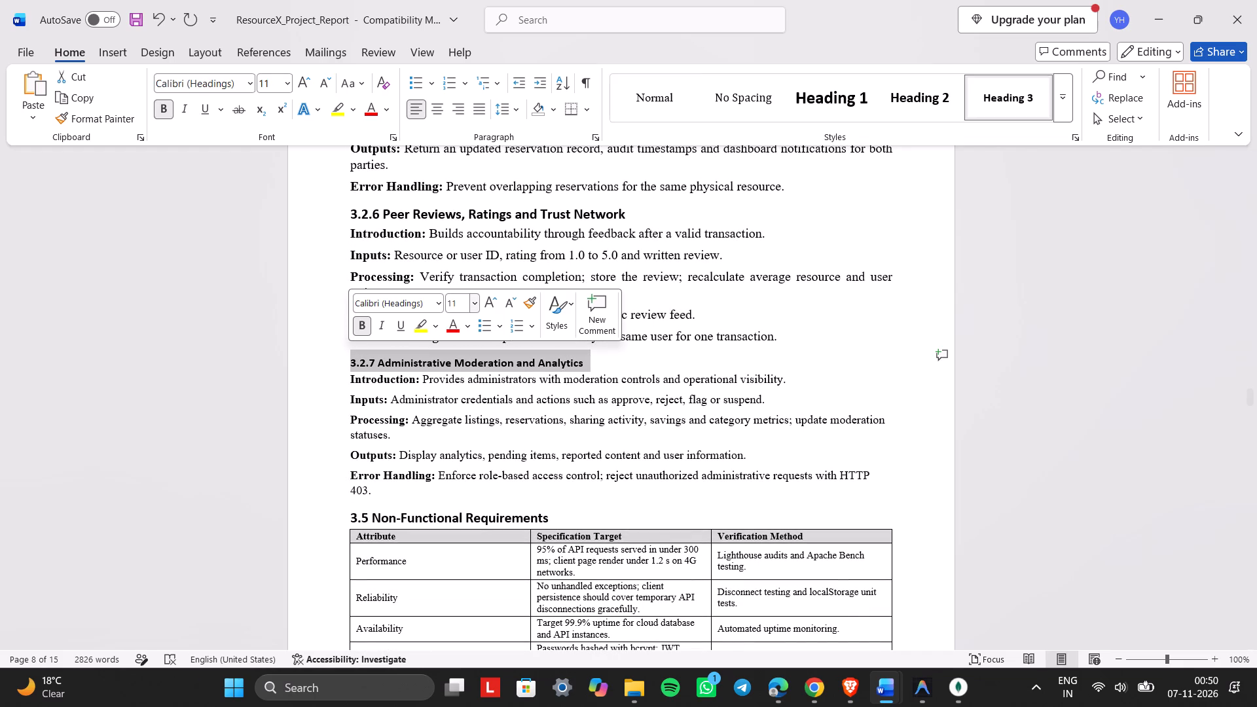
{"action": "left_click", "coordinate": [455, 301]}
{"action": "key", "text": "BackSpace"}
{"action": "type", "text": "13"}
{"action": "key", "text": "Return"}
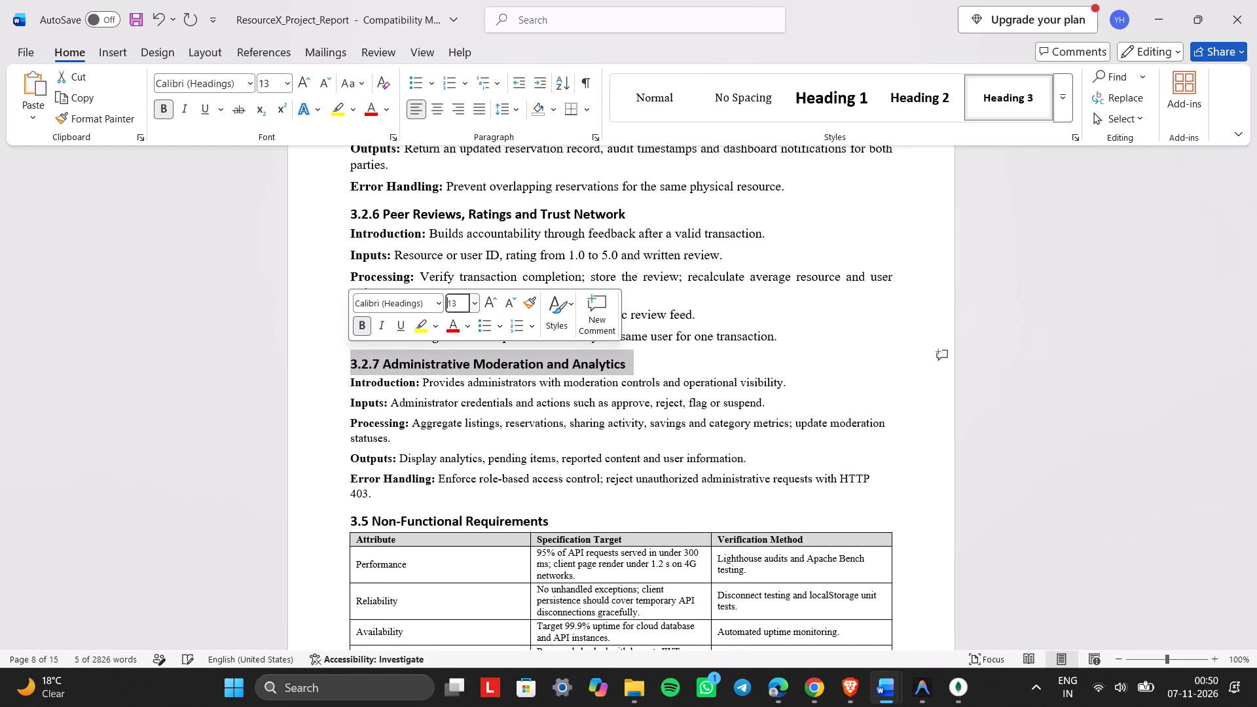
Check the font sizes of the earlier section 3 headings, including 3.2.6, 3.2 Functional Requirements, 3.1 and 3. SPECIFIC REQUIREMENTS.
{"action": "left_click", "coordinate": [633, 224]}
{"action": "scroll", "coordinate": [633, 224], "scroll_direction": "up", "scroll_amount": 1}
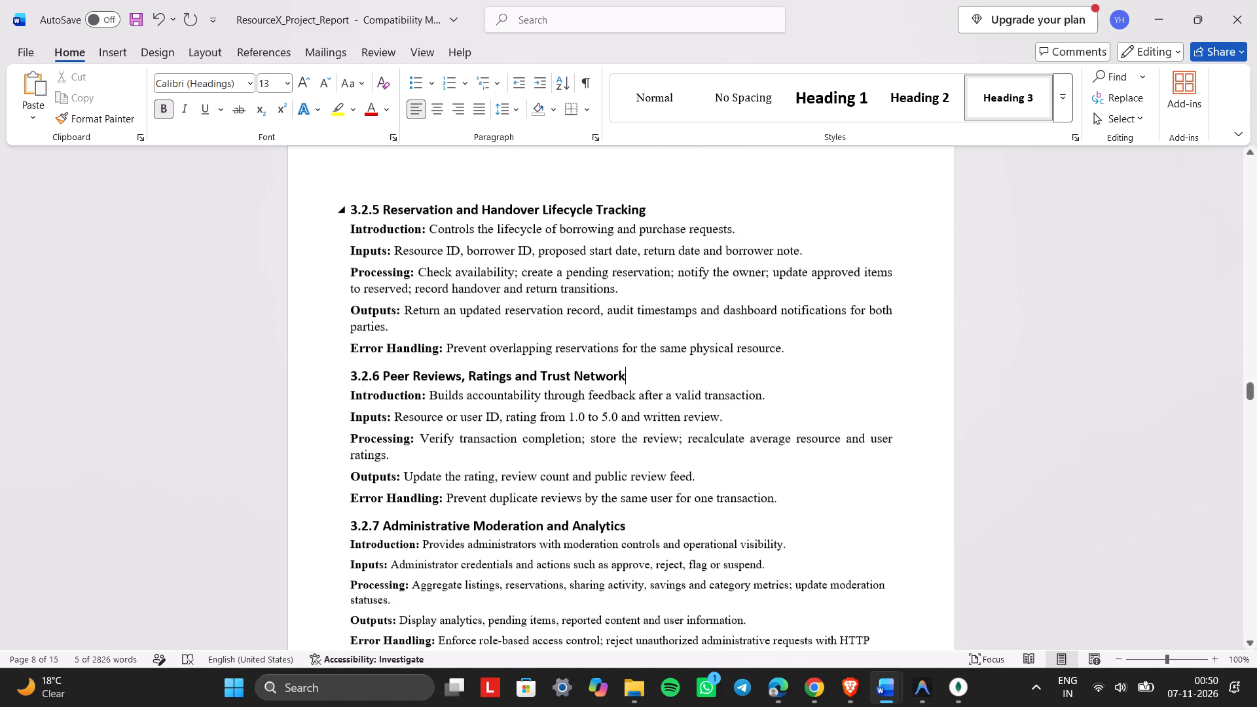
{"action": "left_click", "coordinate": [633, 224]}
{"action": "scroll", "coordinate": [633, 224], "scroll_direction": "up", "scroll_amount": 1}
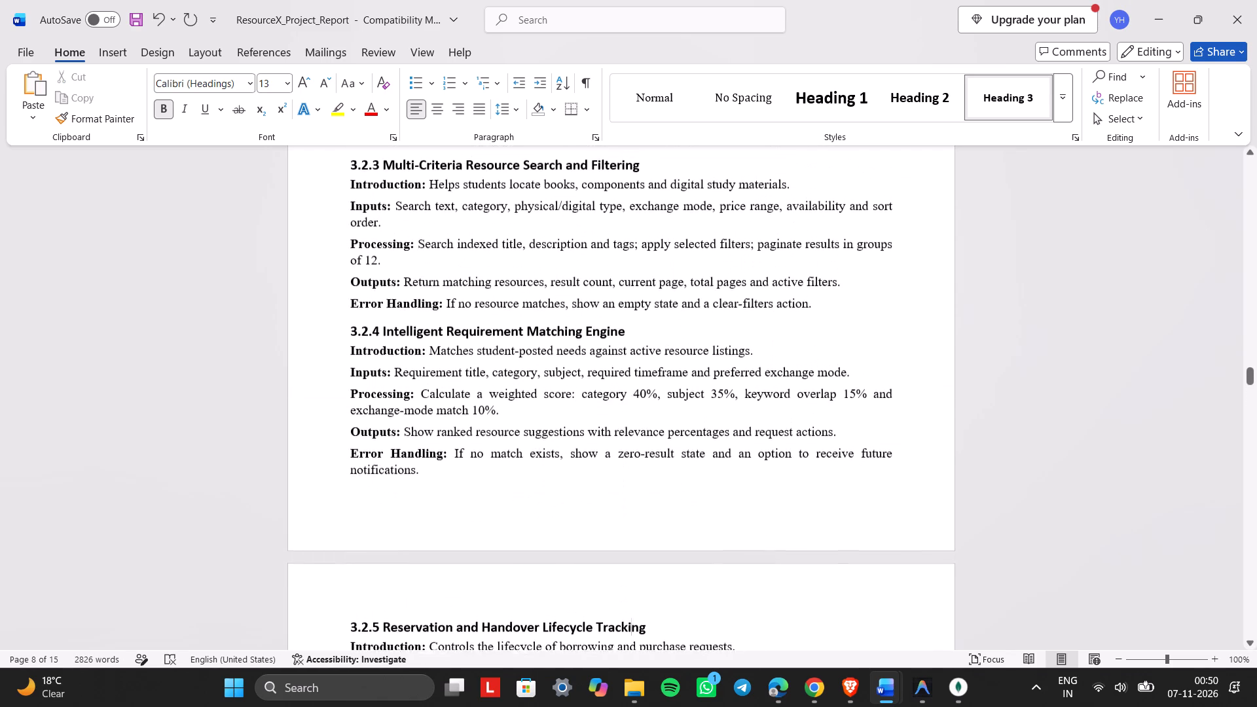
{"action": "scroll", "coordinate": [633, 224], "scroll_direction": "up", "scroll_amount": 7}
{"action": "left_click", "coordinate": [552, 413]}
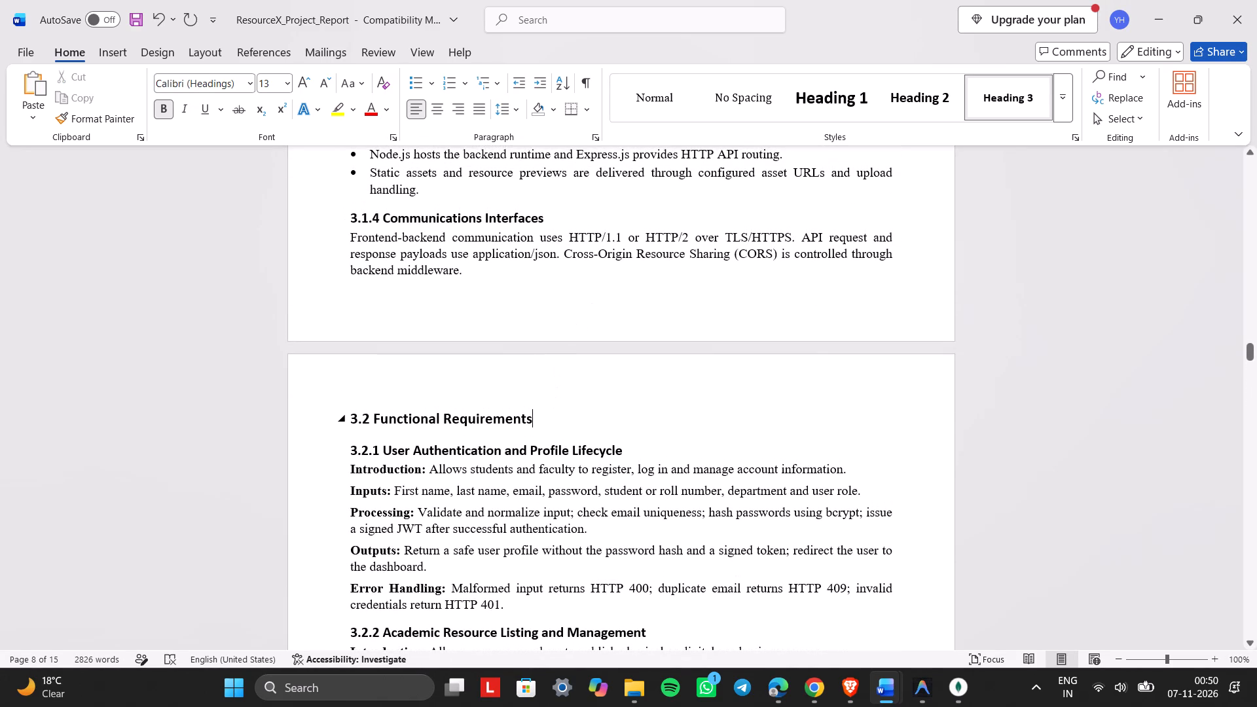
{"action": "scroll", "coordinate": [552, 413], "scroll_direction": "up", "scroll_amount": 2}
{"action": "scroll", "coordinate": [526, 342], "scroll_direction": "up", "scroll_amount": 1}
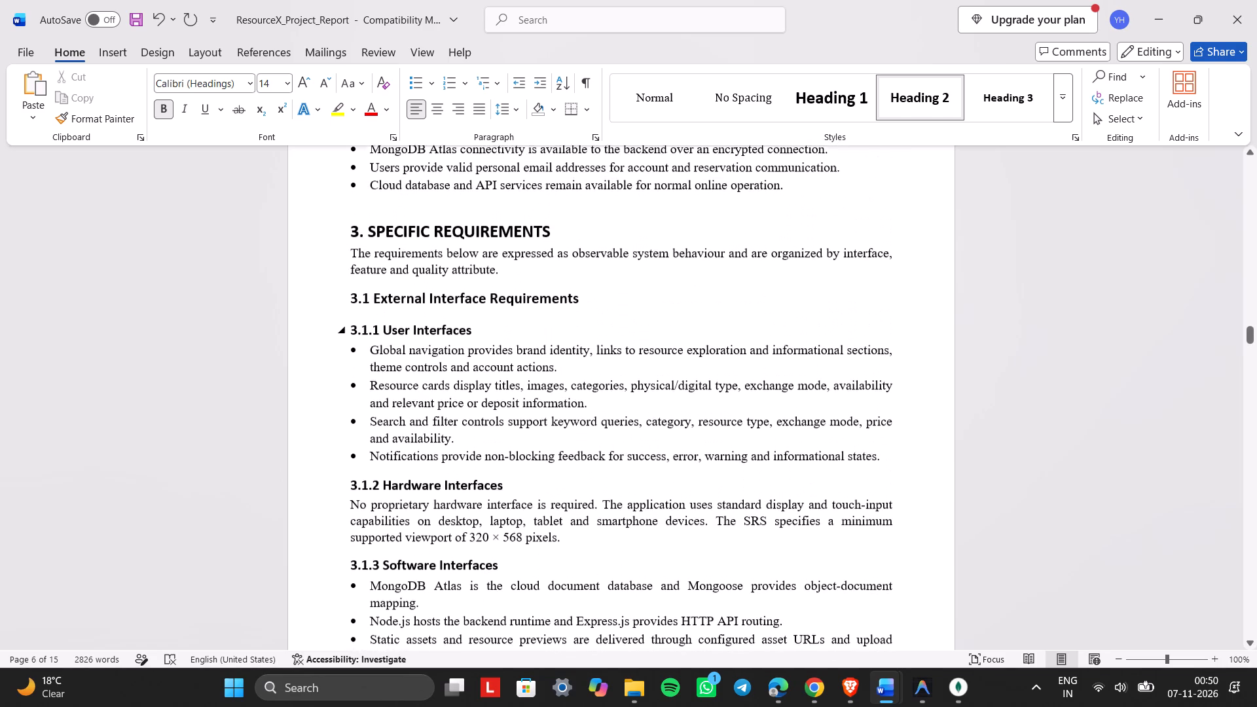
{"action": "left_click", "coordinate": [544, 323]}
{"action": "left_click", "coordinate": [559, 304]}
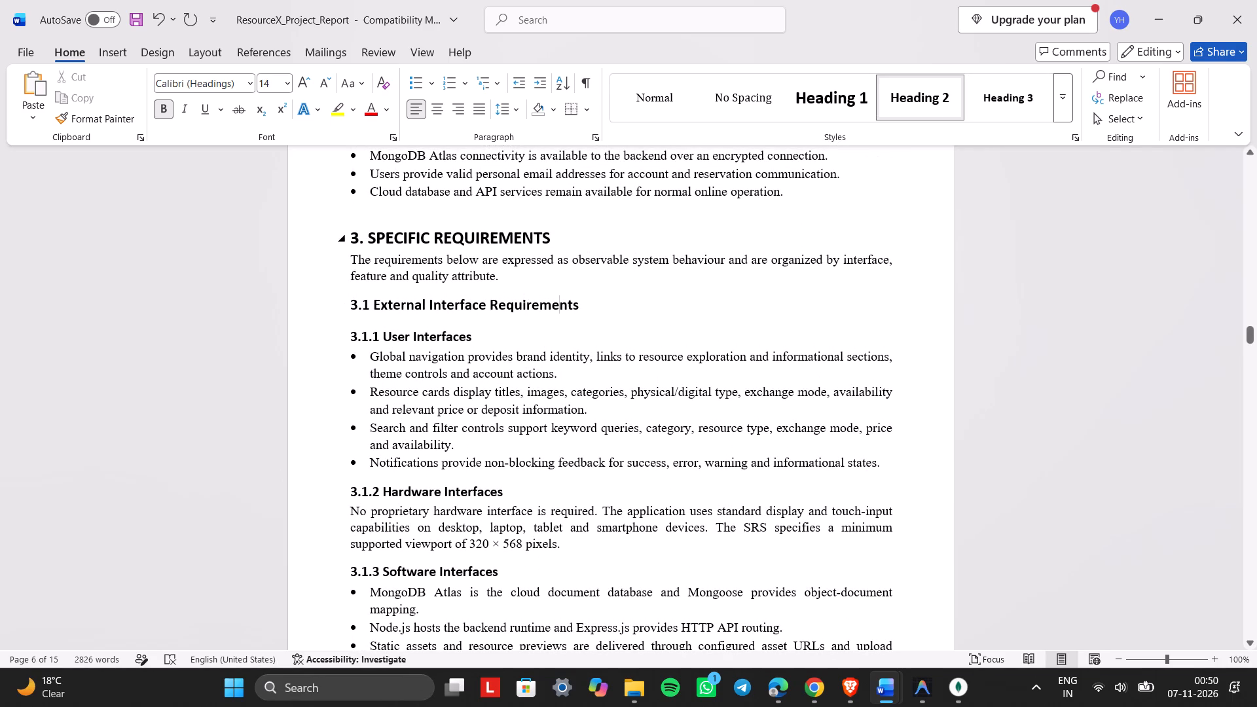
{"action": "left_click", "coordinate": [509, 238]}
Set the Introduction to Error Handling paragraphs under 3.2.7 to 12 pt and justify them.
{"action": "scroll", "coordinate": [509, 238], "scroll_direction": "down", "scroll_amount": 13}
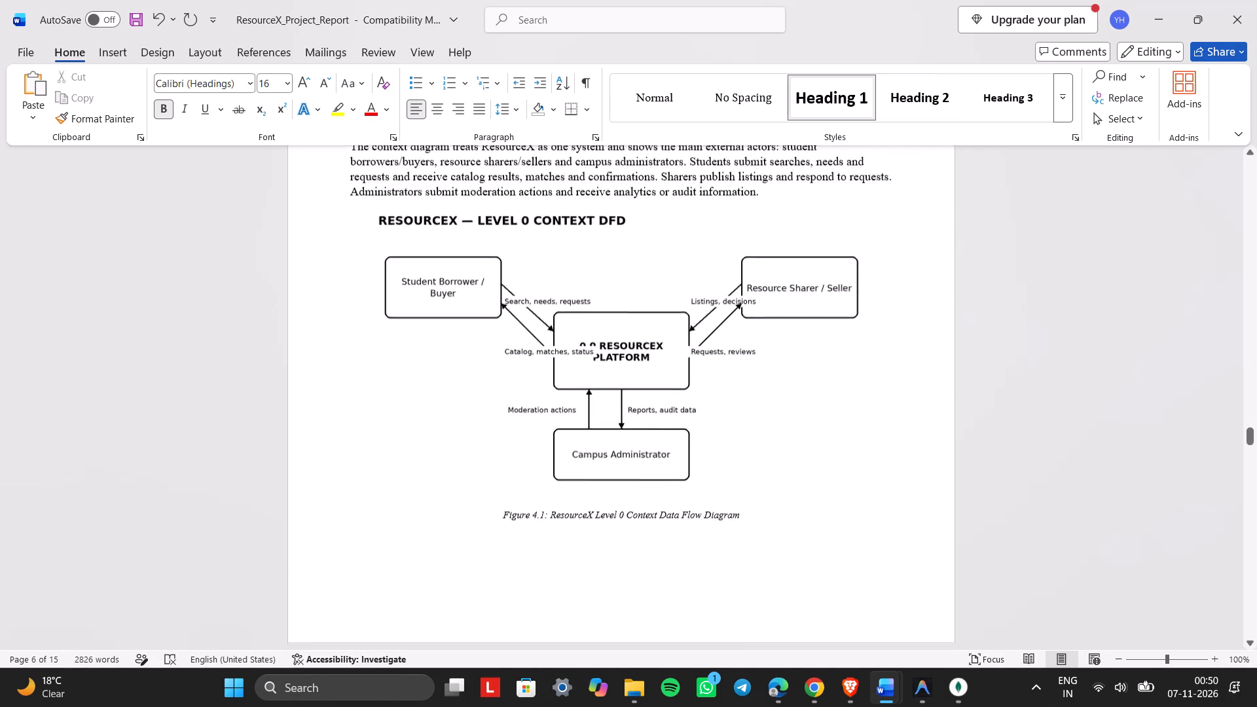
{"action": "scroll", "coordinate": [509, 238], "scroll_direction": "up", "scroll_amount": 1}
{"action": "scroll", "coordinate": [509, 238], "scroll_direction": "down", "scroll_amount": 1}
{"action": "scroll", "coordinate": [509, 238], "scroll_direction": "up", "scroll_amount": 1}
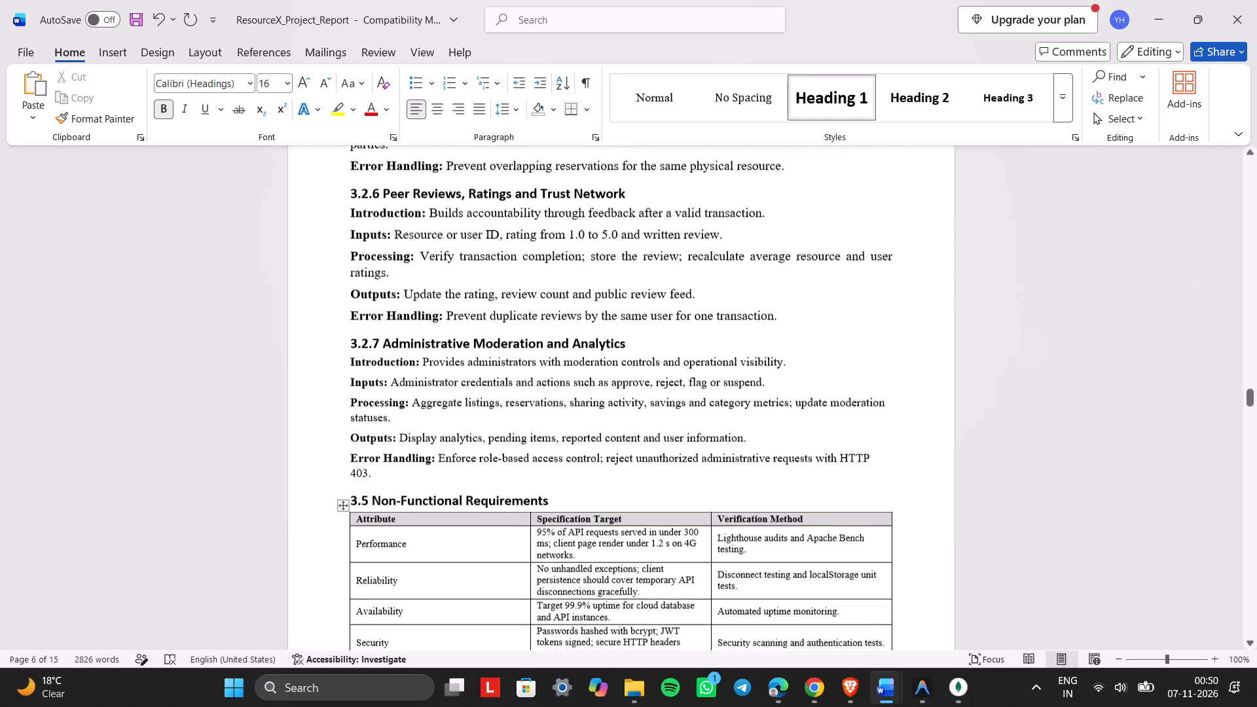
{"action": "left_click_drag", "start_coordinate": [441, 460], "coordinate": [385, 427]}
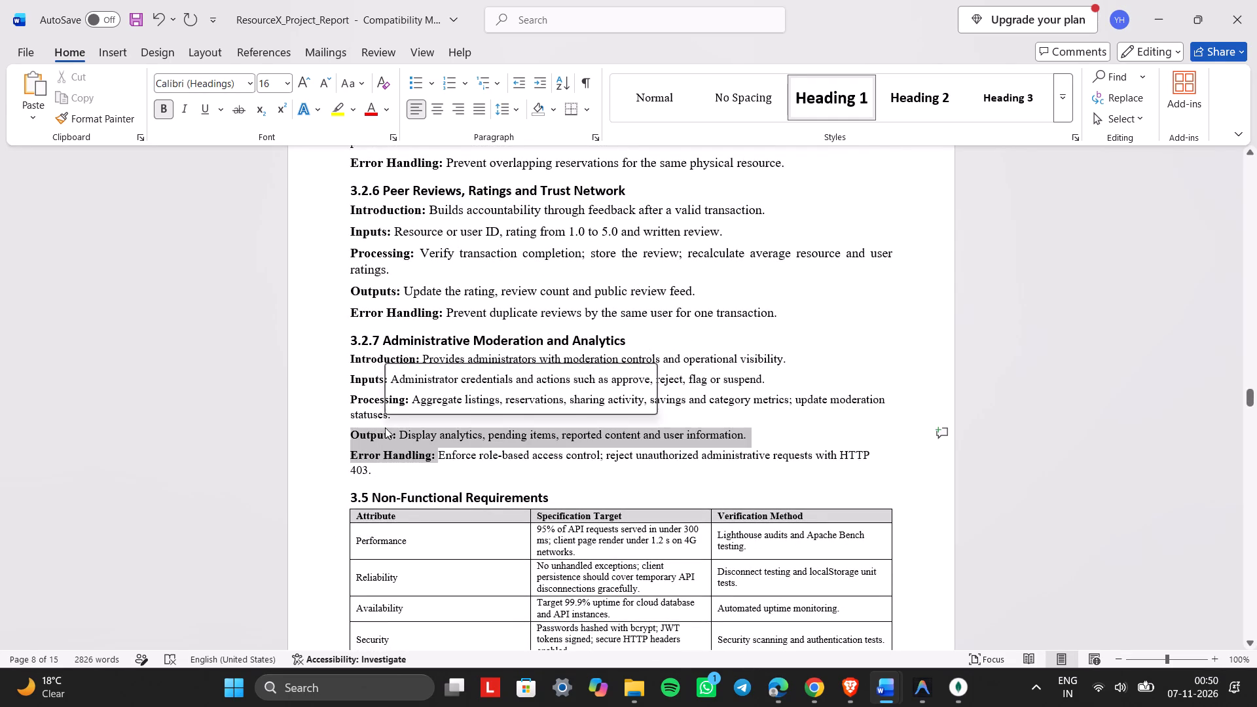
{"action": "left_click_drag", "start_coordinate": [392, 471], "coordinate": [366, 357]}
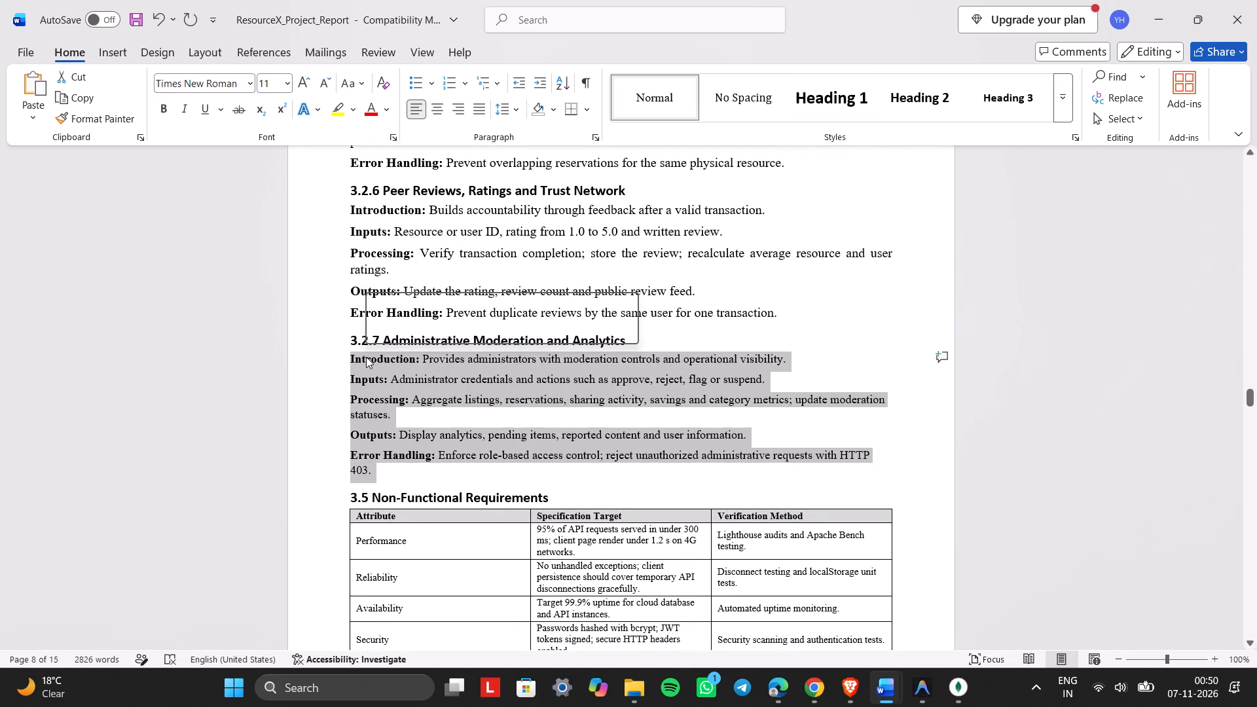
{"action": "left_click", "coordinate": [494, 306]}
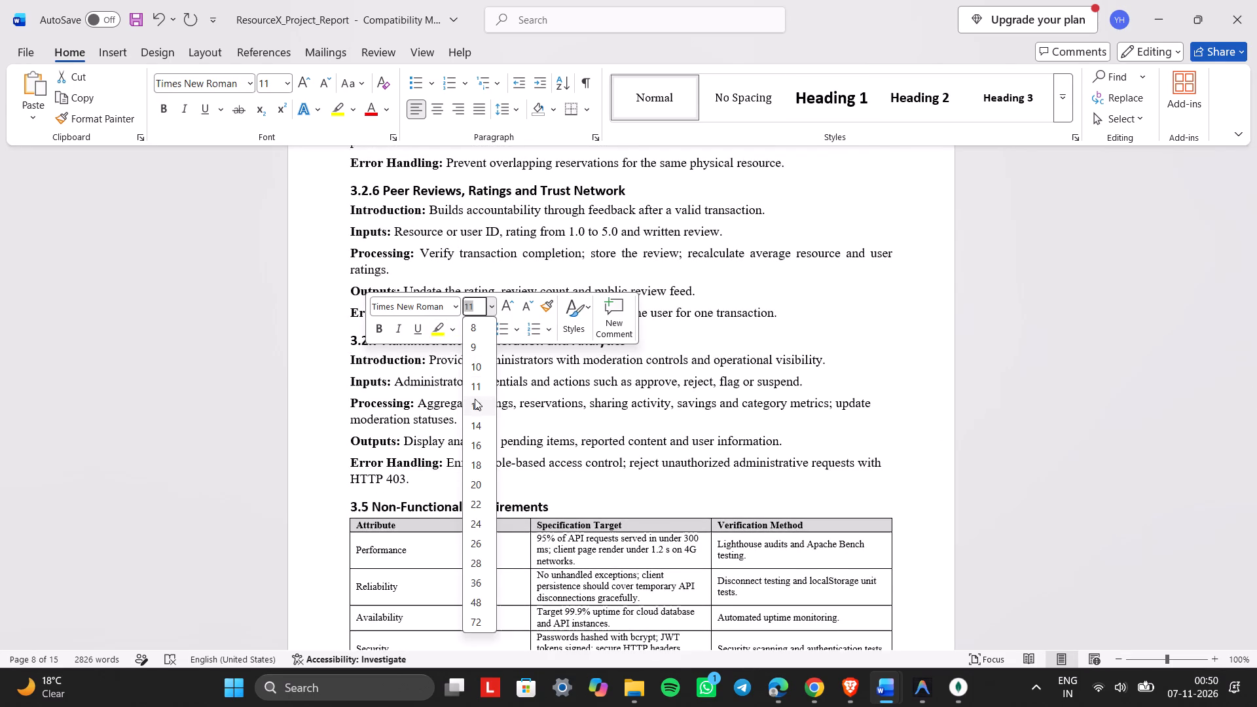
{"action": "left_click", "coordinate": [475, 405]}
{"action": "left_click", "coordinate": [484, 117]}
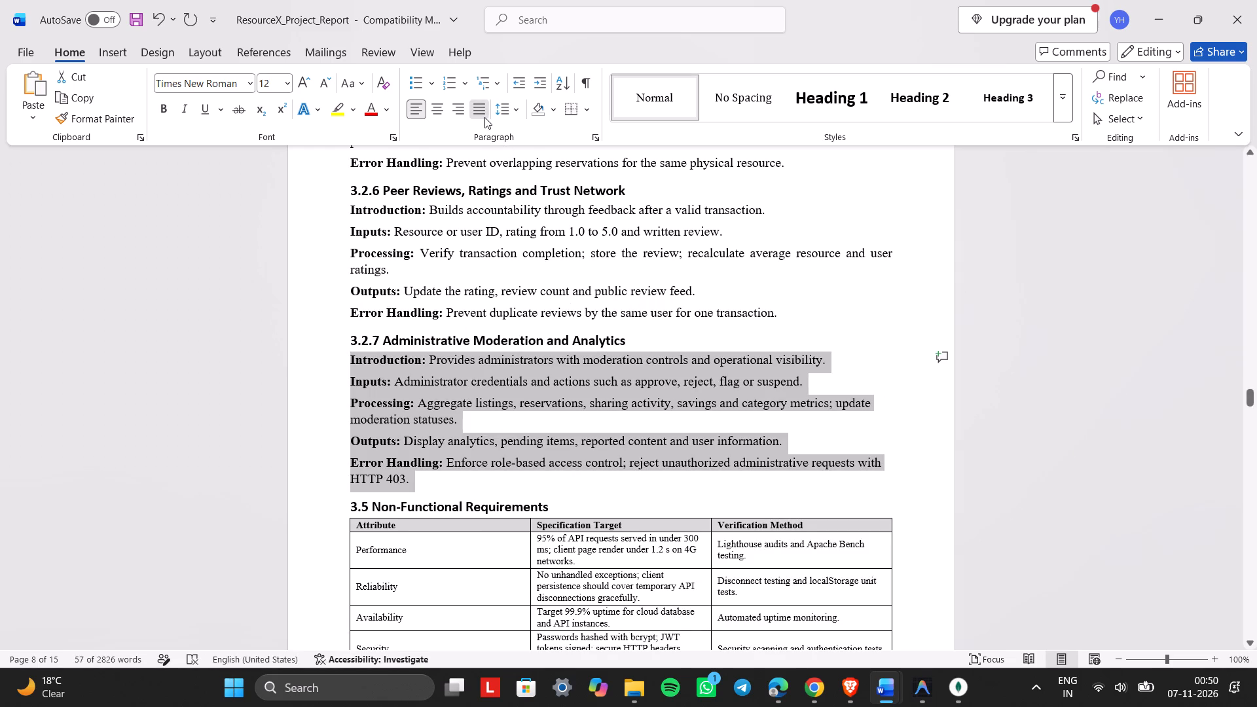
Set the 3.5 Non-Functional Requirements heading to 14 pt.
{"action": "scroll", "coordinate": [492, 254], "scroll_direction": "down", "scroll_amount": 1}
{"action": "left_click", "coordinate": [555, 337]}
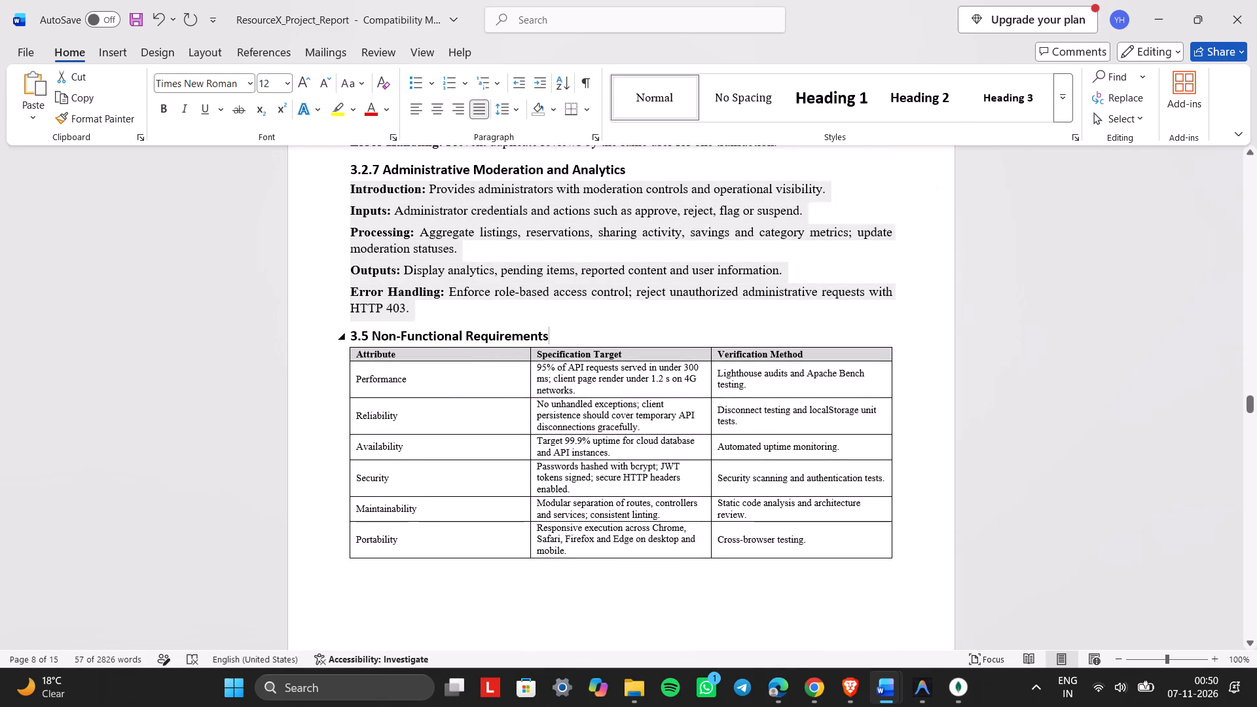
{"action": "left_click_drag", "start_coordinate": [555, 337], "coordinate": [355, 340]}
{"action": "left_click", "coordinate": [355, 340]}
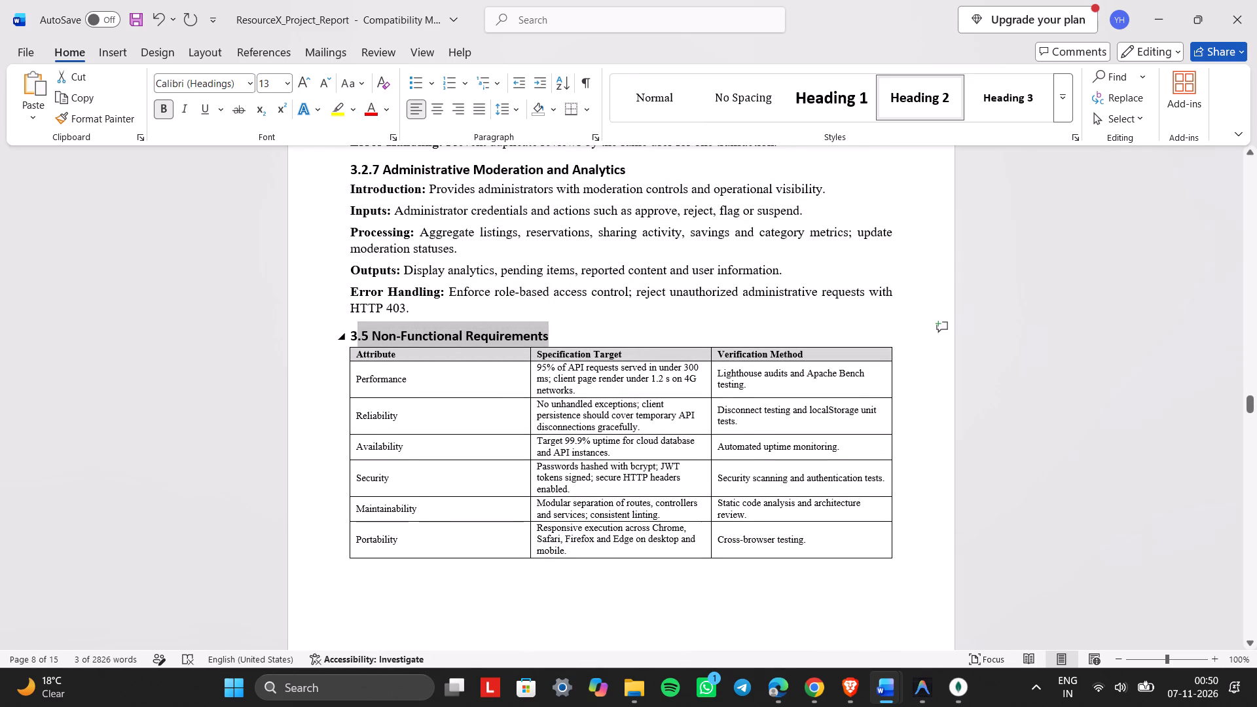
{"action": "left_click", "coordinate": [346, 338]}
{"action": "left_click", "coordinate": [346, 338]}
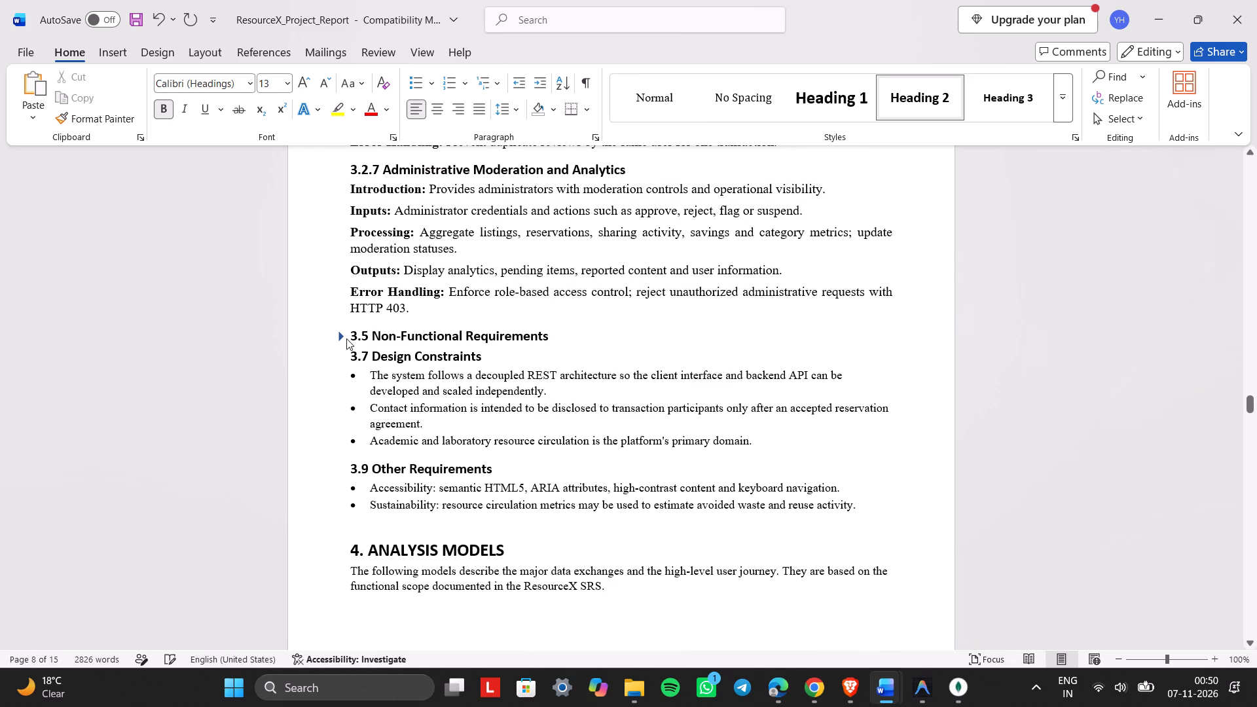
{"action": "left_click_drag", "start_coordinate": [349, 336], "coordinate": [526, 344]}
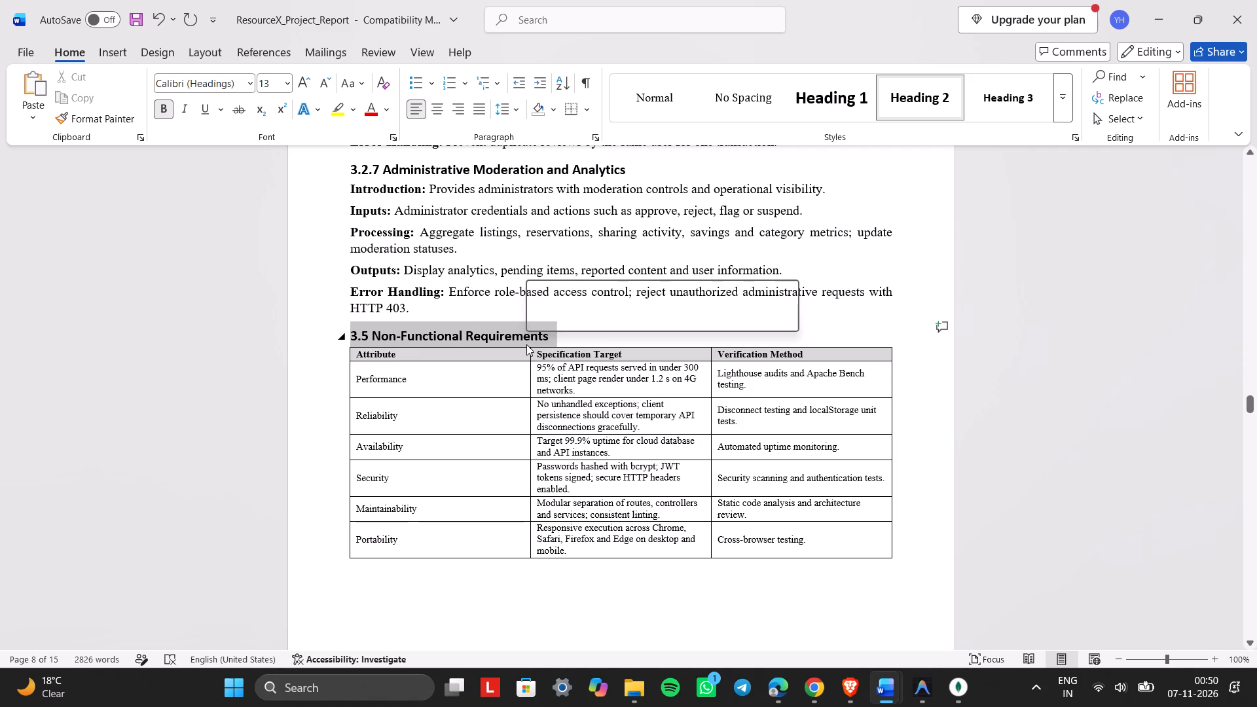
{"action": "left_click", "coordinate": [632, 295]}
{"action": "key", "text": "BackSpace"}
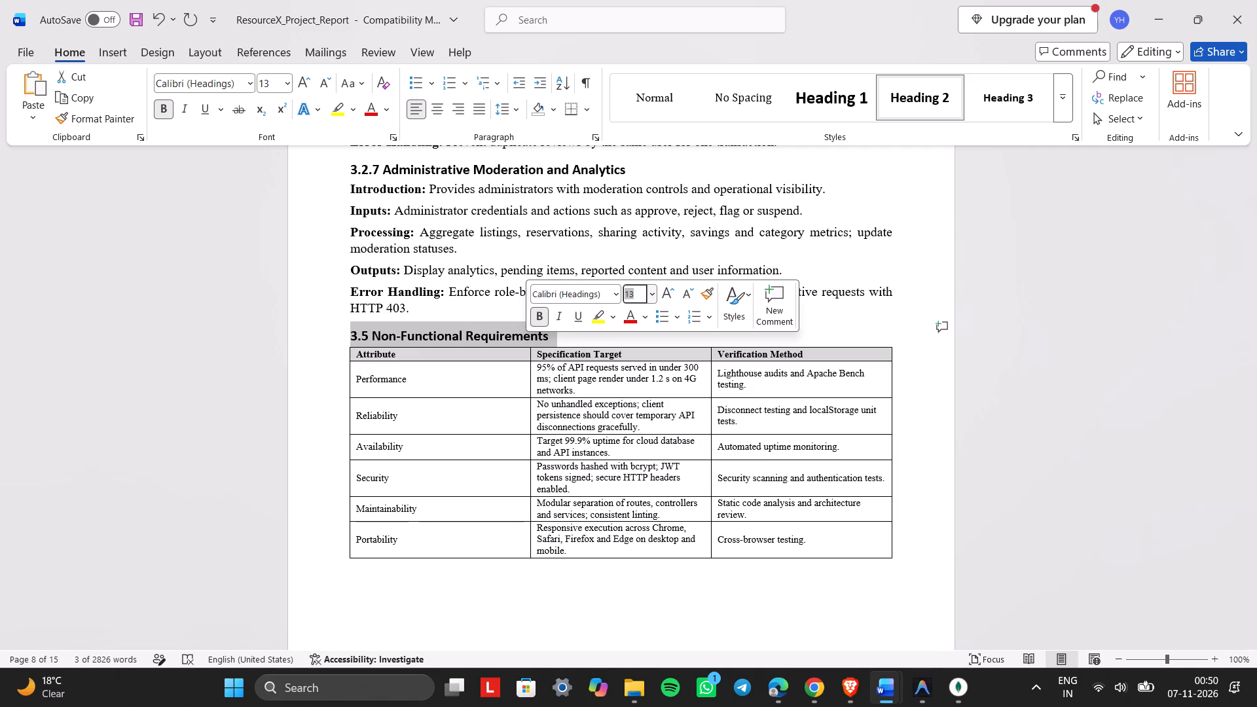
{"action": "type", "text": "14"}
{"action": "key", "text": "Return"}
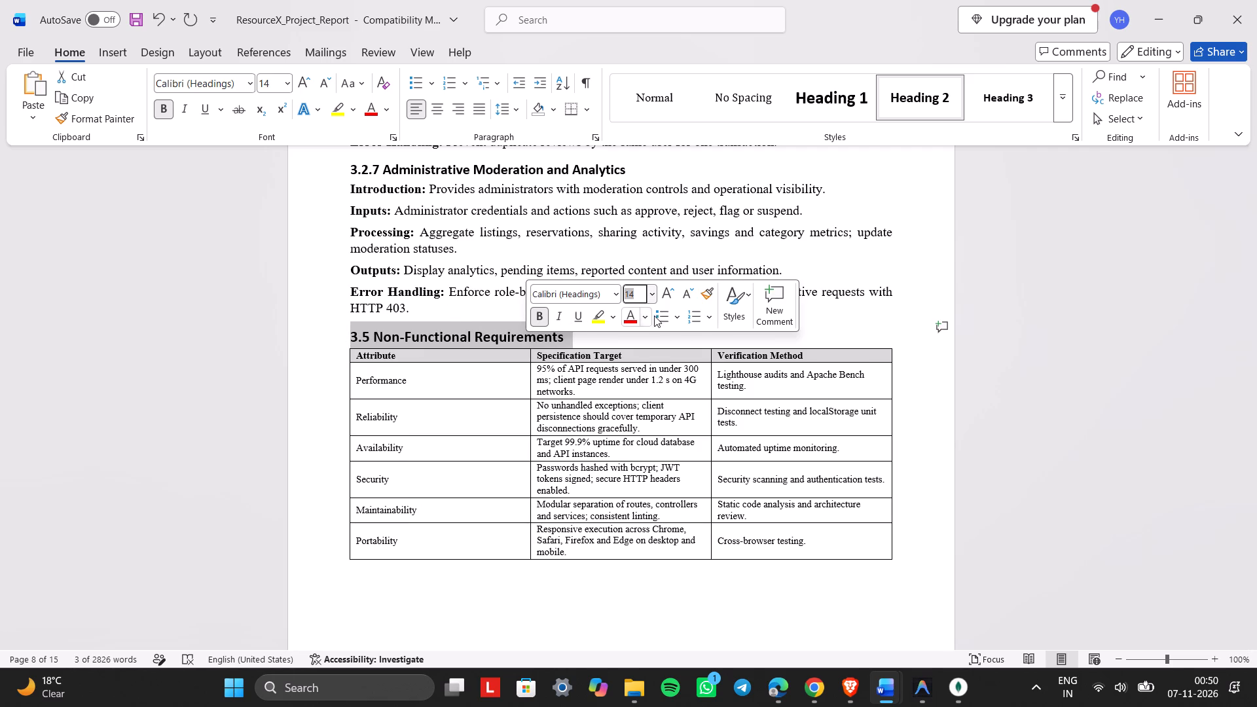
{"action": "left_click", "coordinate": [630, 340]}
Review the report's formatting and section order across section 3, the data flow diagrams, the introduction and the table of contents.
{"action": "scroll", "coordinate": [630, 340], "scroll_direction": "up", "scroll_amount": 2}
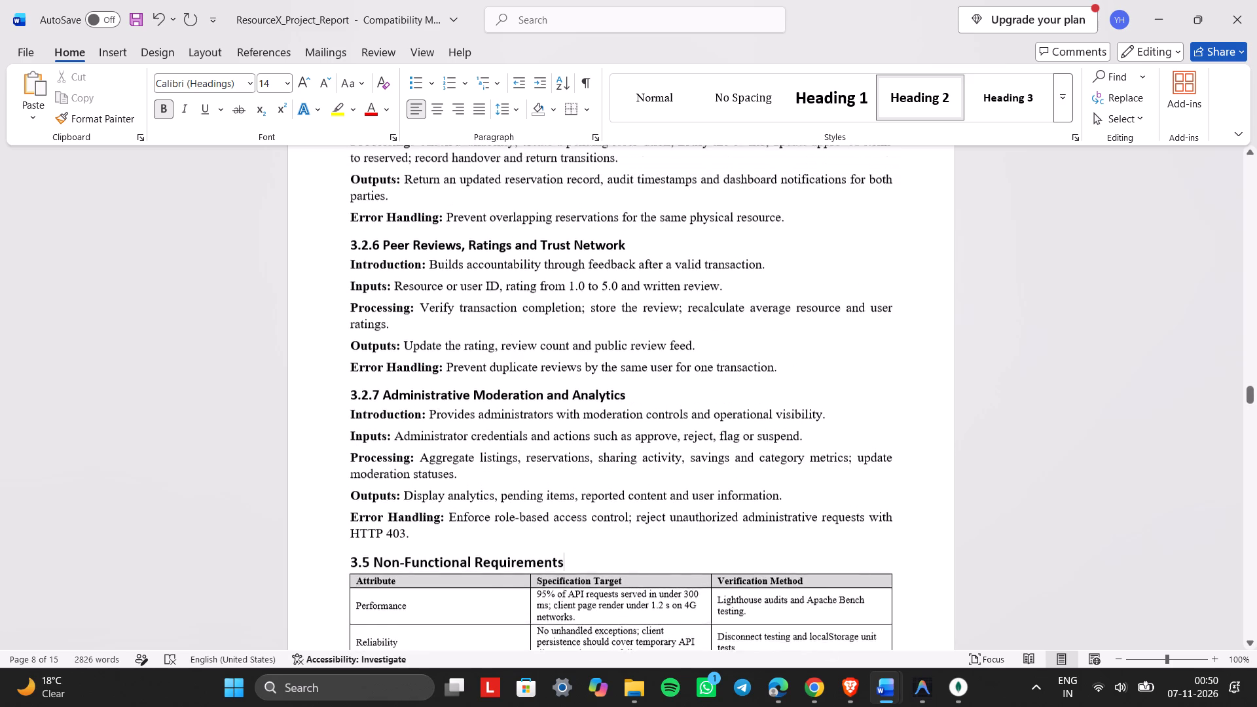
{"action": "scroll", "coordinate": [630, 340], "scroll_direction": "up", "scroll_amount": 2}
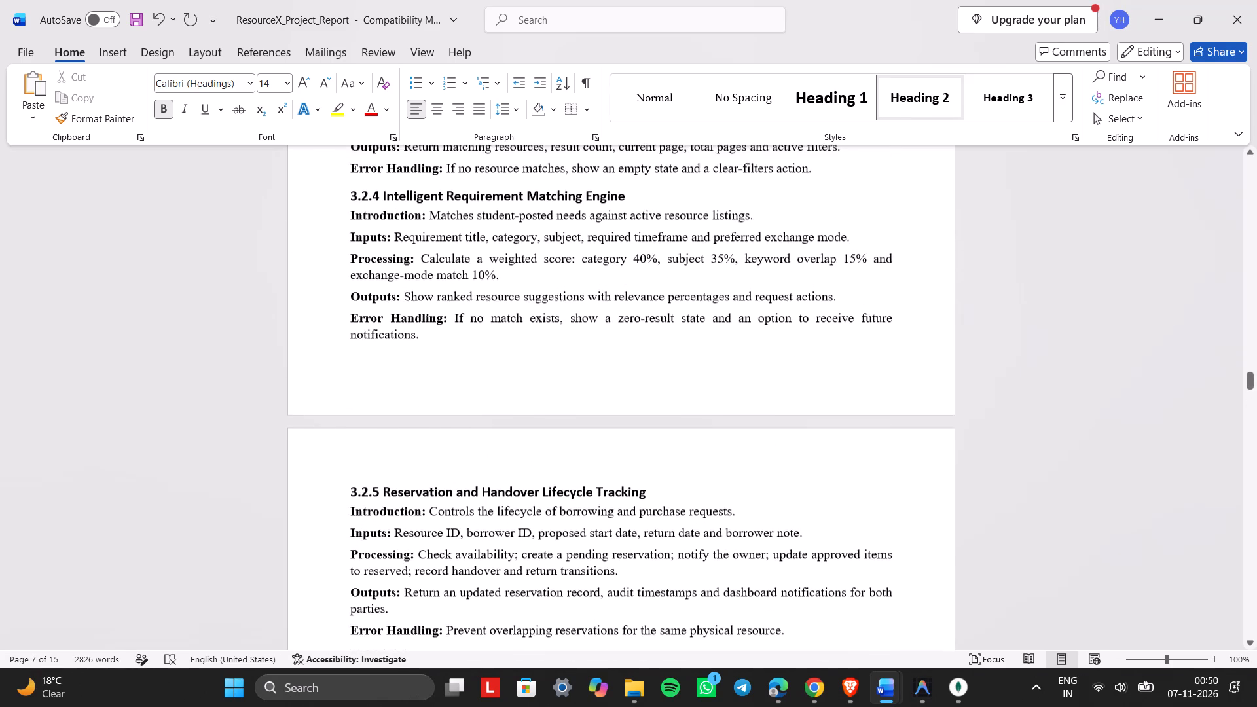
{"action": "scroll", "coordinate": [630, 340], "scroll_direction": "up", "scroll_amount": 4}
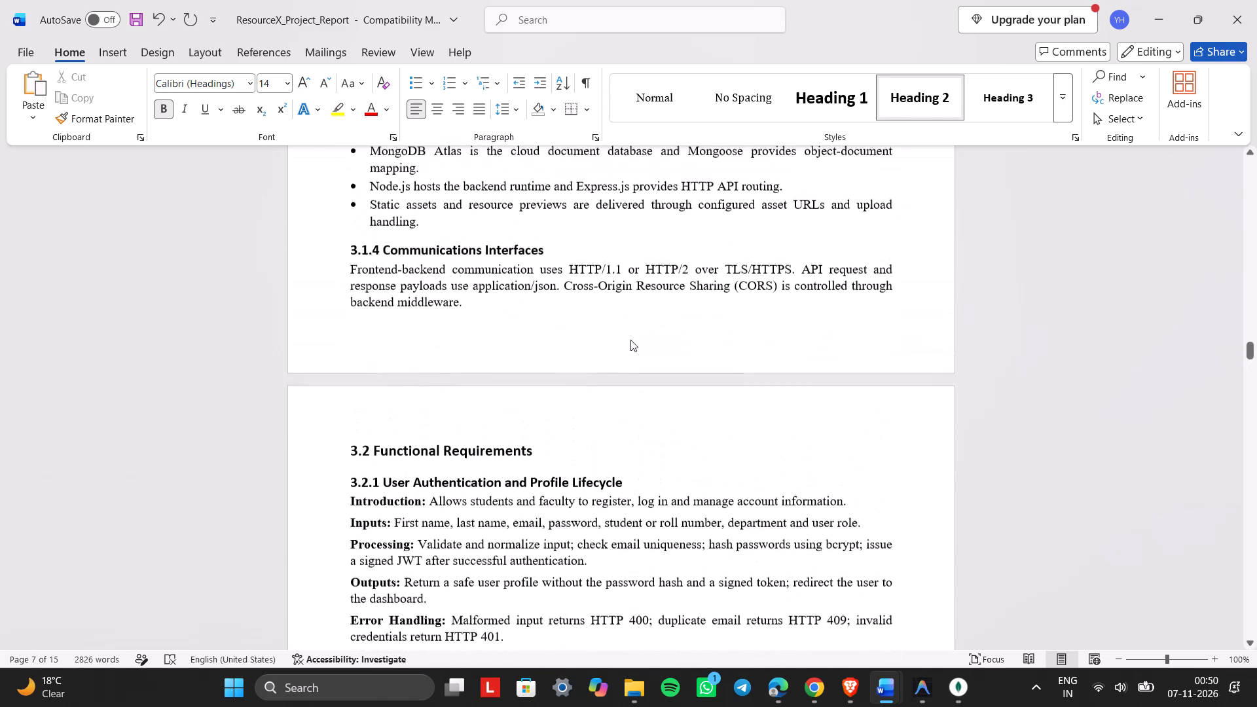
{"action": "scroll", "coordinate": [630, 340], "scroll_direction": "up", "scroll_amount": 1}
{"action": "scroll", "coordinate": [630, 340], "scroll_direction": "down", "scroll_amount": 1}
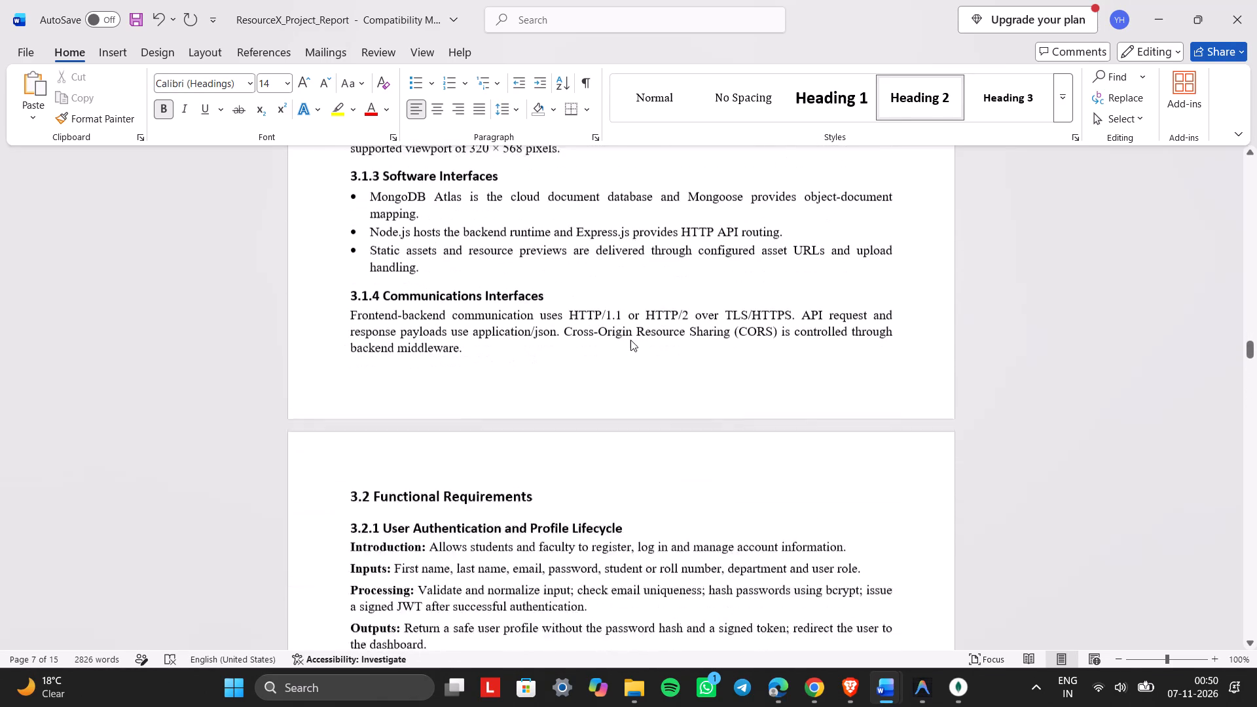
{"action": "scroll", "coordinate": [630, 340], "scroll_direction": "down", "scroll_amount": 3}
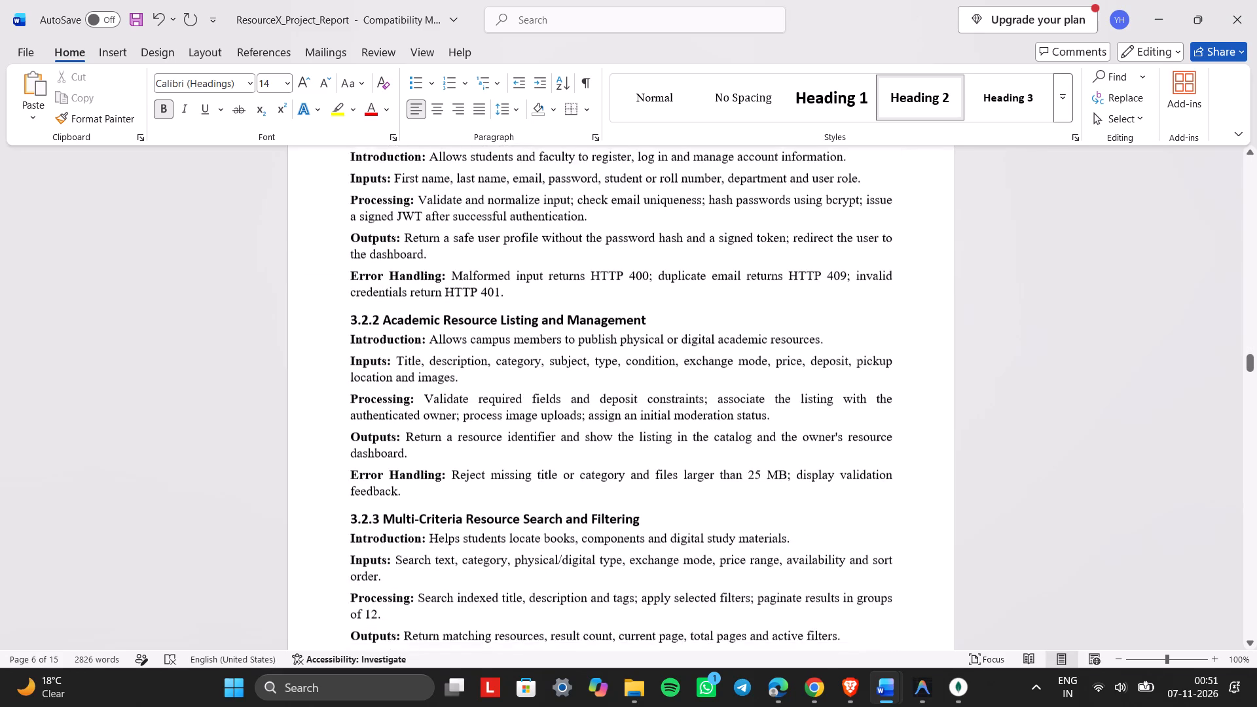
{"action": "scroll", "coordinate": [630, 340], "scroll_direction": "down", "scroll_amount": 4}
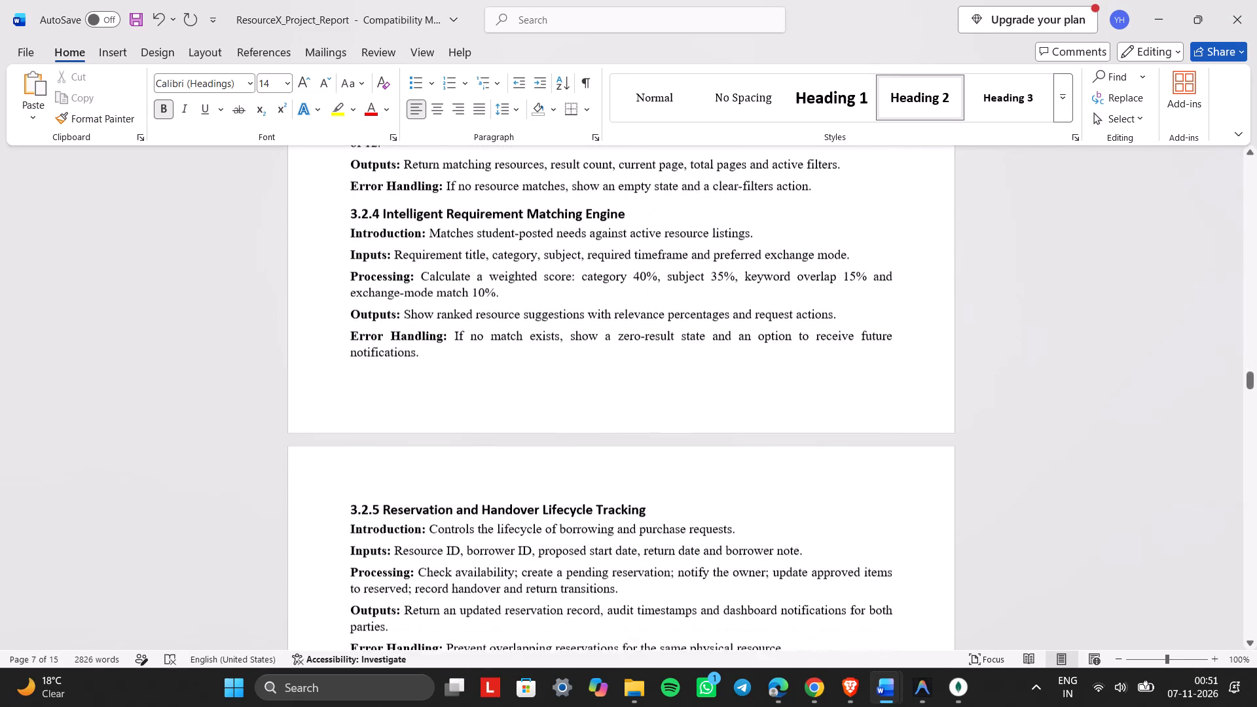
{"action": "scroll", "coordinate": [630, 340], "scroll_direction": "down", "scroll_amount": 3}
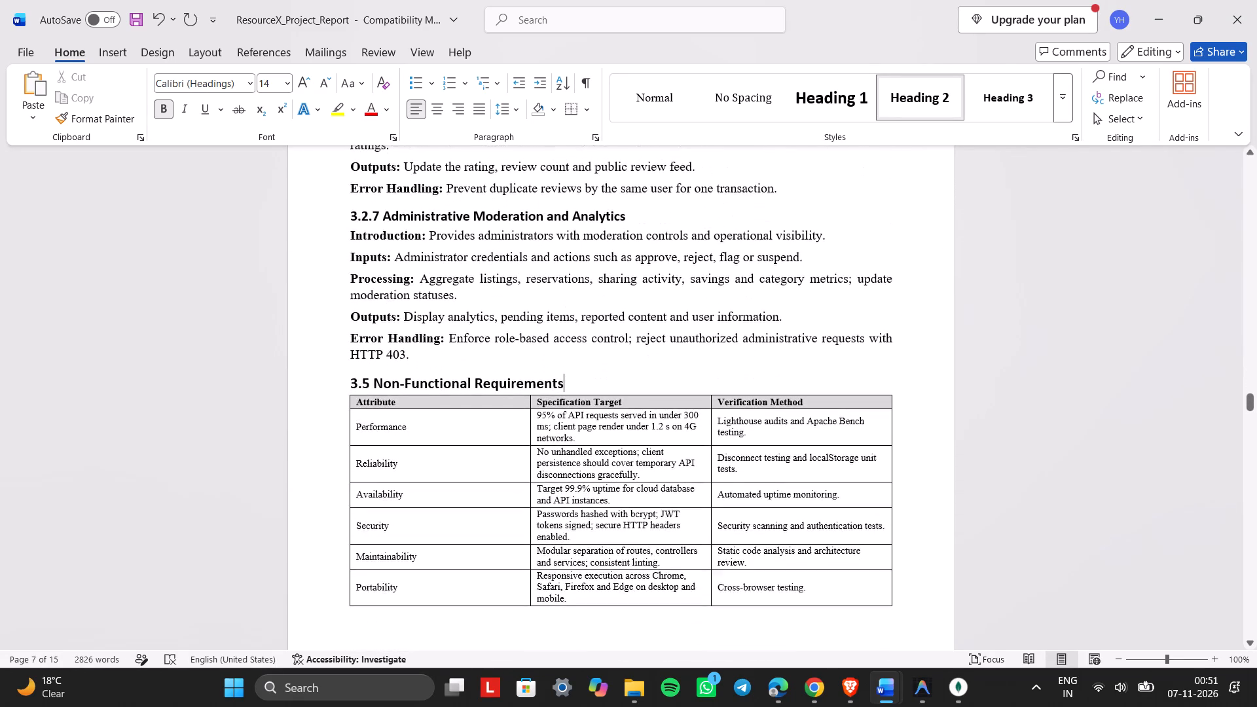
{"action": "scroll", "coordinate": [630, 340], "scroll_direction": "down", "scroll_amount": 3}
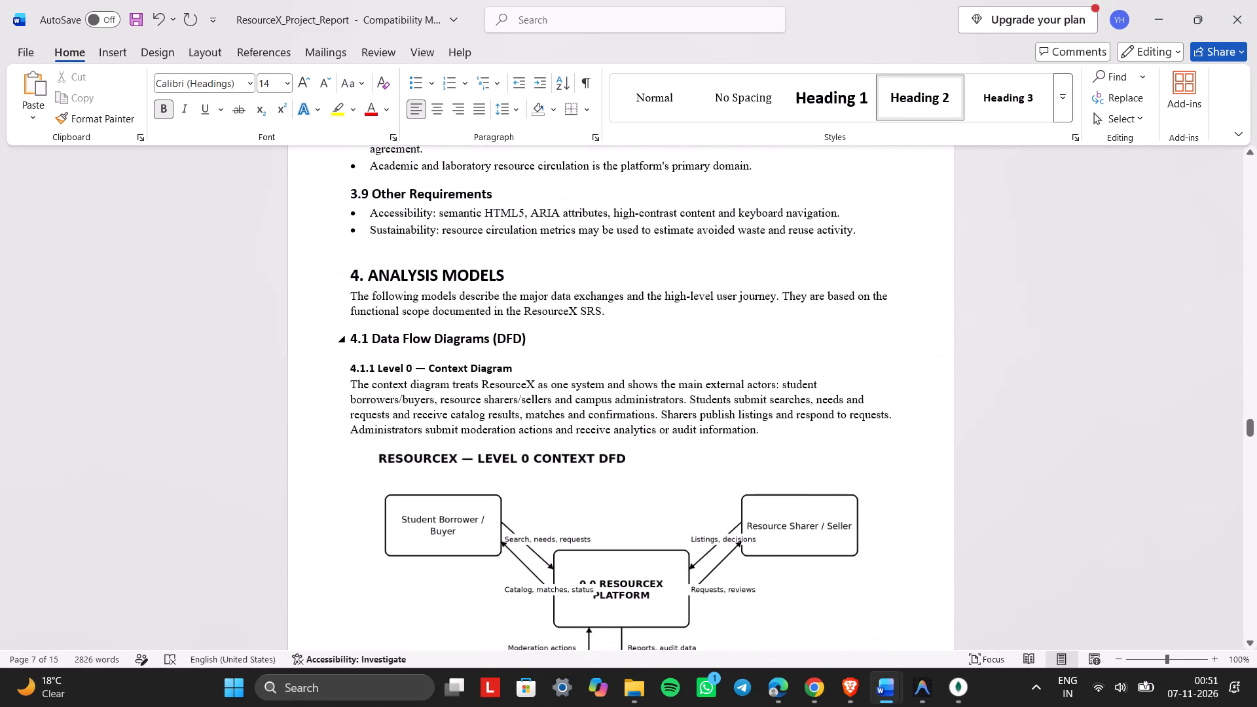
{"action": "scroll", "coordinate": [630, 340], "scroll_direction": "down", "scroll_amount": 3}
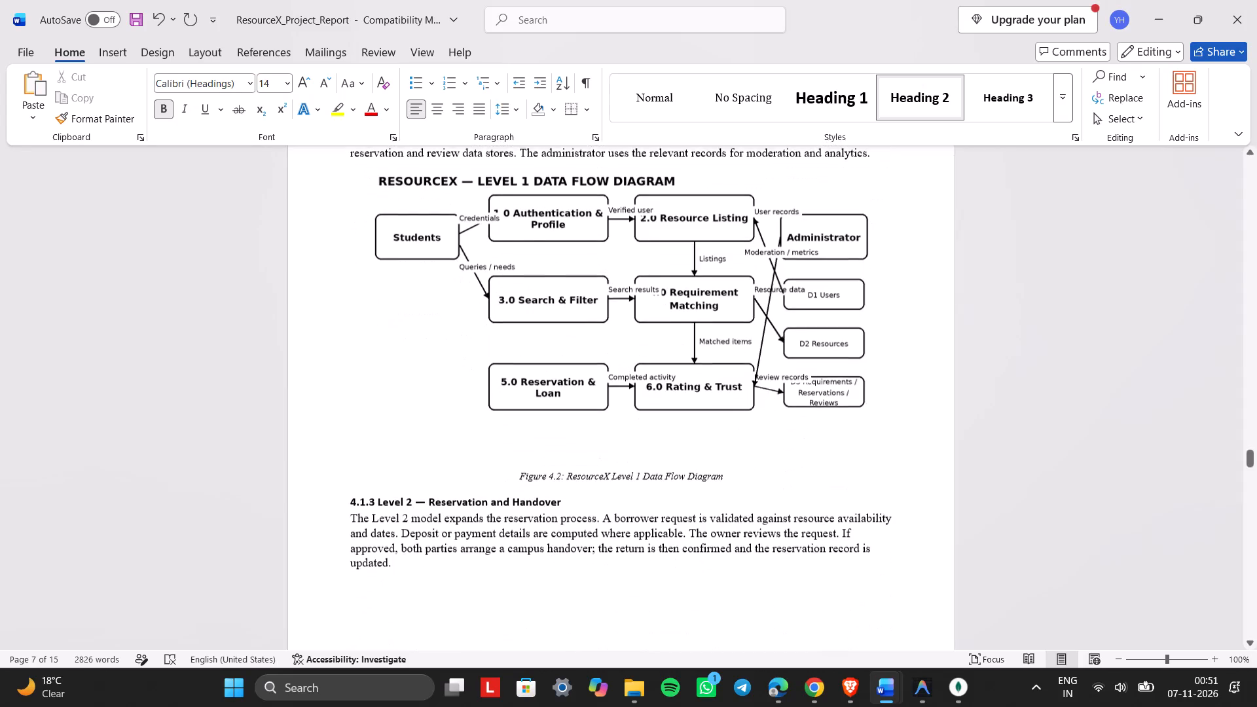
{"action": "scroll", "coordinate": [630, 340], "scroll_direction": "up", "scroll_amount": 4}
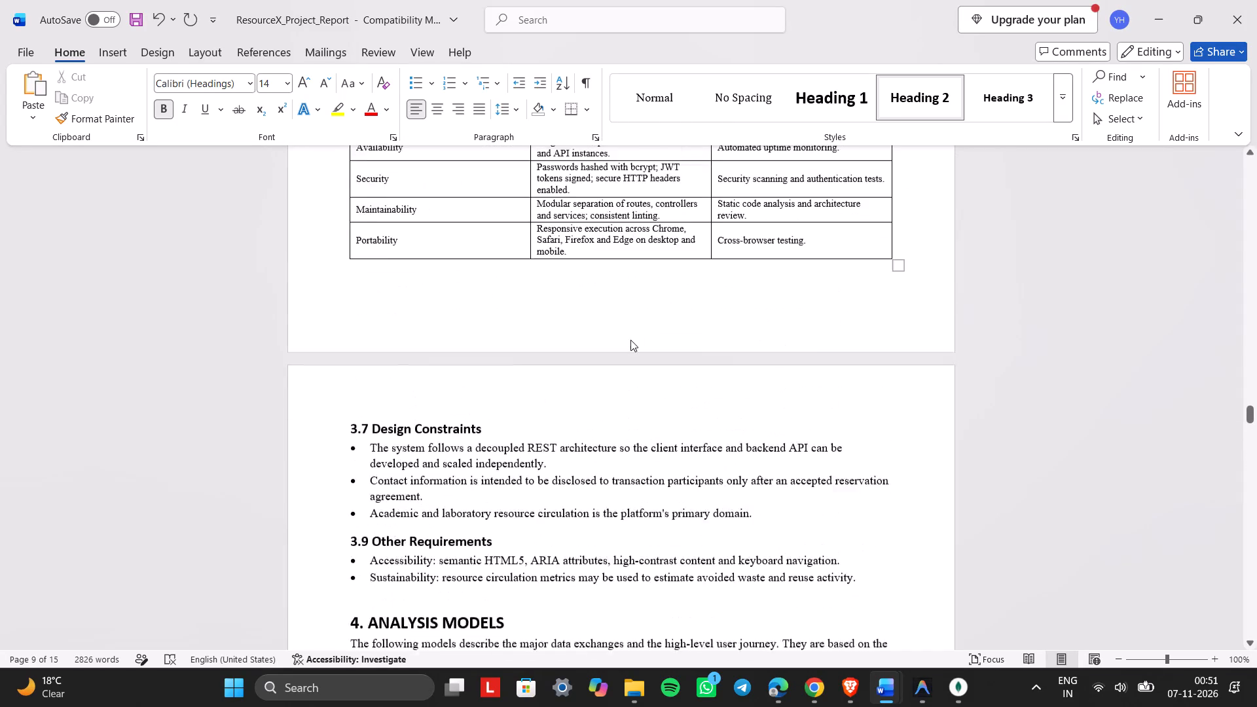
{"action": "scroll", "coordinate": [630, 340], "scroll_direction": "up", "scroll_amount": 7}
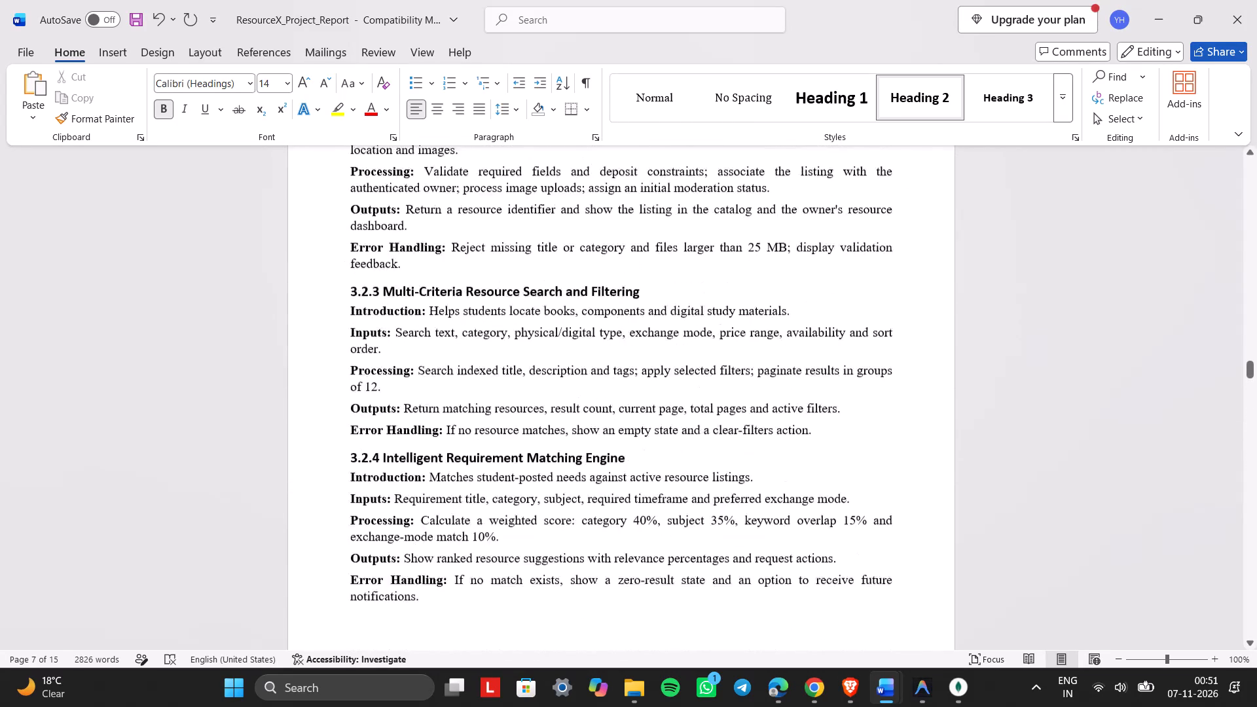
{"action": "scroll", "coordinate": [630, 340], "scroll_direction": "up", "scroll_amount": 14}
{"action": "scroll", "coordinate": [630, 340], "scroll_direction": "down", "scroll_amount": 2}
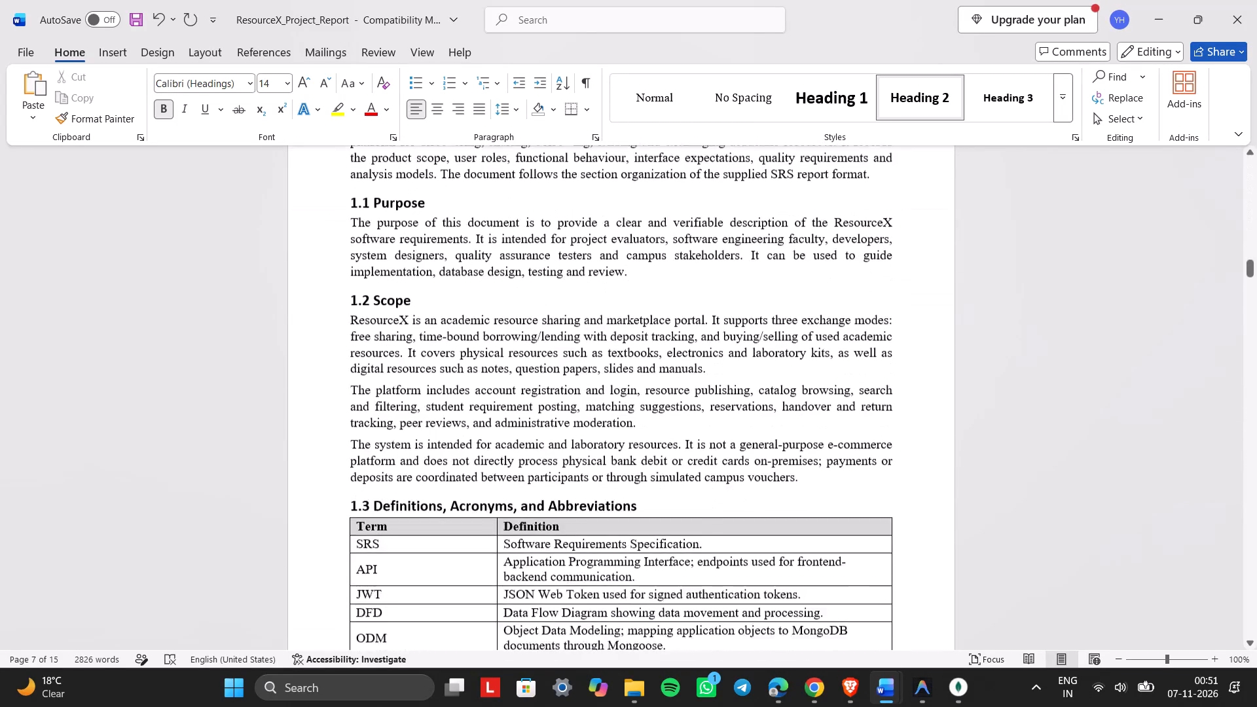
{"action": "scroll", "coordinate": [630, 340], "scroll_direction": "down", "scroll_amount": 2}
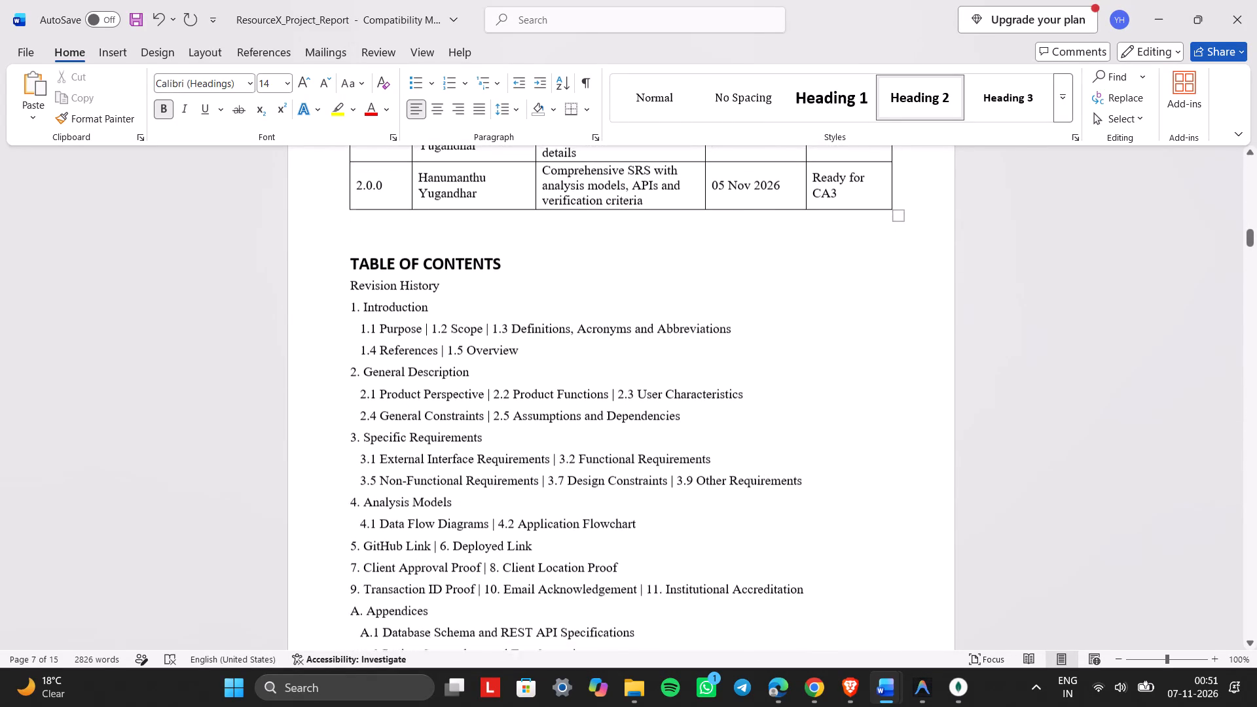
{"action": "scroll", "coordinate": [630, 340], "scroll_direction": "down", "scroll_amount": 1}
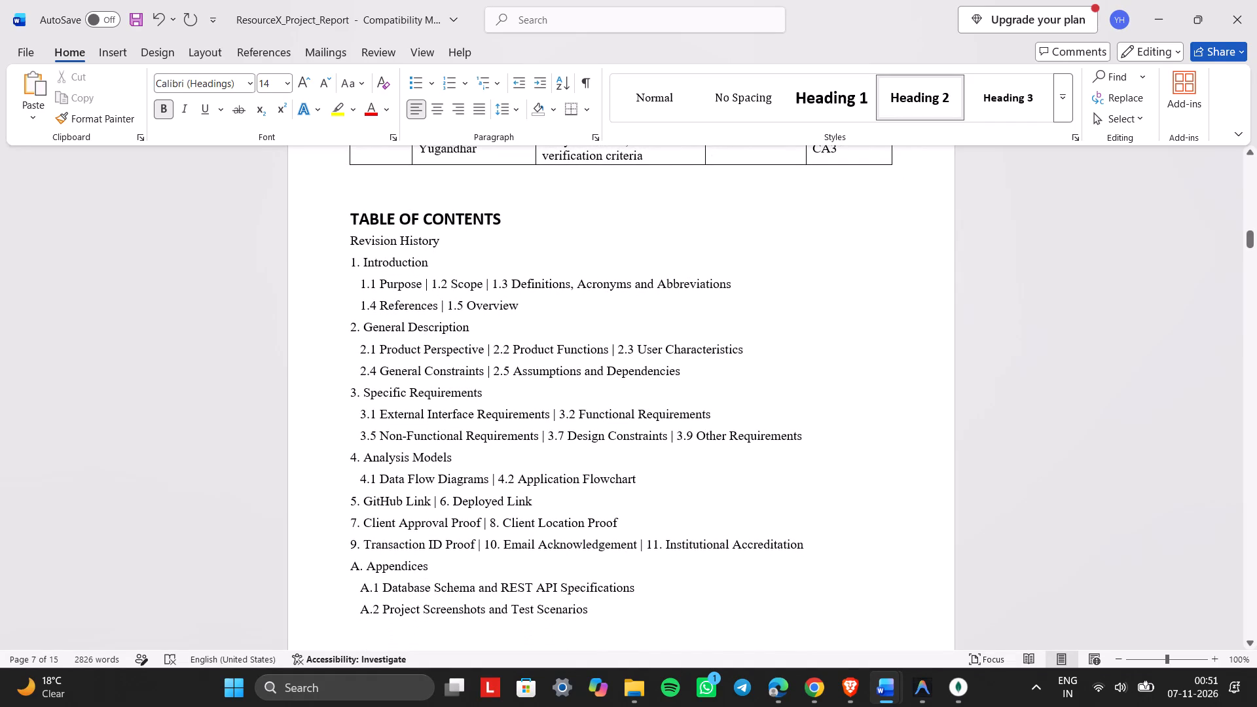
Renumber the Non-Functional Requirements heading from section 3.5 to 3.3.
{"action": "scroll", "coordinate": [553, 469], "scroll_direction": "down", "scroll_amount": 3}
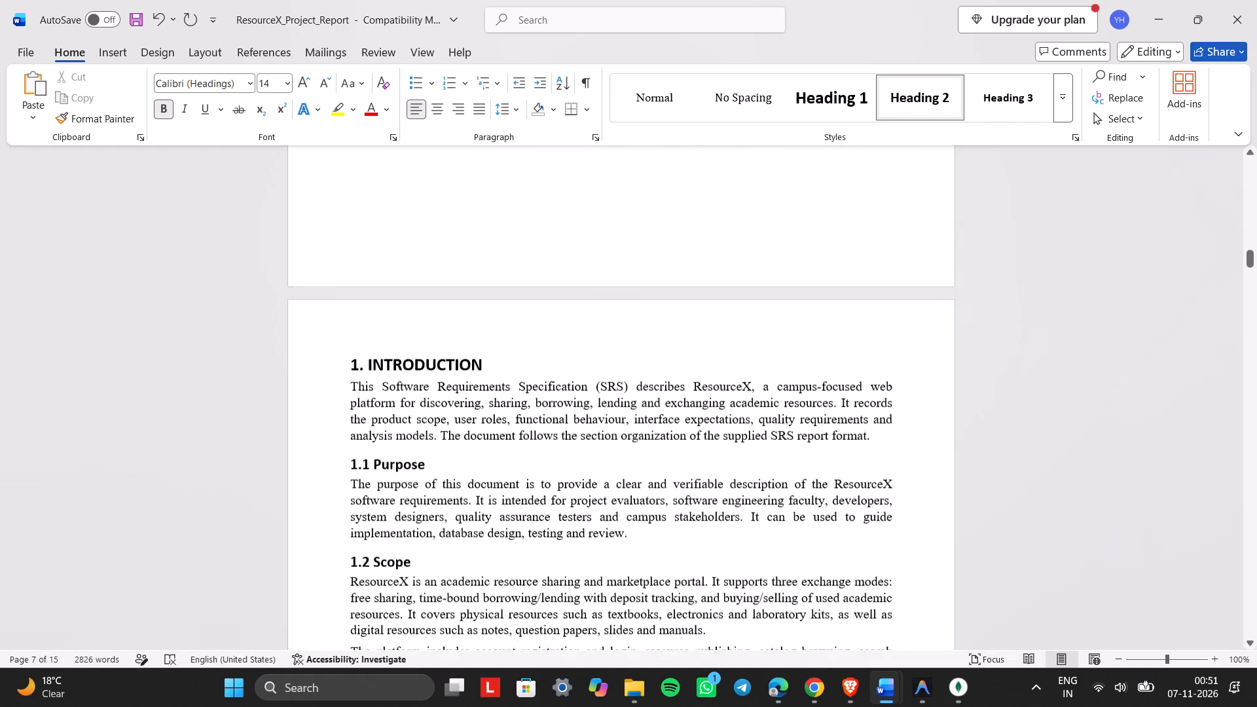
{"action": "scroll", "coordinate": [553, 469], "scroll_direction": "down", "scroll_amount": 10}
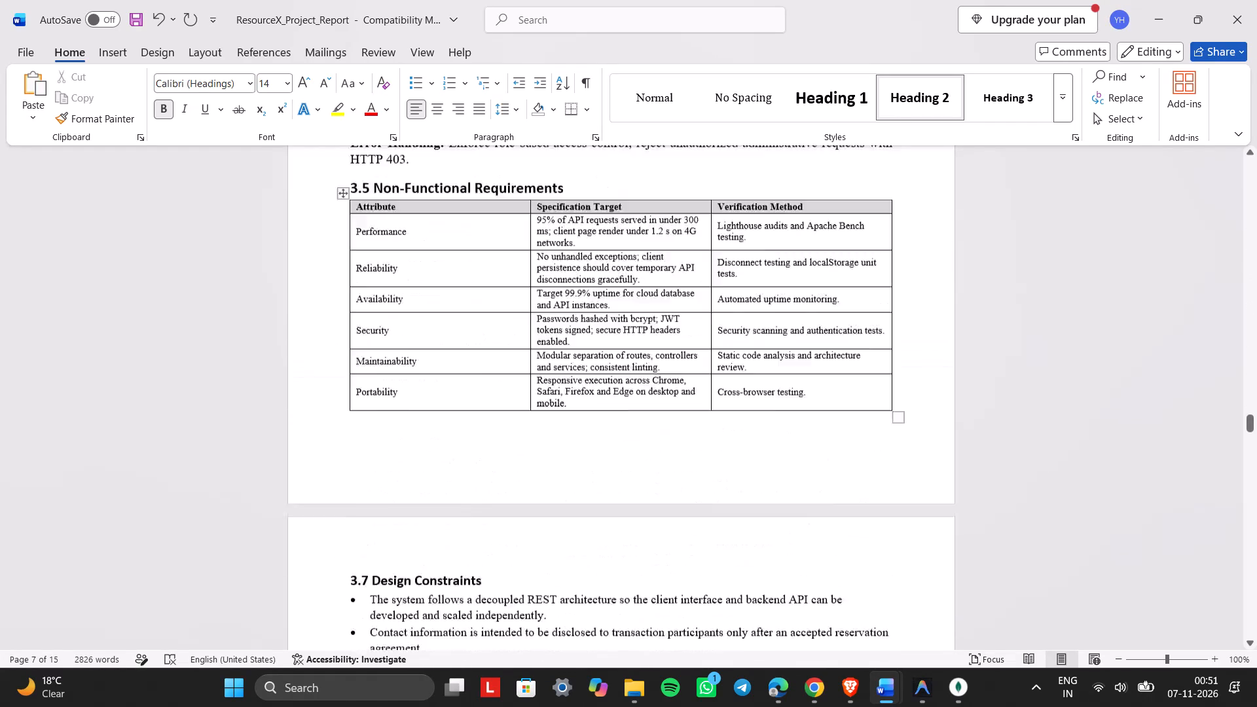
{"action": "scroll", "coordinate": [553, 469], "scroll_direction": "up", "scroll_amount": 2}
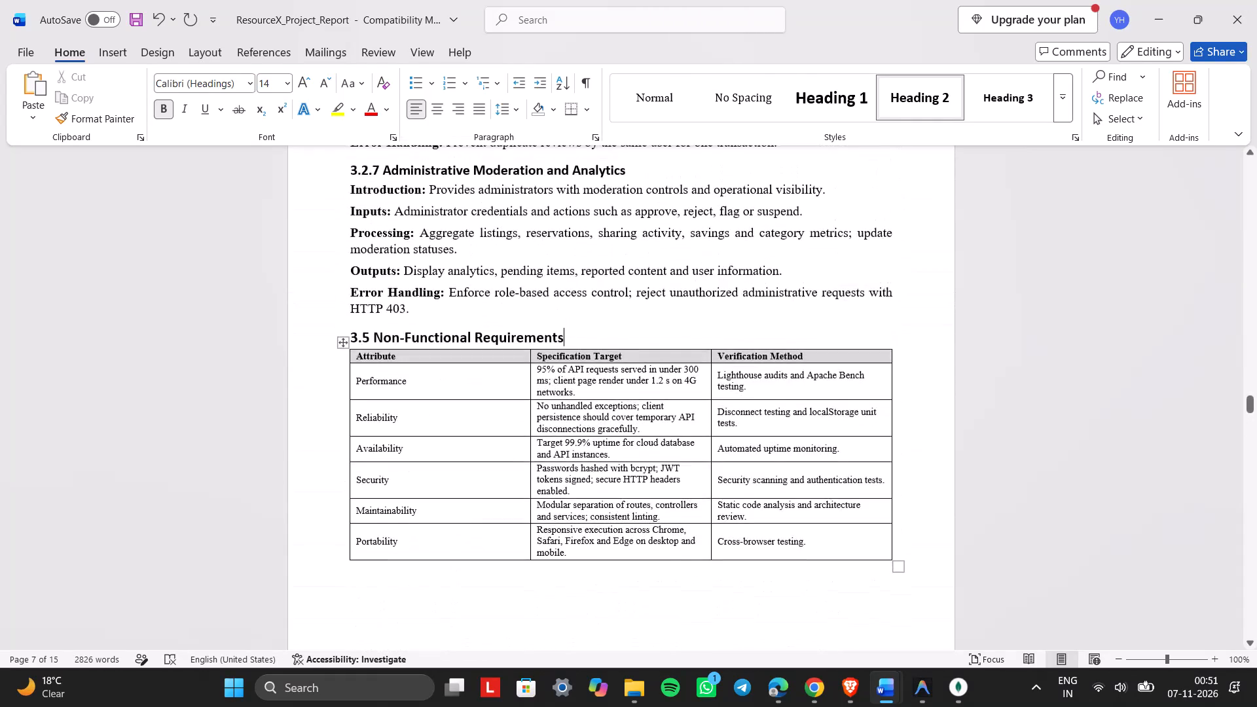
{"action": "scroll", "coordinate": [553, 469], "scroll_direction": "up", "scroll_amount": 1}
{"action": "left_click", "coordinate": [364, 573]}
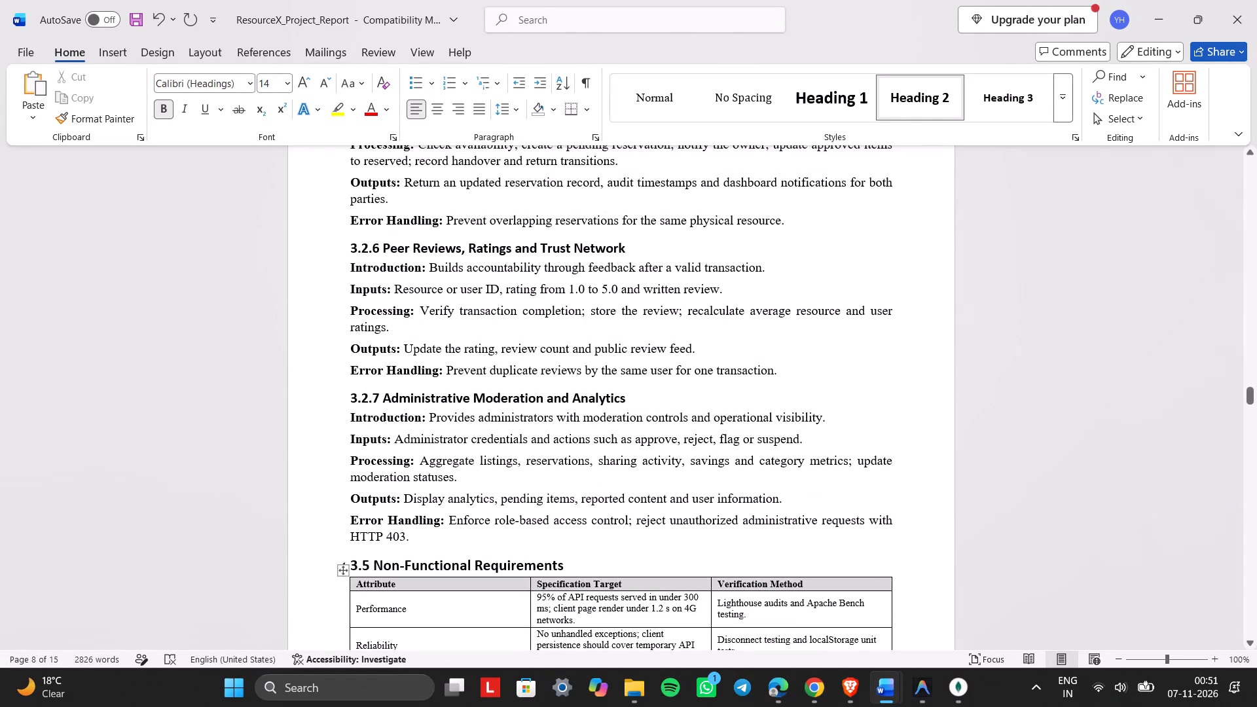
{"action": "key", "text": "Right"}
{"action": "type", "text": "\\\\"}
{"action": "key", "text": "BackSpace"}
{"action": "key", "text": "BackSpace"}
{"action": "key", "text": "BackSpace"}
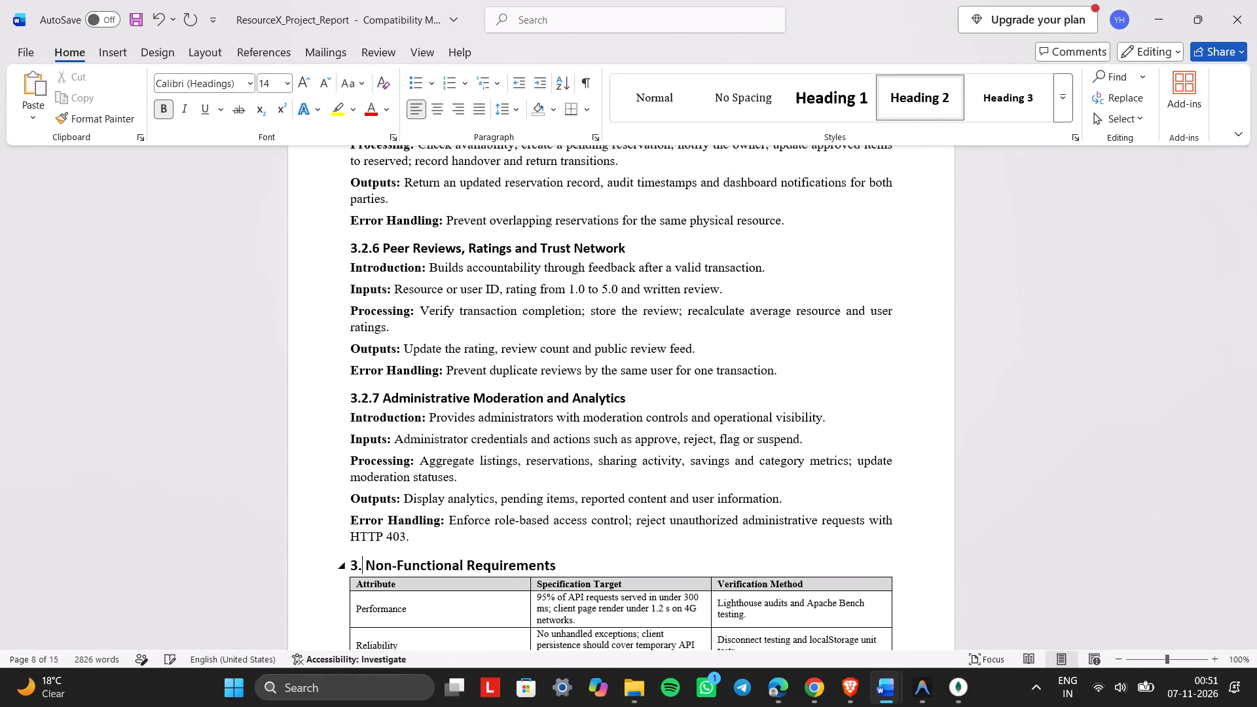
{"action": "key", "text": "3"}
Check the numbering and heading formatting across section 3, from Non-Functional Requirements back to 3. SPECIFIC REQUIREMENTS and on to Design Constraints.
{"action": "scroll", "coordinate": [364, 573], "scroll_direction": "up", "scroll_amount": 1}
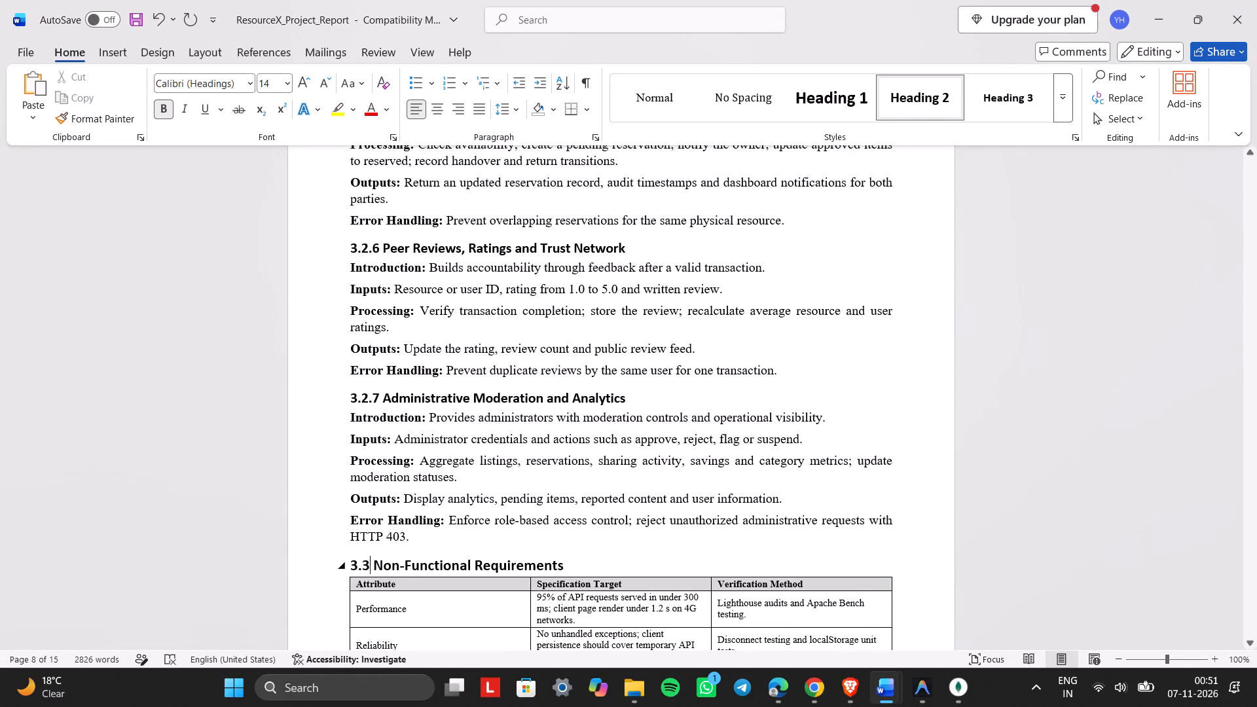
{"action": "scroll", "coordinate": [364, 573], "scroll_direction": "up", "scroll_amount": 1}
{"action": "scroll", "coordinate": [364, 573], "scroll_direction": "down", "scroll_amount": 2}
{"action": "scroll", "coordinate": [364, 573], "scroll_direction": "up", "scroll_amount": 1}
{"action": "left_click", "coordinate": [577, 264]}
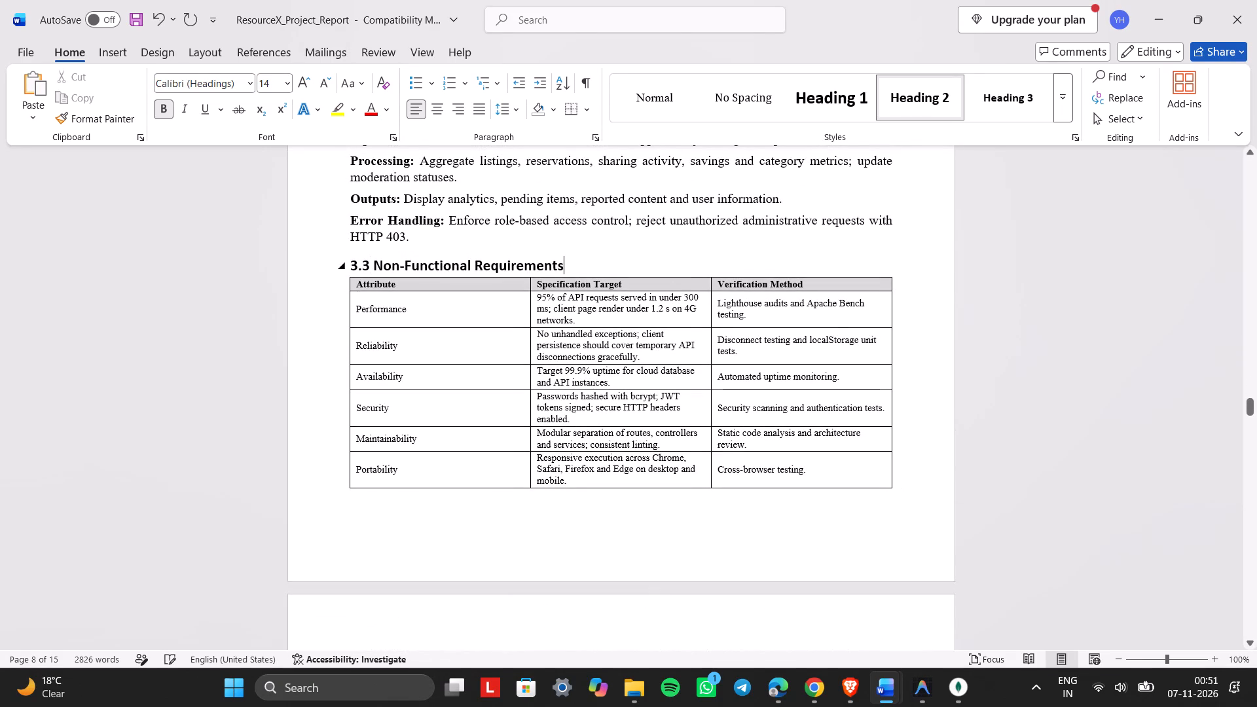
{"action": "scroll", "coordinate": [577, 264], "scroll_direction": "up", "scroll_amount": 2}
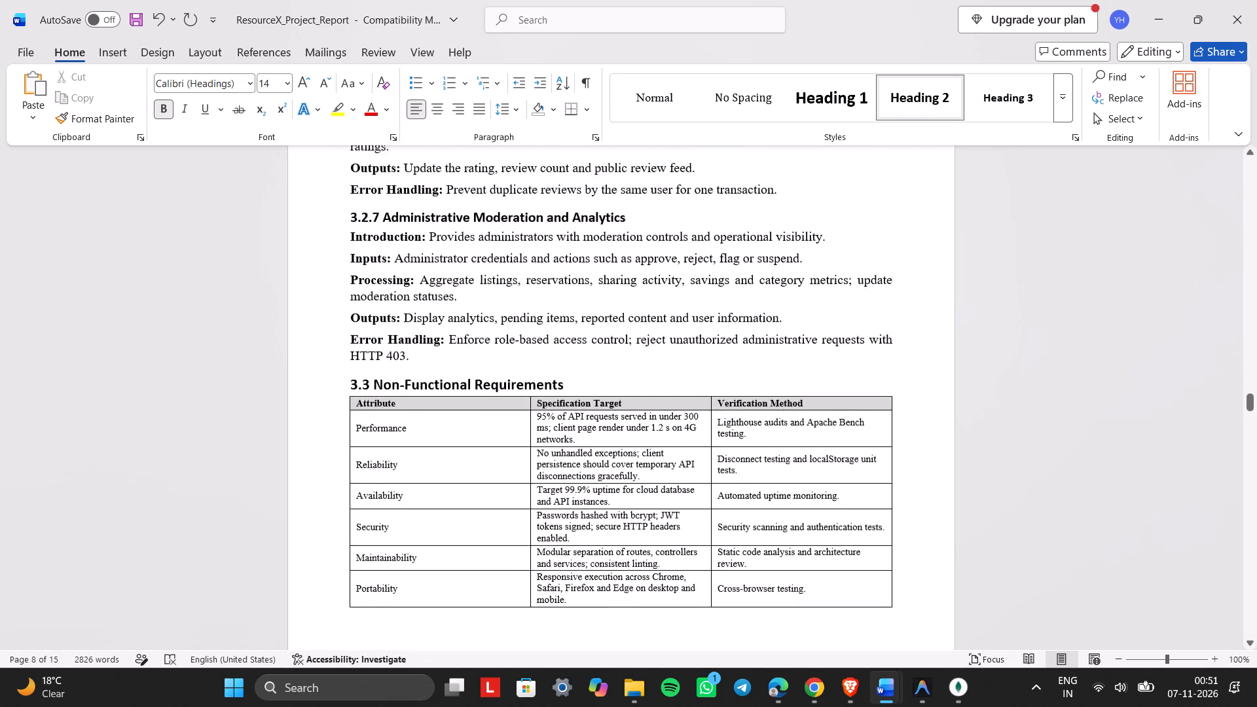
{"action": "scroll", "coordinate": [577, 264], "scroll_direction": "up", "scroll_amount": 4}
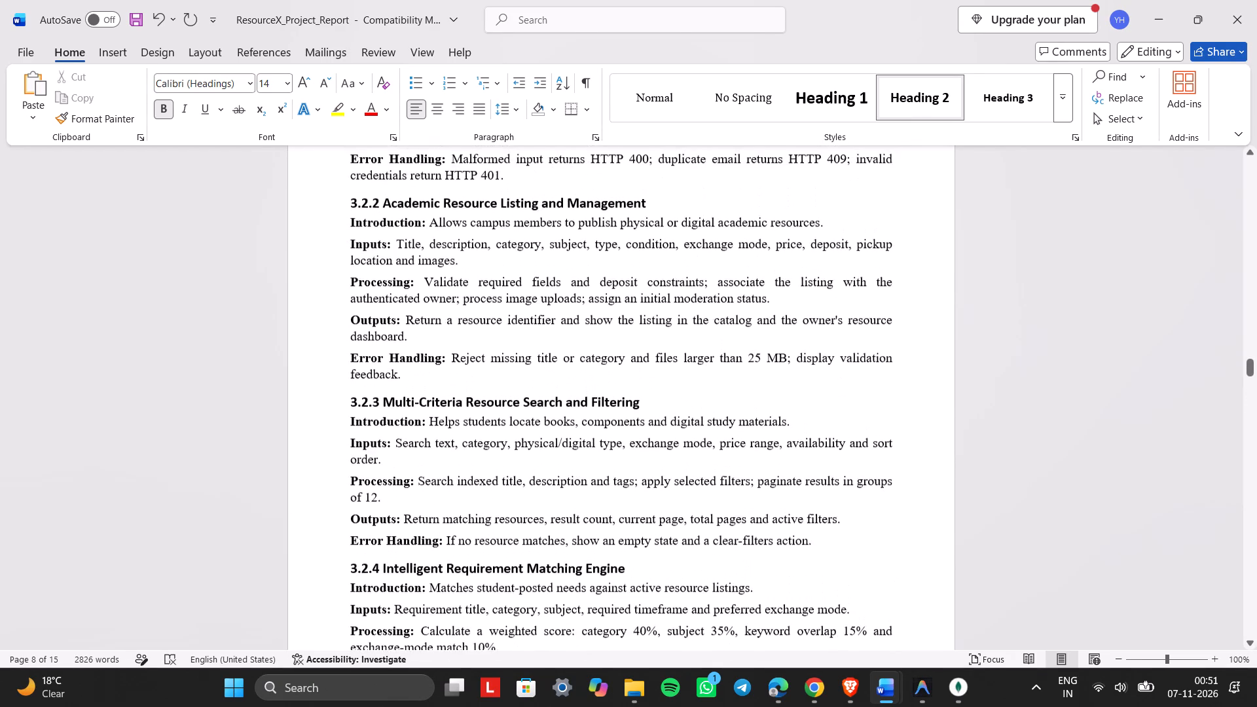
{"action": "scroll", "coordinate": [577, 264], "scroll_direction": "up", "scroll_amount": 4}
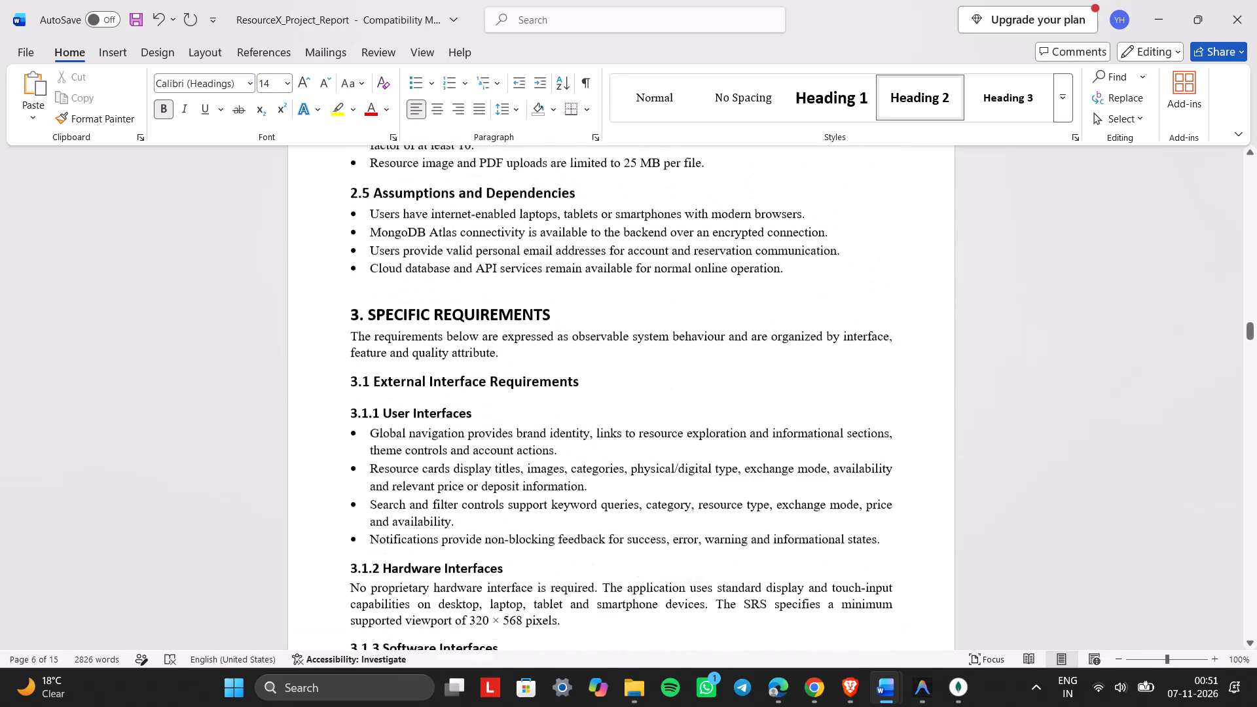
{"action": "scroll", "coordinate": [577, 264], "scroll_direction": "up", "scroll_amount": 1}
{"action": "left_click", "coordinate": [569, 389]}
{"action": "scroll", "coordinate": [569, 389], "scroll_direction": "down", "scroll_amount": 1}
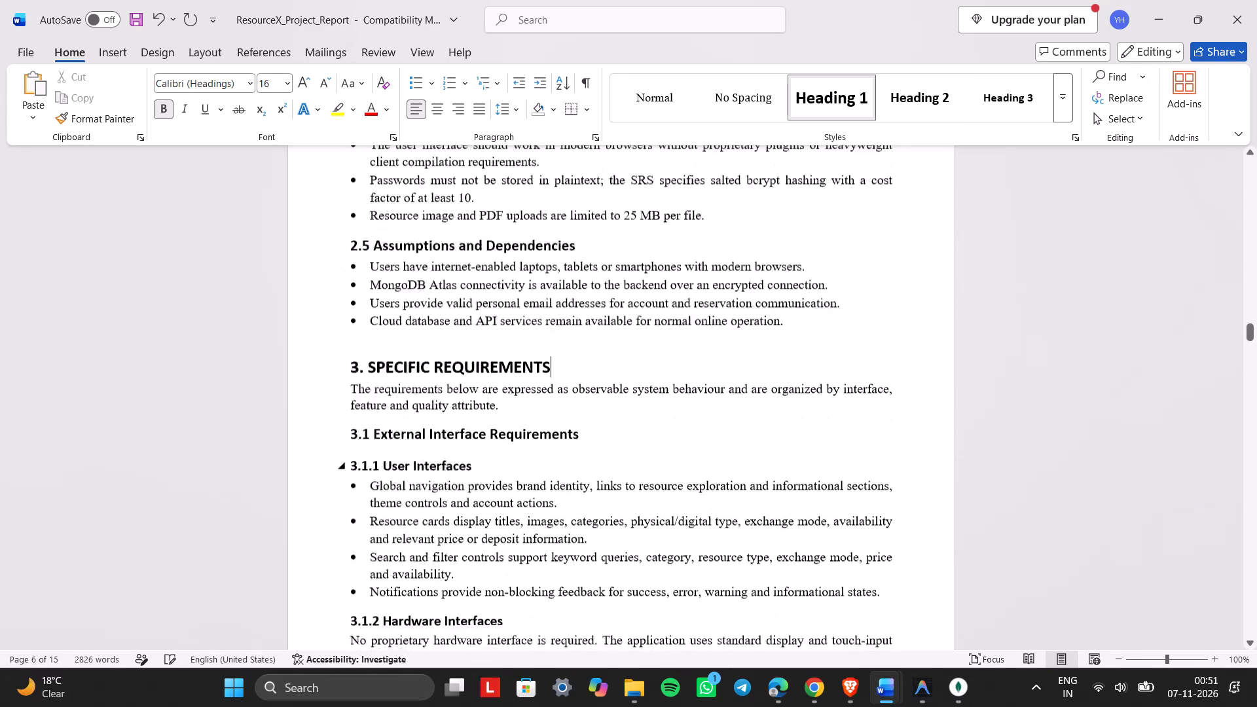
{"action": "scroll", "coordinate": [569, 389], "scroll_direction": "down", "scroll_amount": 9}
Set all text in the 3.3 Non-Functional Requirements table to 12 pt and apply justified alignment.
{"action": "scroll", "coordinate": [569, 389], "scroll_direction": "up", "scroll_amount": 1}
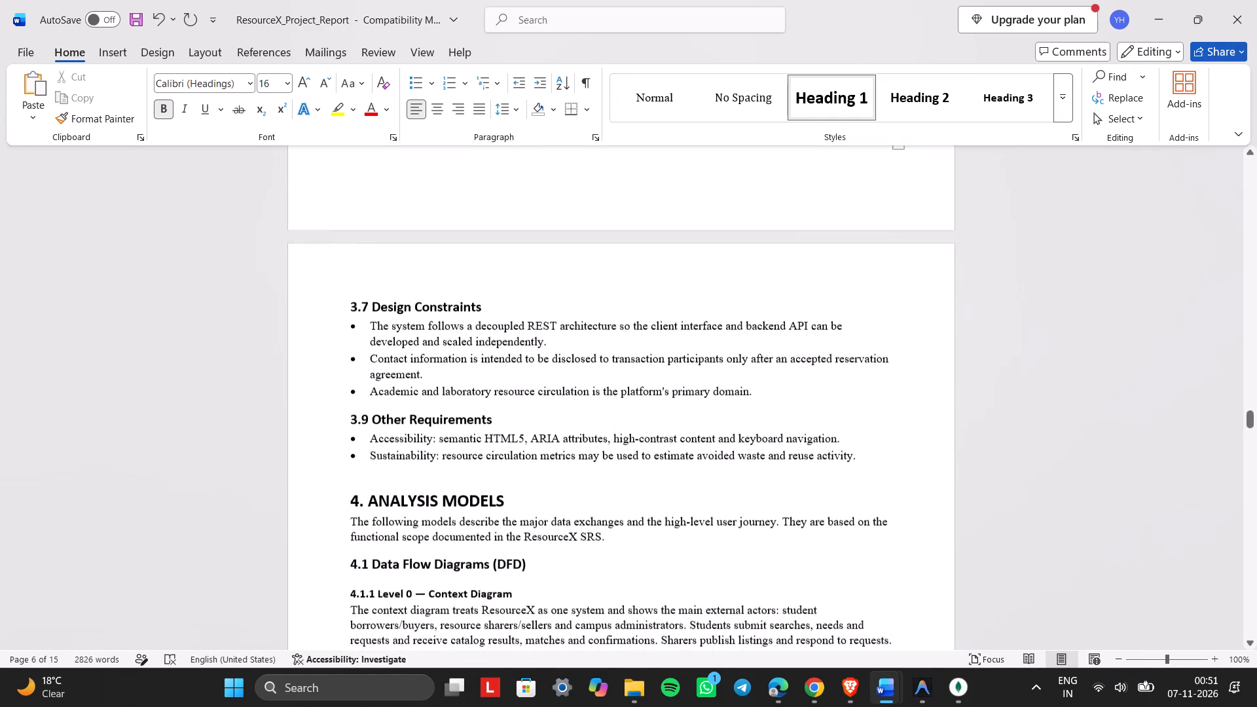
{"action": "scroll", "coordinate": [569, 389], "scroll_direction": "up", "scroll_amount": 2}
{"action": "left_click", "coordinate": [344, 339]}
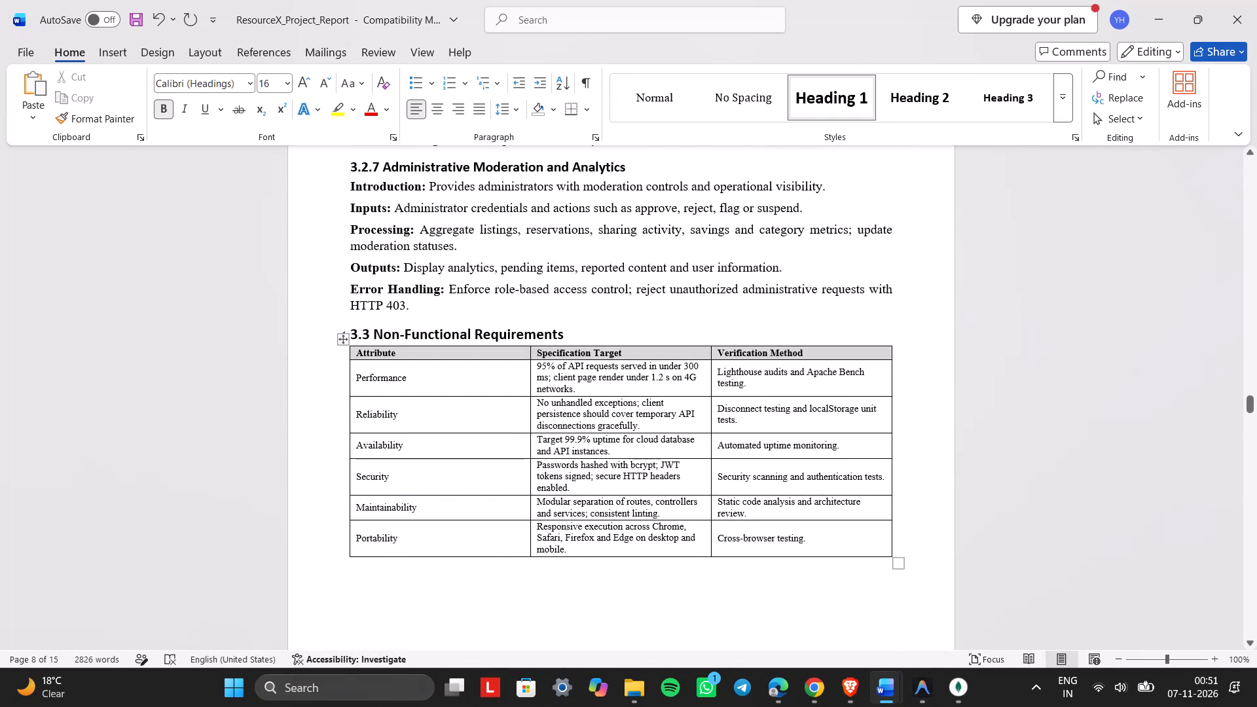
{"action": "left_click", "coordinate": [443, 288]}
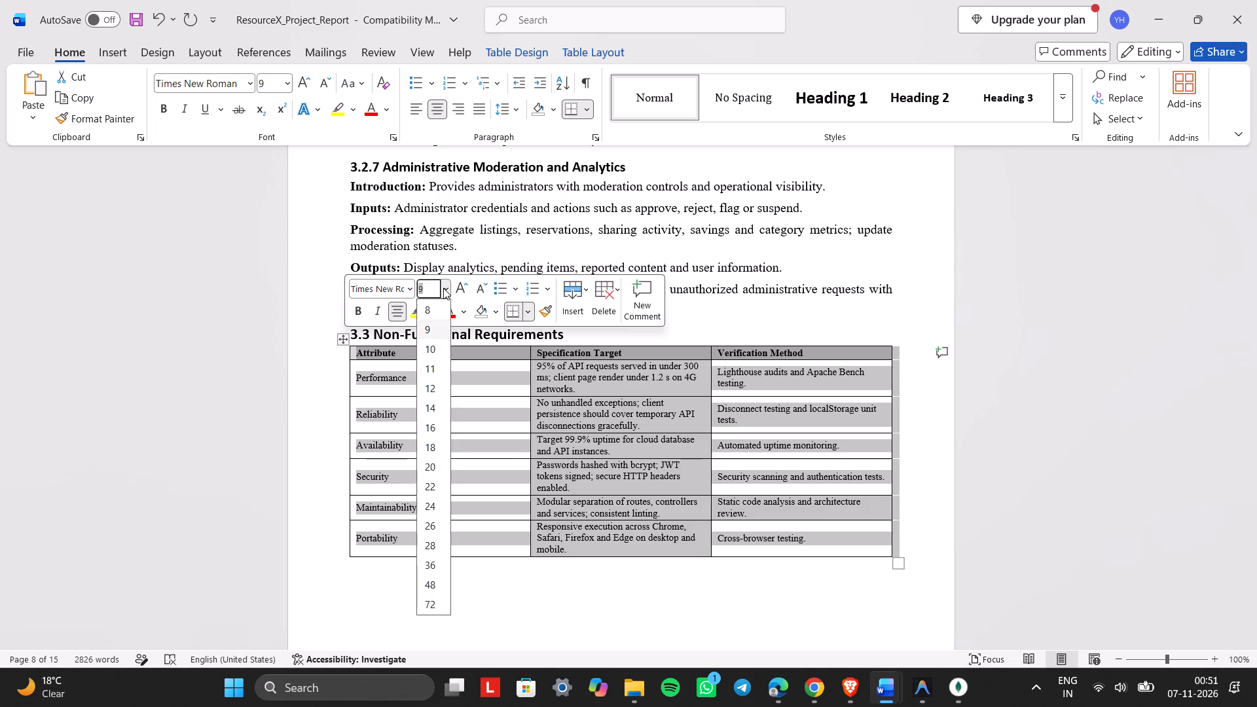
{"action": "left_click", "coordinate": [429, 393]}
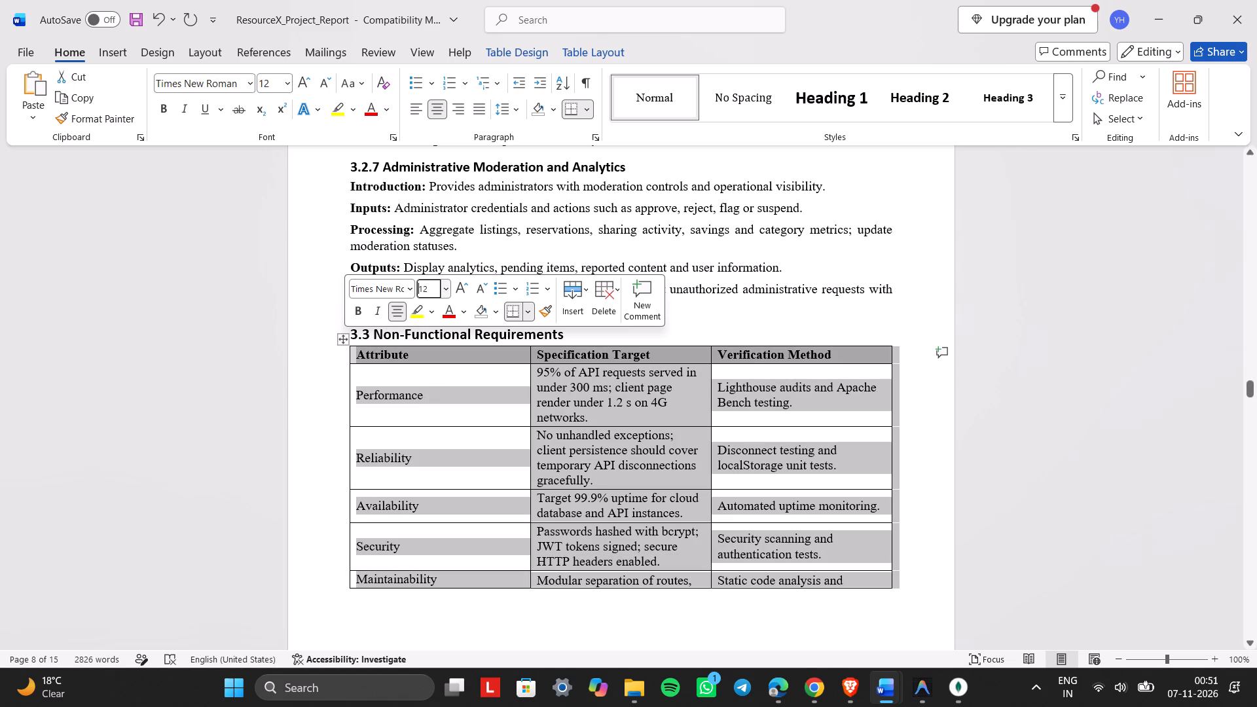
{"action": "left_click", "coordinate": [482, 104]}
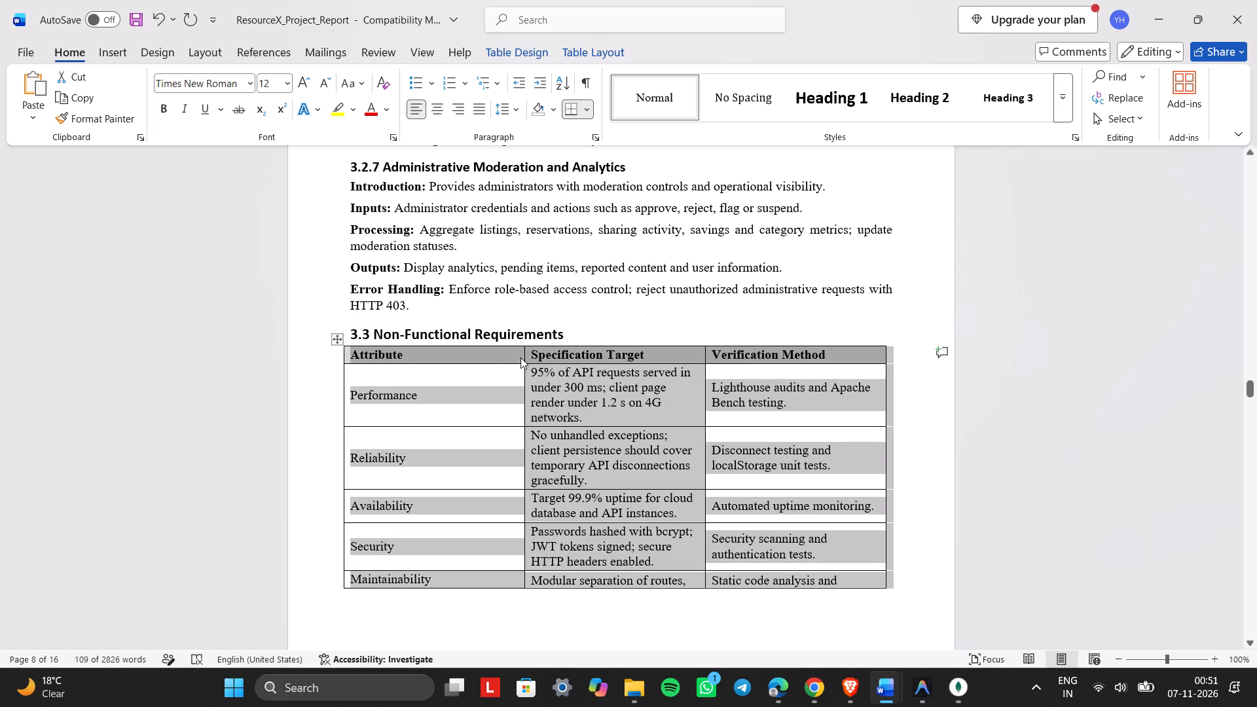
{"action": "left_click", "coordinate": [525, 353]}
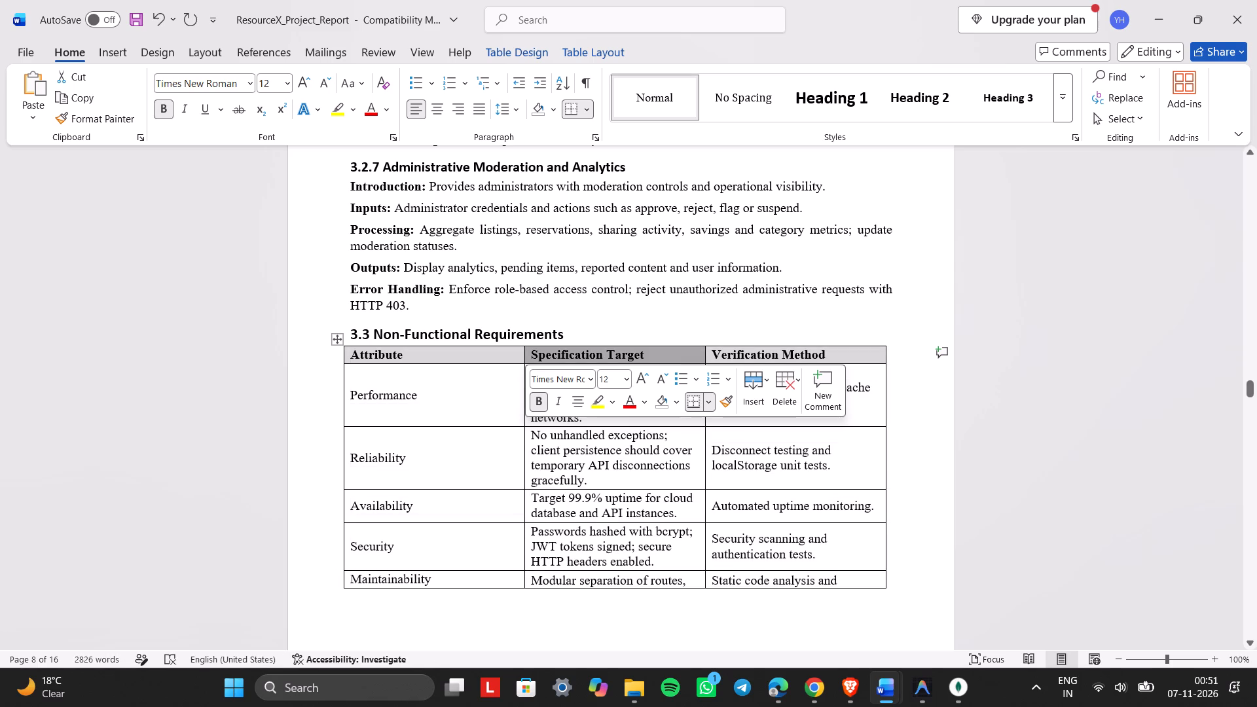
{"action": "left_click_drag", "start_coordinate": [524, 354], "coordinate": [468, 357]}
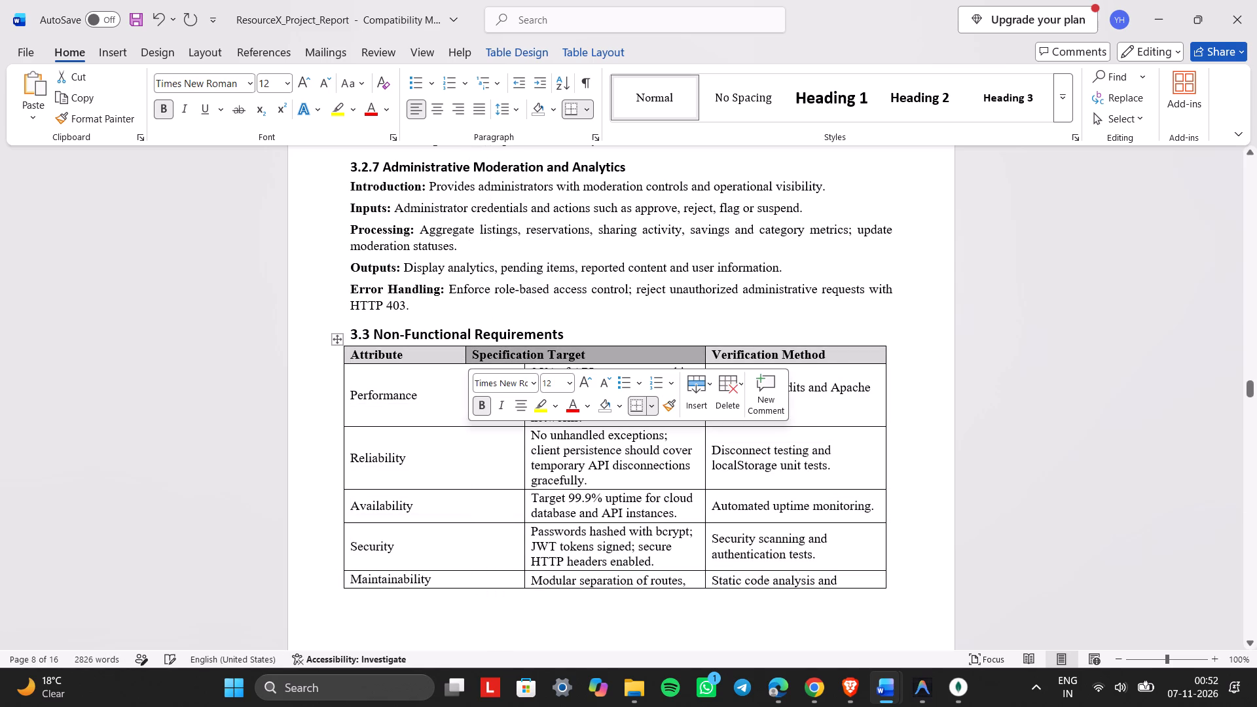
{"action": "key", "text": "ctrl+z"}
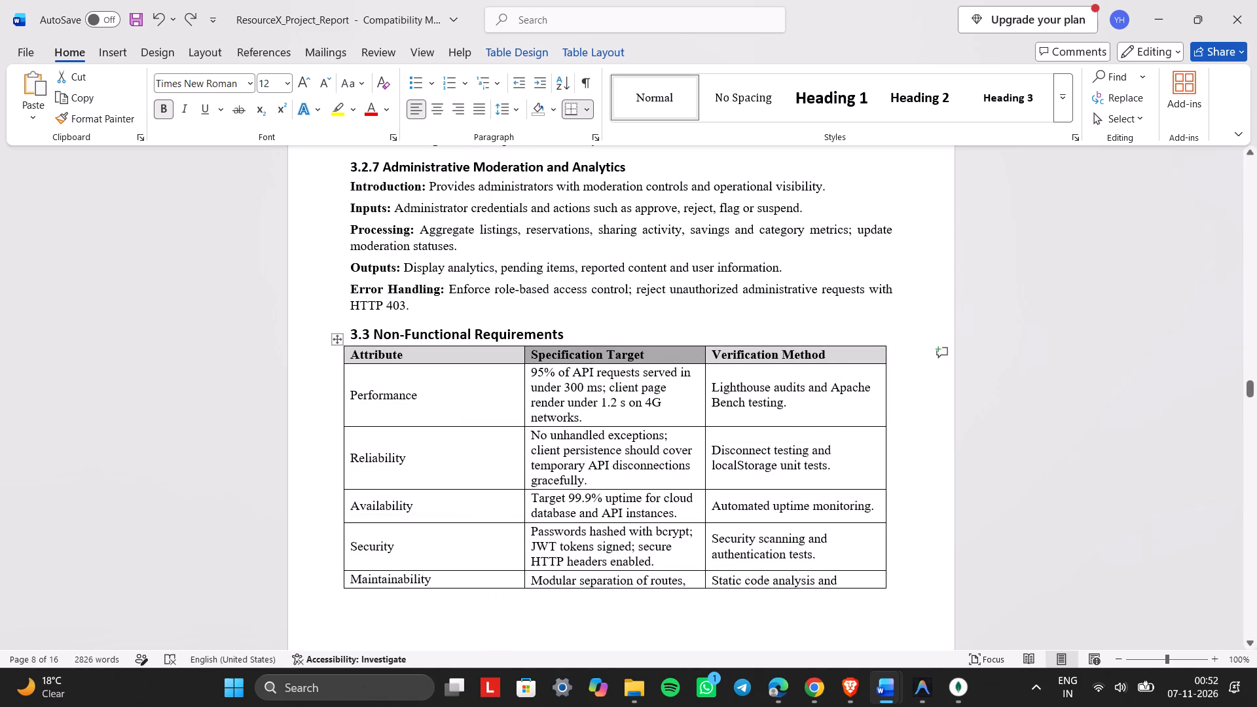
Narrow the table's Attribute column in every row to closely fit its labels, giving the space to the Specification Target column.
{"action": "left_click", "coordinate": [490, 414]}
{"action": "left_click_drag", "start_coordinate": [524, 393], "coordinate": [498, 395]}
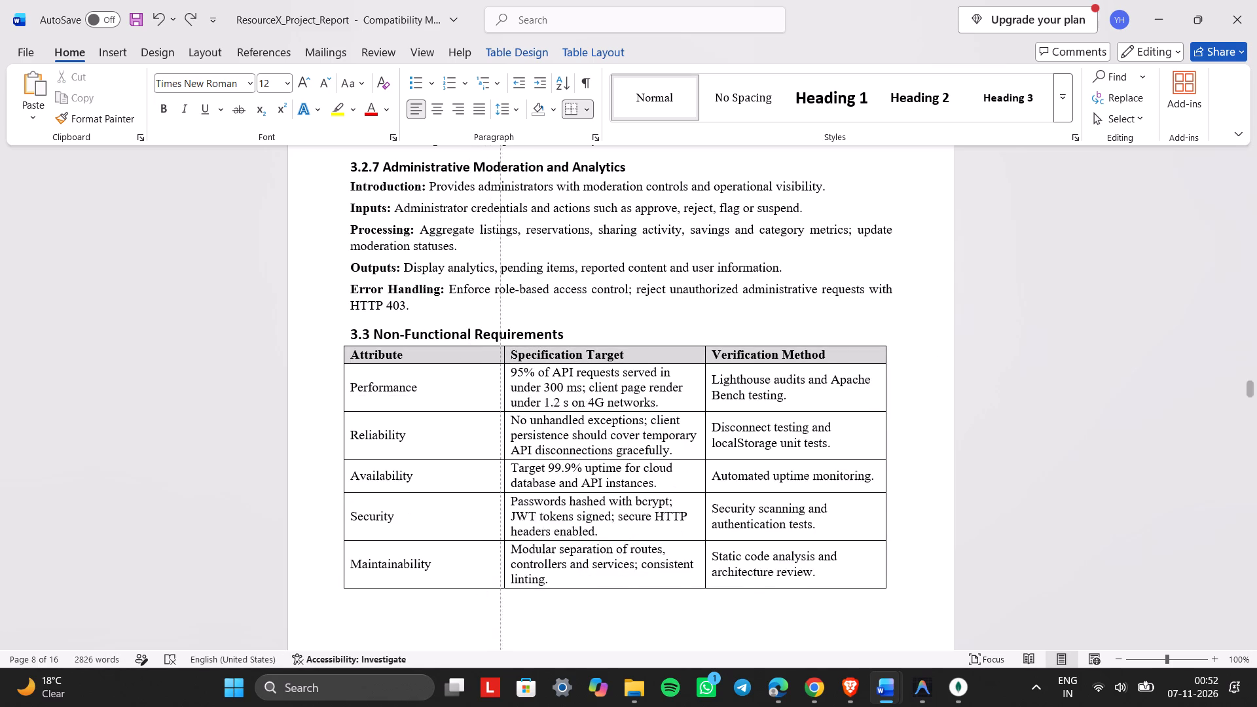
{"action": "left_click_drag", "start_coordinate": [498, 395], "coordinate": [448, 405]}
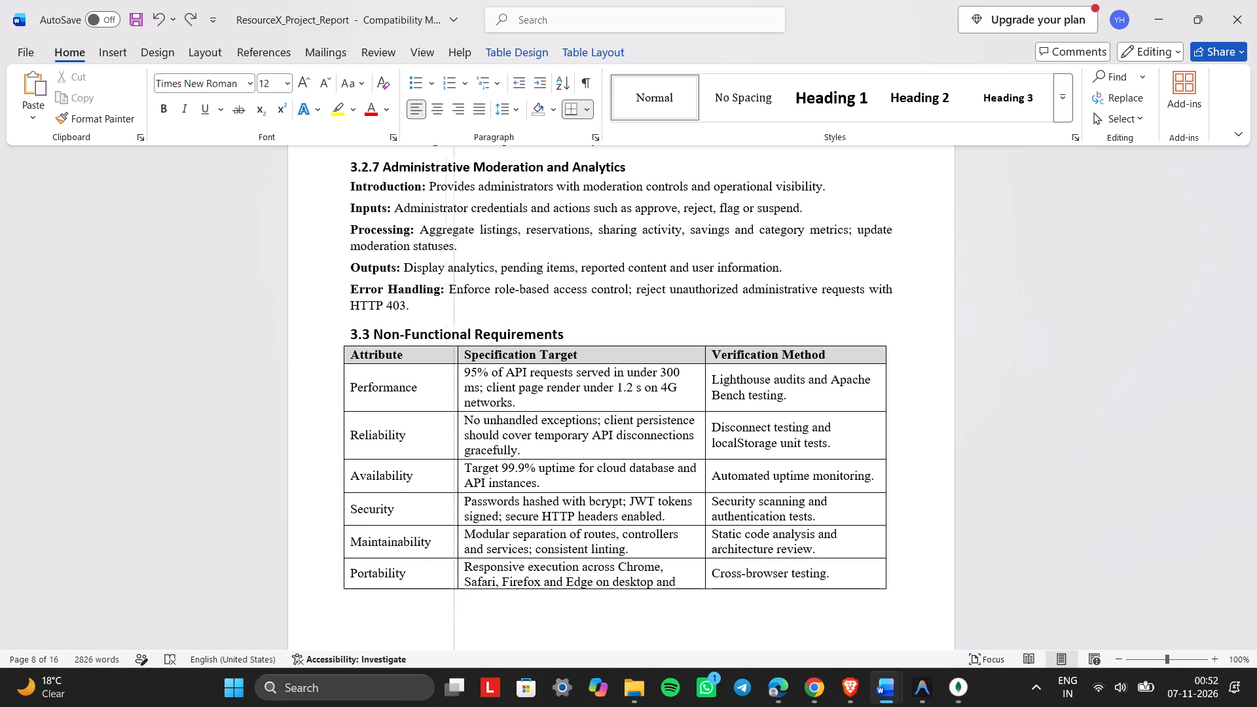
{"action": "left_click_drag", "start_coordinate": [448, 405], "coordinate": [442, 408]}
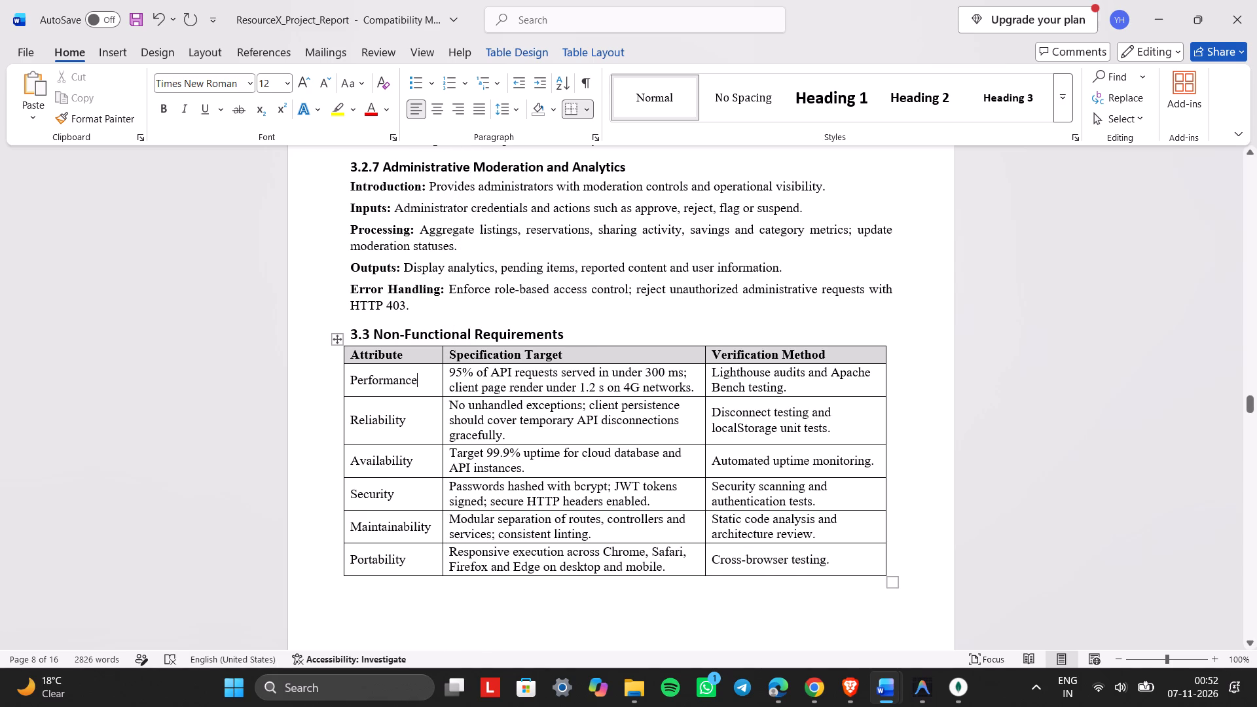
{"action": "left_click", "coordinate": [741, 596]}
Renumber the Design Constraints heading to 3.4 and the Other Requirements heading to 3.5.
{"action": "scroll", "coordinate": [741, 596], "scroll_direction": "down", "scroll_amount": 3}
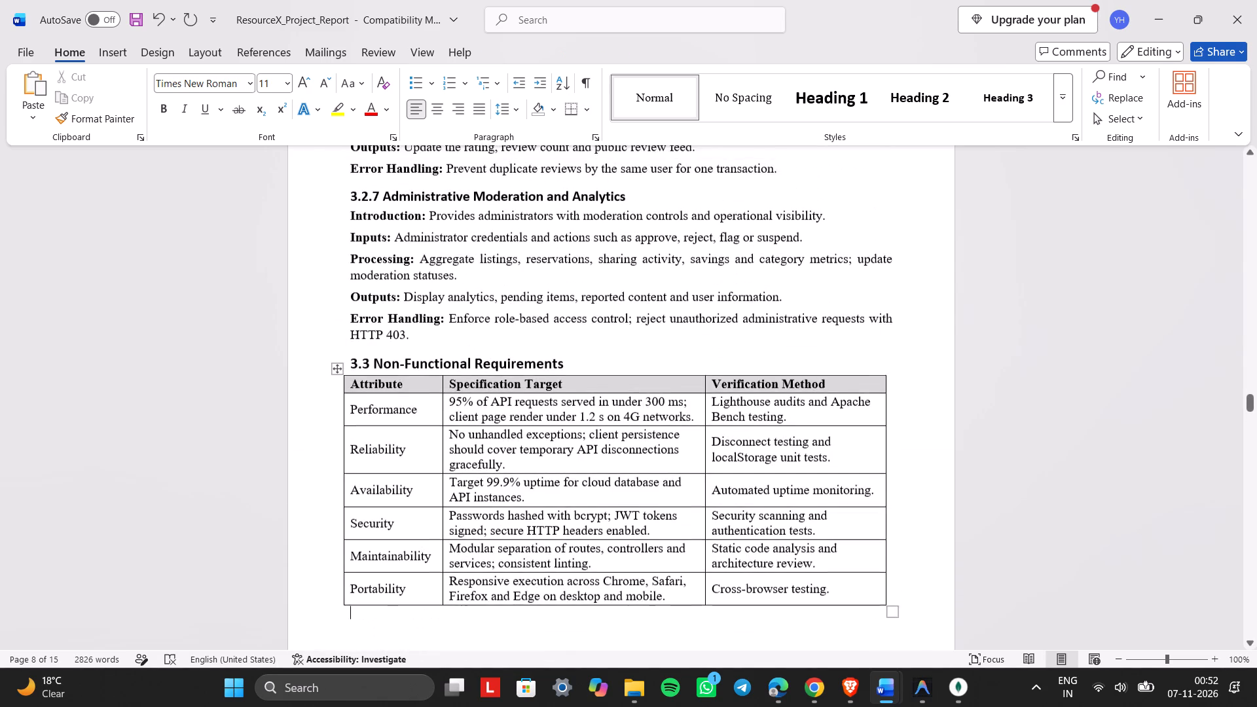
{"action": "scroll", "coordinate": [812, 556], "scroll_direction": "down", "scroll_amount": 1}
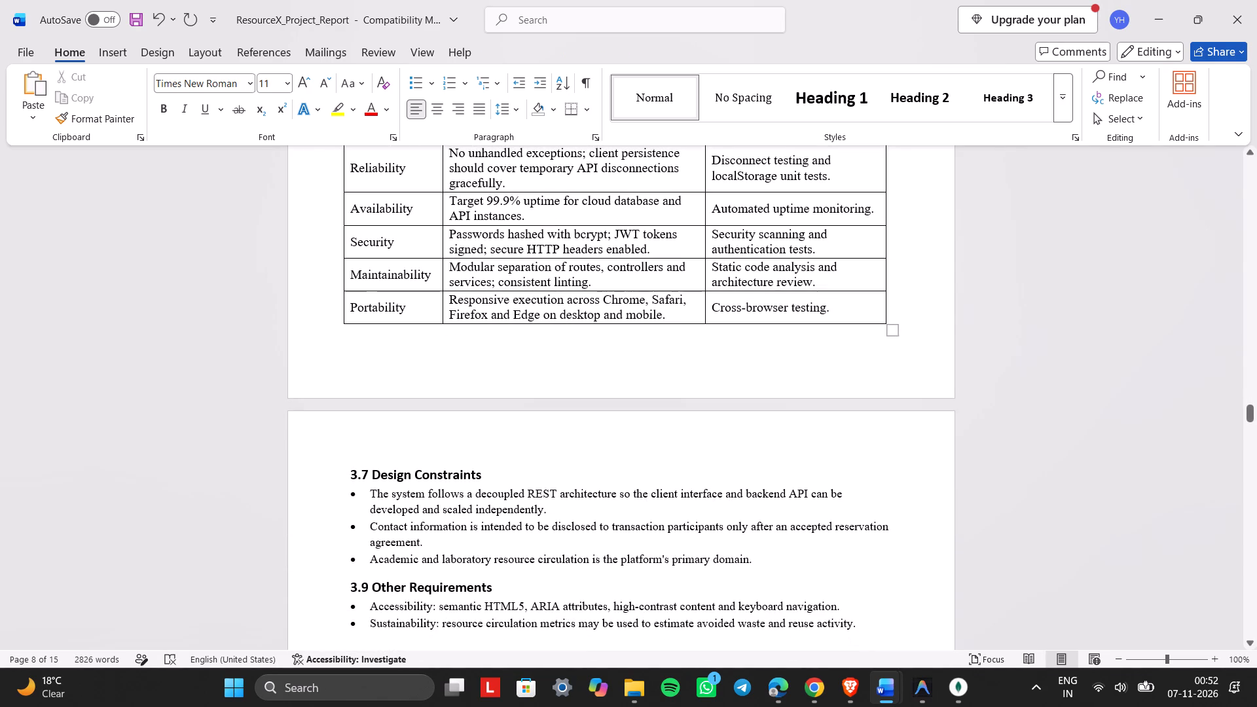
{"action": "scroll", "coordinate": [829, 565], "scroll_direction": "down", "scroll_amount": 1}
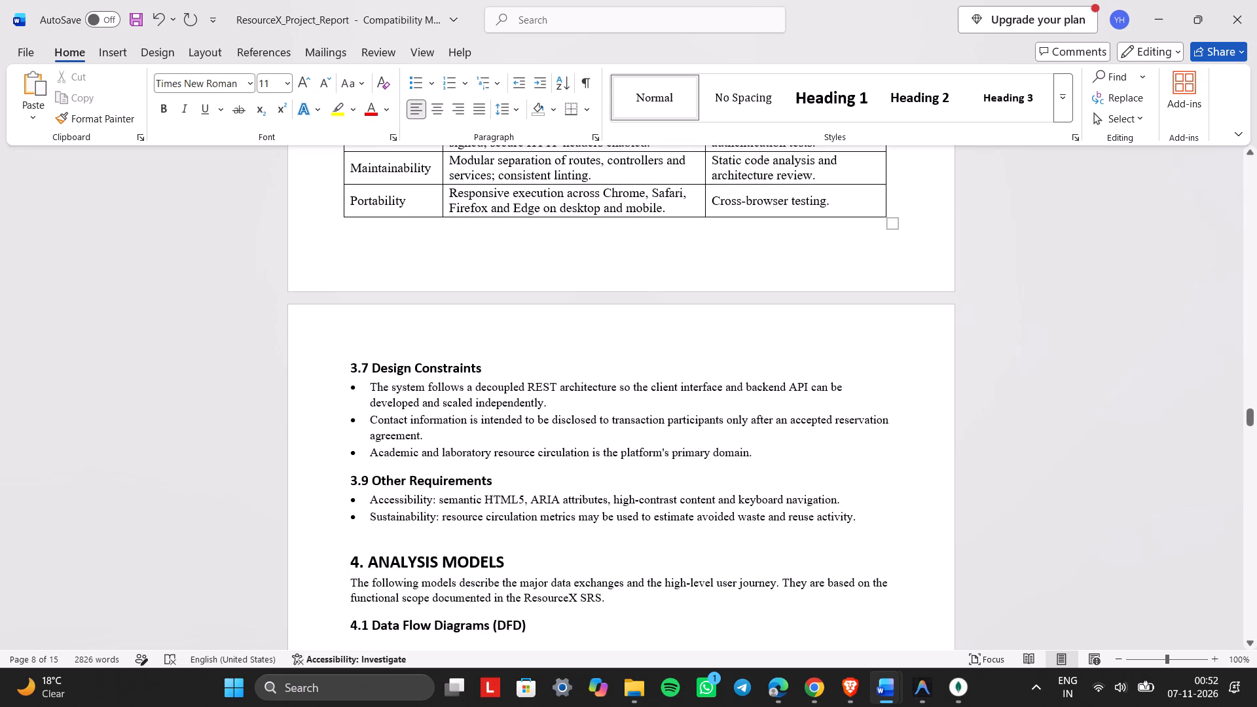
{"action": "left_click", "coordinate": [505, 361]}
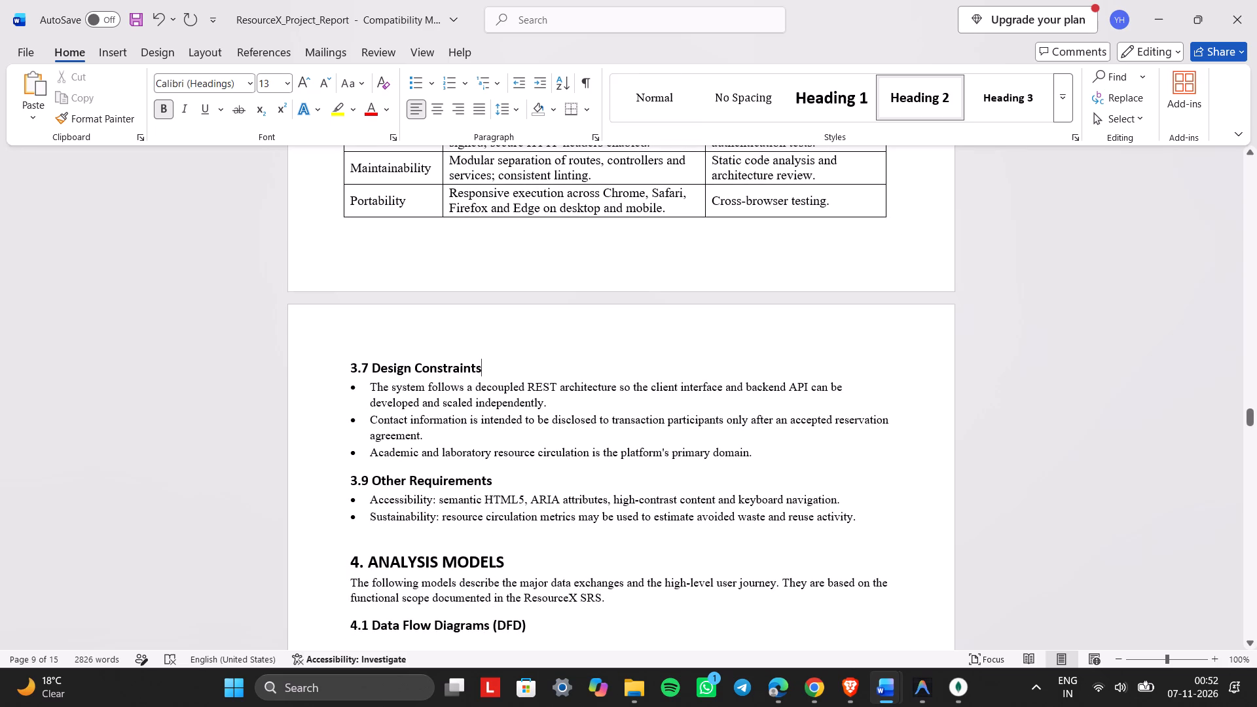
{"action": "left_click", "coordinate": [368, 358]}
{"action": "key", "text": "BackSpace"}
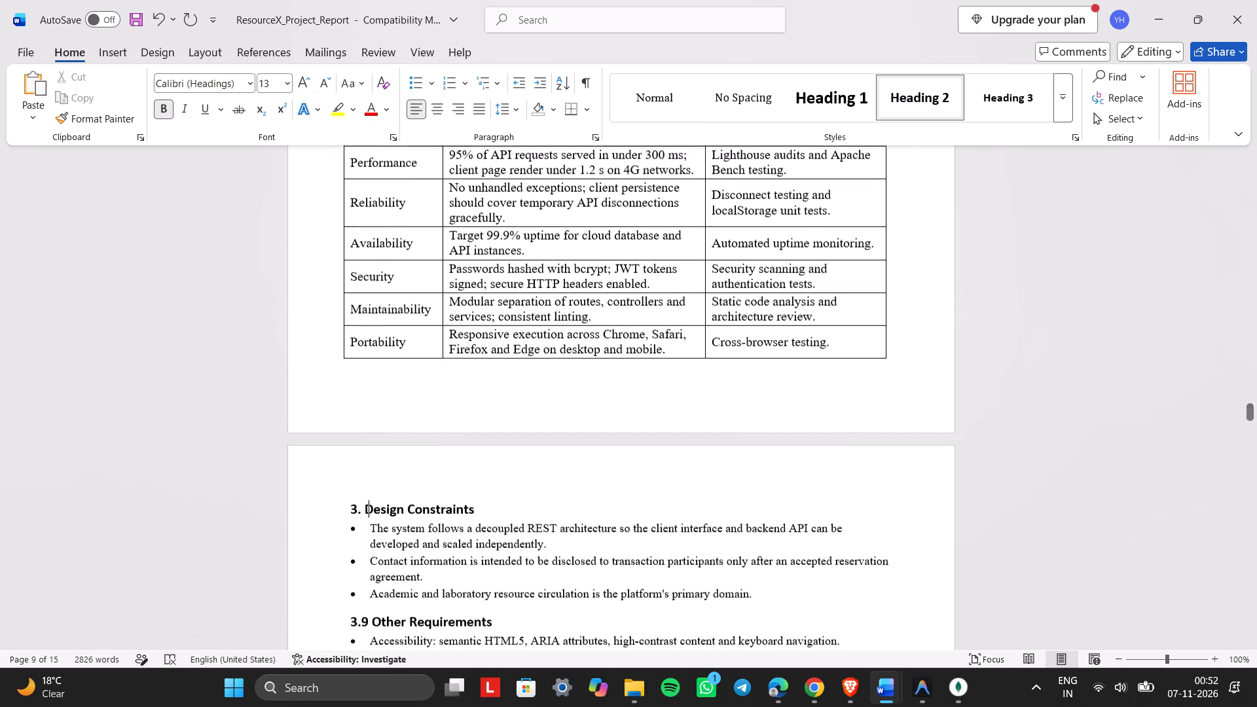
{"action": "key", "text": "4"}
{"action": "scroll", "coordinate": [368, 358], "scroll_direction": "down", "scroll_amount": 1}
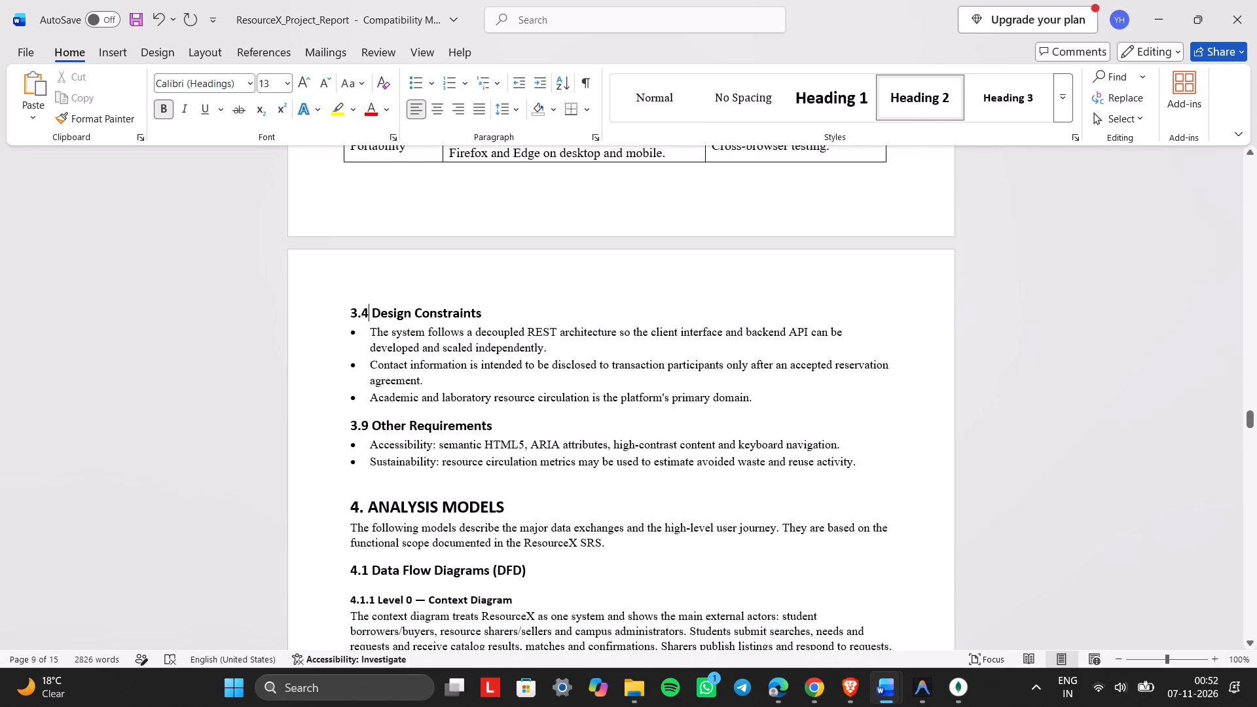
{"action": "left_click", "coordinate": [369, 425]}
{"action": "key", "text": "BackSpace"}
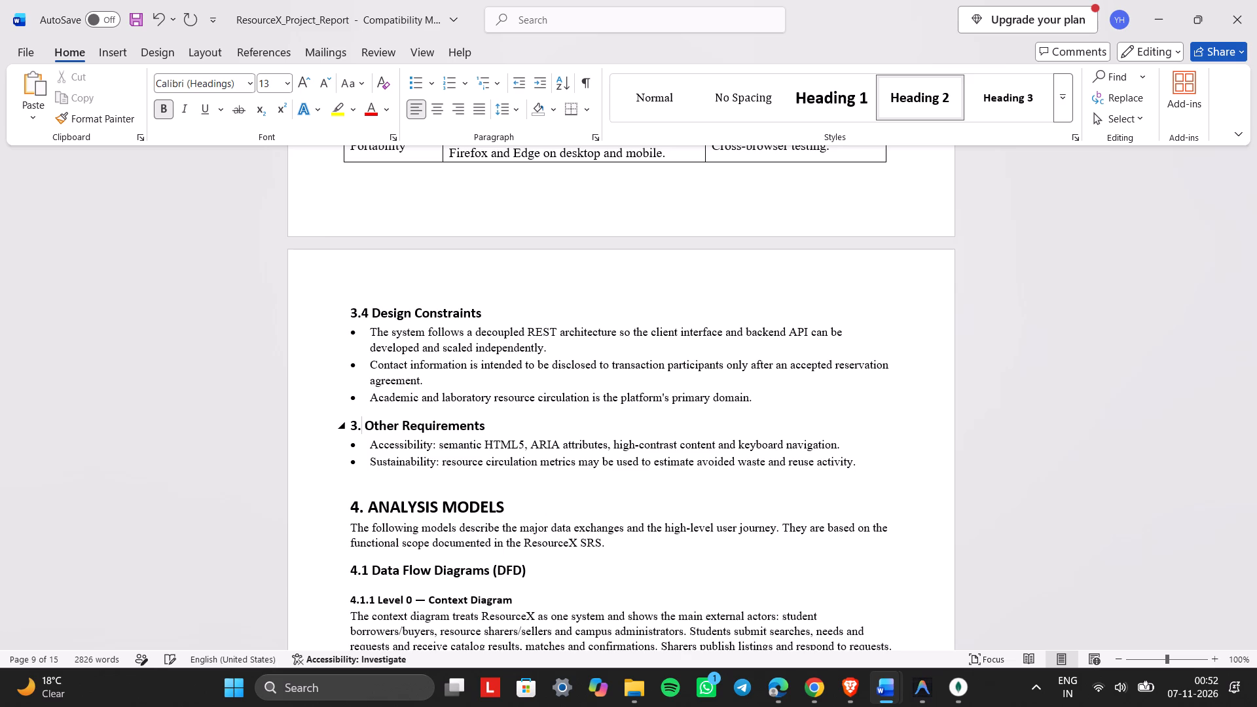
{"action": "key", "text": "5"}
Set the 3.4 Design Constraints heading to 14 pt.
{"action": "left_click", "coordinate": [489, 323]}
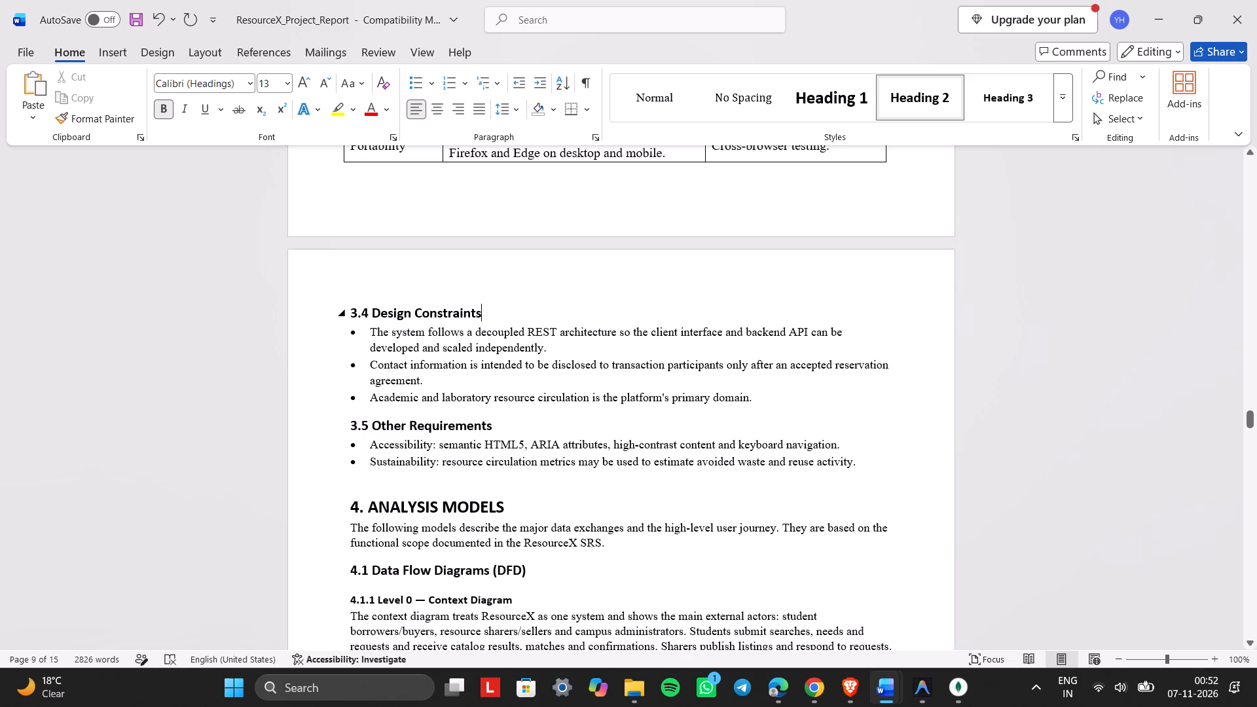
{"action": "left_click_drag", "start_coordinate": [495, 312], "coordinate": [342, 312]}
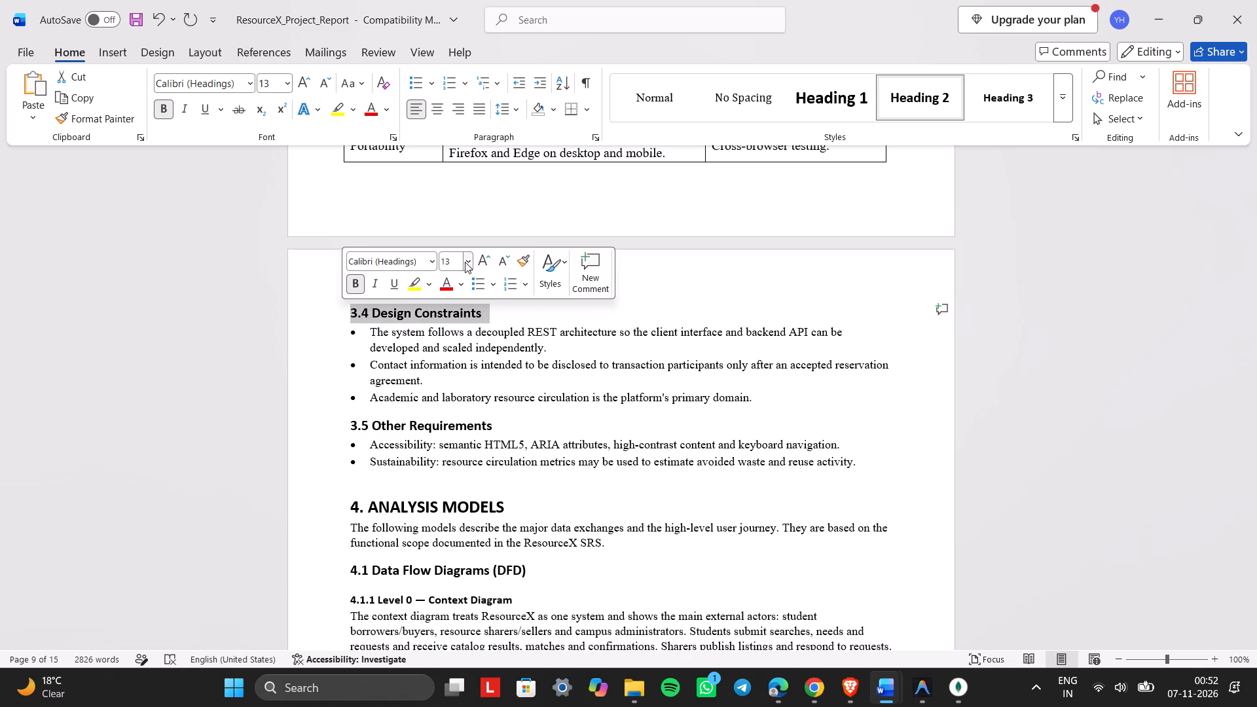
{"action": "left_click", "coordinate": [467, 262]}
{"action": "left_click", "coordinate": [454, 380]}
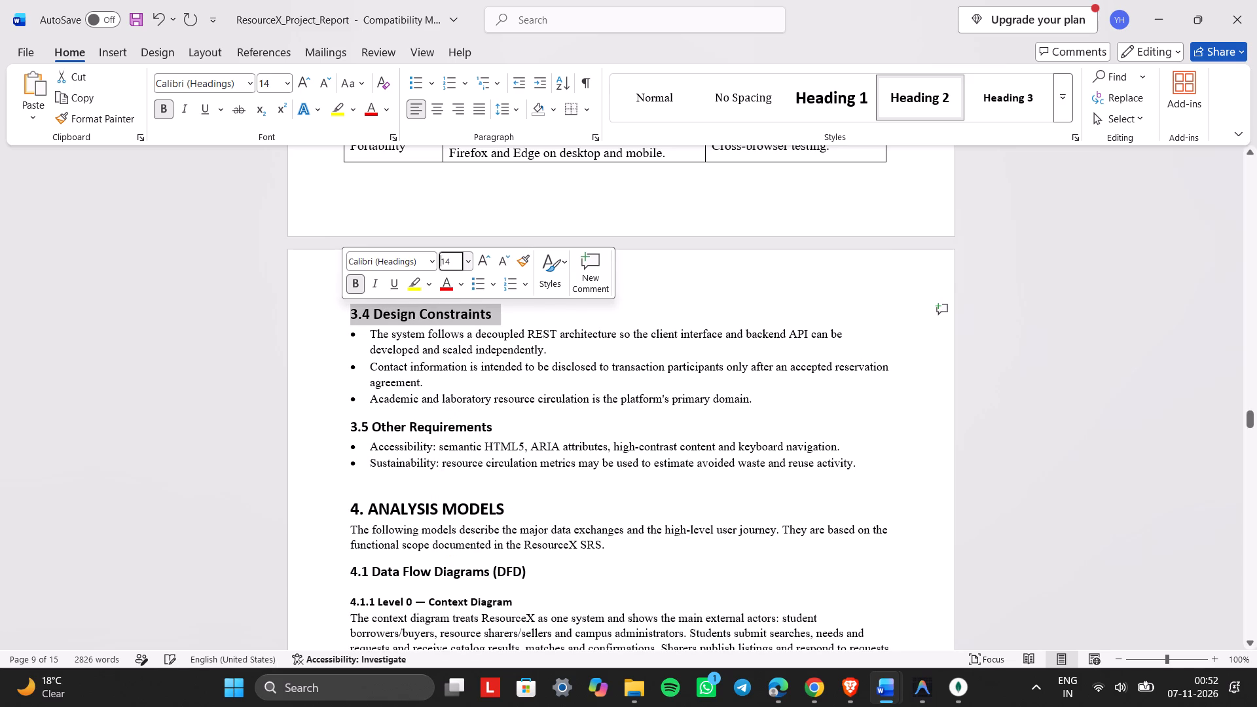
Set the three bullet points under 3.4 Design Constraints to 12 pt and justify them.
{"action": "left_click_drag", "start_coordinate": [767, 410], "coordinate": [519, 357]}
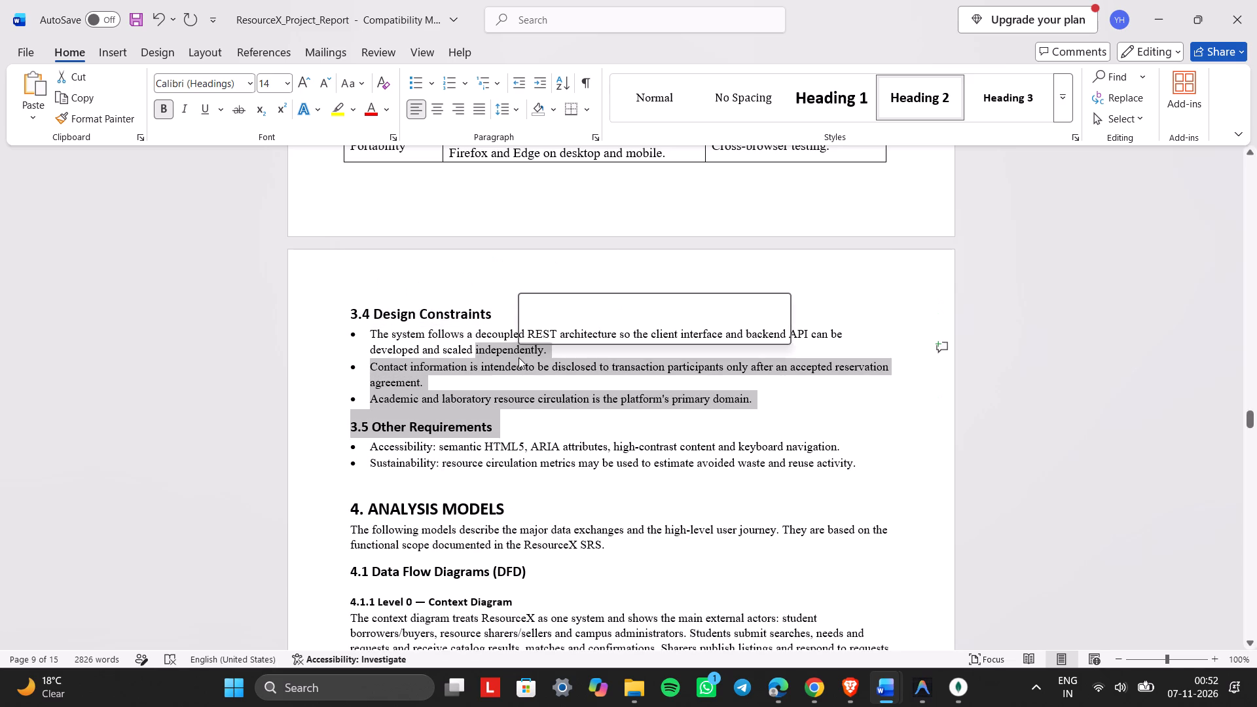
{"action": "left_click", "coordinate": [754, 399]}
{"action": "left_click_drag", "start_coordinate": [754, 399], "coordinate": [443, 336]}
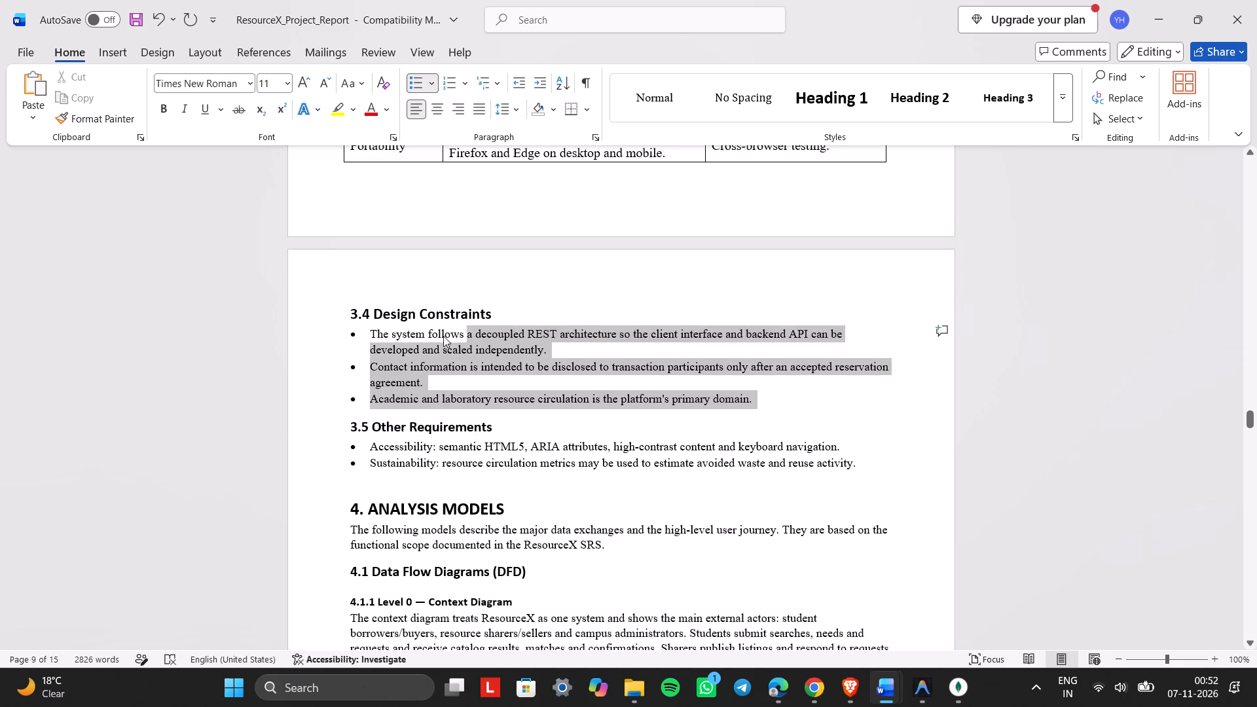
{"action": "left_click_drag", "start_coordinate": [443, 336], "coordinate": [371, 336]}
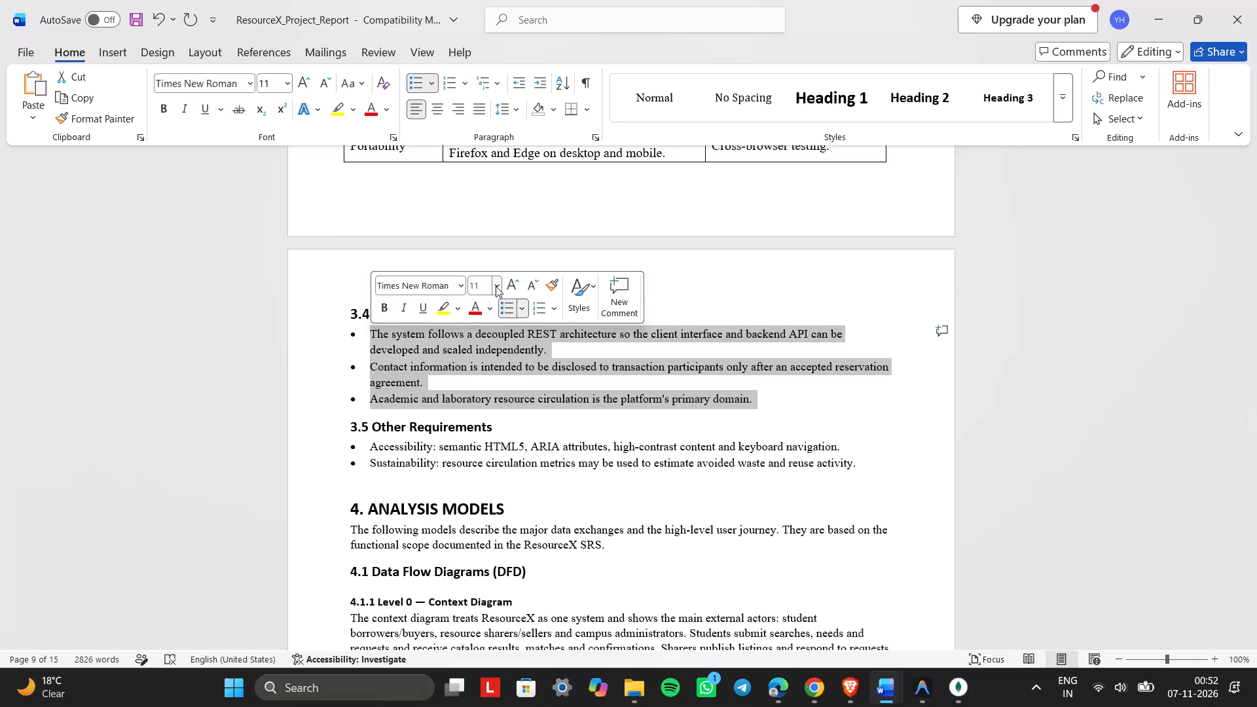
{"action": "left_click_drag", "start_coordinate": [496, 286], "coordinate": [485, 378]}
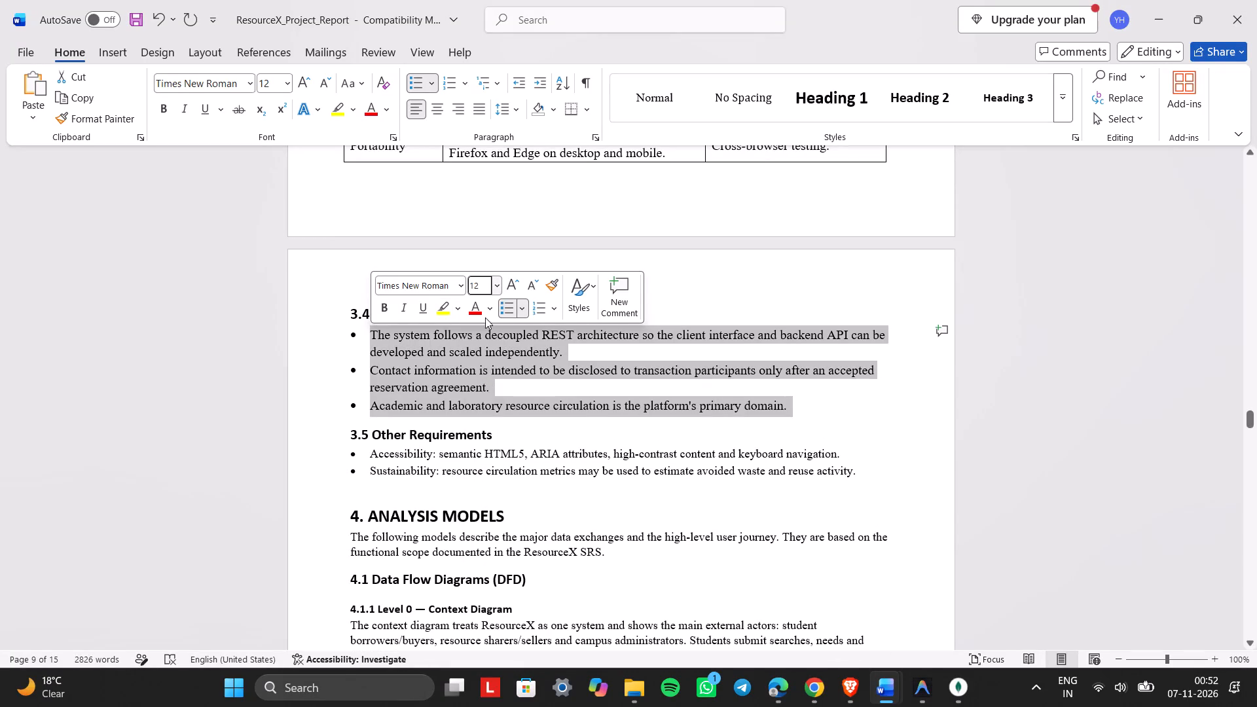
{"action": "left_click", "coordinate": [481, 106]}
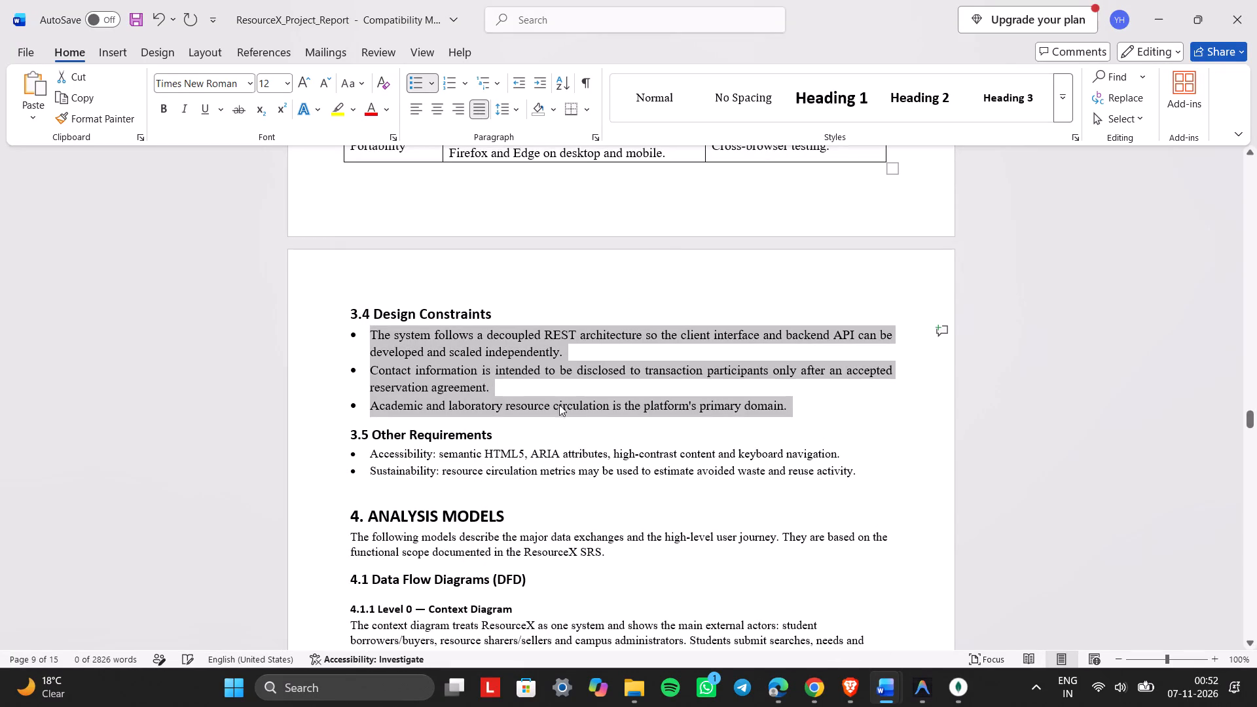
{"action": "left_click", "coordinate": [566, 412]}
Set the 3.5 Other Requirements heading to 14 pt.
{"action": "scroll", "coordinate": [566, 412], "scroll_direction": "down", "scroll_amount": 1}
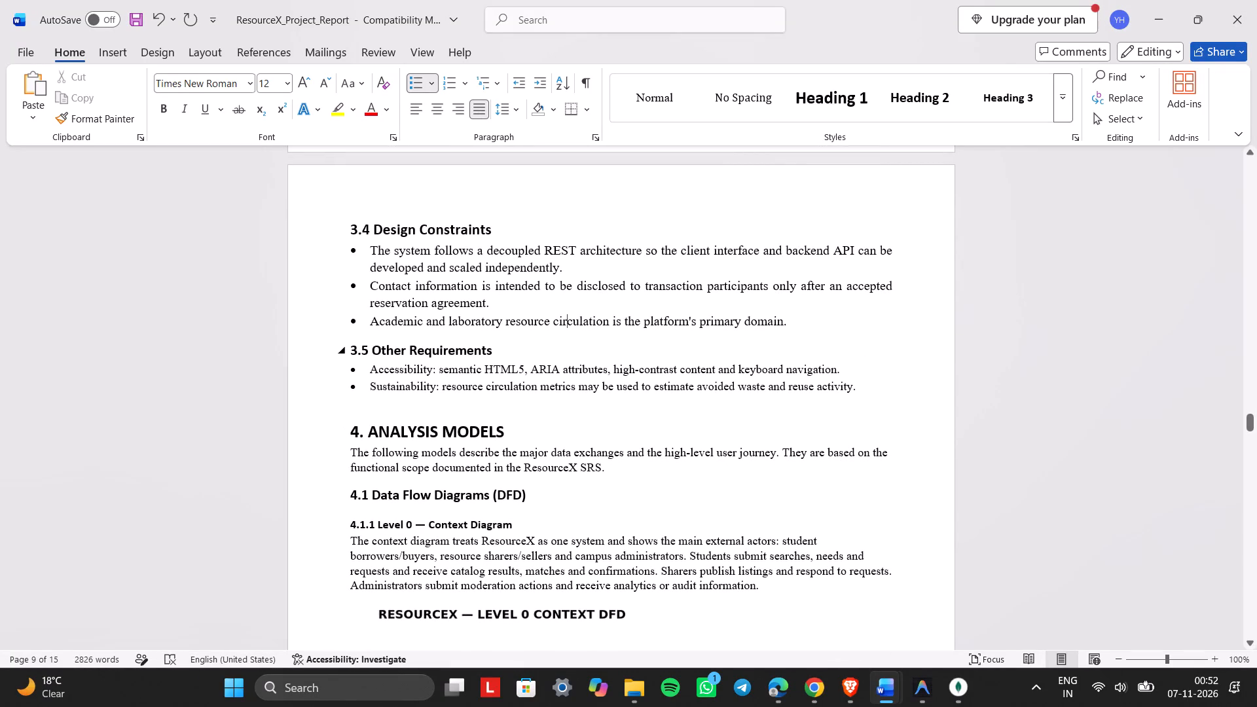
{"action": "left_click_drag", "start_coordinate": [517, 344], "coordinate": [345, 346]}
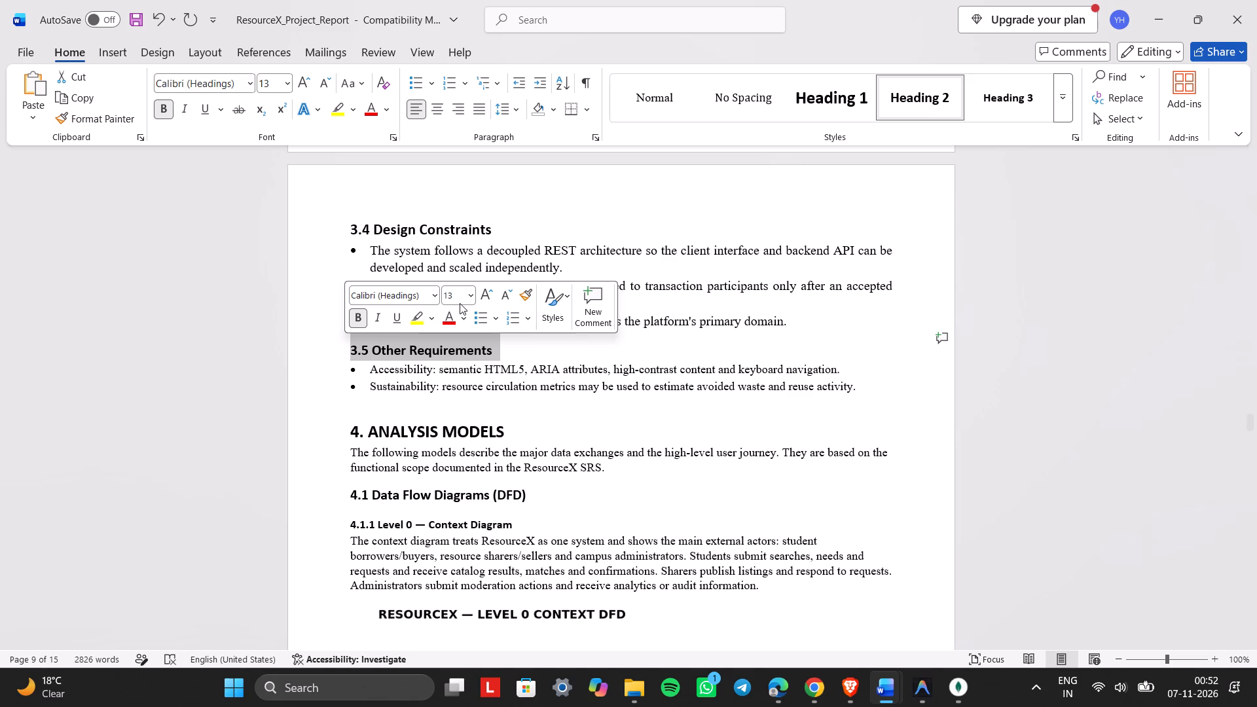
{"action": "left_click", "coordinate": [460, 297]}
{"action": "key", "text": "BackSpace"}
{"action": "type", "text": "14"}
{"action": "key", "text": "Return"}
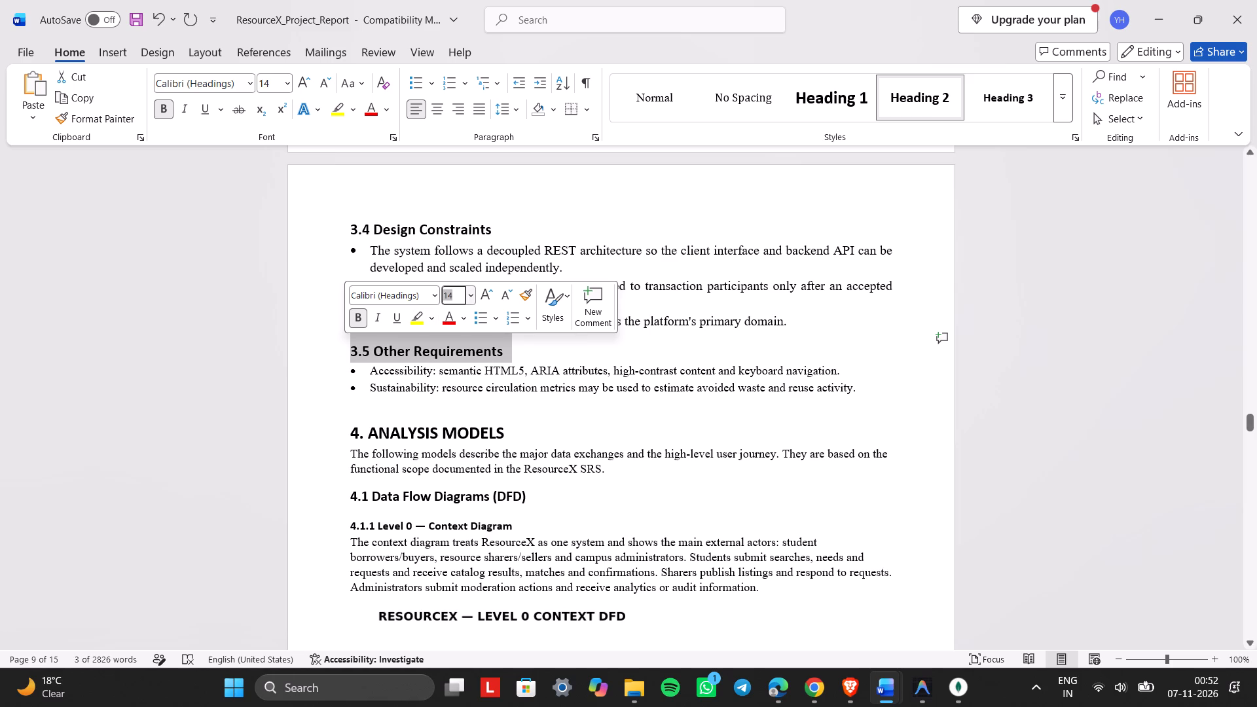
Set the Accessibility and Sustainability bullets under 3.5 Other Requirements to 12 pt and justify them.
{"action": "left_click_drag", "start_coordinate": [861, 390], "coordinate": [378, 371]}
{"action": "left_click", "coordinate": [488, 319]}
{"action": "key", "text": "BackSpace"}
{"action": "type", "text": "12"}
{"action": "key", "text": "Return"}
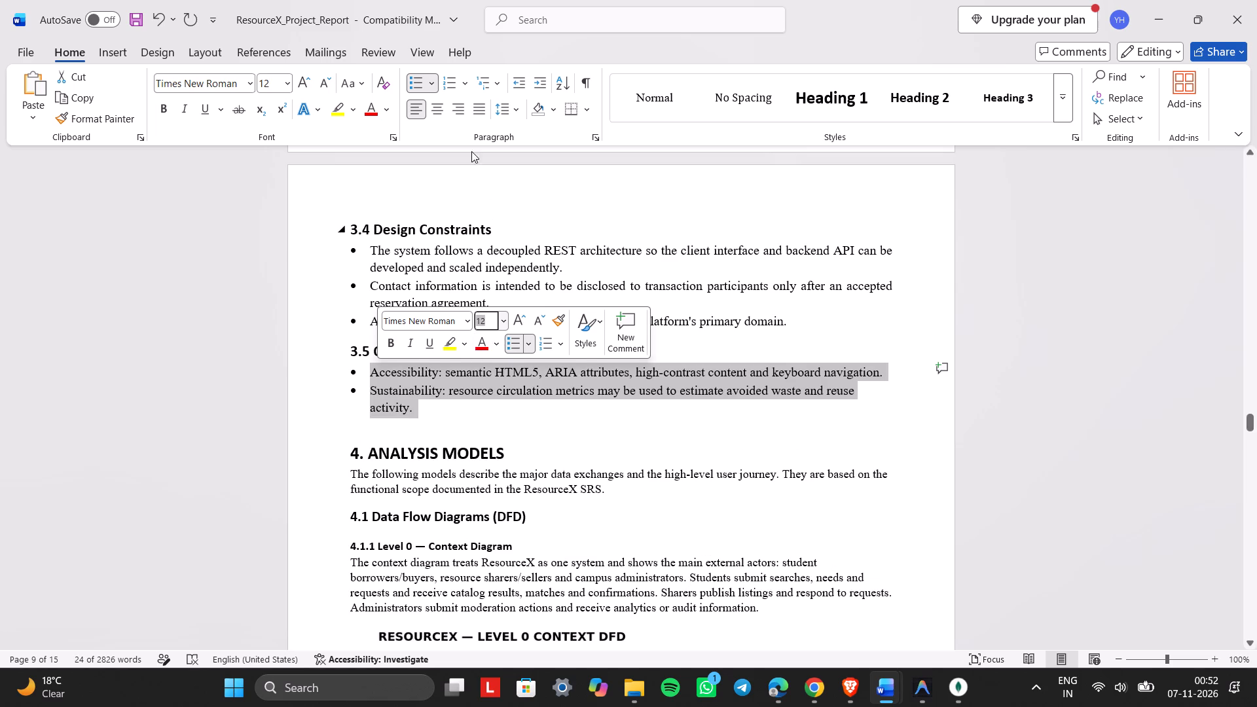
{"action": "left_click", "coordinate": [476, 118]}
{"action": "left_click", "coordinate": [522, 416]}
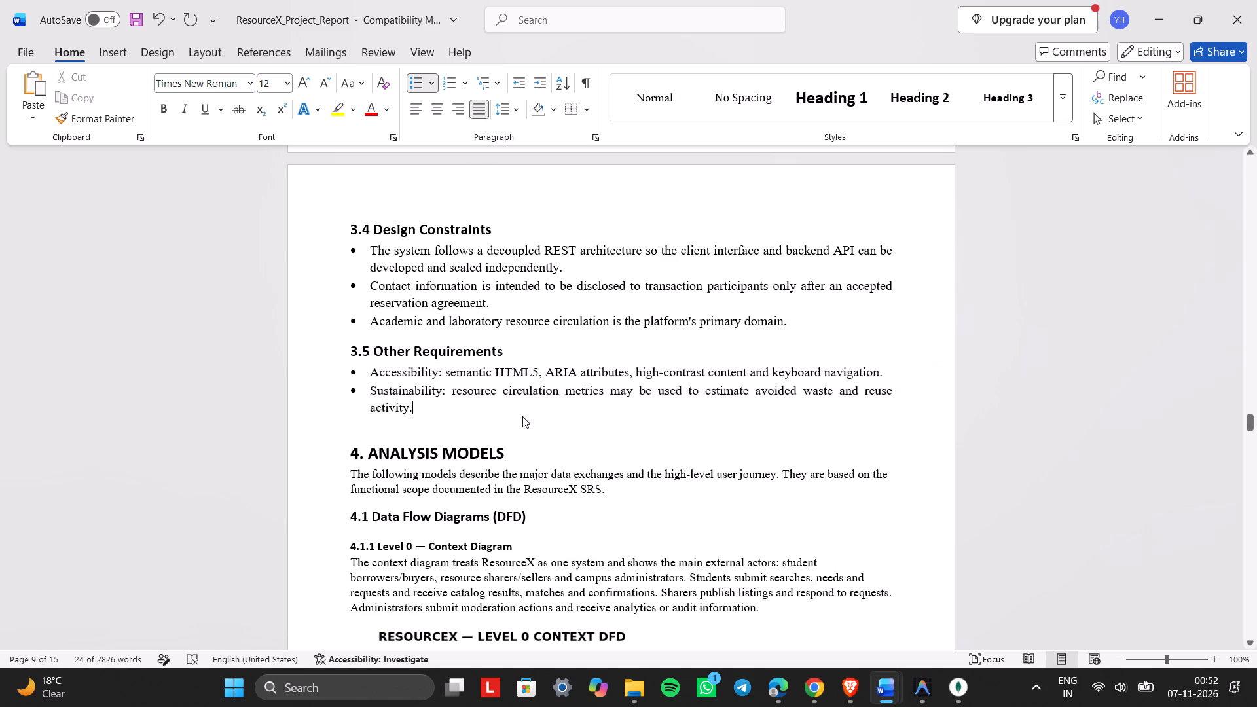
Set the introductory paragraph under 4. ANALYSIS MODELS to 12 pt and justify it.
{"action": "scroll", "coordinate": [522, 416], "scroll_direction": "down", "scroll_amount": 1}
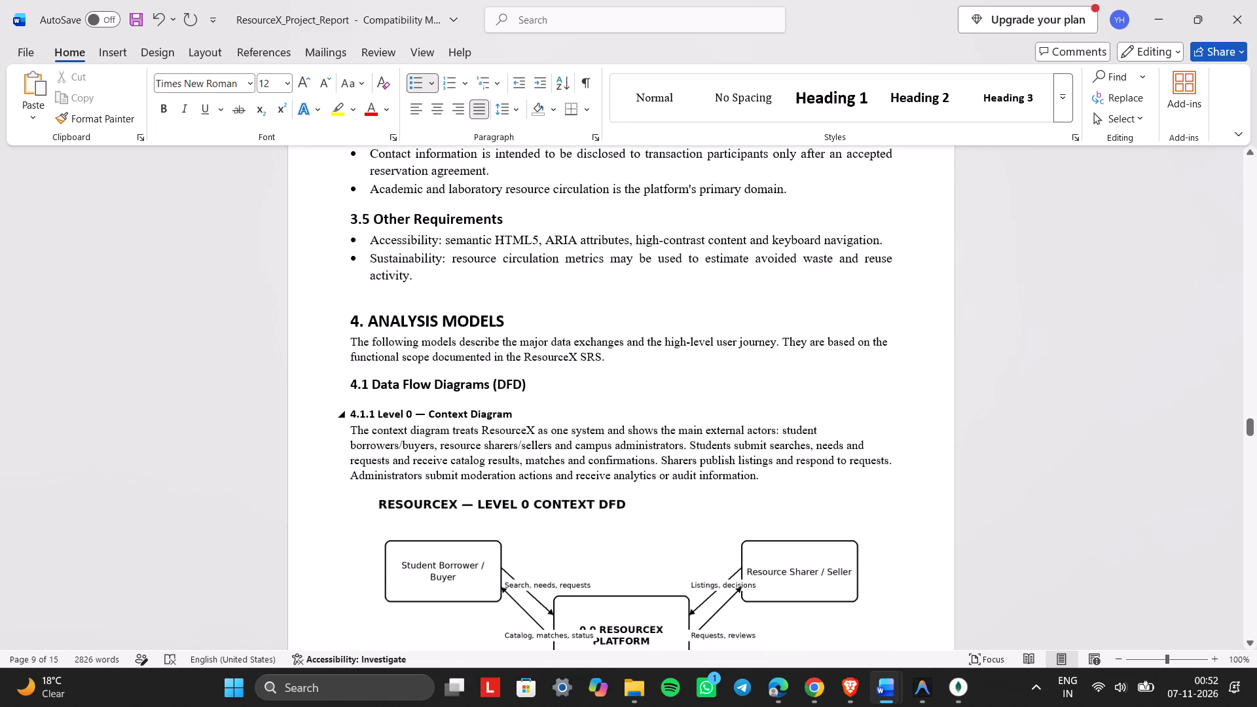
{"action": "left_click", "coordinate": [515, 316]}
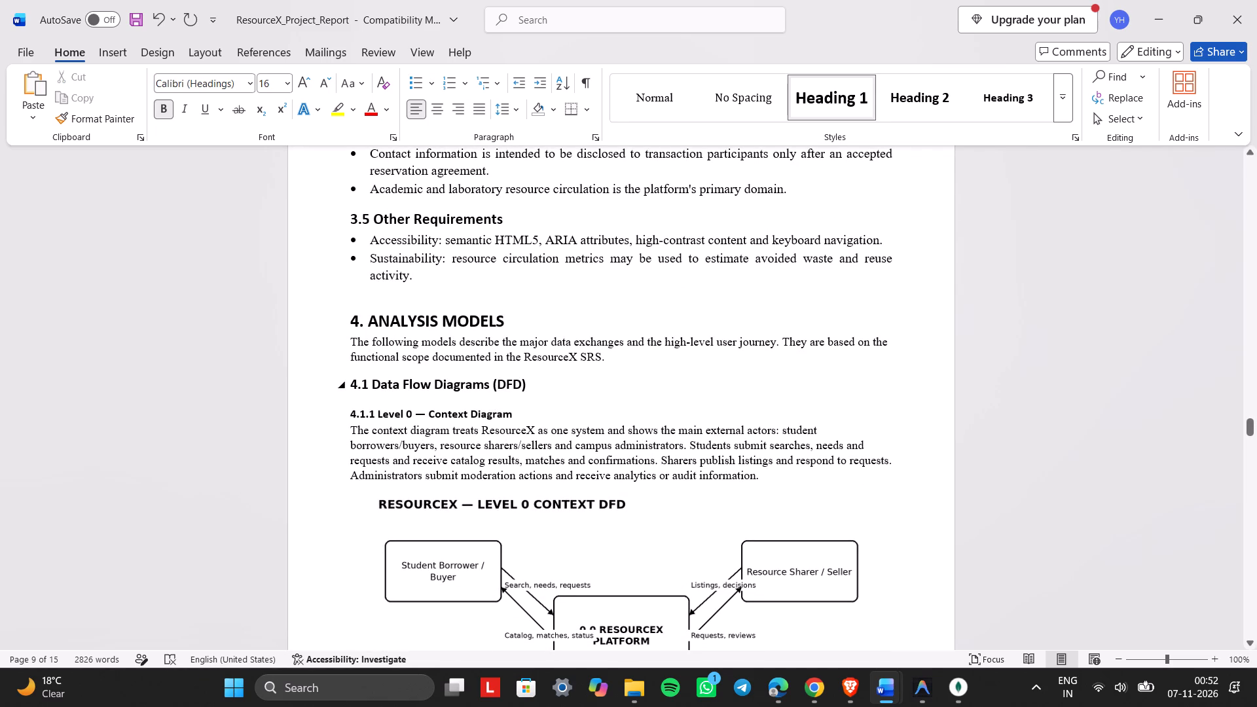
{"action": "left_click_drag", "start_coordinate": [621, 355], "coordinate": [359, 339]}
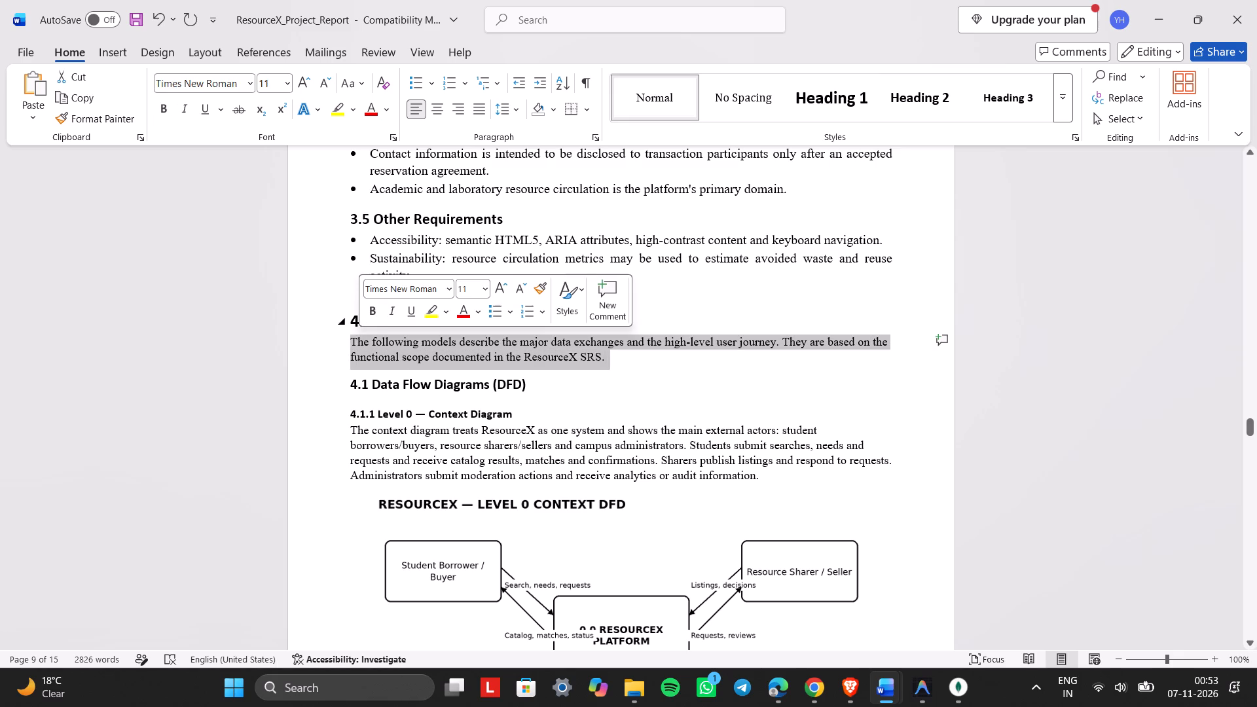
{"action": "left_click", "coordinate": [469, 289]}
{"action": "key", "text": "BackSpace"}
{"action": "type", "text": "12"}
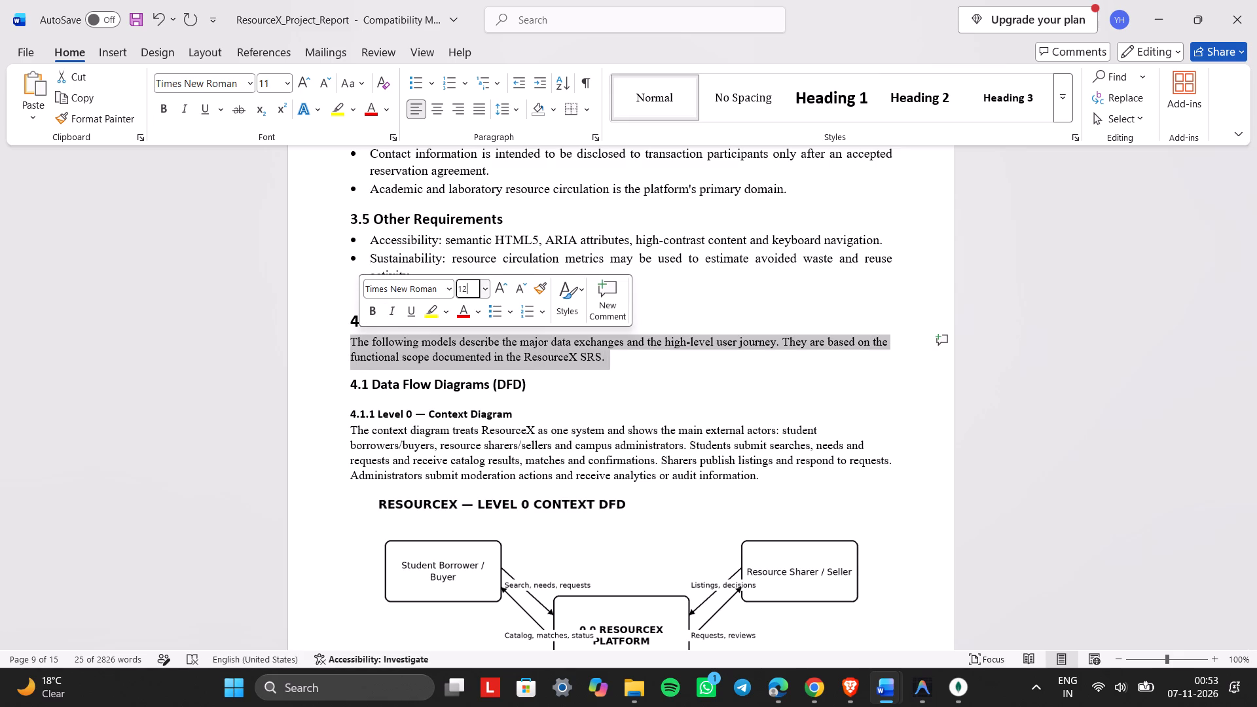
{"action": "key", "text": "Return"}
{"action": "left_click", "coordinate": [479, 117]}
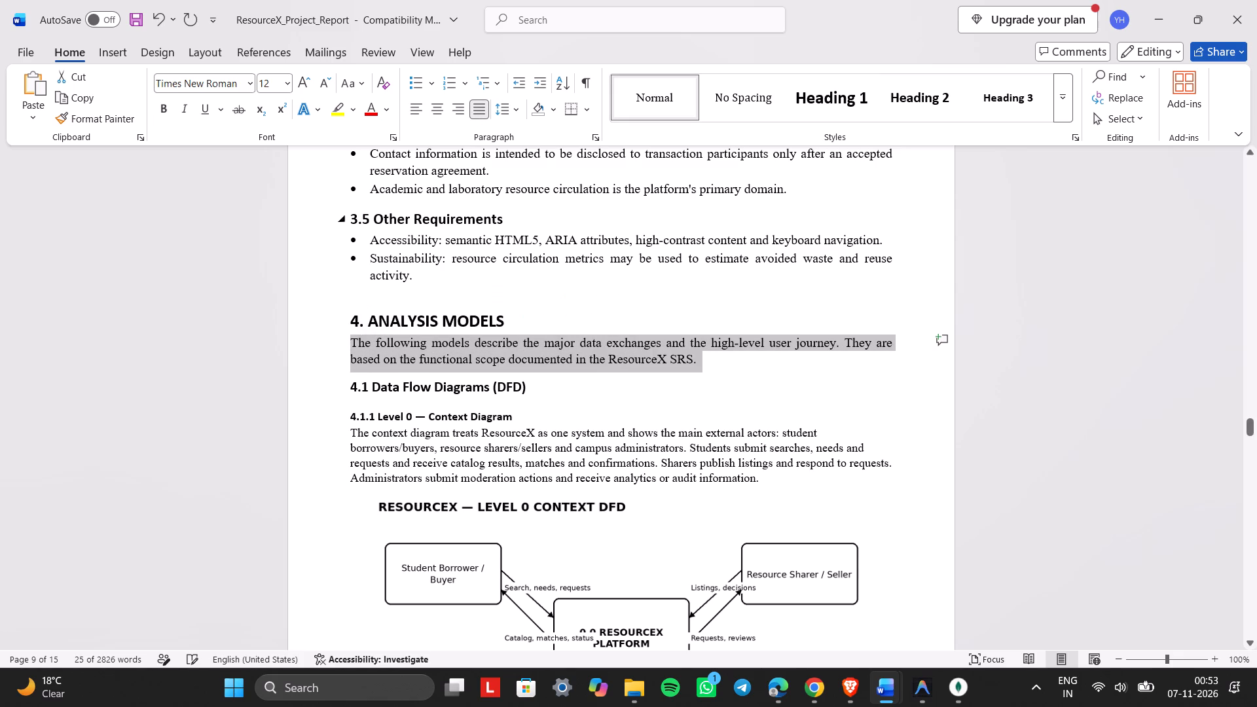
Set the 4.1 Data Flow Diagrams (DFD) heading to 14 pt.
{"action": "left_click", "coordinate": [549, 386]}
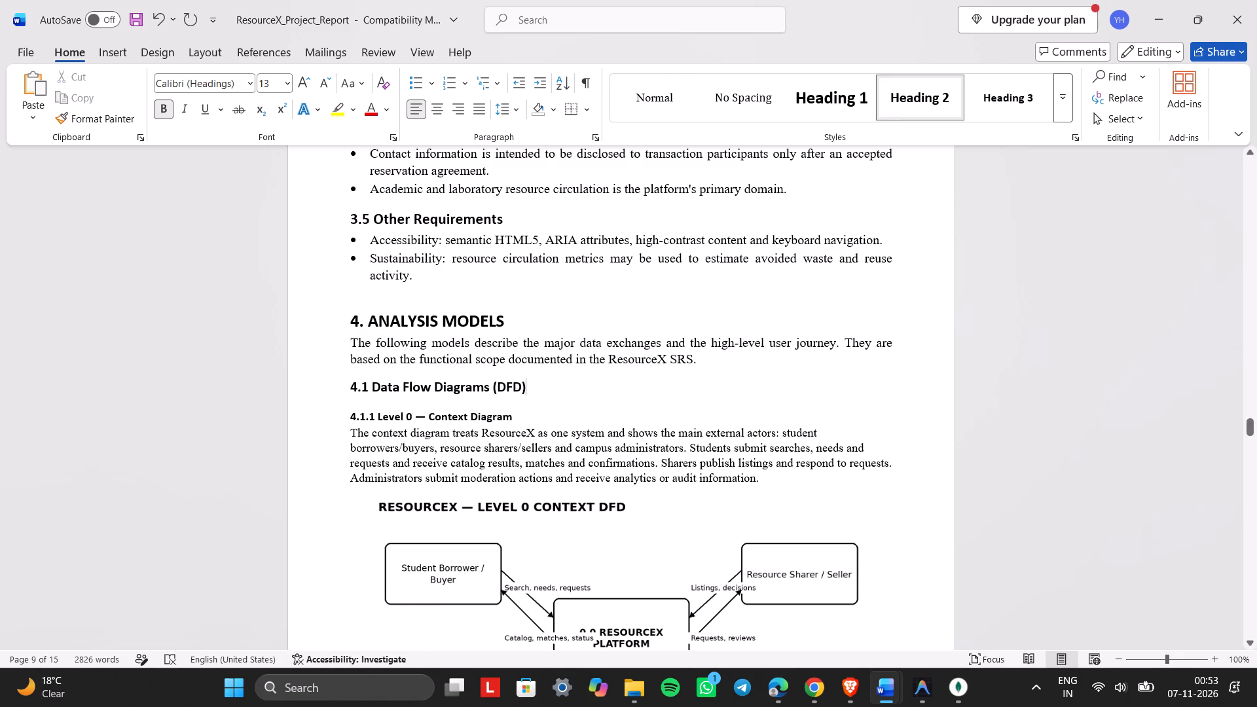
{"action": "left_click_drag", "start_coordinate": [534, 389], "coordinate": [353, 382]}
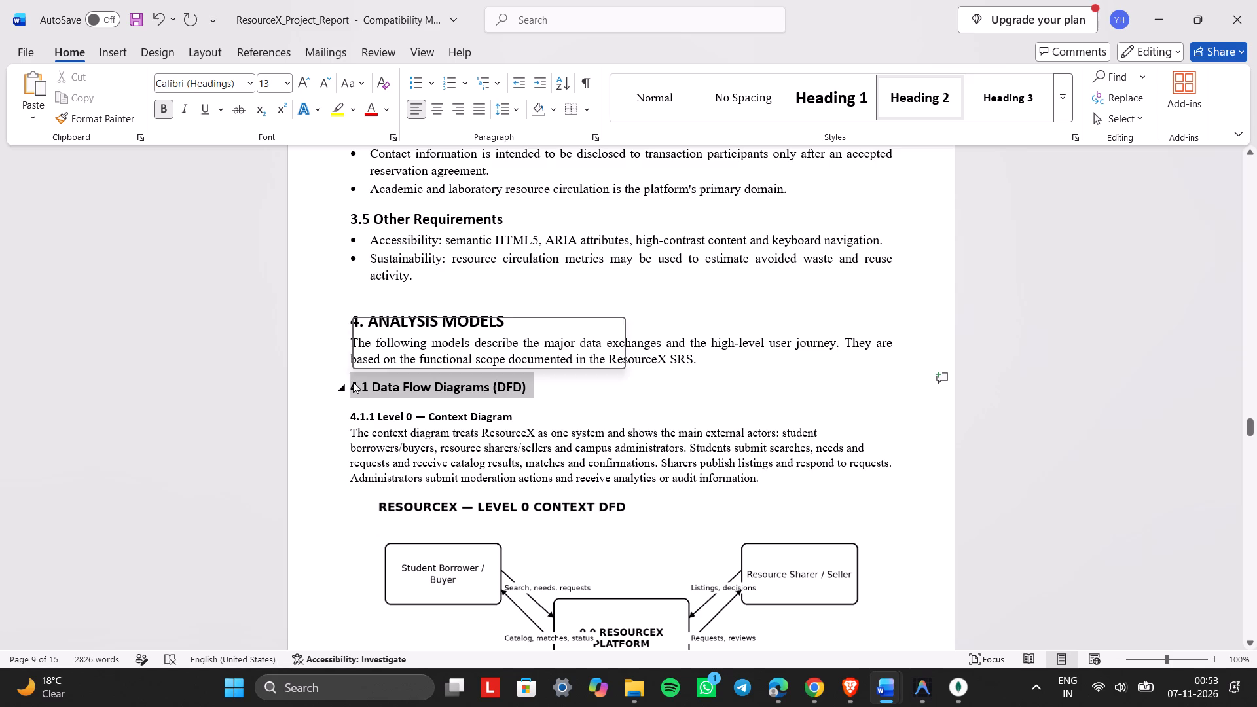
{"action": "left_click", "coordinate": [465, 323]}
{"action": "left_click", "coordinate": [462, 329]}
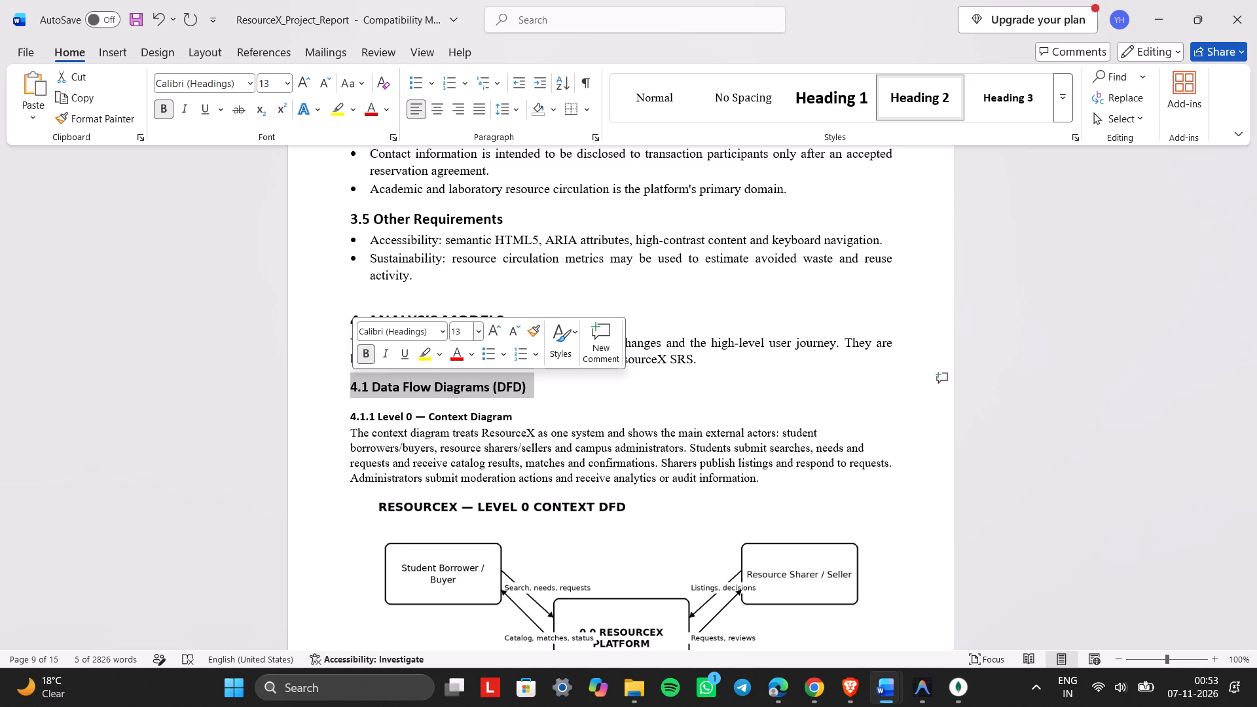
{"action": "key", "text": "BackSpace"}
{"action": "type", "text": "14"}
{"action": "key", "text": "Return"}
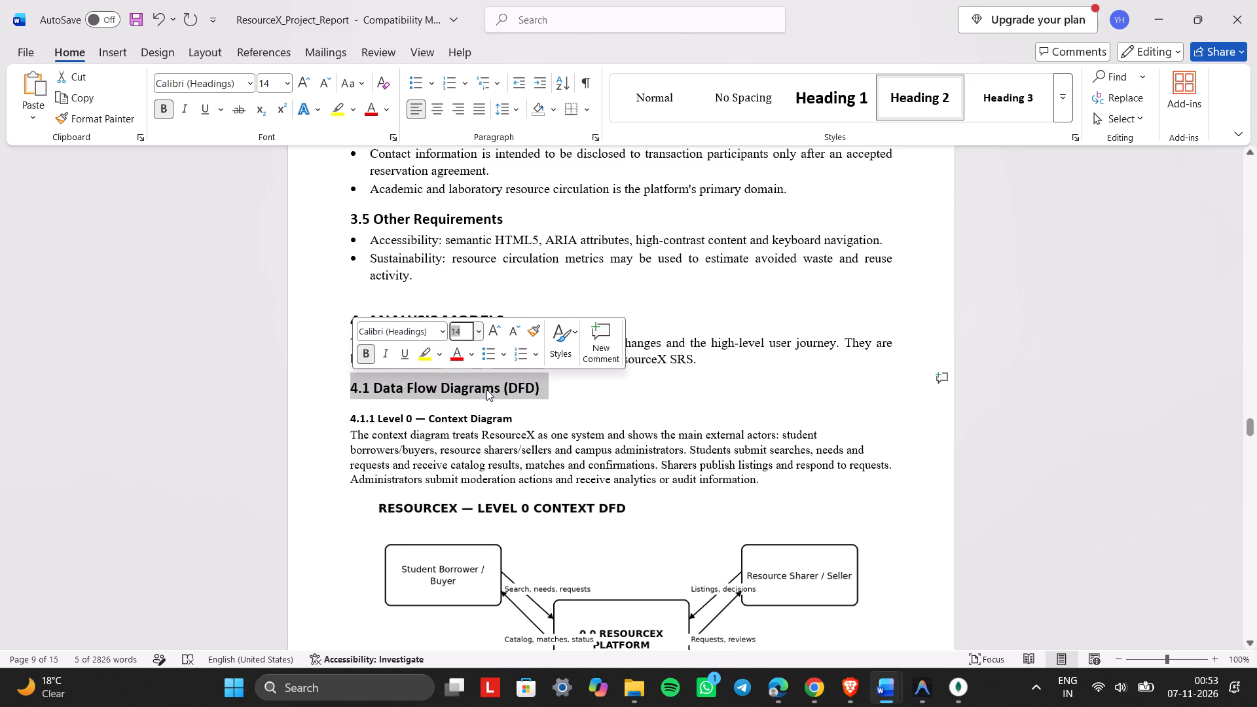
Set the 4.1.1 Level 0 — Context Diagram heading to 13 pt.
{"action": "left_click", "coordinate": [515, 416]}
{"action": "left_click_drag", "start_coordinate": [520, 423], "coordinate": [465, 422]}
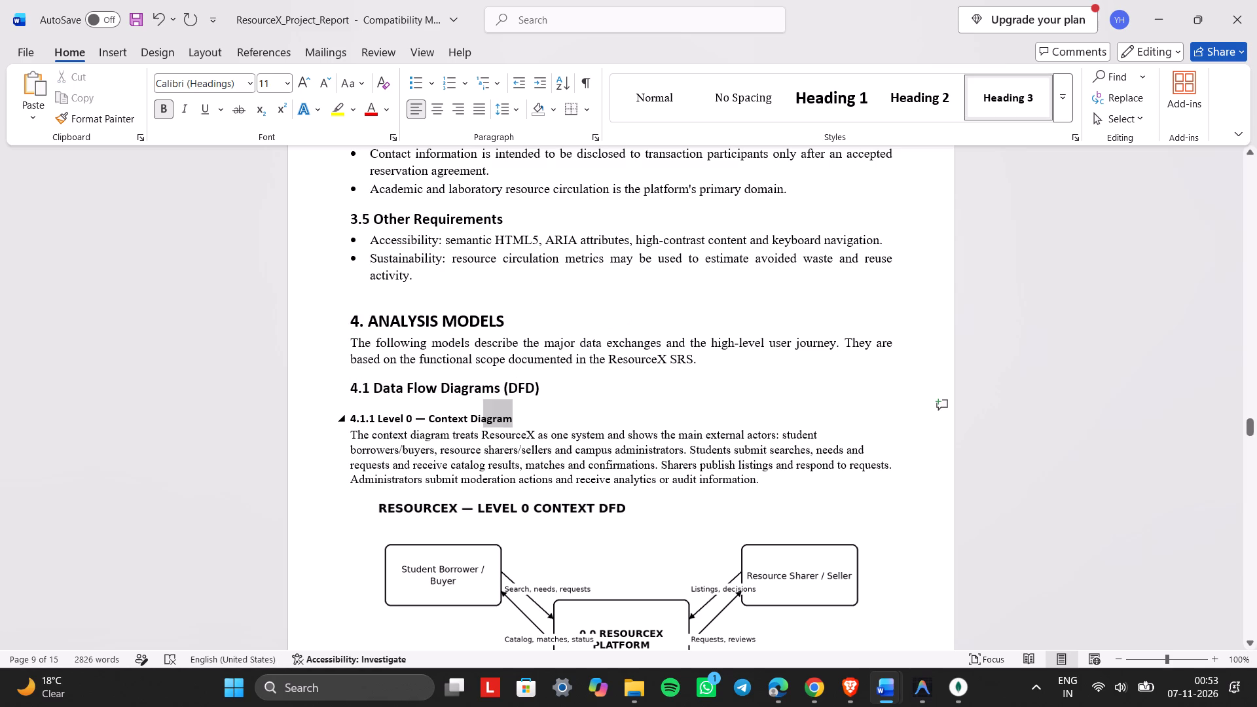
{"action": "left_click_drag", "start_coordinate": [465, 422], "coordinate": [350, 423]}
{"action": "left_click", "coordinate": [460, 374]}
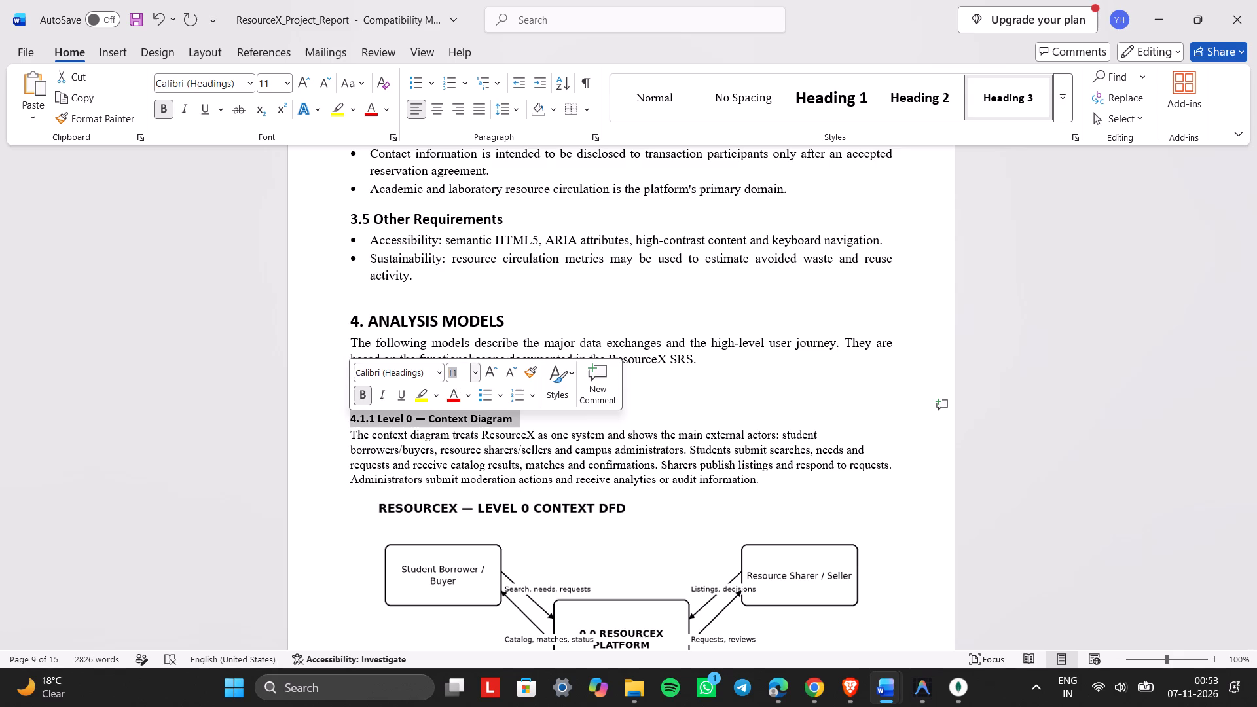
{"action": "key", "text": "BackSpace"}
{"action": "key", "text": "1"}
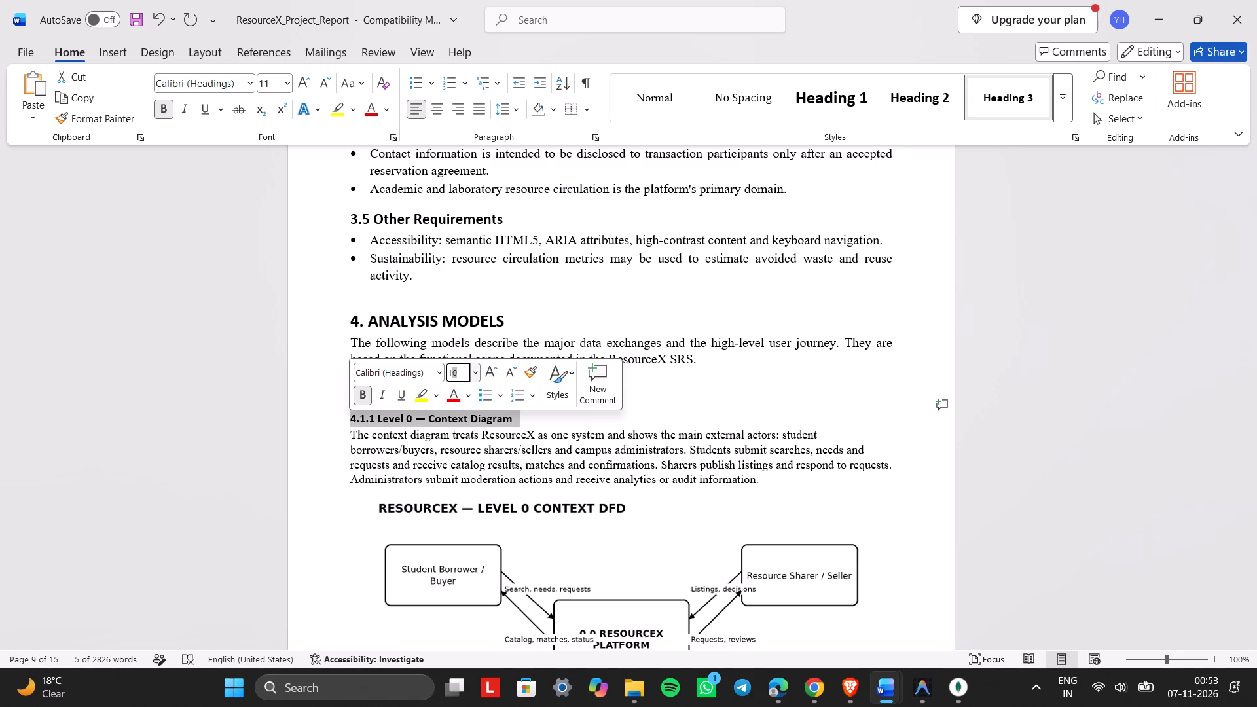
{"action": "key", "text": "3"}
{"action": "key", "text": "Return"}
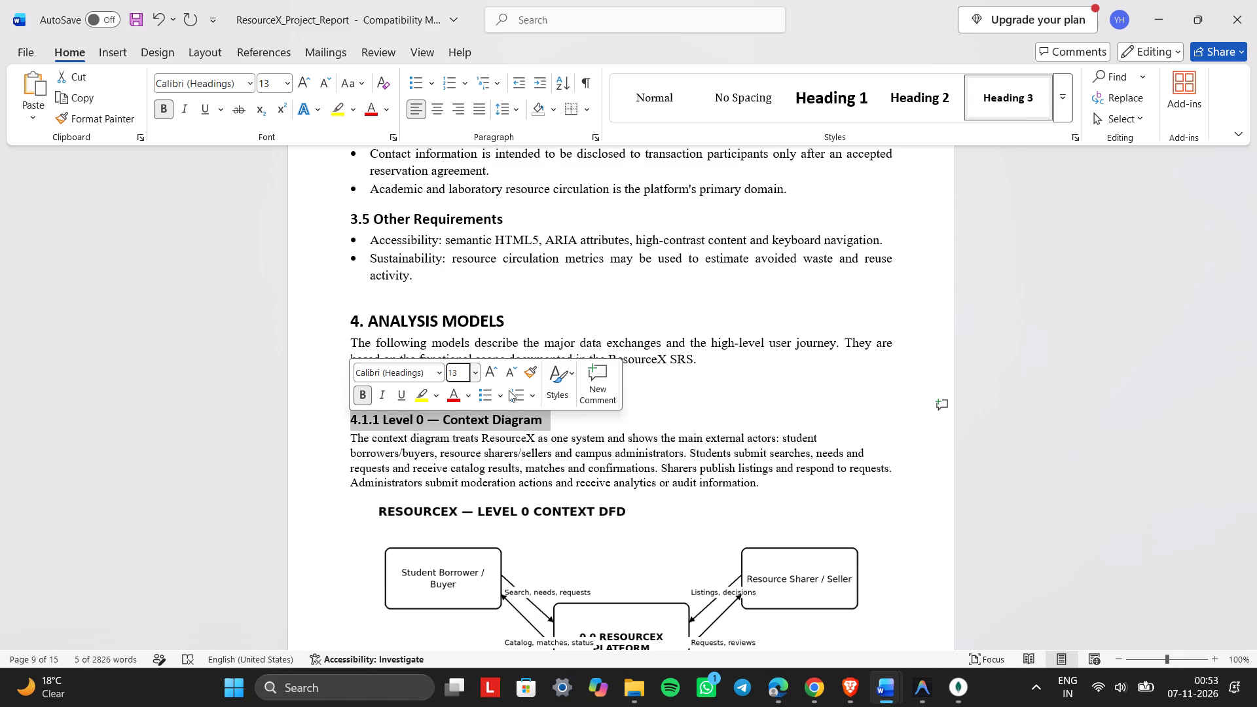
{"action": "left_click", "coordinate": [563, 420]}
Set the context diagram description paragraph under 4.1.1 to 12 pt and justify it.
{"action": "scroll", "coordinate": [563, 420], "scroll_direction": "down", "scroll_amount": 1}
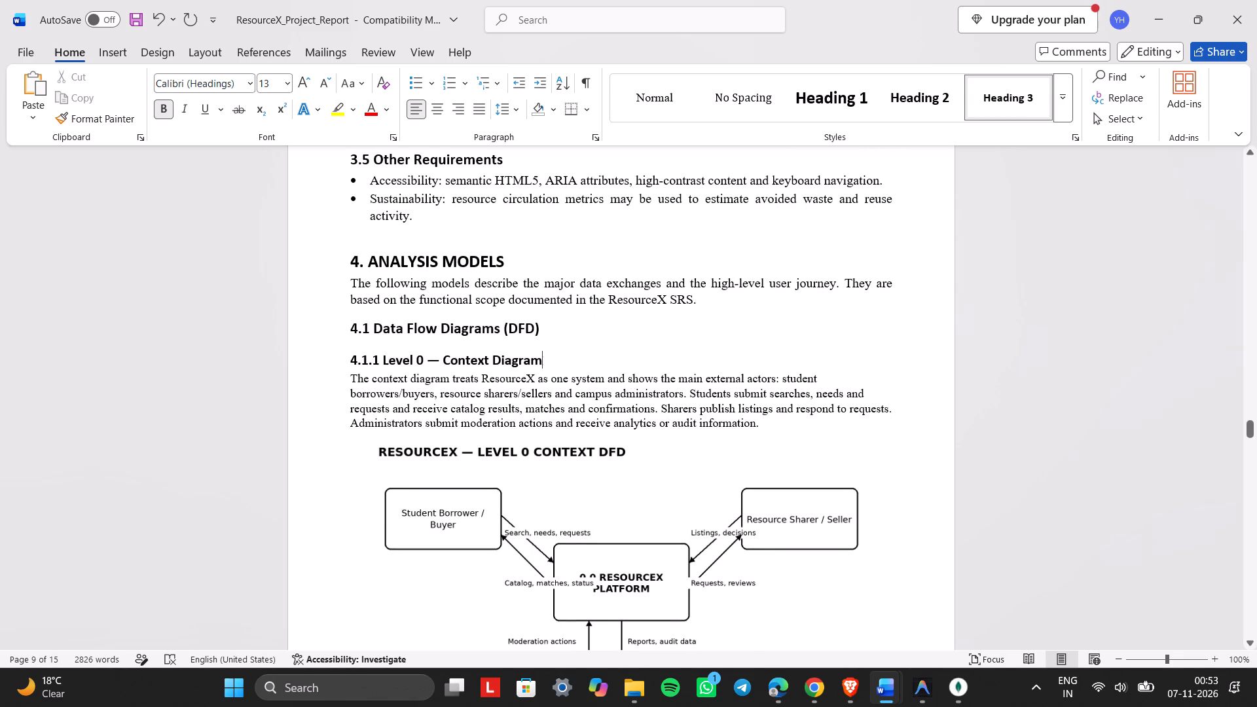
{"action": "left_click_drag", "start_coordinate": [768, 429], "coordinate": [399, 377]}
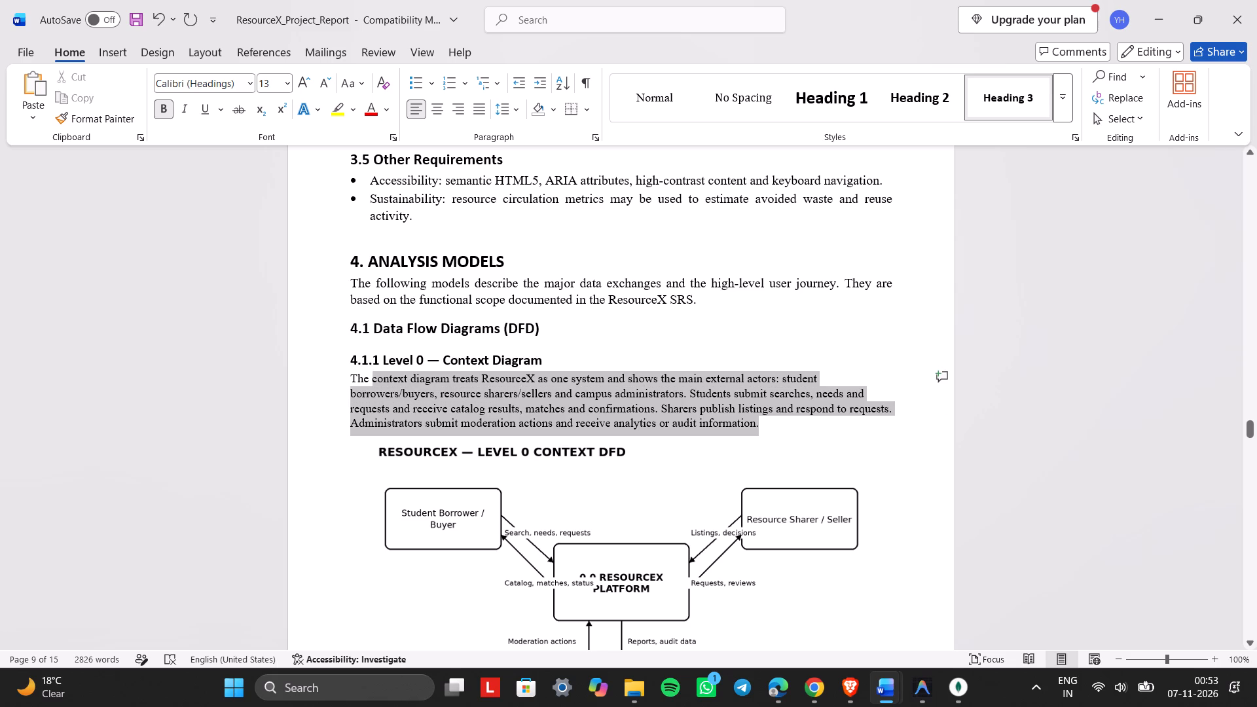
{"action": "left_click_drag", "start_coordinate": [399, 377], "coordinate": [354, 377]}
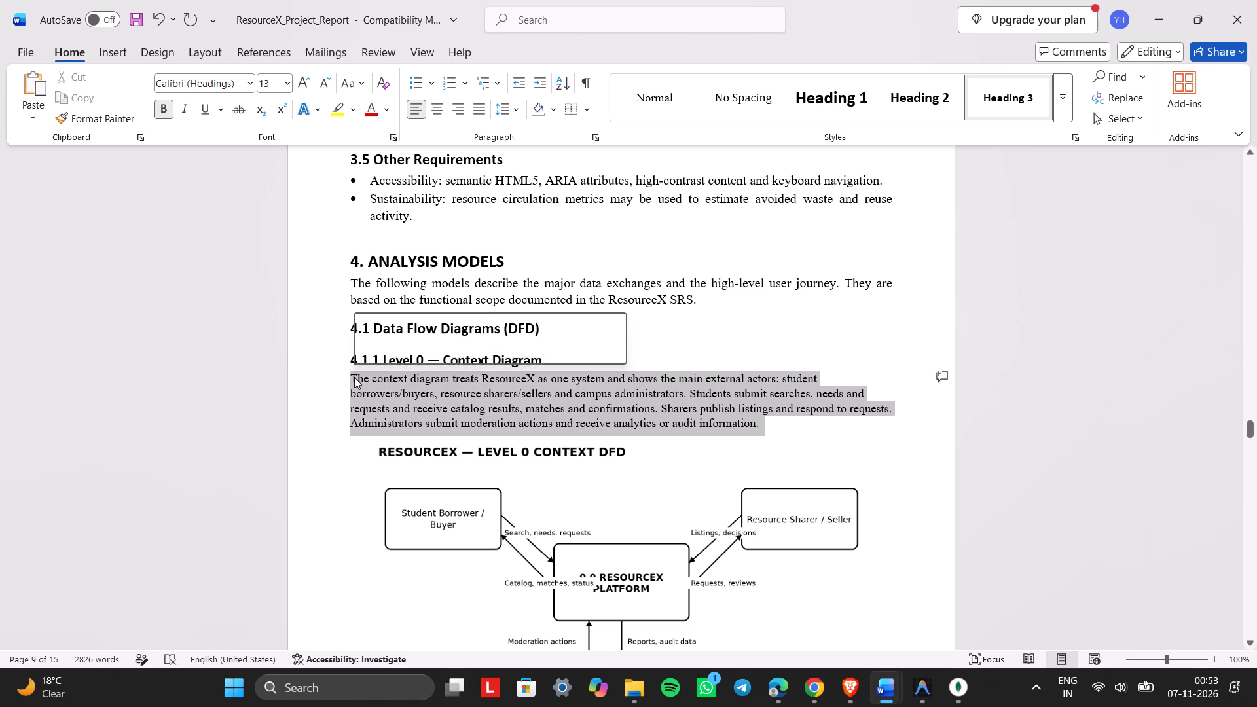
{"action": "left_click", "coordinate": [460, 332]}
{"action": "left_click", "coordinate": [463, 327]}
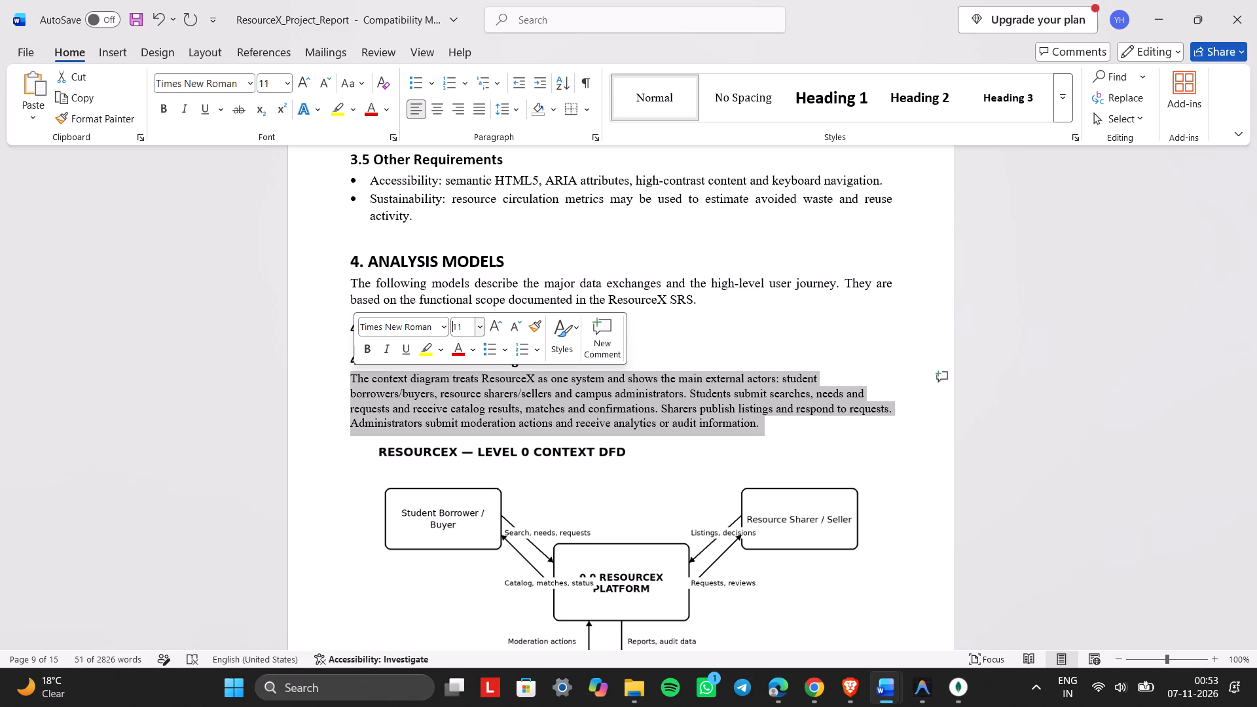
{"action": "key", "text": "backslash"}
{"action": "key", "text": "BackSpace"}
{"action": "type", "text": "12"}
{"action": "key", "text": "Return"}
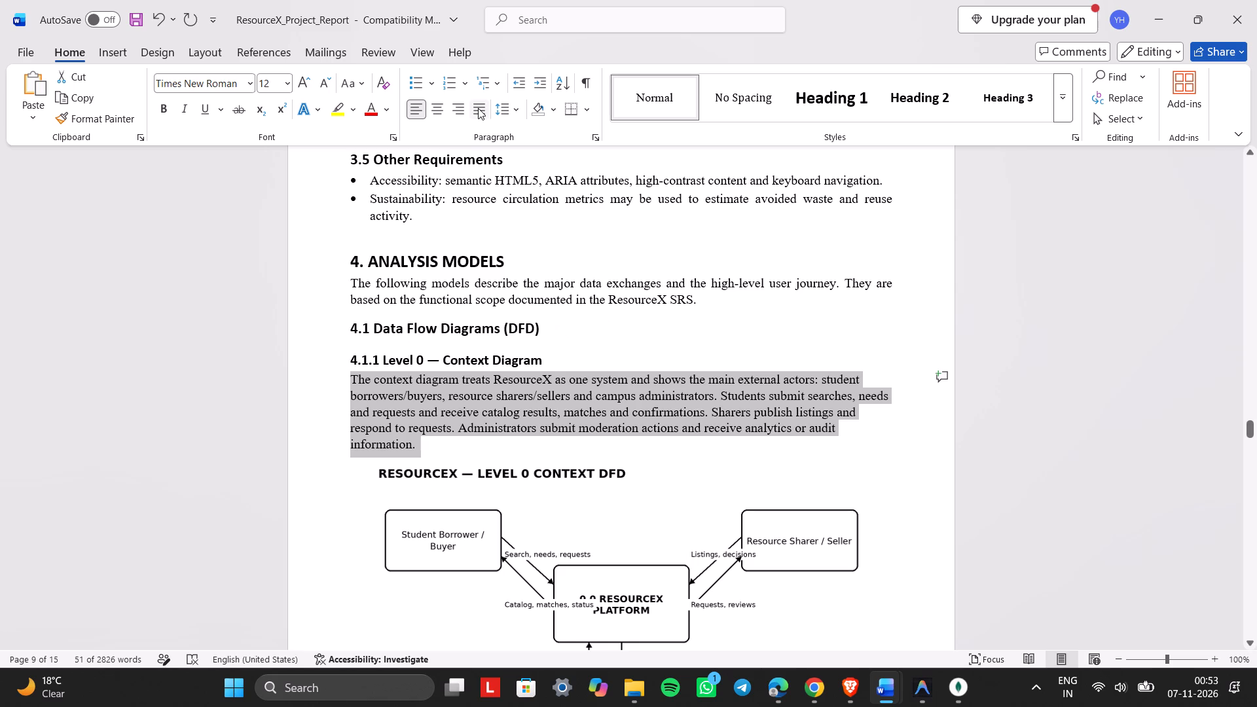
{"action": "left_click", "coordinate": [478, 108]}
{"action": "left_click", "coordinate": [795, 474]}
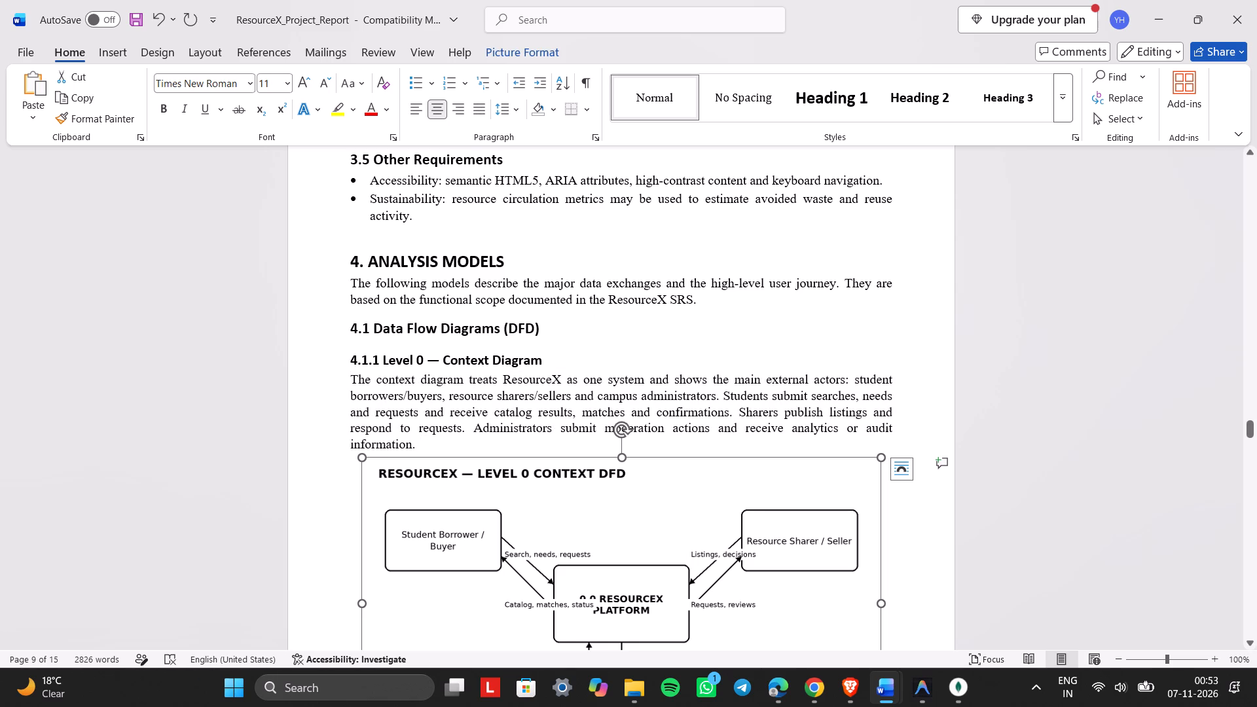
Review the Level 0 context diagram, its Figure 4.1 caption and the formatting of sections 3.4 to 4.1.1.
{"action": "scroll", "coordinate": [864, 366], "scroll_direction": "down", "scroll_amount": 1}
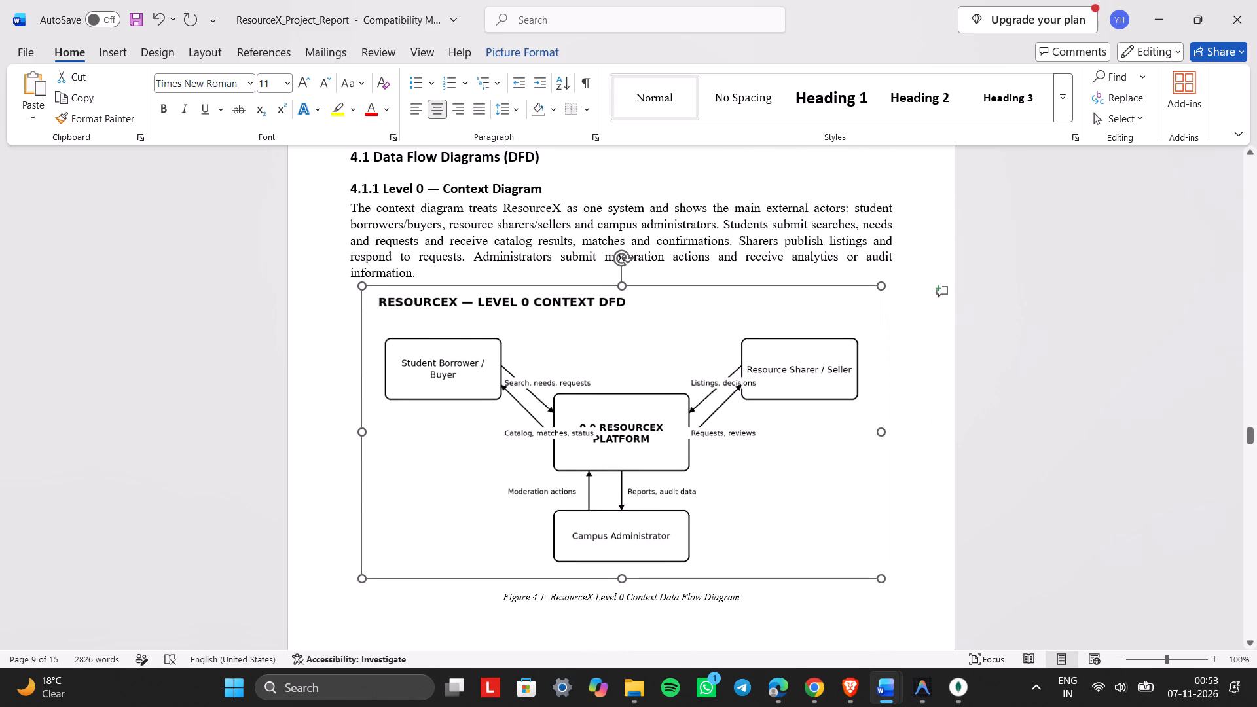
{"action": "left_click", "coordinate": [926, 521]}
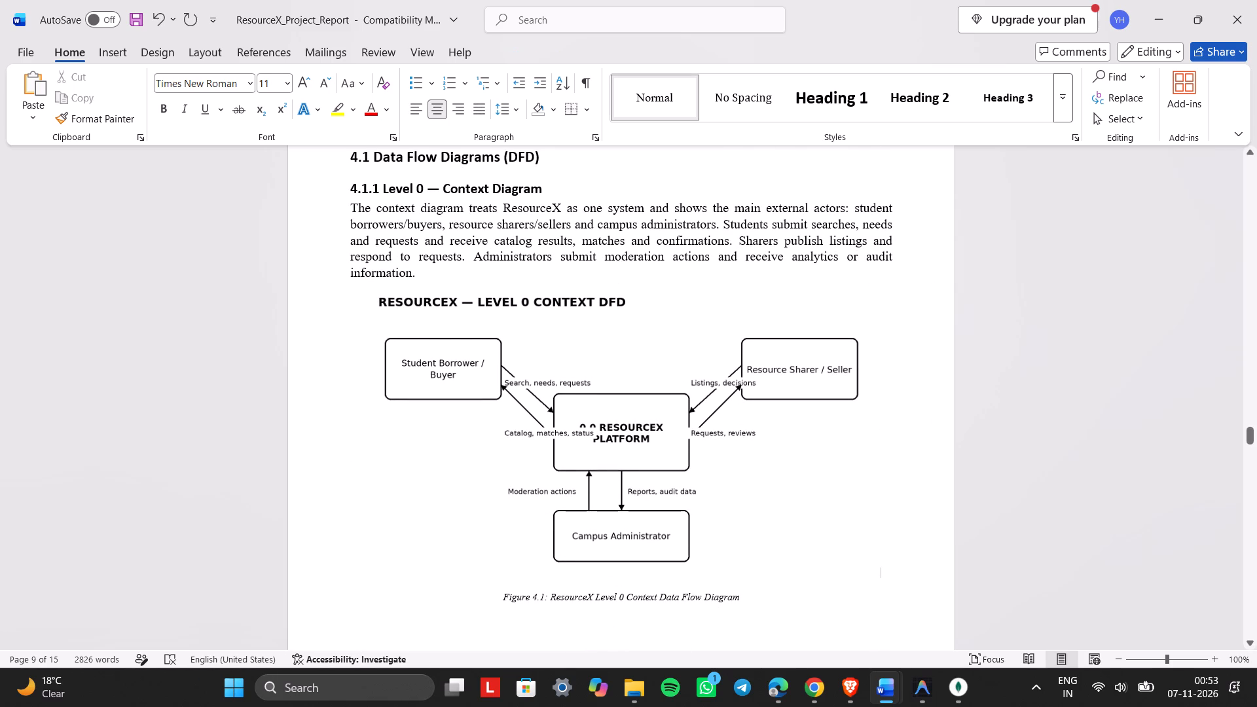
{"action": "left_click", "coordinate": [760, 593]}
{"action": "scroll", "coordinate": [760, 593], "scroll_direction": "up", "scroll_amount": 2}
{"action": "scroll", "coordinate": [760, 593], "scroll_direction": "down", "scroll_amount": 1}
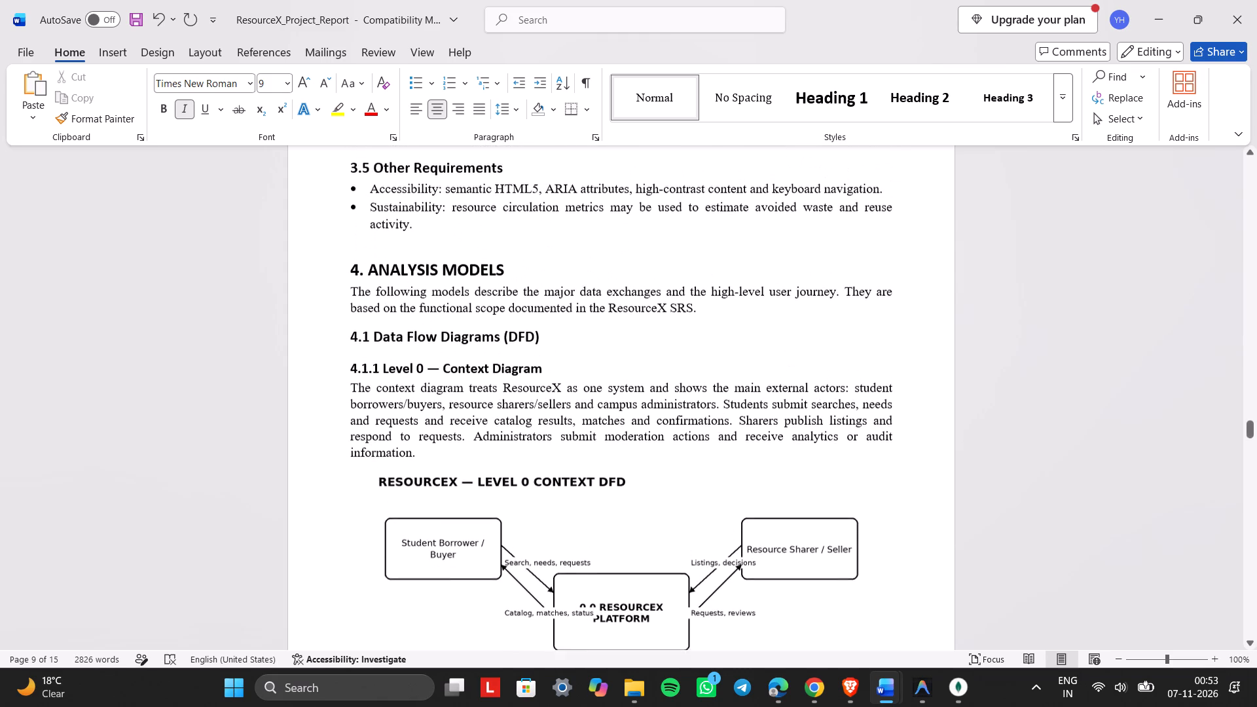
{"action": "scroll", "coordinate": [760, 593], "scroll_direction": "down", "scroll_amount": 1}
{"action": "scroll", "coordinate": [760, 593], "scroll_direction": "up", "scroll_amount": 1}
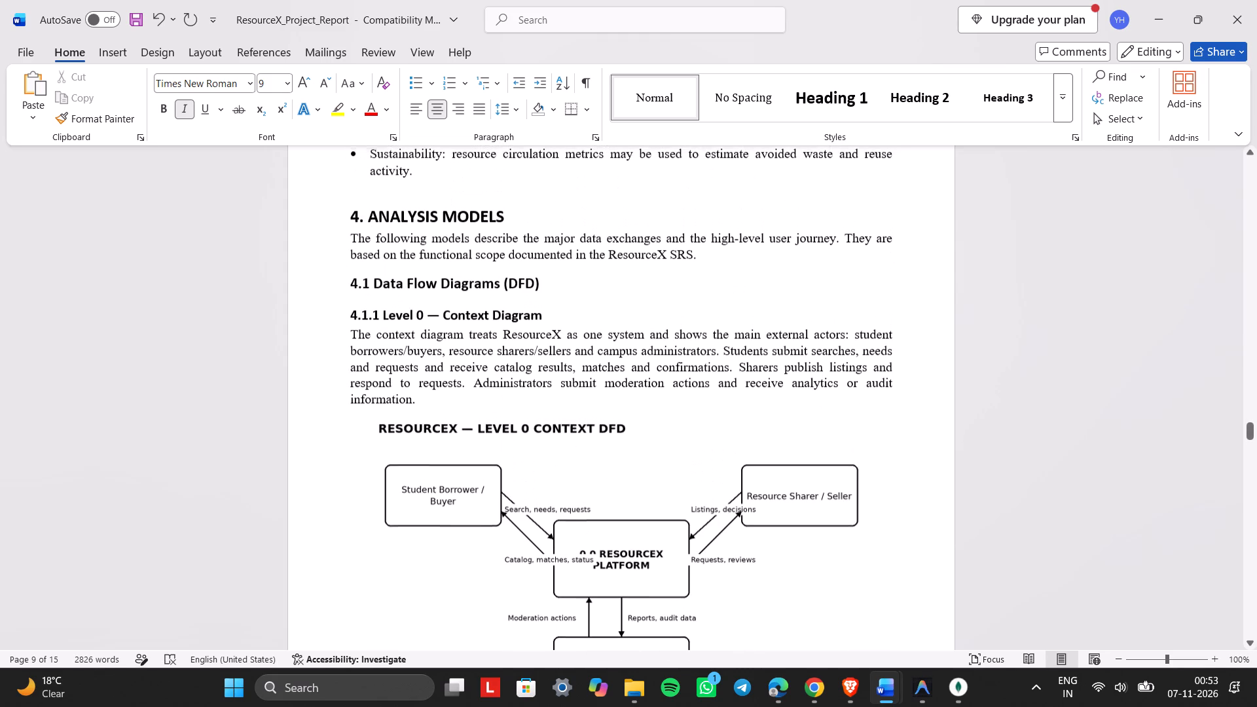
{"action": "scroll", "coordinate": [760, 593], "scroll_direction": "up", "scroll_amount": 2}
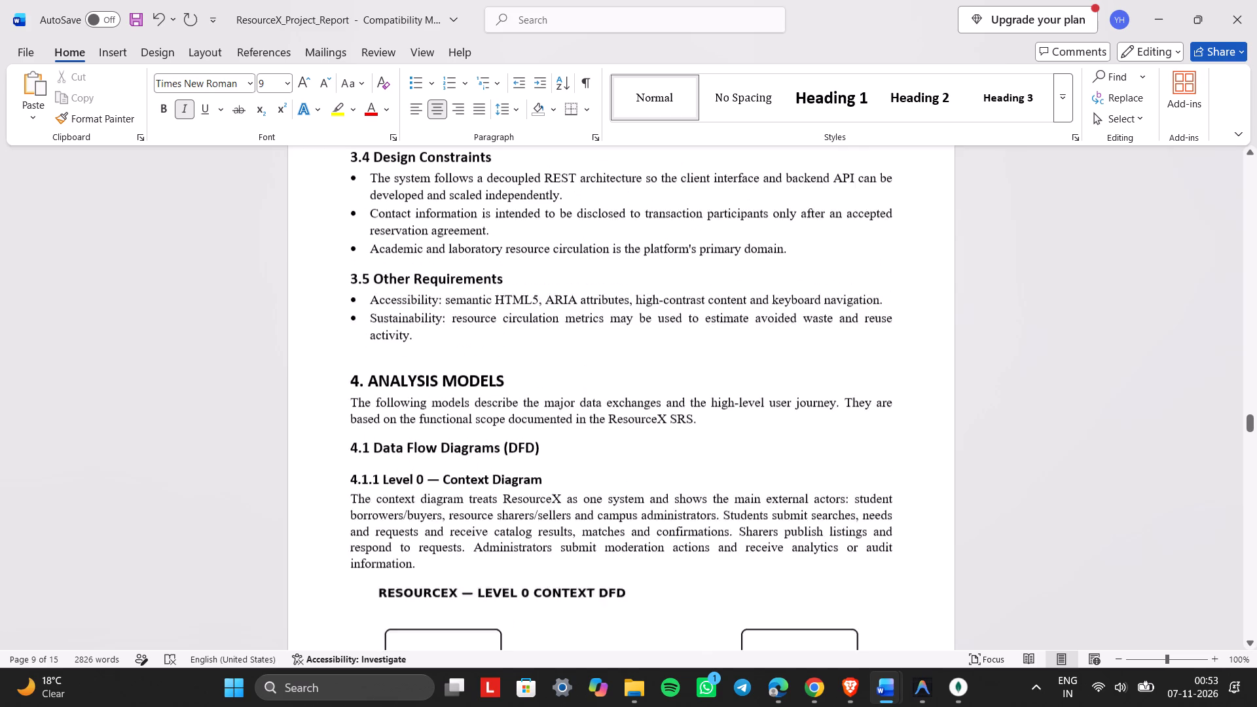
Set the 4.1.2 Level 1 — System Decomposition heading to 13 pt.
{"action": "scroll", "coordinate": [760, 593], "scroll_direction": "up", "scroll_amount": 2}
{"action": "scroll", "coordinate": [760, 593], "scroll_direction": "down", "scroll_amount": 7}
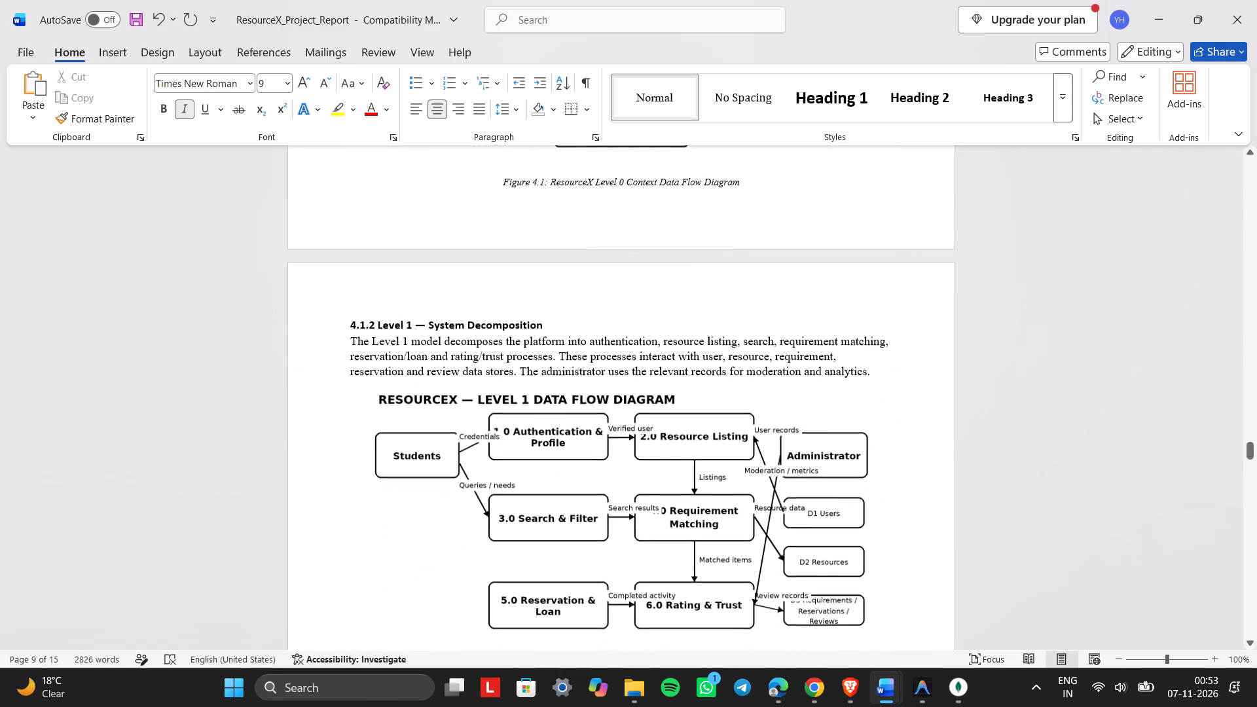
{"action": "scroll", "coordinate": [760, 593], "scroll_direction": "down", "scroll_amount": 1}
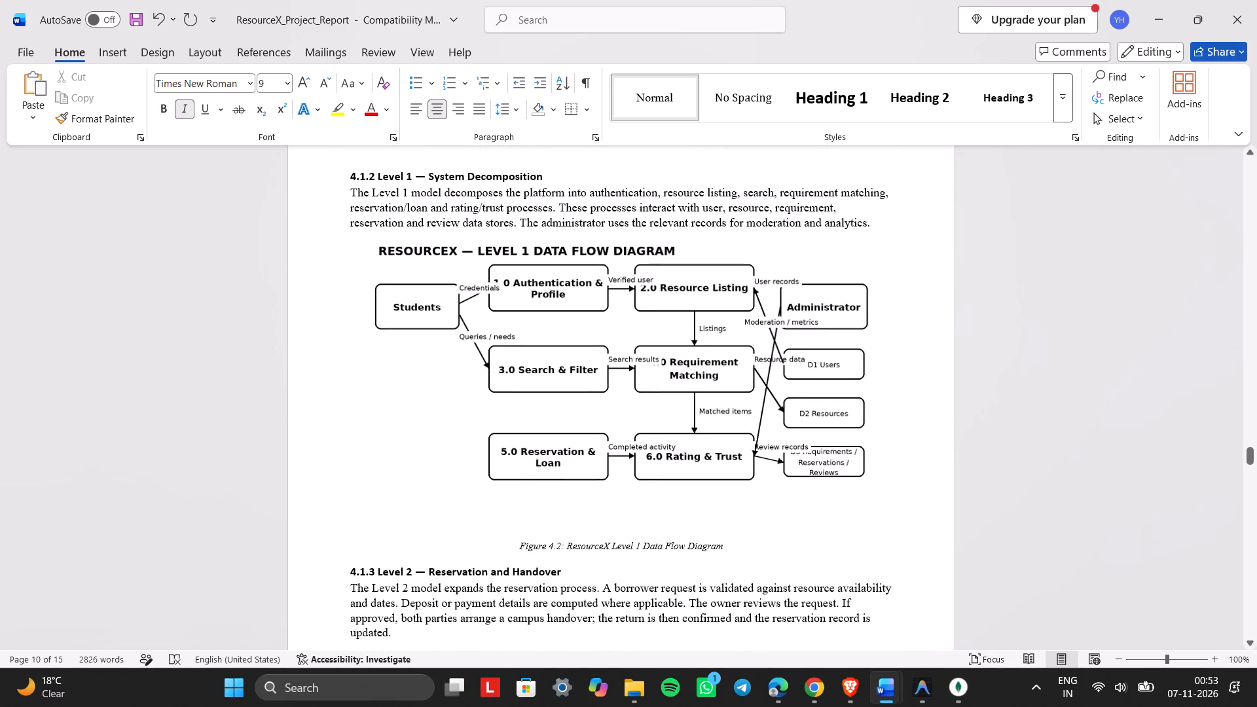
{"action": "scroll", "coordinate": [760, 593], "scroll_direction": "up", "scroll_amount": 3}
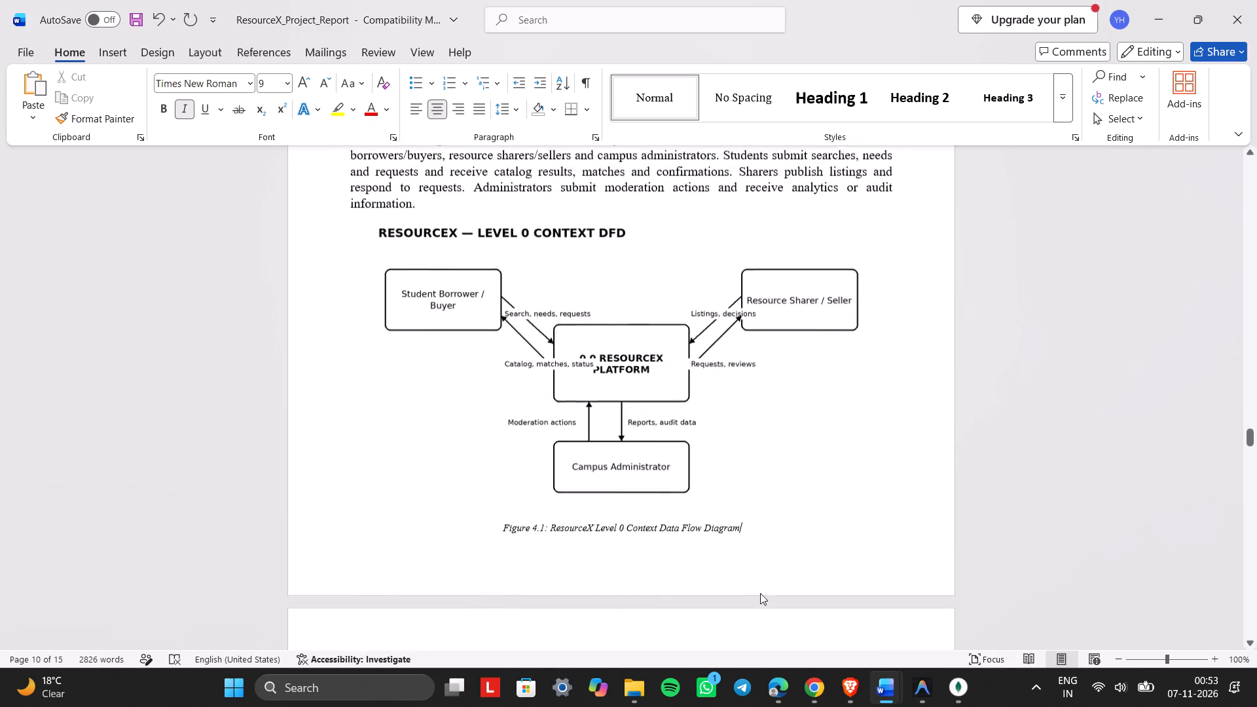
{"action": "scroll", "coordinate": [760, 593], "scroll_direction": "up", "scroll_amount": 1}
{"action": "scroll", "coordinate": [760, 593], "scroll_direction": "down", "scroll_amount": 2}
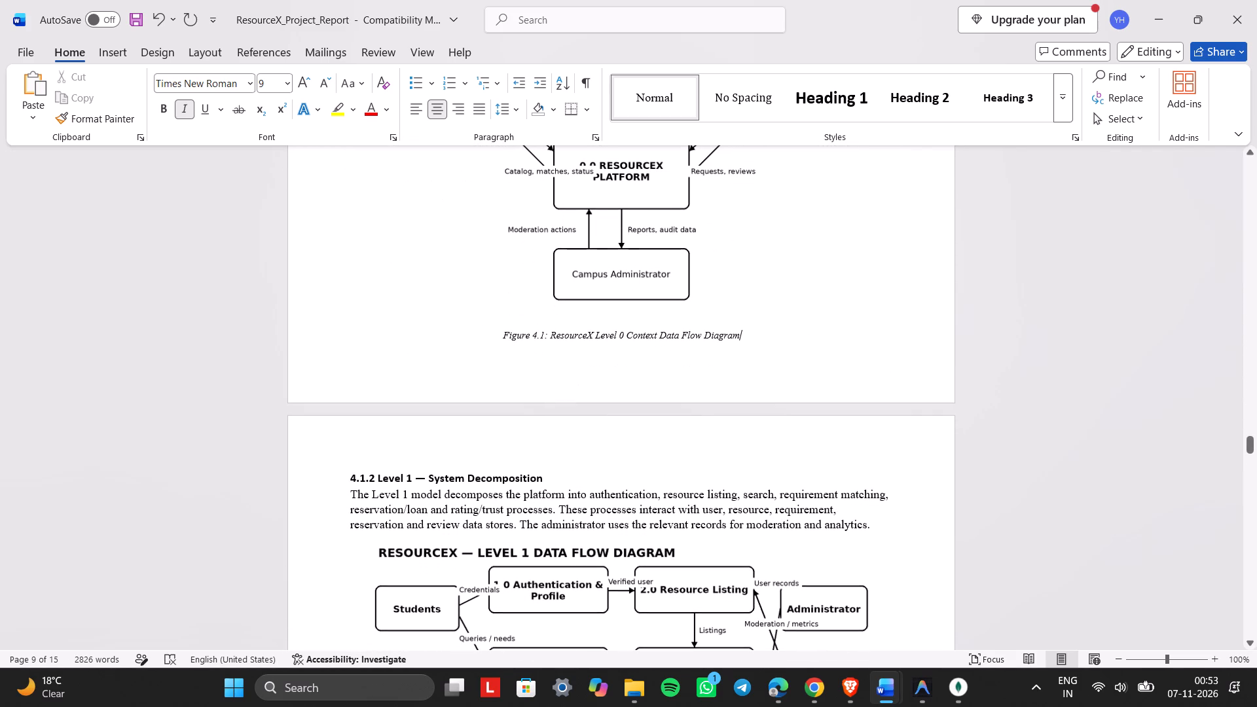
{"action": "left_click", "coordinate": [557, 473]}
{"action": "left_click_drag", "start_coordinate": [546, 477], "coordinate": [347, 465]}
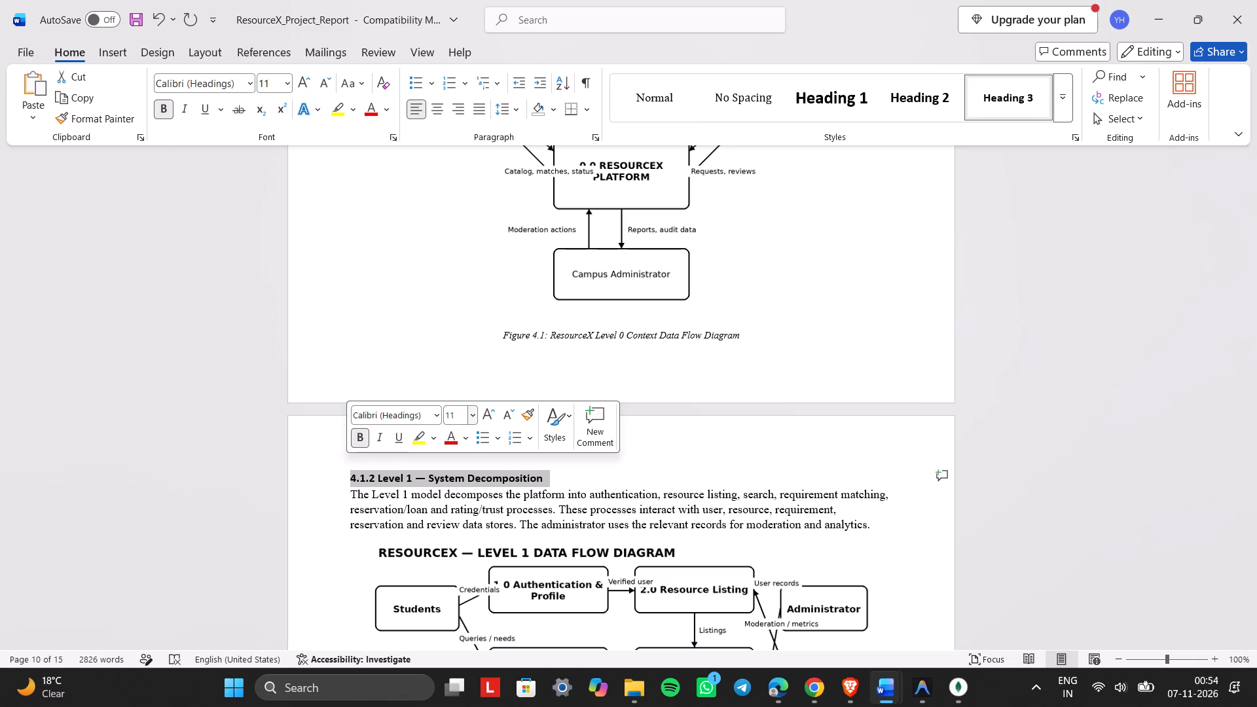
{"action": "left_click", "coordinate": [457, 421]}
{"action": "left_click", "coordinate": [451, 408]}
{"action": "left_click", "coordinate": [454, 411]}
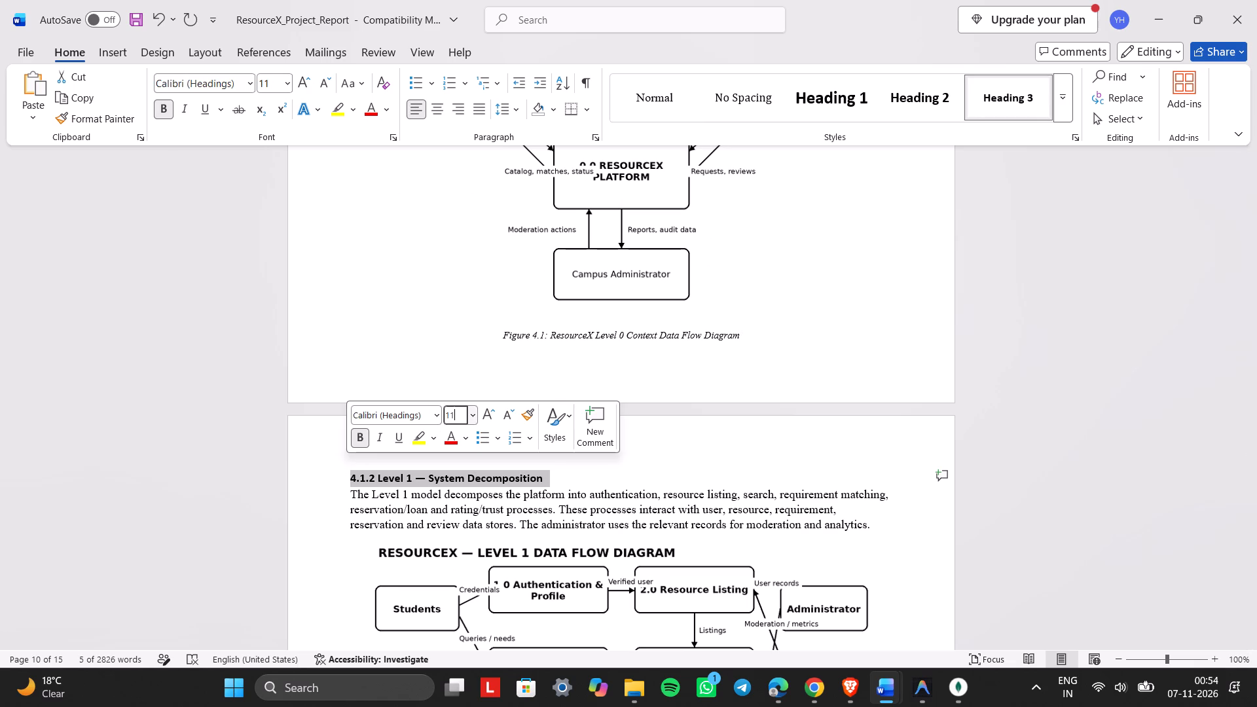
{"action": "key", "text": "BackSpace"}
{"action": "key", "text": "3"}
{"action": "key", "text": "Return"}
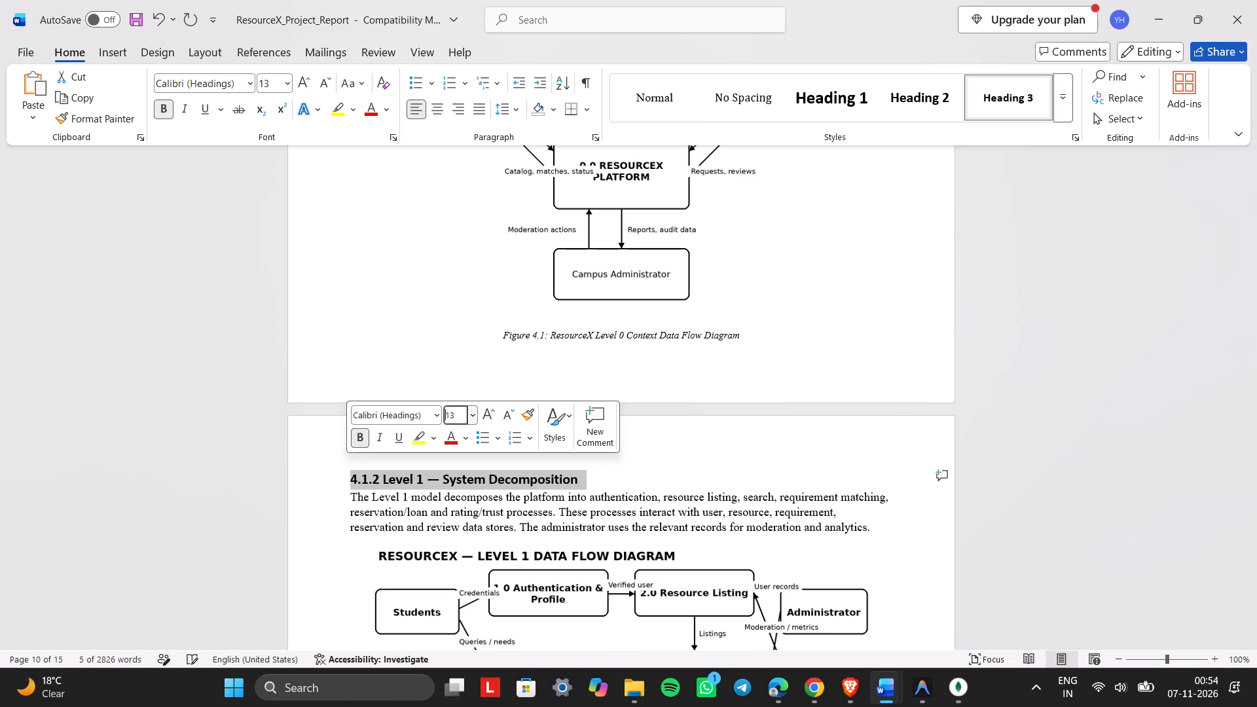
Set the Level 1 model description paragraph under 4.1.2 to 12 pt and justify it.
{"action": "left_click_drag", "start_coordinate": [871, 526], "coordinate": [799, 522]}
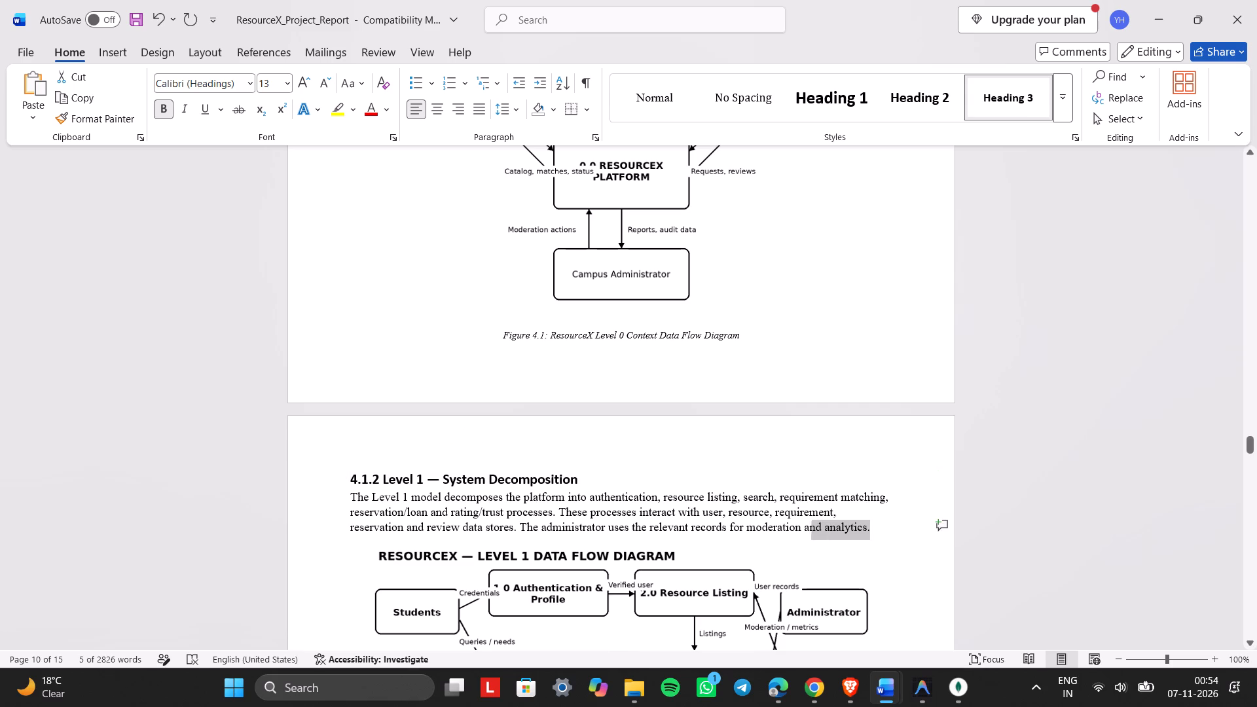
{"action": "left_click_drag", "start_coordinate": [799, 522], "coordinate": [341, 499]}
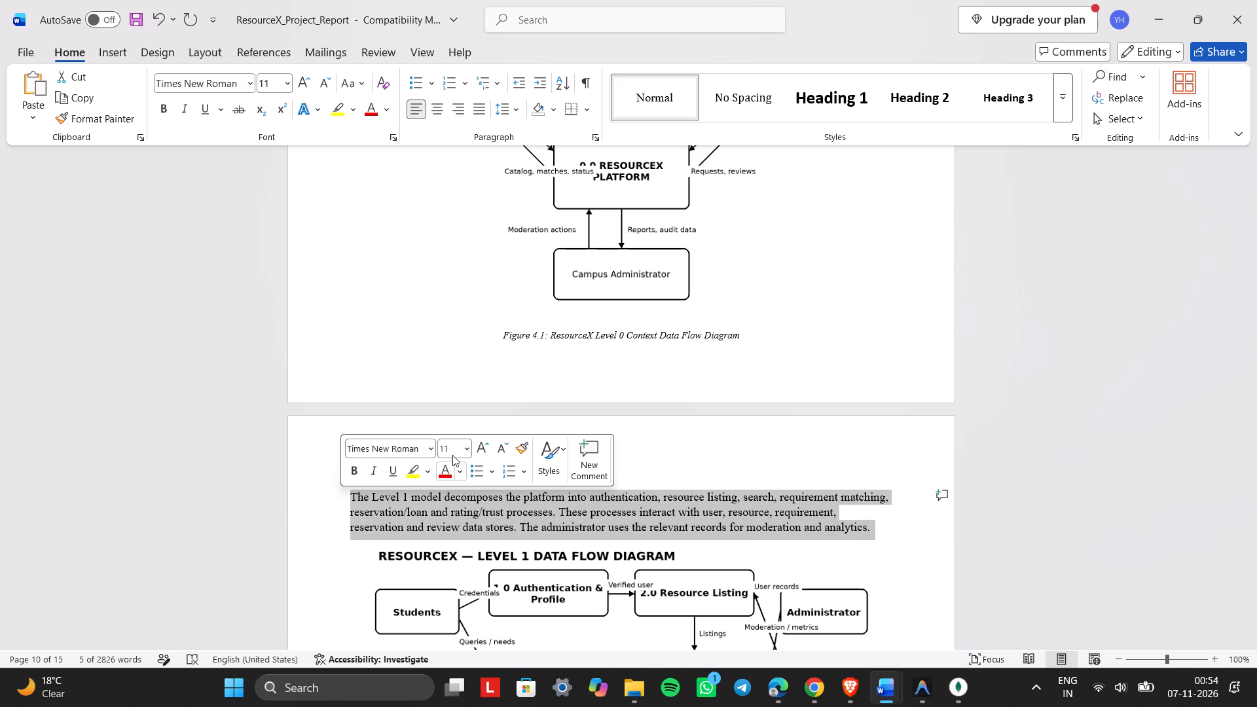
{"action": "left_click", "coordinate": [452, 454]}
{"action": "left_click", "coordinate": [451, 452]}
{"action": "key", "text": "BackSpace"}
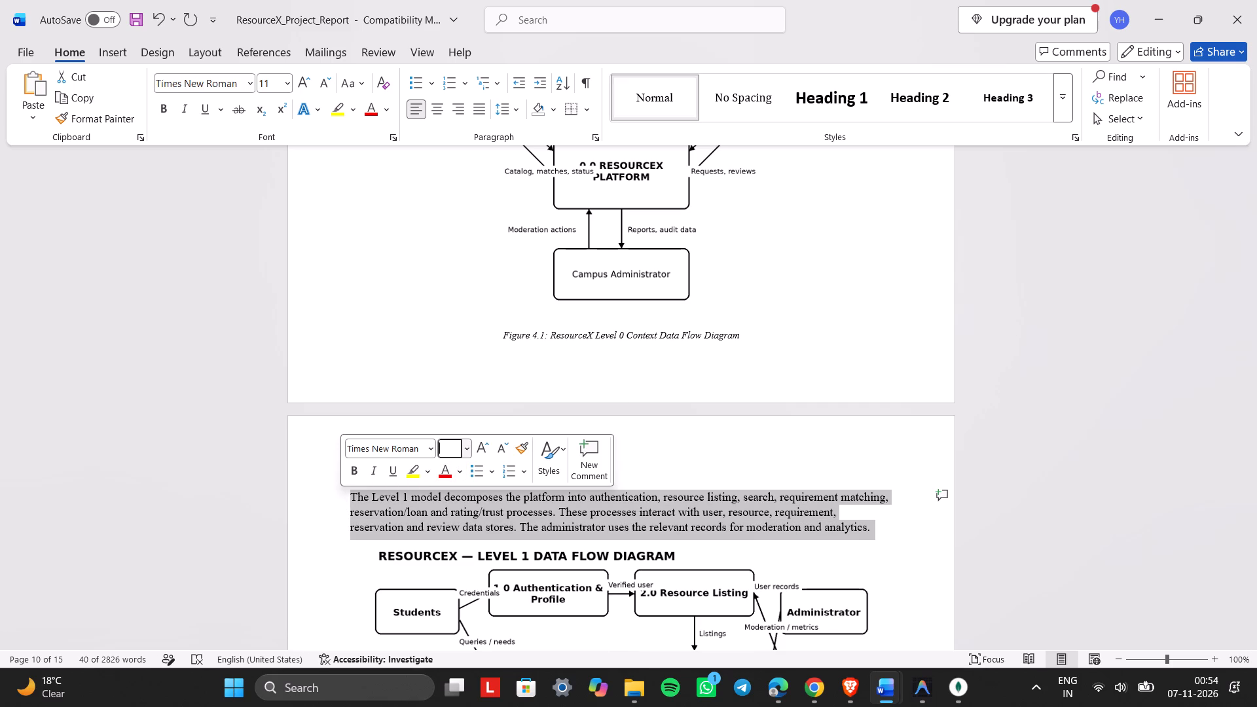
{"action": "type", "text": "12"}
{"action": "key", "text": "Return"}
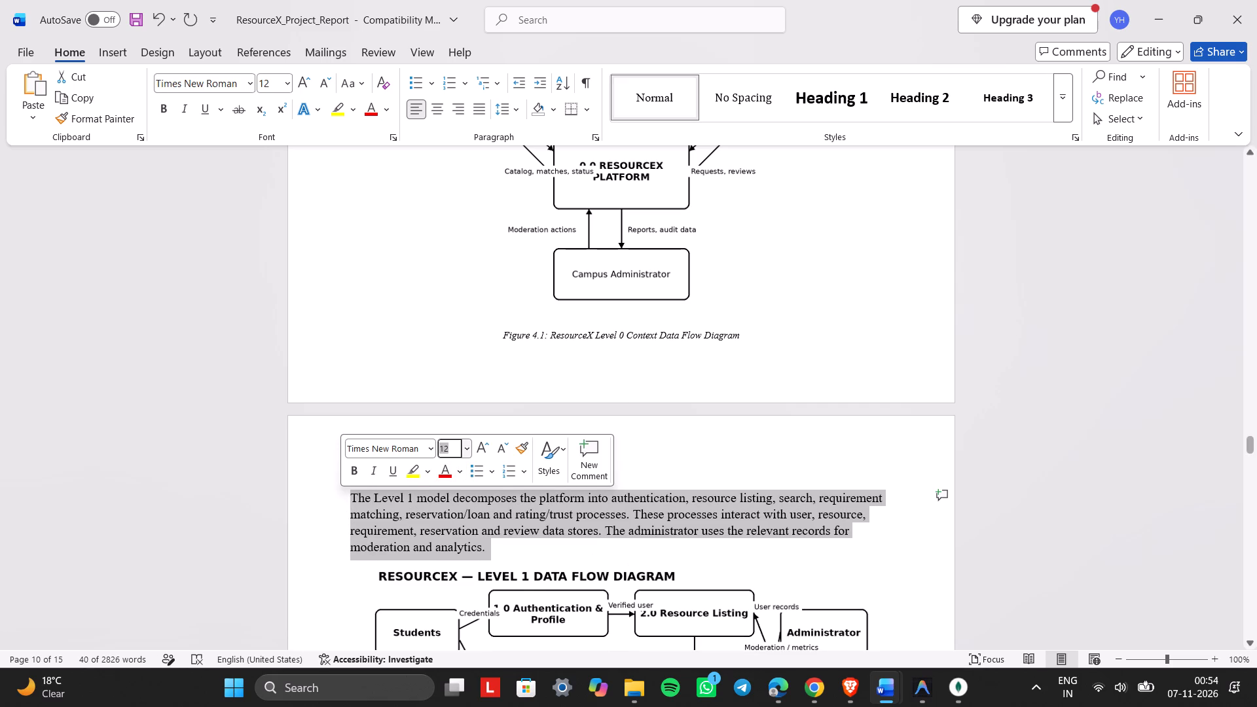
{"action": "left_click", "coordinate": [479, 108]}
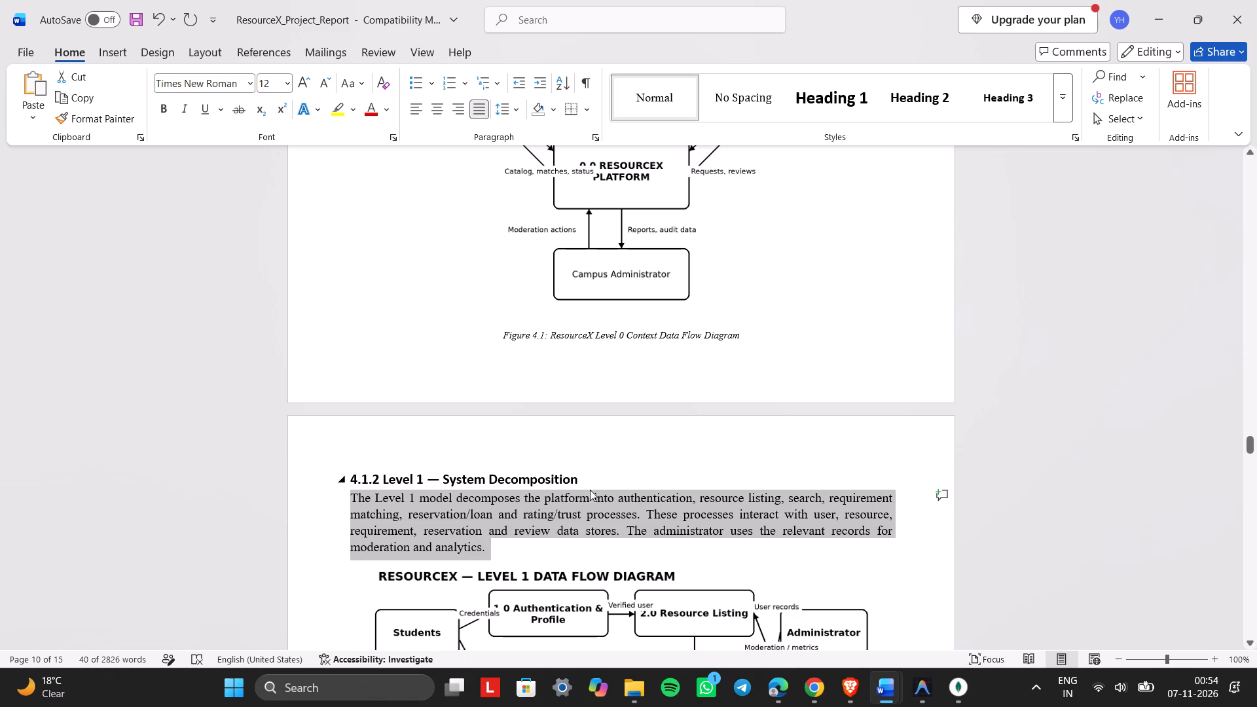
{"action": "left_click", "coordinate": [543, 549]}
Set the 4.1.3 Level 2 — Reservation and Handover heading to 13 pt.
{"action": "scroll", "coordinate": [543, 549], "scroll_direction": "down", "scroll_amount": 1}
{"action": "left_click", "coordinate": [696, 465]}
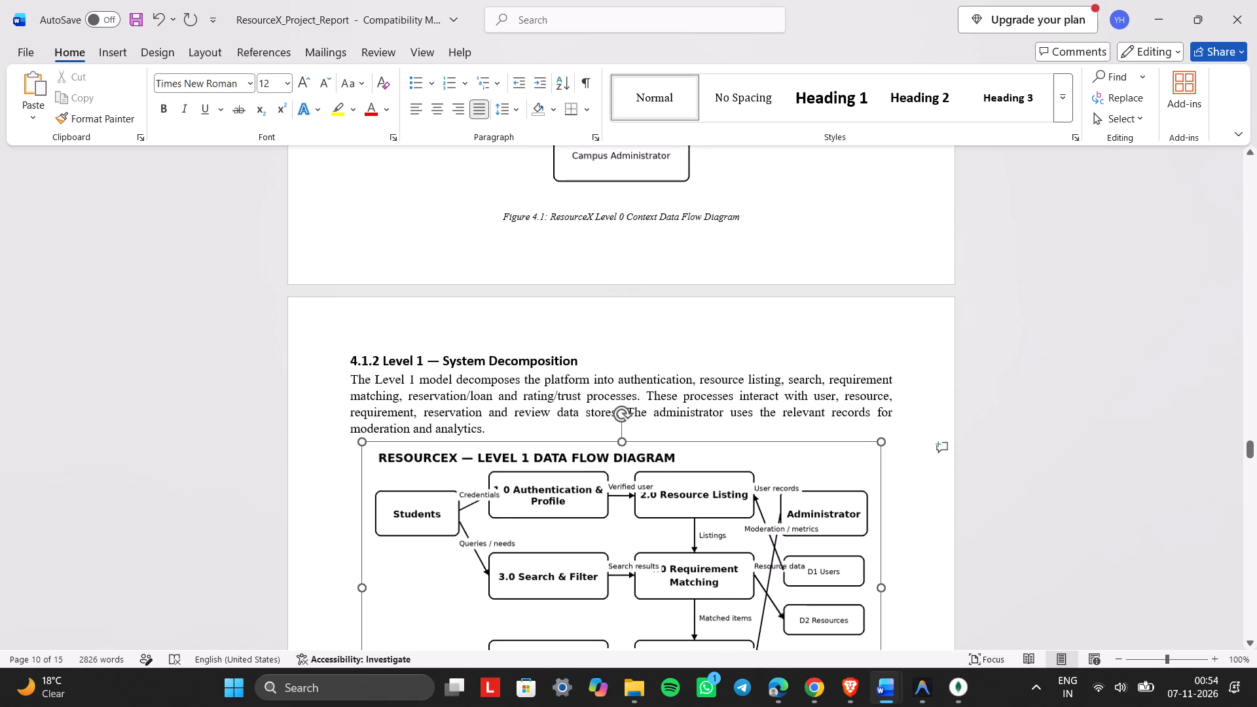
{"action": "scroll", "coordinate": [670, 446], "scroll_direction": "down", "scroll_amount": 2}
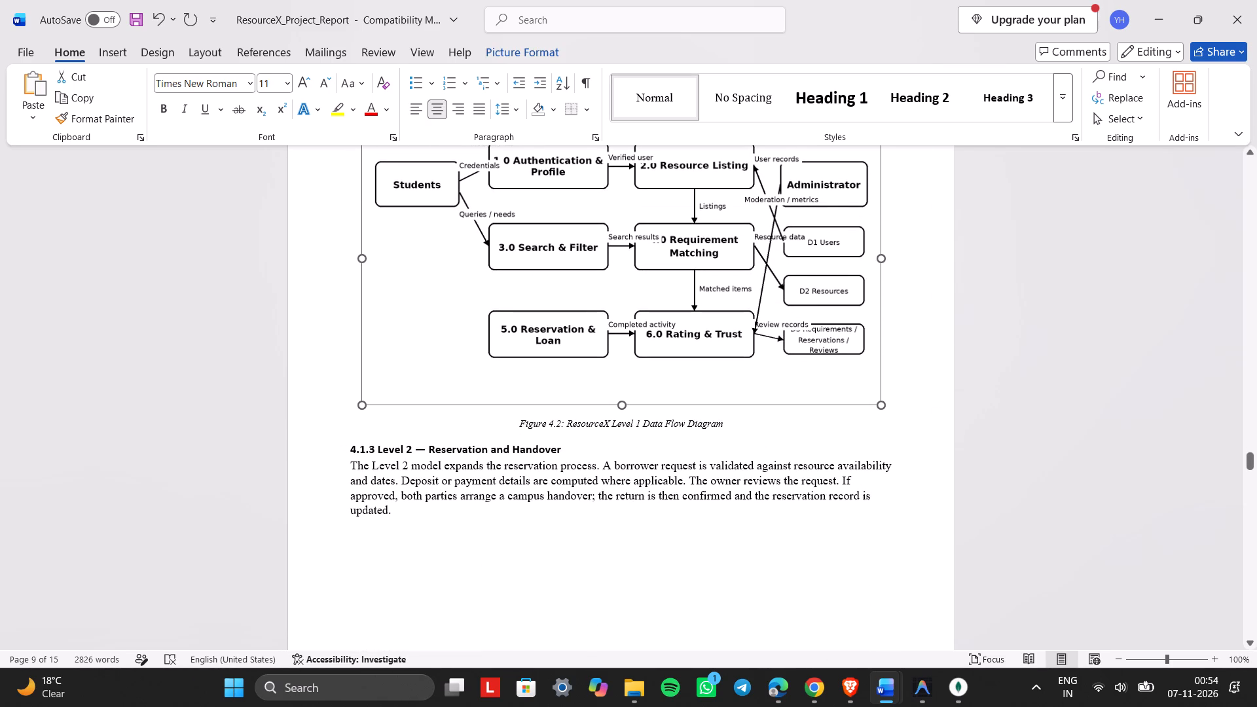
{"action": "left_click", "coordinate": [654, 451]}
{"action": "left_click_drag", "start_coordinate": [598, 454], "coordinate": [455, 448]}
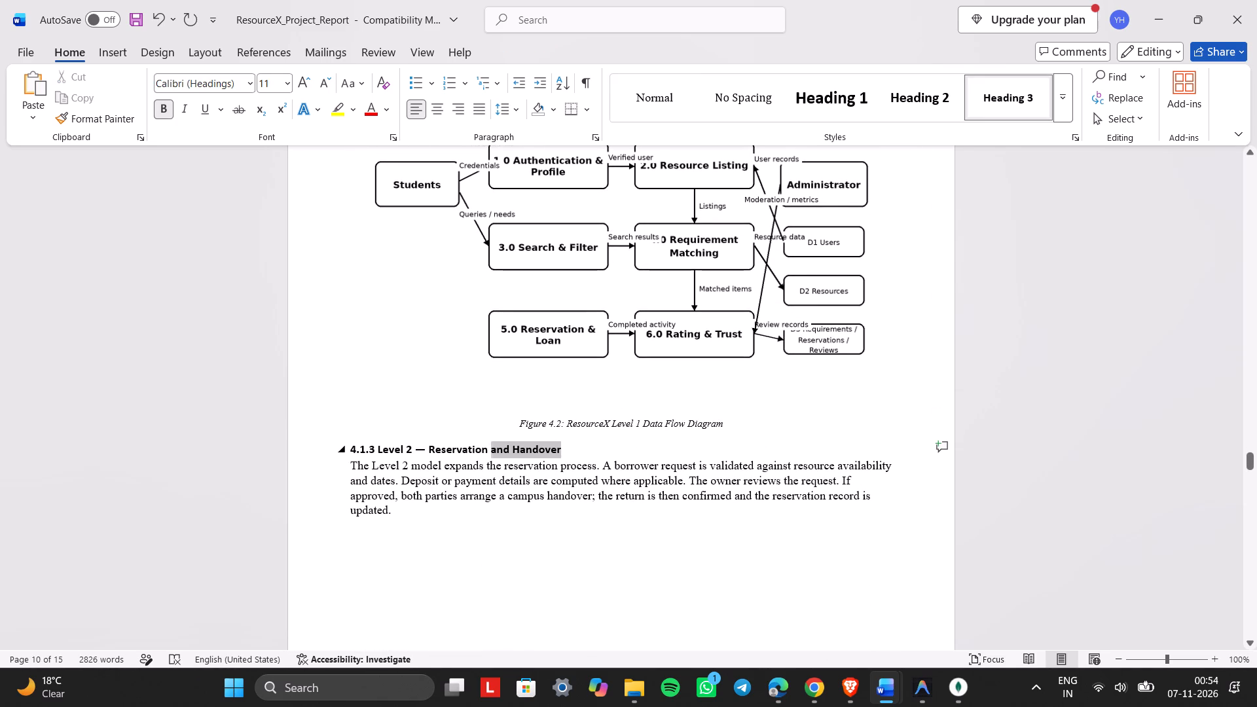
{"action": "left_click_drag", "start_coordinate": [455, 448], "coordinate": [351, 441]}
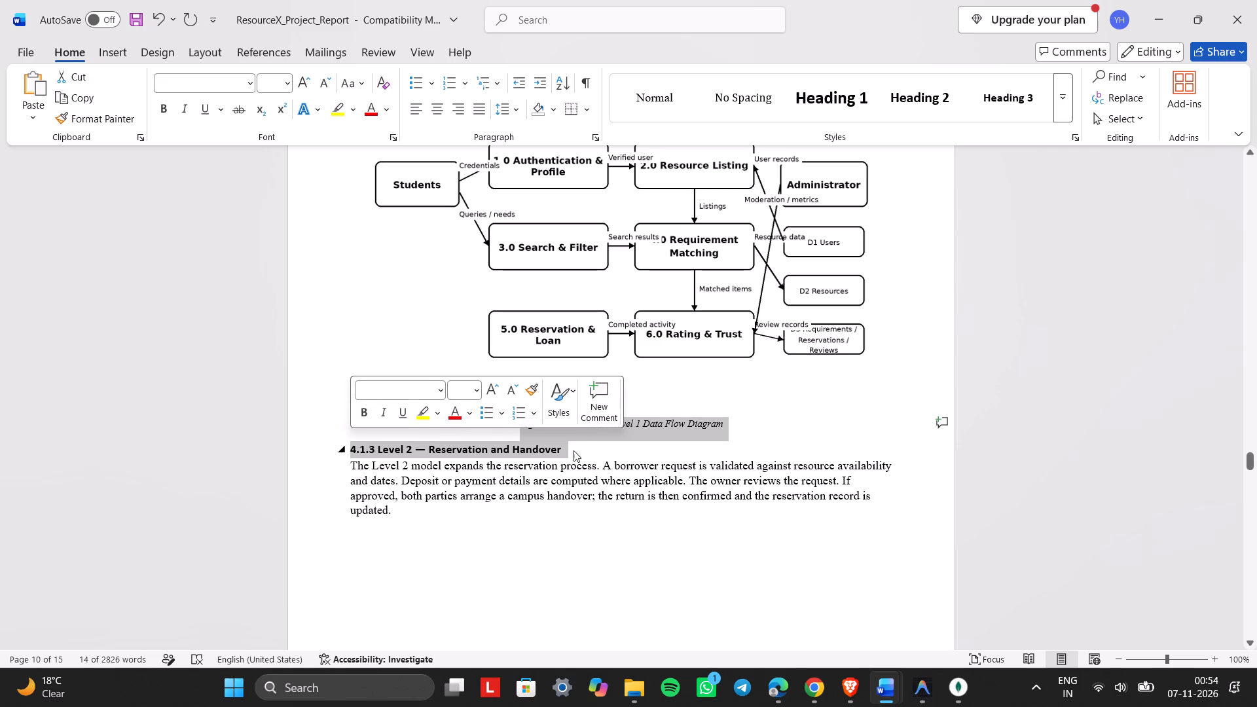
{"action": "left_click", "coordinate": [566, 454]}
{"action": "left_click_drag", "start_coordinate": [566, 454], "coordinate": [352, 448]}
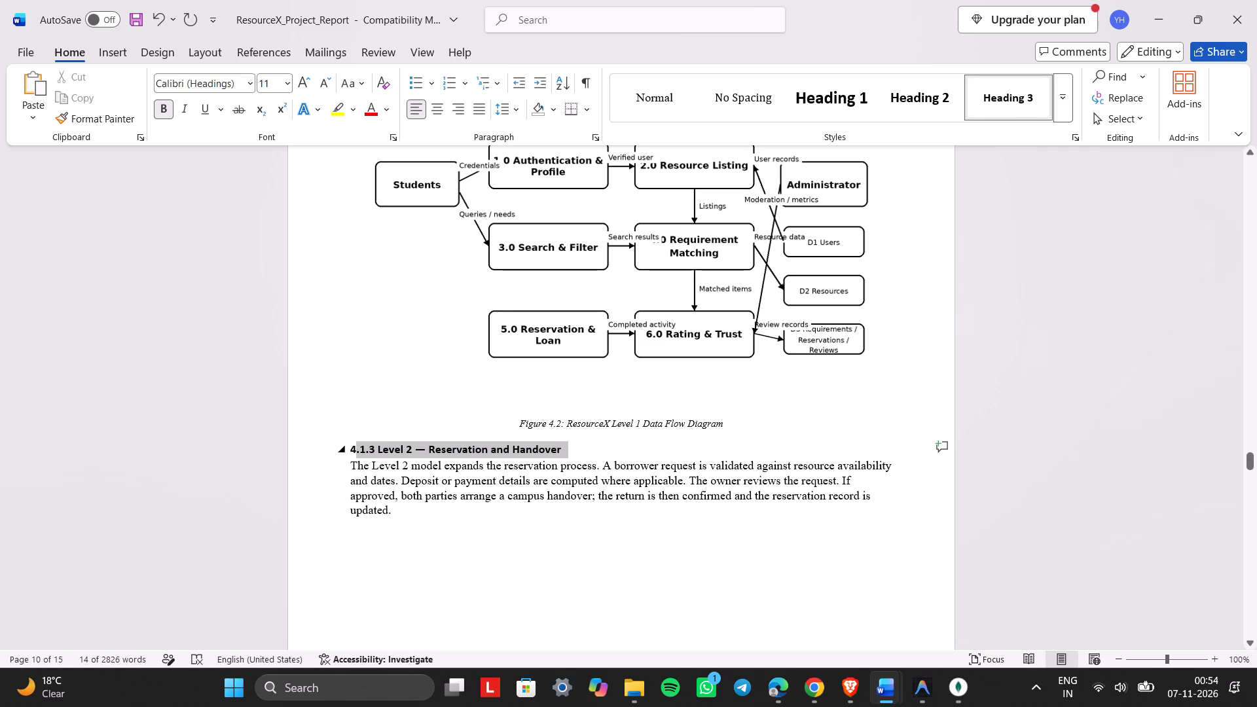
{"action": "left_click_drag", "start_coordinate": [352, 448], "coordinate": [350, 448]}
{"action": "left_click", "coordinate": [456, 393]}
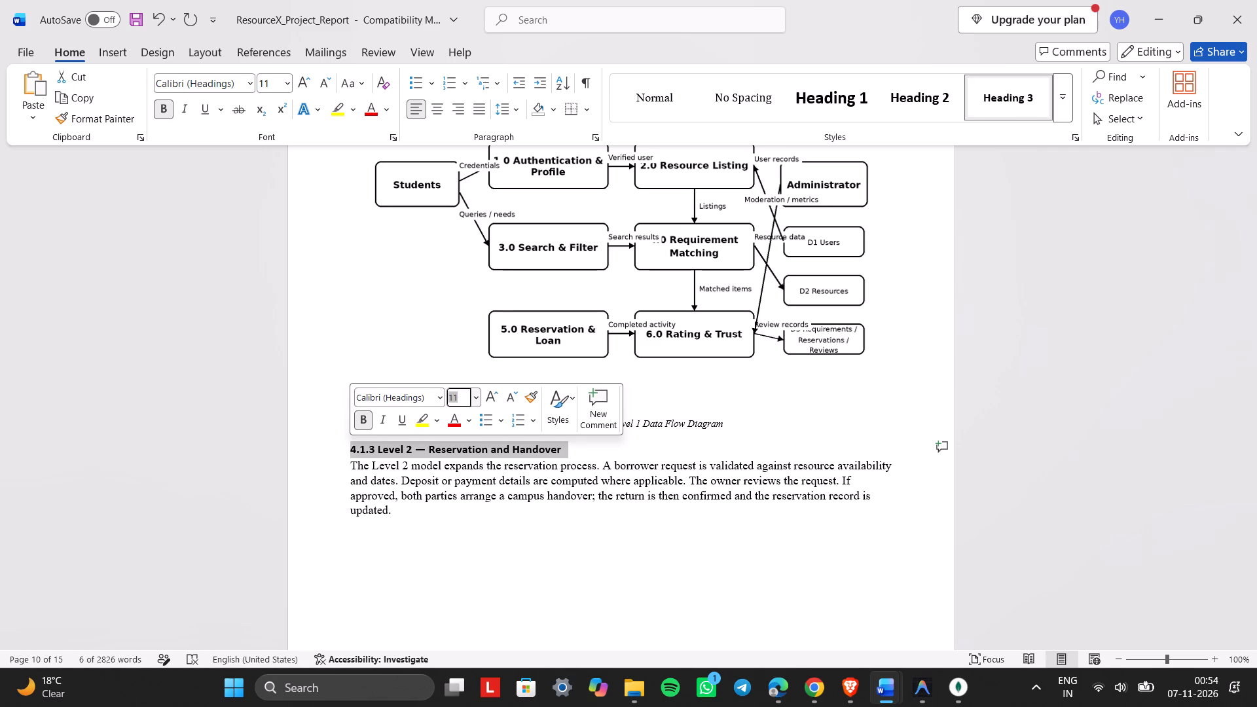
{"action": "key", "text": "BackSpace"}
{"action": "type", "text": "13"}
{"action": "key", "text": "Return"}
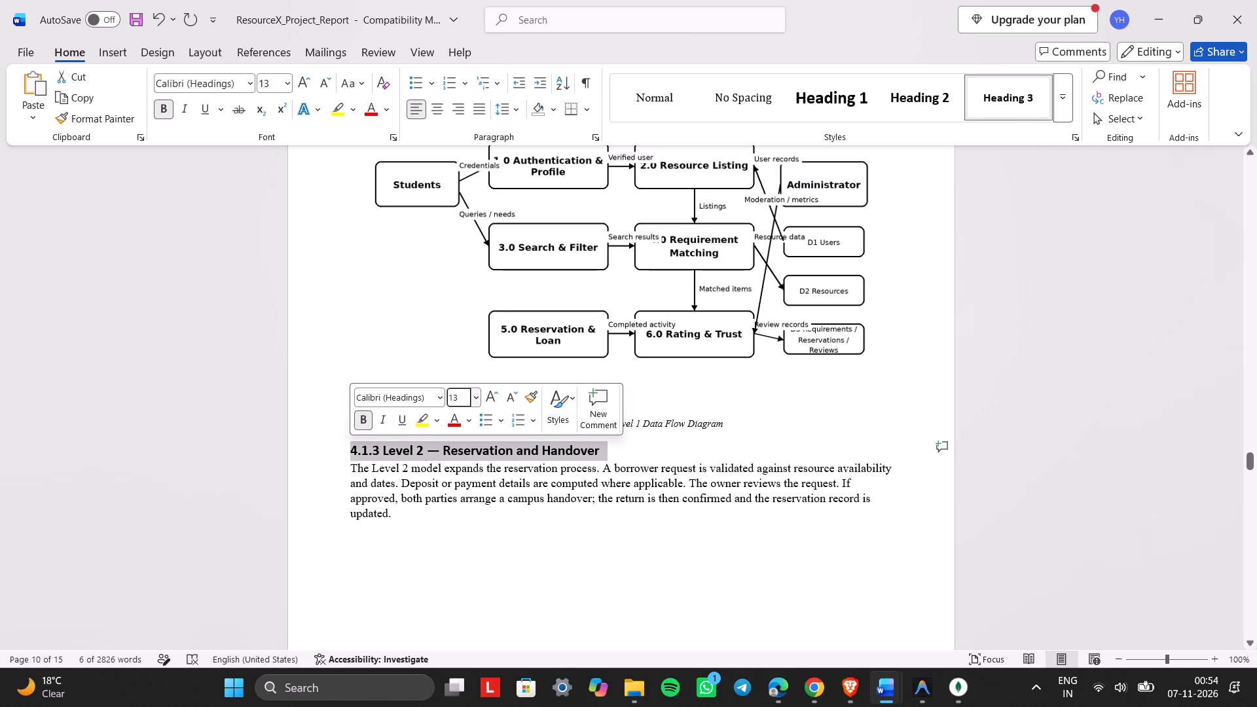
Set the Level 2 model description paragraph under 4.1.3 to 12 pt and justify it.
{"action": "left_click", "coordinate": [405, 509]}
{"action": "left_click_drag", "start_coordinate": [405, 509], "coordinate": [349, 476]}
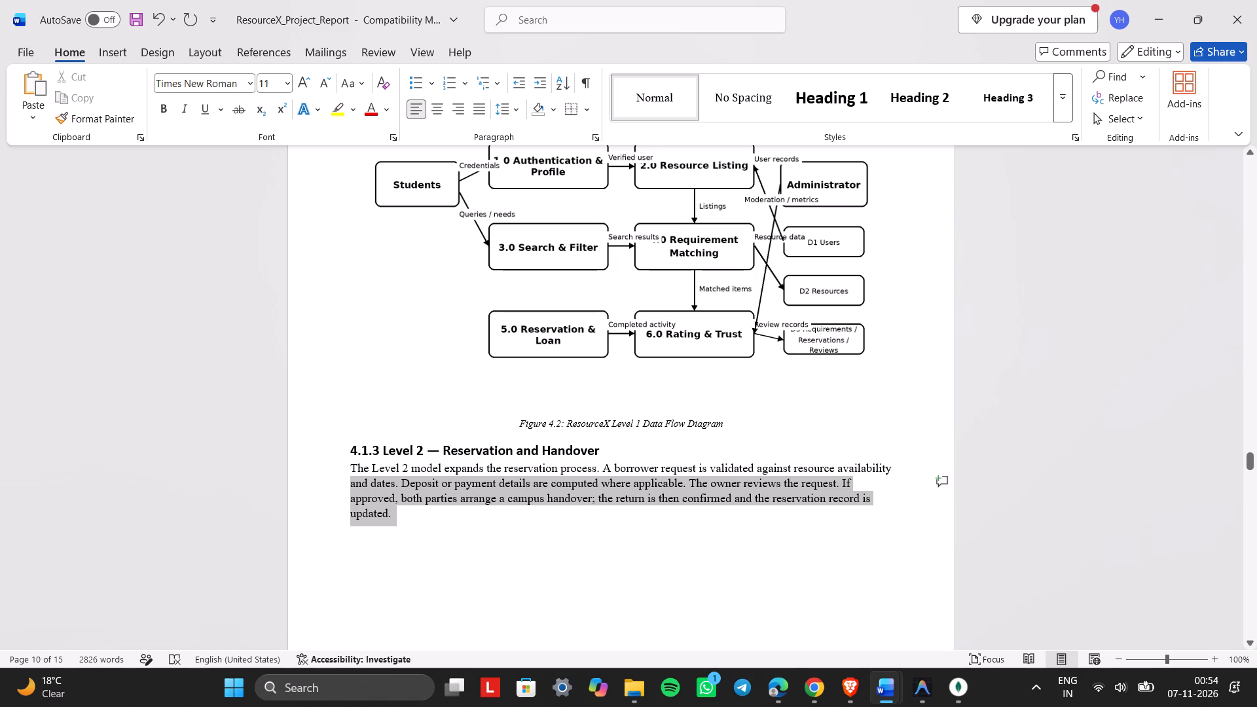
{"action": "left_click_drag", "start_coordinate": [349, 476], "coordinate": [350, 472]}
{"action": "left_click", "coordinate": [463, 420]}
{"action": "key", "text": "BackSpace"}
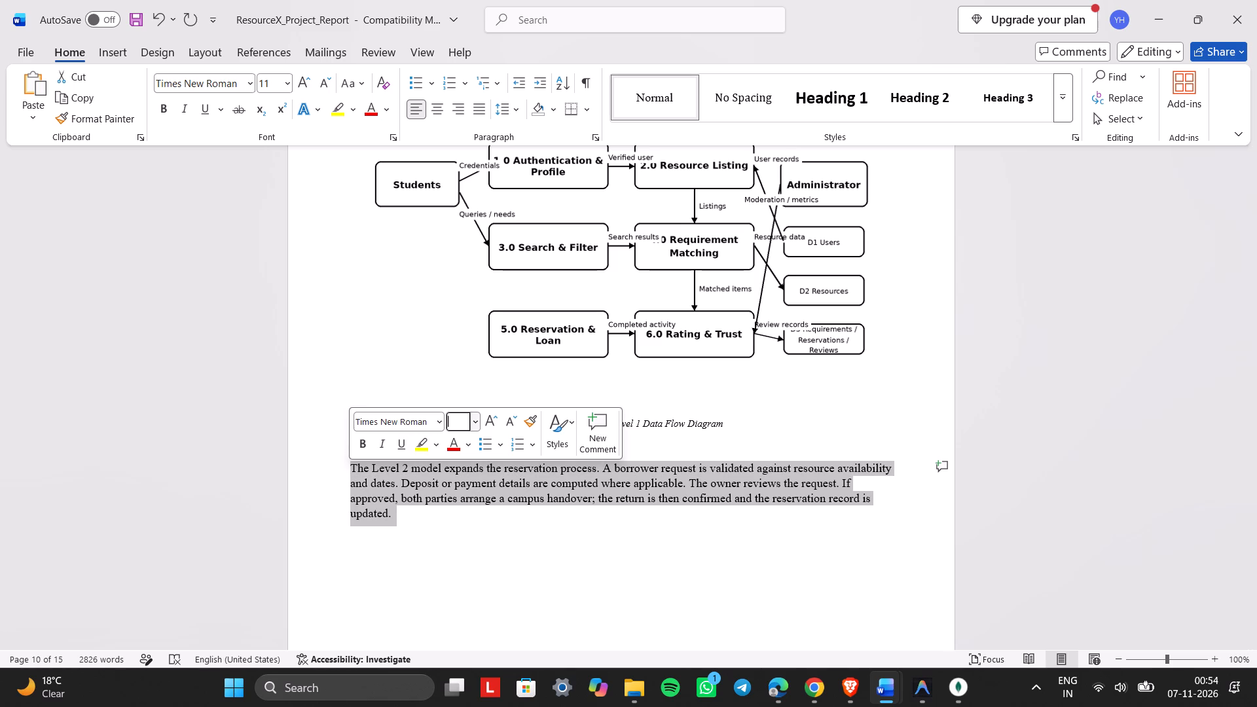
{"action": "type", "text": "12"}
{"action": "key", "text": "Return"}
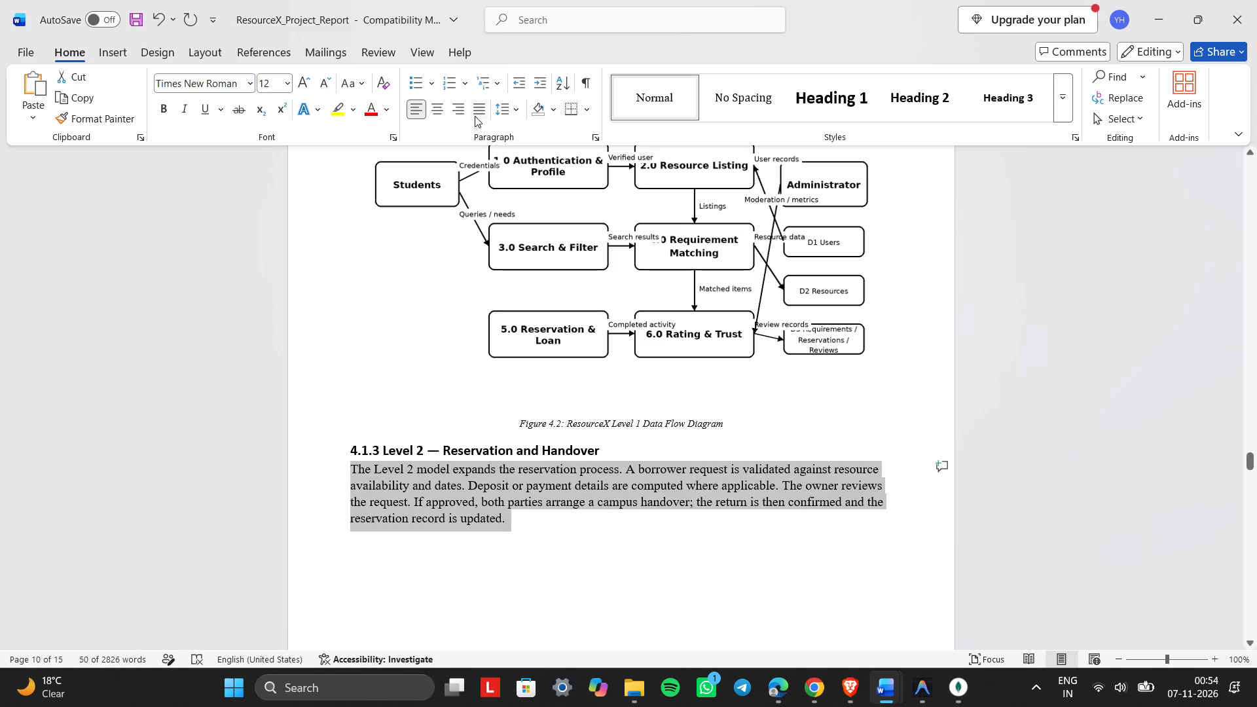
{"action": "left_click", "coordinate": [477, 113]}
{"action": "left_click", "coordinate": [551, 529]}
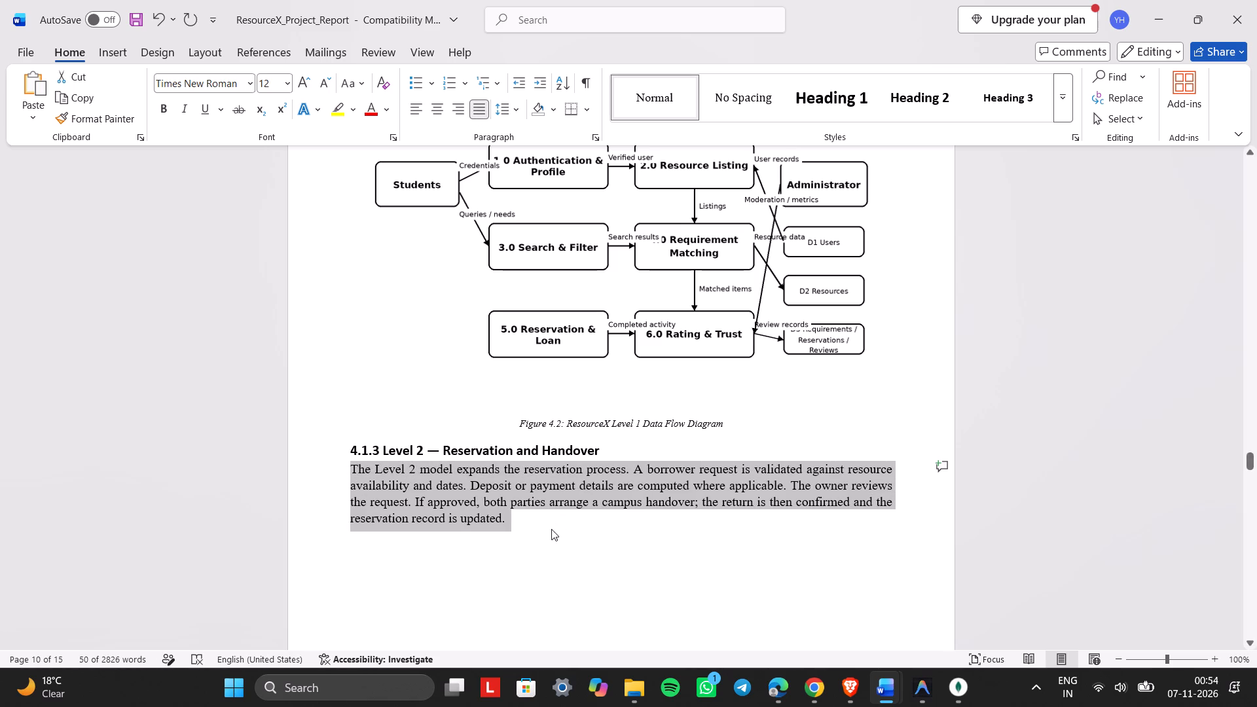
Insert a blank line between the 4.1.2 description paragraph and the Level 1 data flow diagram.
{"action": "scroll", "coordinate": [551, 529], "scroll_direction": "down", "scroll_amount": 3}
{"action": "scroll", "coordinate": [551, 529], "scroll_direction": "up", "scroll_amount": 1}
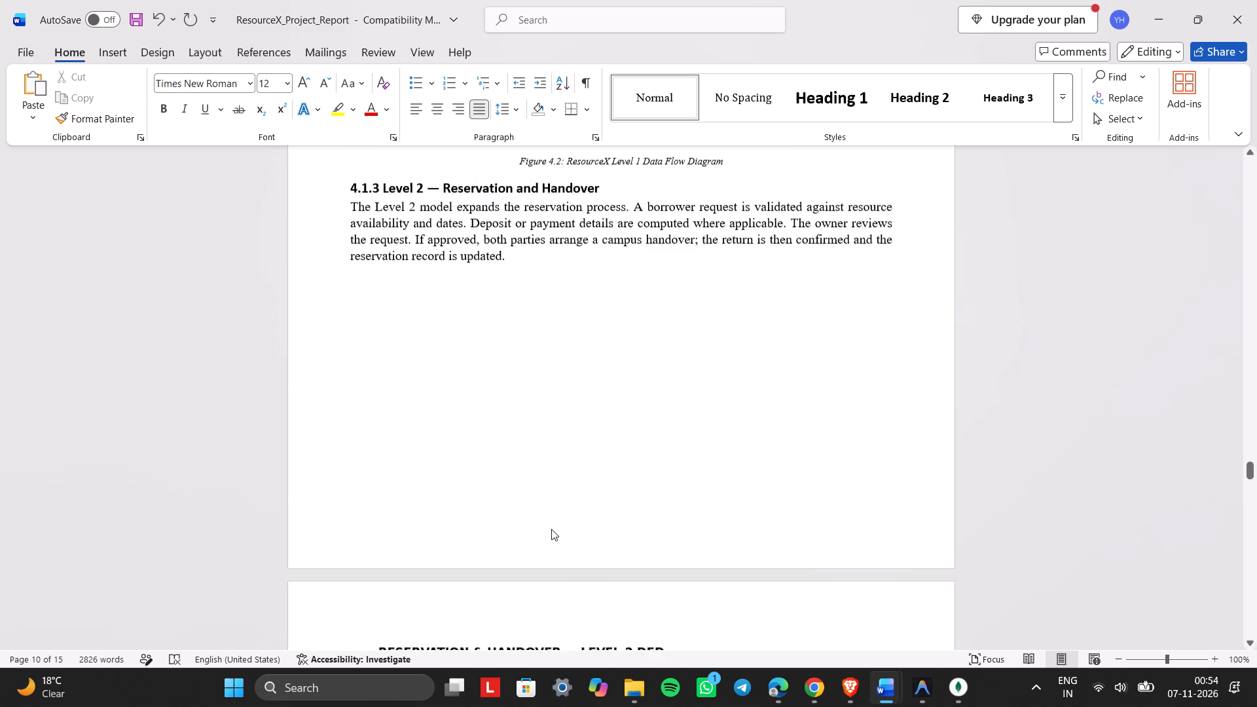
{"action": "scroll", "coordinate": [551, 529], "scroll_direction": "up", "scroll_amount": 1}
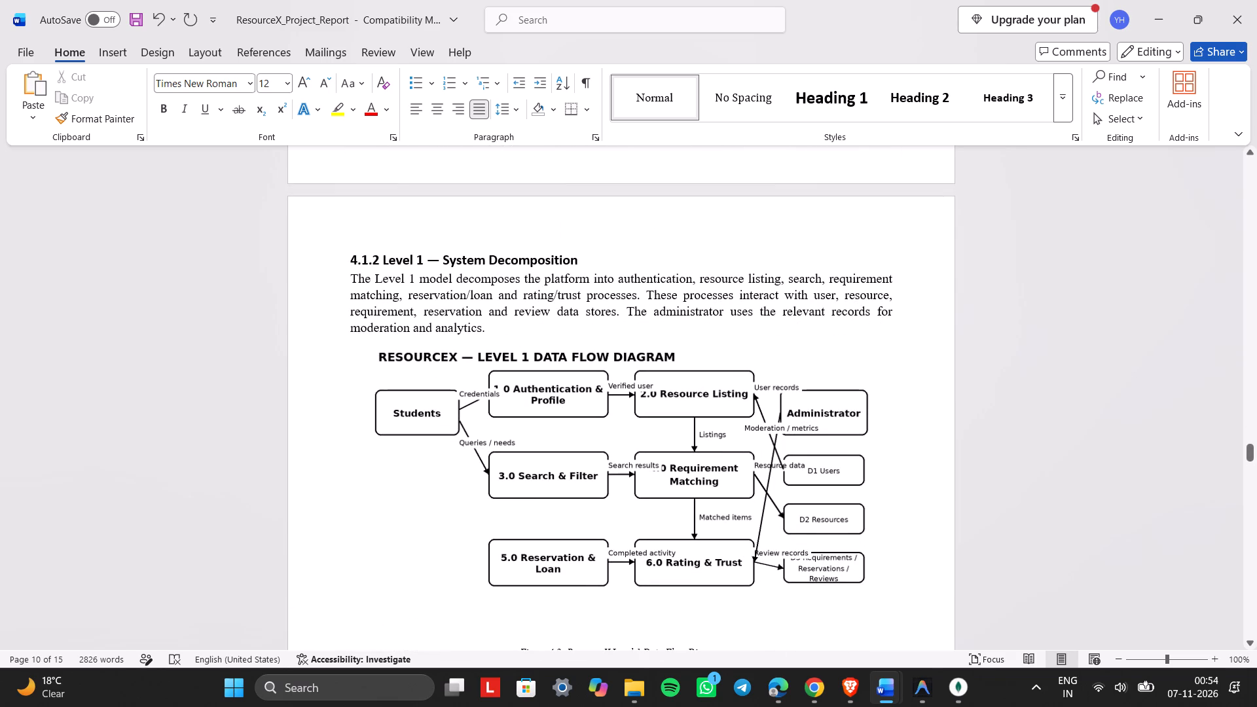
{"action": "left_click", "coordinate": [564, 324]}
{"action": "key", "text": "Return"}
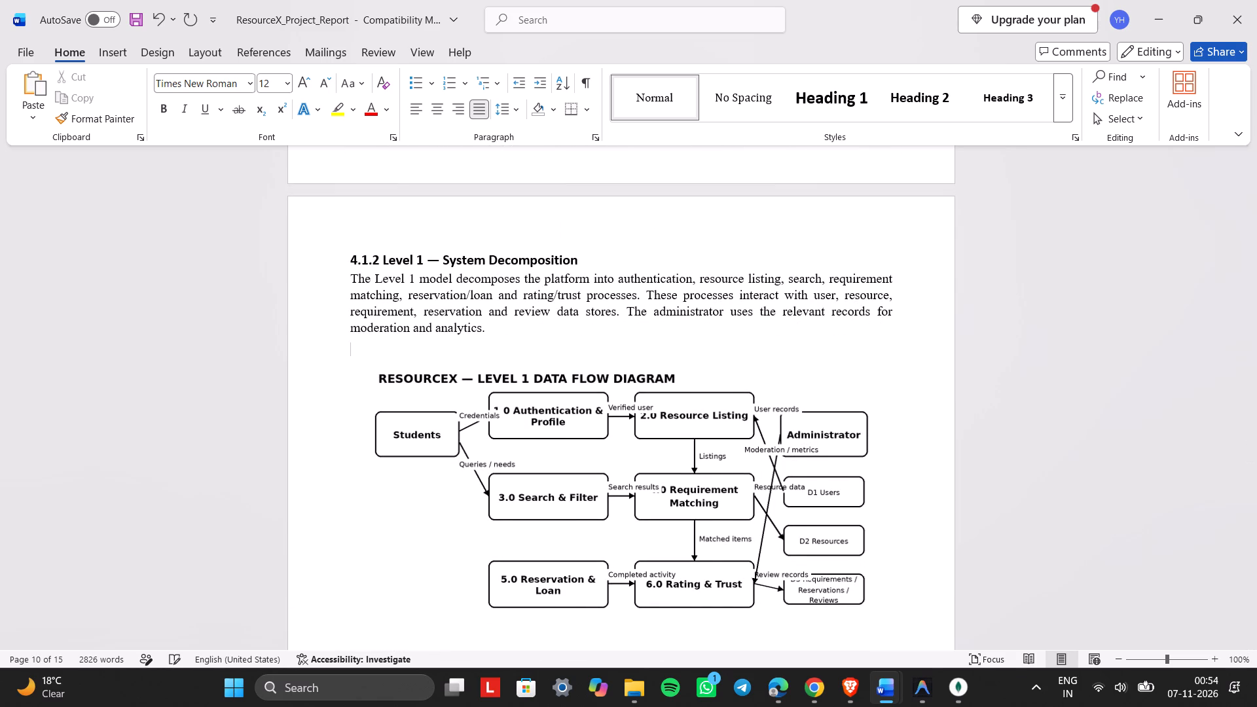
Insert a blank line between the 4.1.1 description paragraph and the Level 0 context diagram.
{"action": "scroll", "coordinate": [564, 324], "scroll_direction": "up", "scroll_amount": 1}
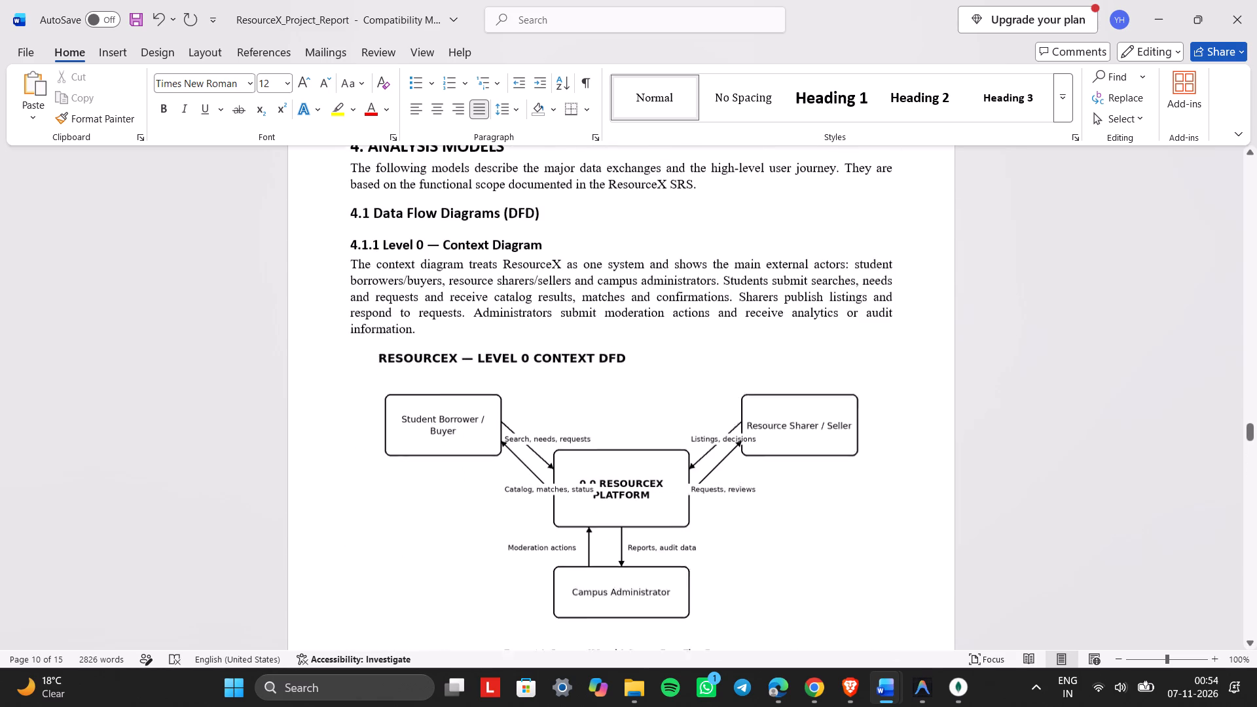
{"action": "scroll", "coordinate": [564, 324], "scroll_direction": "up", "scroll_amount": 1}
{"action": "scroll", "coordinate": [606, 367], "scroll_direction": "down", "scroll_amount": 1}
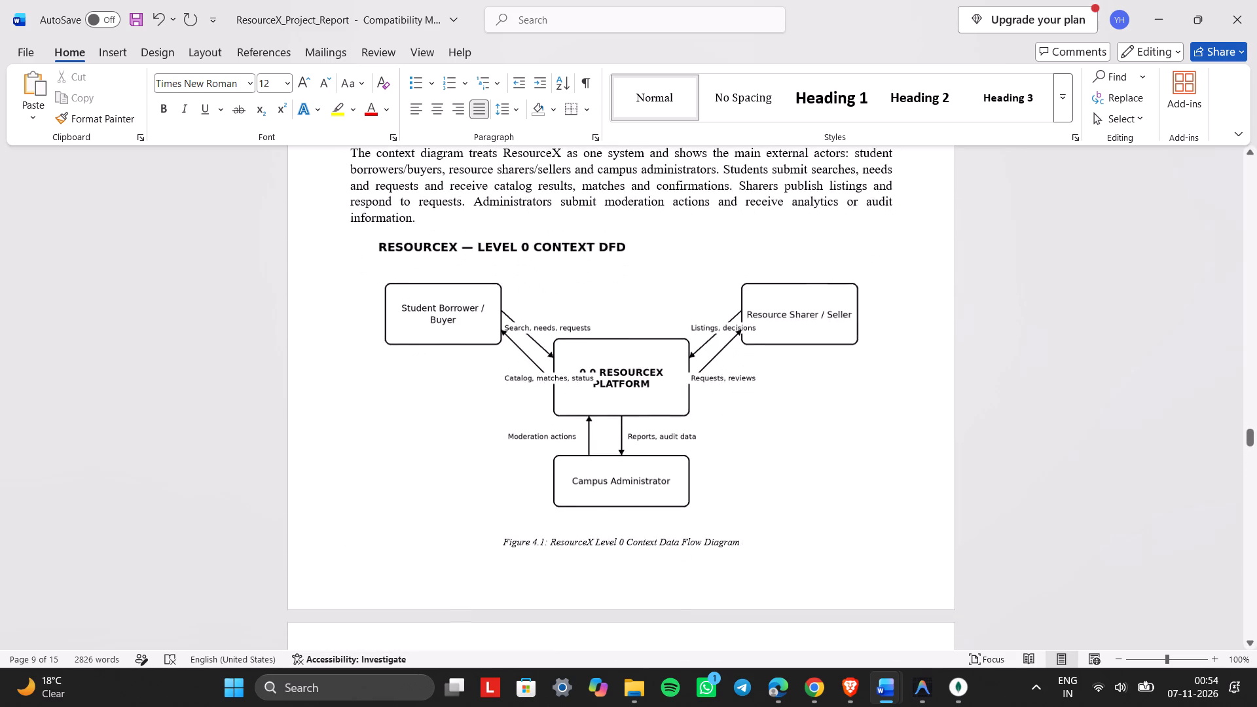
{"action": "scroll", "coordinate": [606, 367], "scroll_direction": "down", "scroll_amount": 1}
{"action": "scroll", "coordinate": [606, 367], "scroll_direction": "up", "scroll_amount": 1}
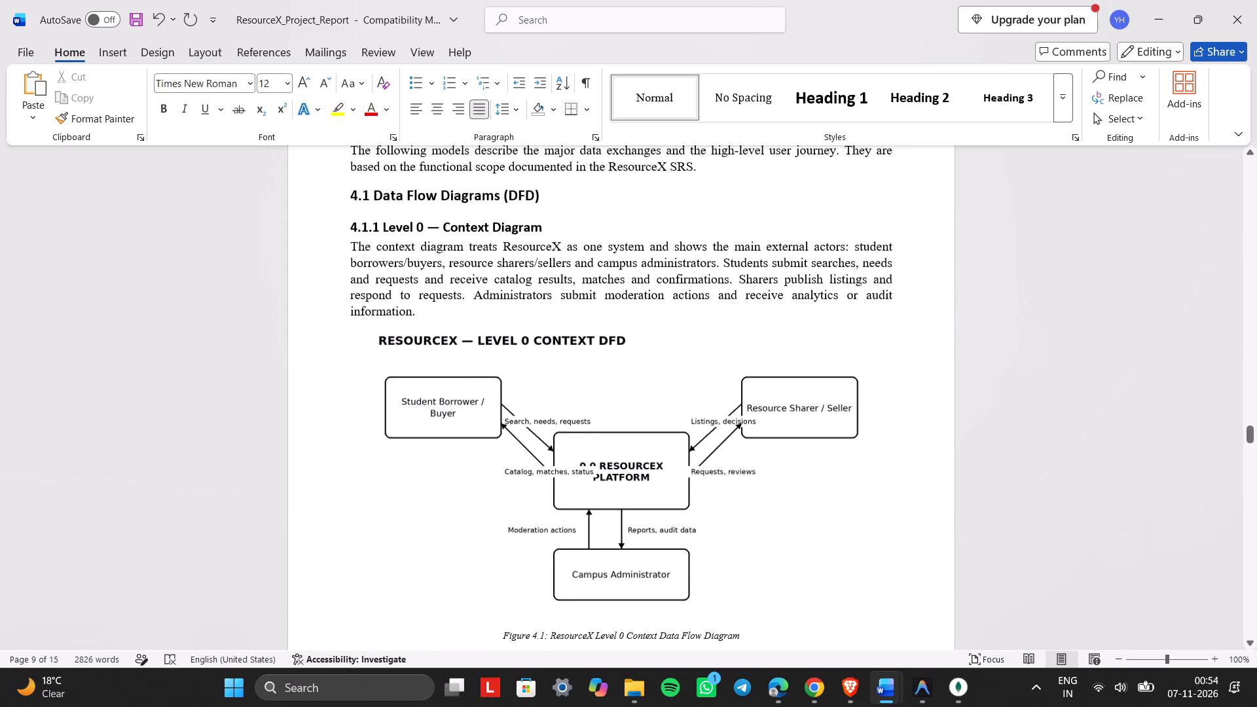
{"action": "left_click", "coordinate": [461, 304]}
{"action": "key", "text": "Return"}
Insert a blank line between the Figure 4.2 caption and the 4.1.3 Level 2 heading.
{"action": "scroll", "coordinate": [461, 304], "scroll_direction": "down", "scroll_amount": 1}
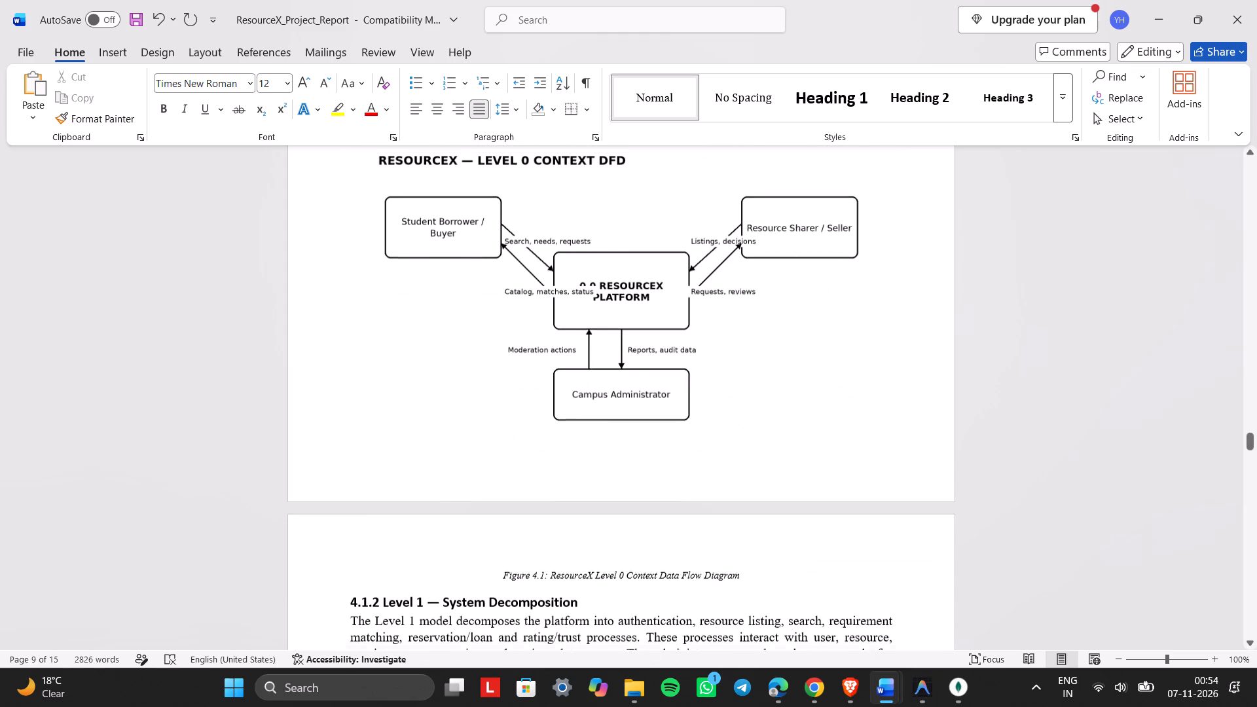
{"action": "scroll", "coordinate": [461, 304], "scroll_direction": "down", "scroll_amount": 1}
{"action": "scroll", "coordinate": [461, 304], "scroll_direction": "up", "scroll_amount": 1}
{"action": "scroll", "coordinate": [556, 502], "scroll_direction": "down", "scroll_amount": 1}
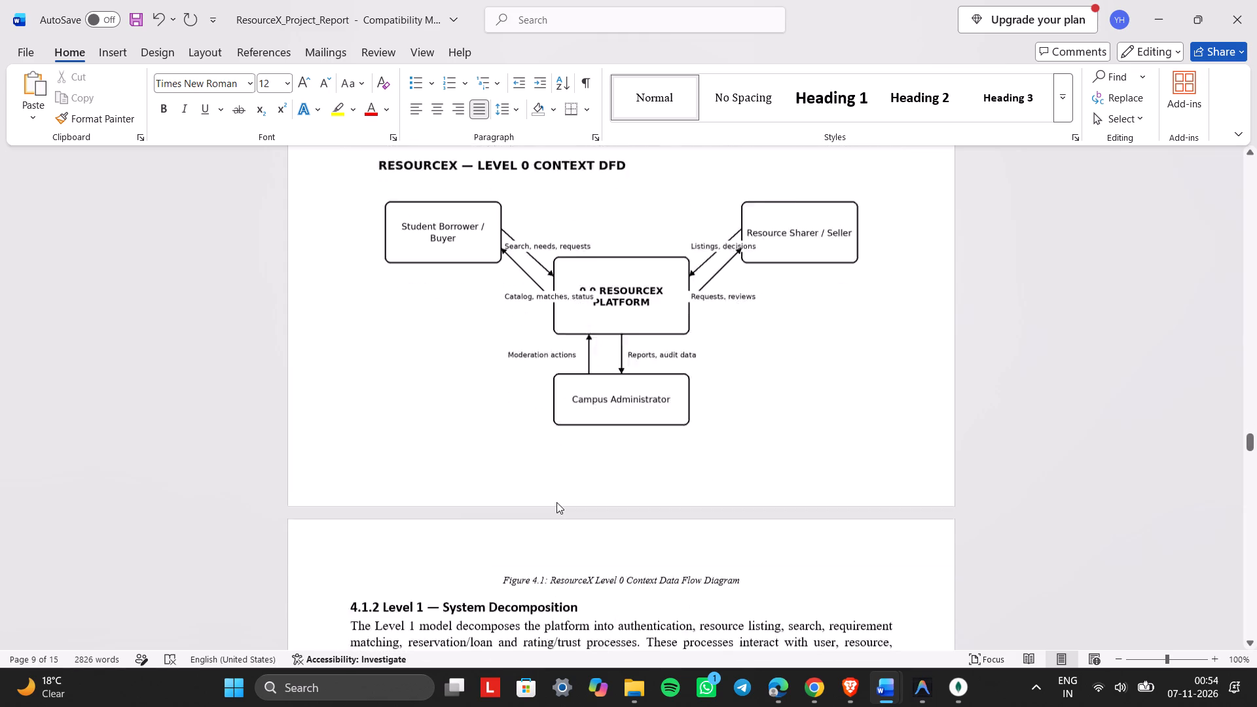
{"action": "scroll", "coordinate": [556, 502], "scroll_direction": "down", "scroll_amount": 1}
{"action": "scroll", "coordinate": [628, 532], "scroll_direction": "down", "scroll_amount": 2}
{"action": "scroll", "coordinate": [628, 532], "scroll_direction": "up", "scroll_amount": 1}
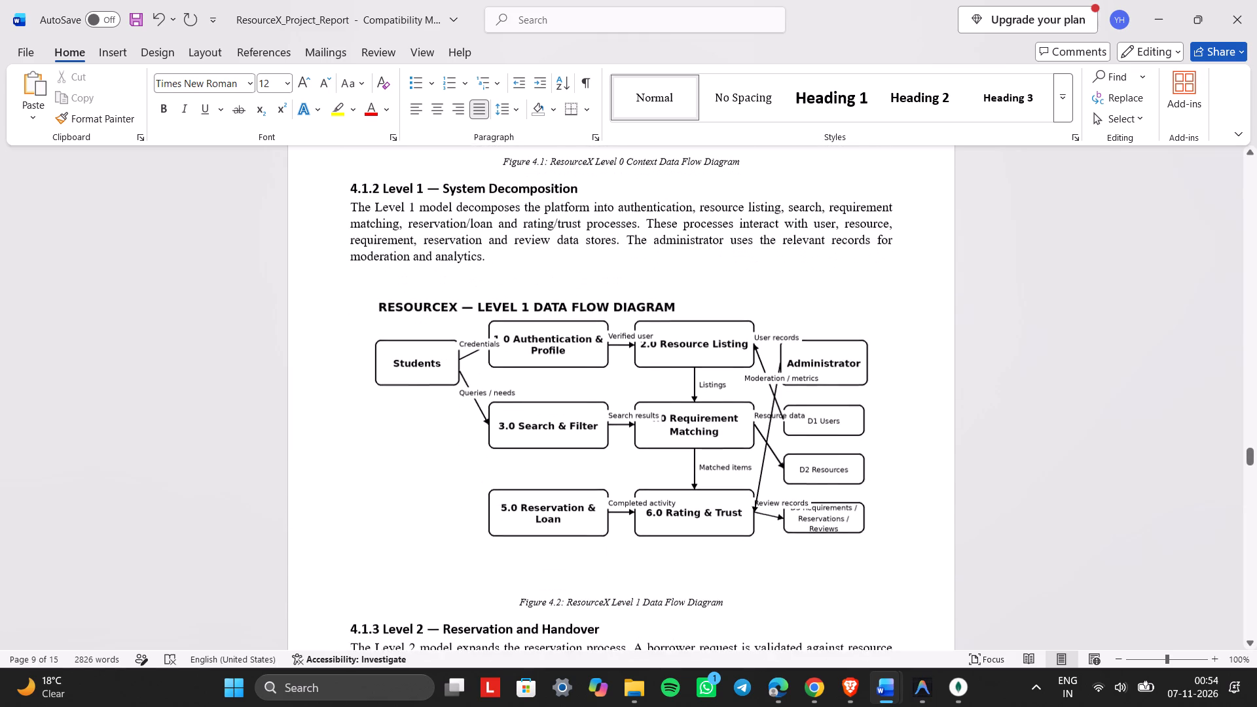
{"action": "scroll", "coordinate": [628, 532], "scroll_direction": "up", "scroll_amount": 1}
{"action": "scroll", "coordinate": [628, 532], "scroll_direction": "down", "scroll_amount": 1}
{"action": "left_click", "coordinate": [787, 548]}
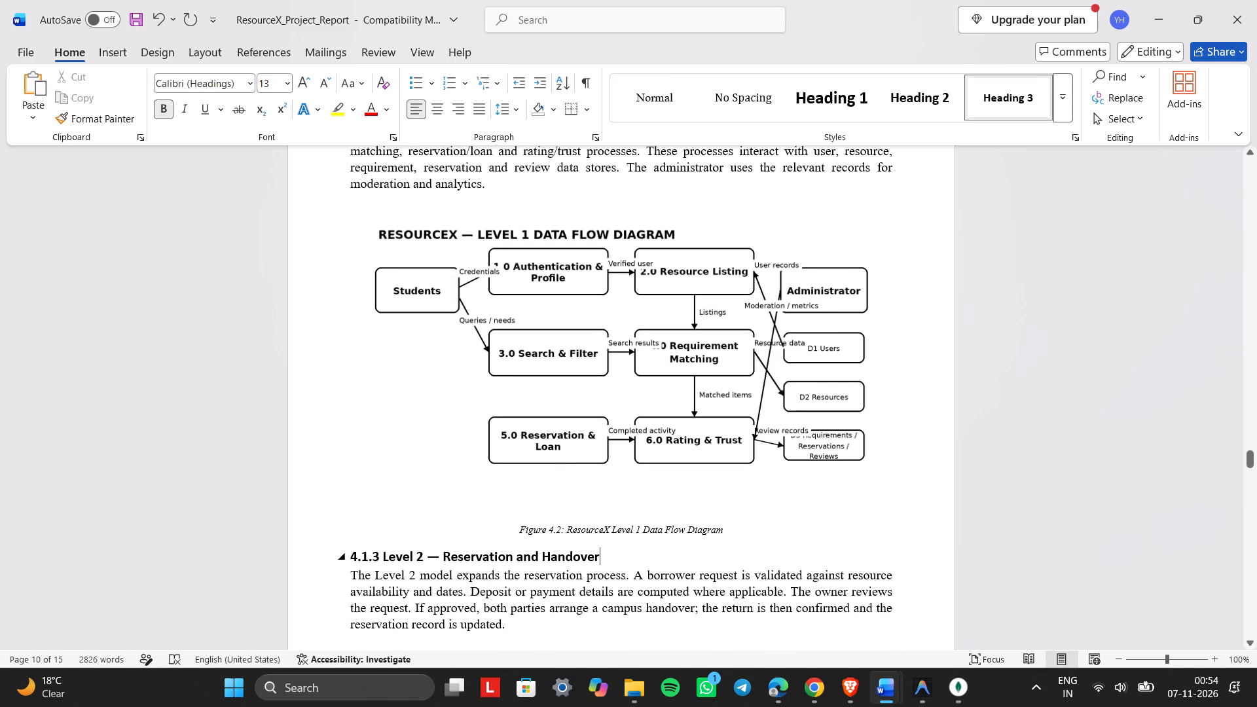
{"action": "left_click", "coordinate": [767, 523]}
{"action": "key", "text": "Return"}
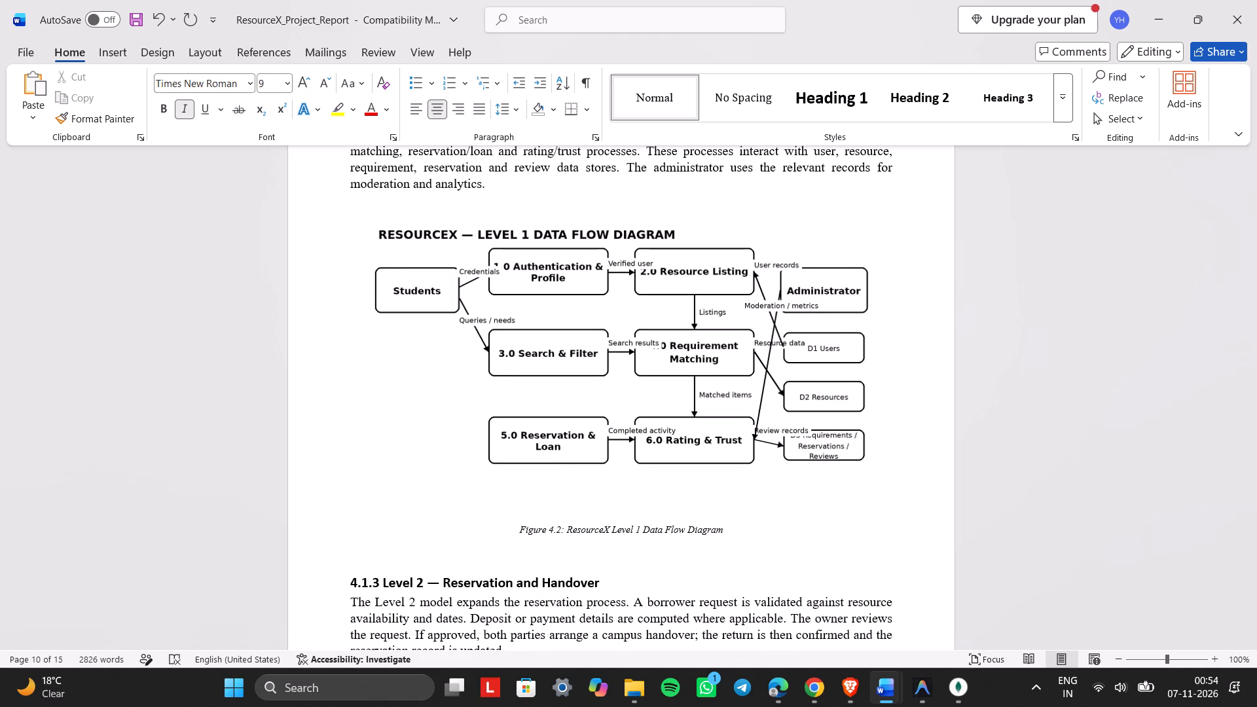
Review the formatting and diagram spacing from section 3.2.3 through the 4.2 High-Level Application Flowchart.
{"action": "scroll", "coordinate": [767, 523], "scroll_direction": "down", "scroll_amount": 1}
{"action": "left_click", "coordinate": [642, 495]}
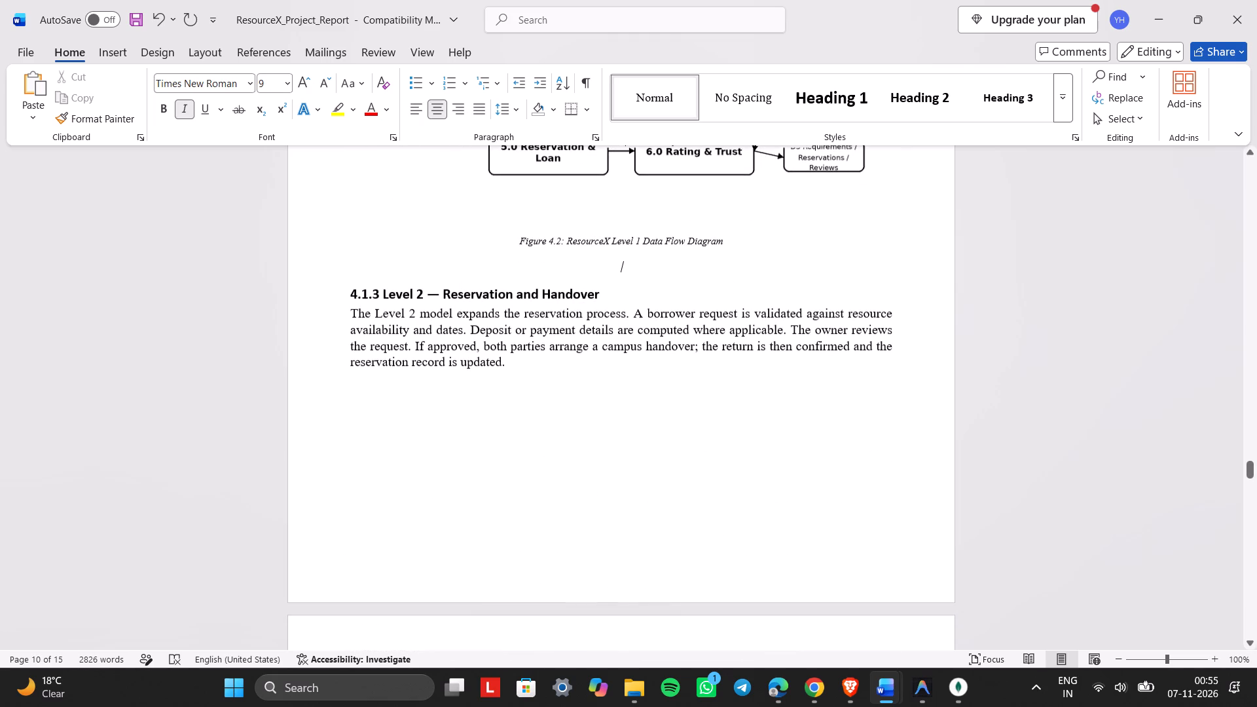
{"action": "scroll", "coordinate": [642, 495], "scroll_direction": "down", "scroll_amount": 3}
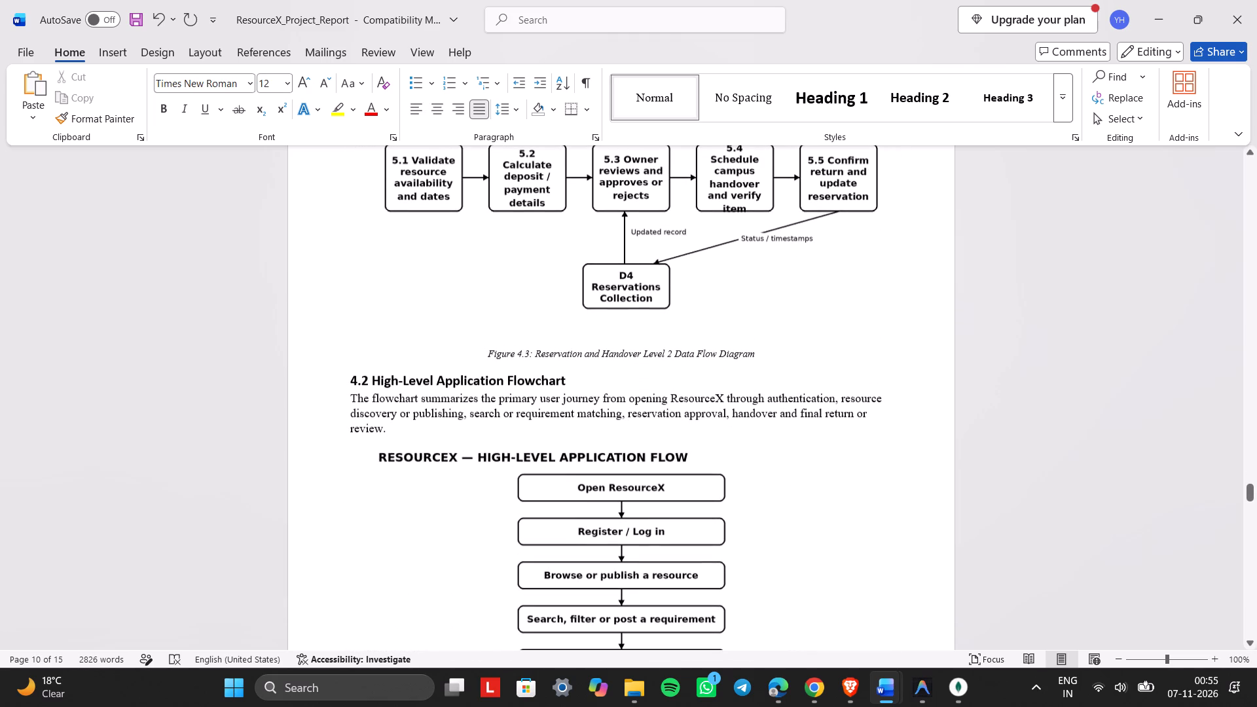
{"action": "scroll", "coordinate": [642, 495], "scroll_direction": "up", "scroll_amount": 4}
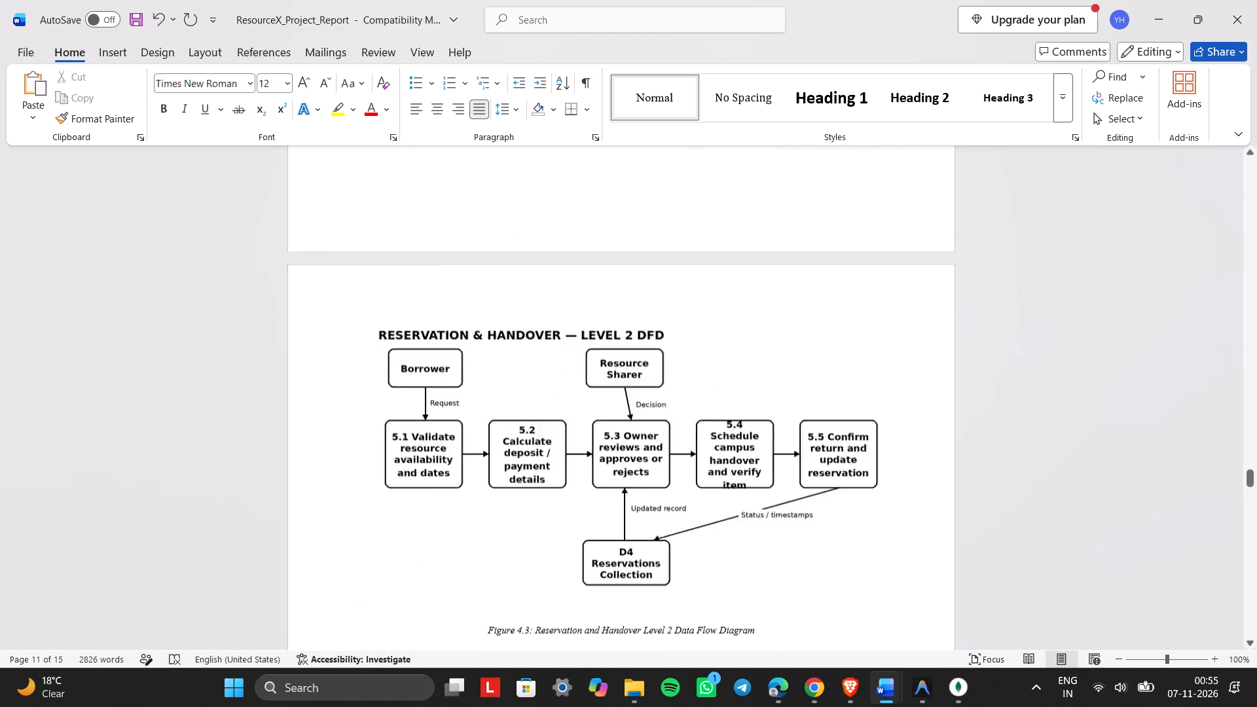
{"action": "scroll", "coordinate": [642, 495], "scroll_direction": "up", "scroll_amount": 6}
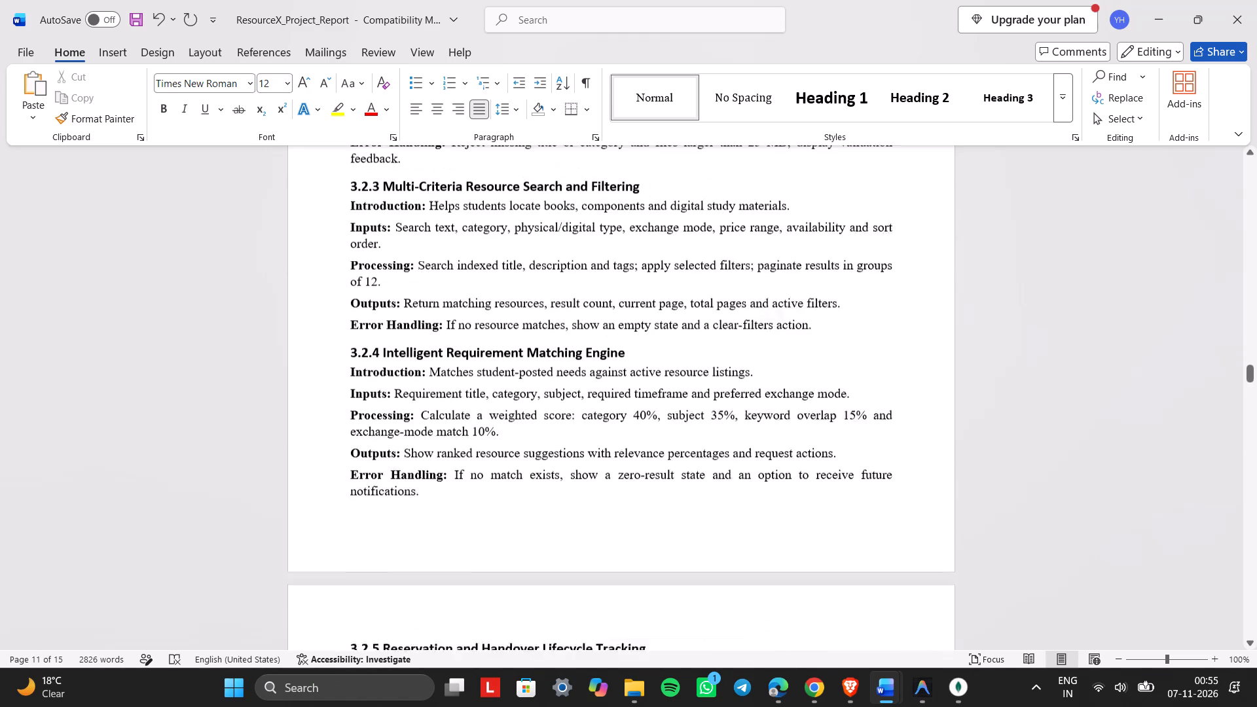
{"action": "scroll", "coordinate": [642, 495], "scroll_direction": "up", "scroll_amount": 1}
{"action": "scroll", "coordinate": [712, 477], "scroll_direction": "down", "scroll_amount": 2}
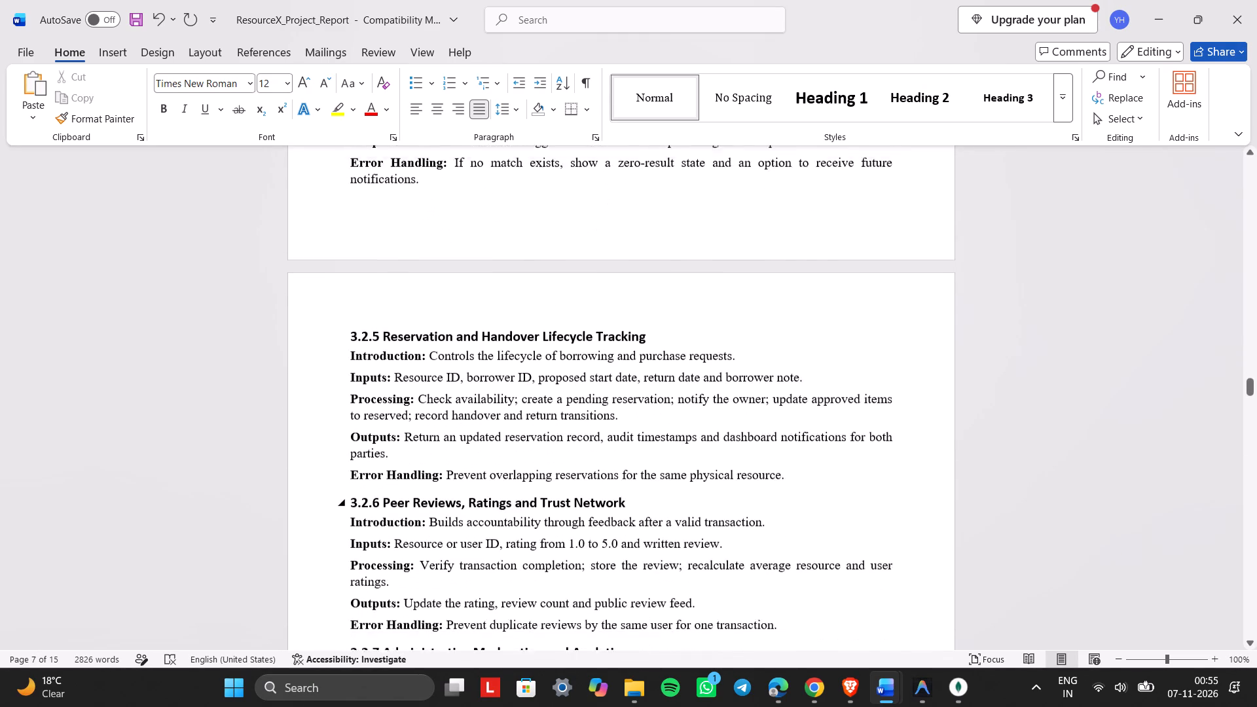
{"action": "scroll", "coordinate": [712, 477], "scroll_direction": "down", "scroll_amount": 1}
{"action": "scroll", "coordinate": [778, 460], "scroll_direction": "down", "scroll_amount": 2}
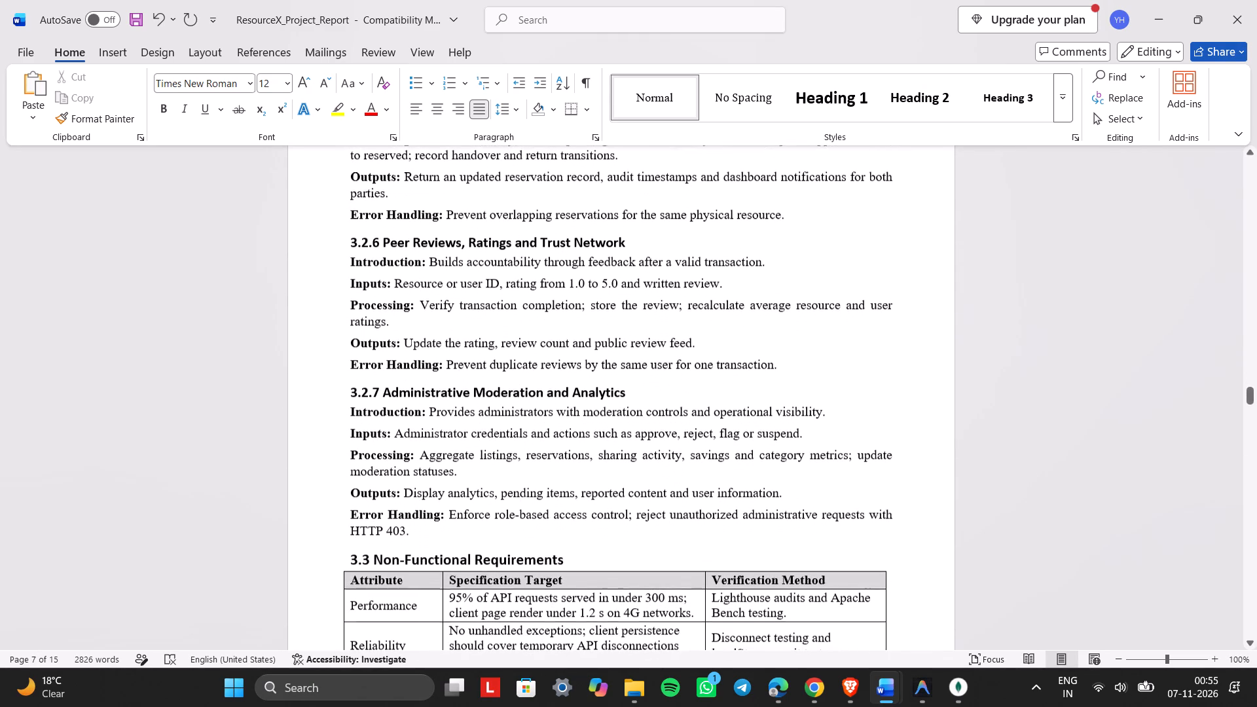
{"action": "left_click", "coordinate": [647, 533]}
{"action": "scroll", "coordinate": [647, 533], "scroll_direction": "down", "scroll_amount": 1}
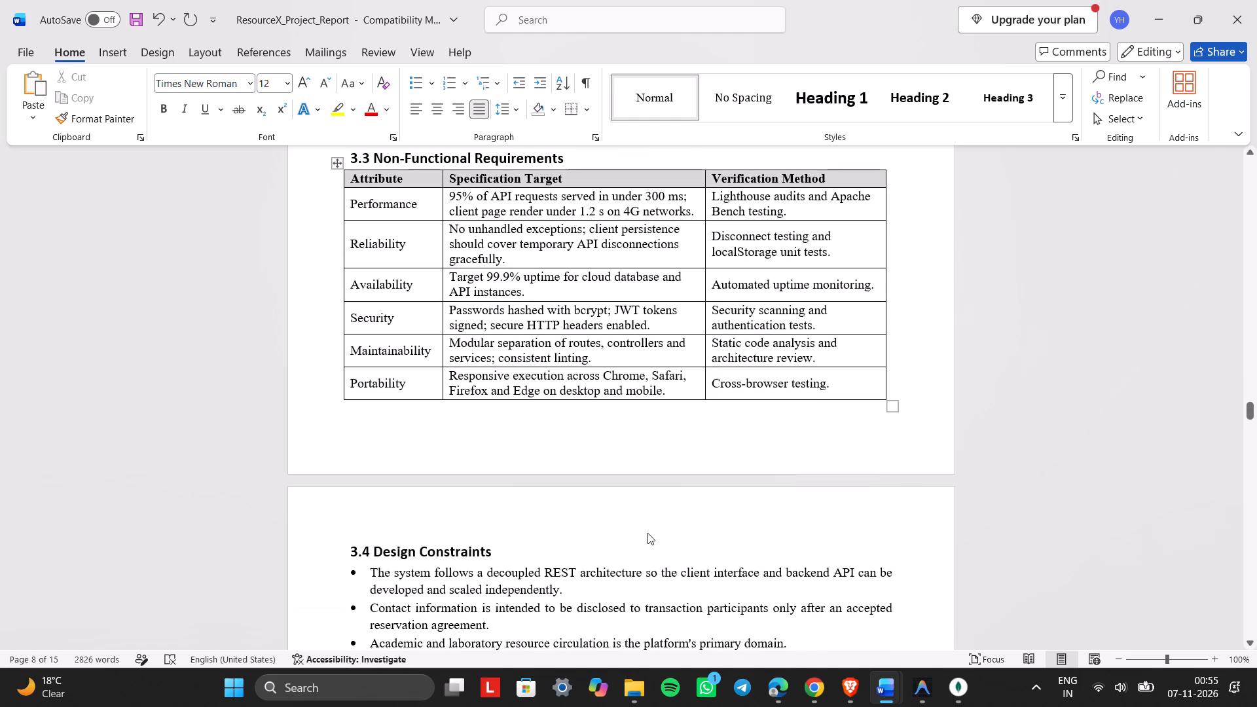
{"action": "scroll", "coordinate": [647, 533], "scroll_direction": "down", "scroll_amount": 2}
{"action": "scroll", "coordinate": [751, 543], "scroll_direction": "down", "scroll_amount": 1}
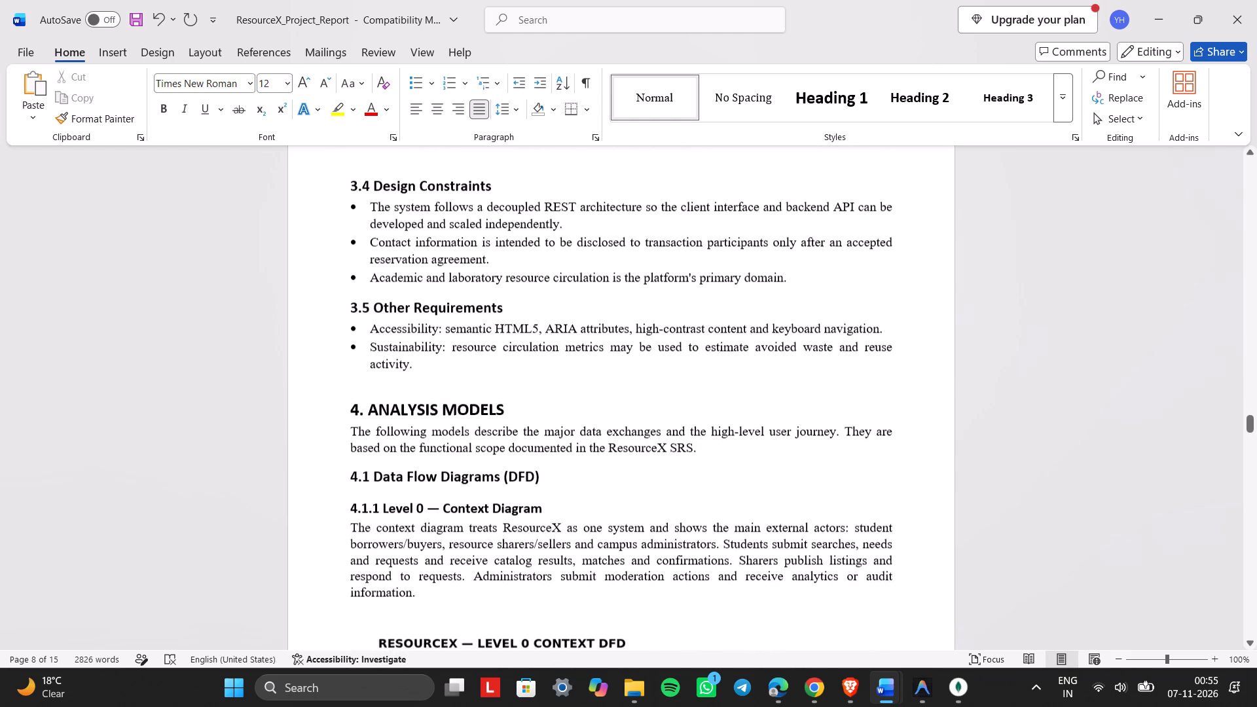
{"action": "scroll", "coordinate": [692, 503], "scroll_direction": "down", "scroll_amount": 7}
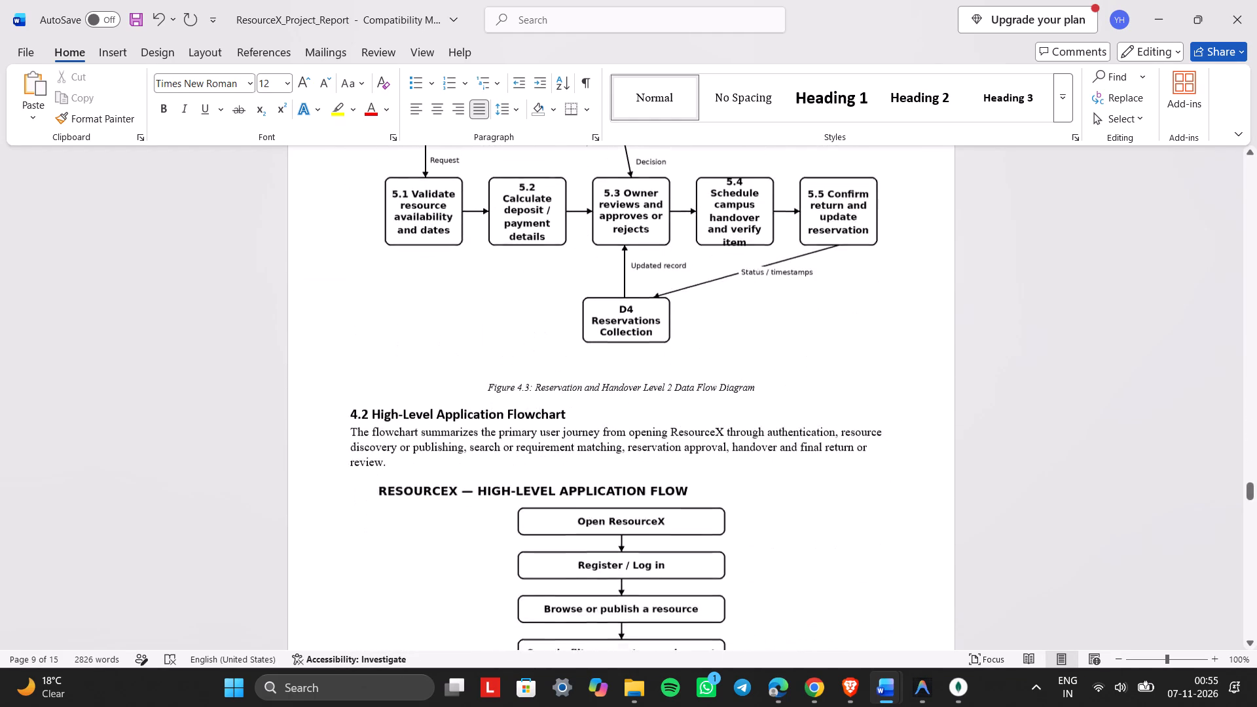
{"action": "scroll", "coordinate": [692, 503], "scroll_direction": "up", "scroll_amount": 4}
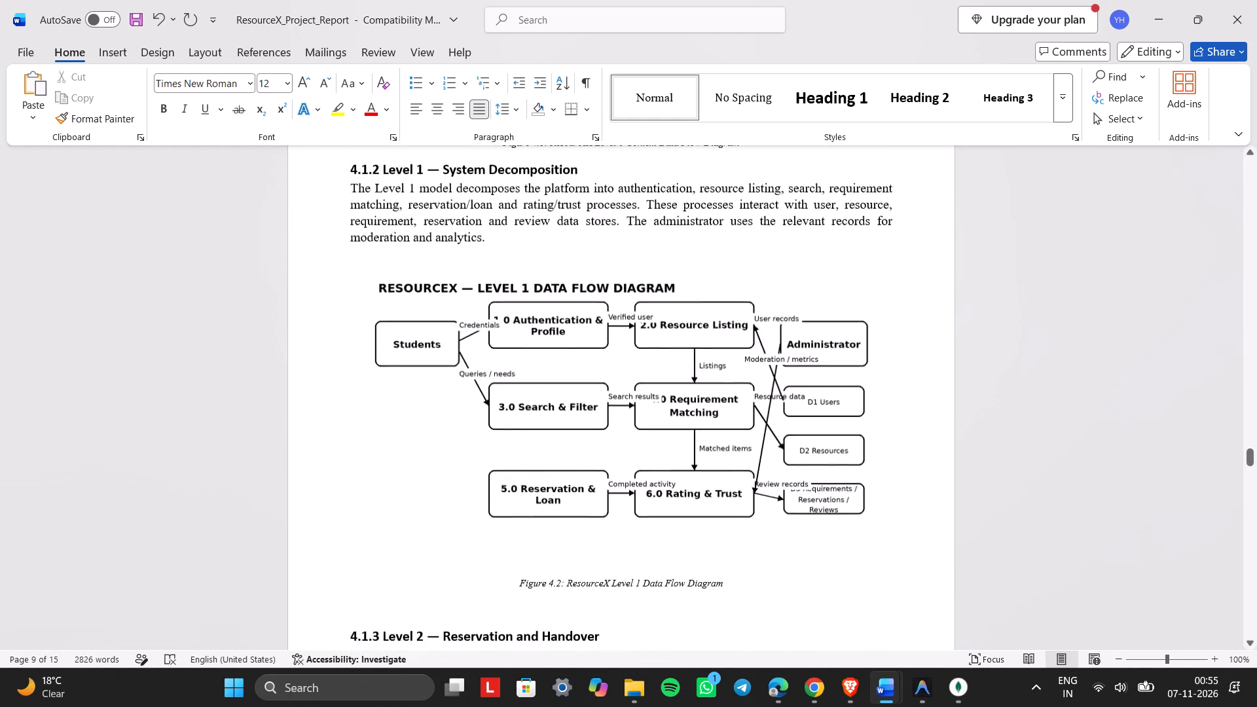
Examine the report's overall layout with several pages shown side by side, focusing on the section 4 diagrams.
{"action": "scroll", "coordinate": [692, 503], "scroll_direction": "down", "scroll_amount": 5, "text": "ctrl"}
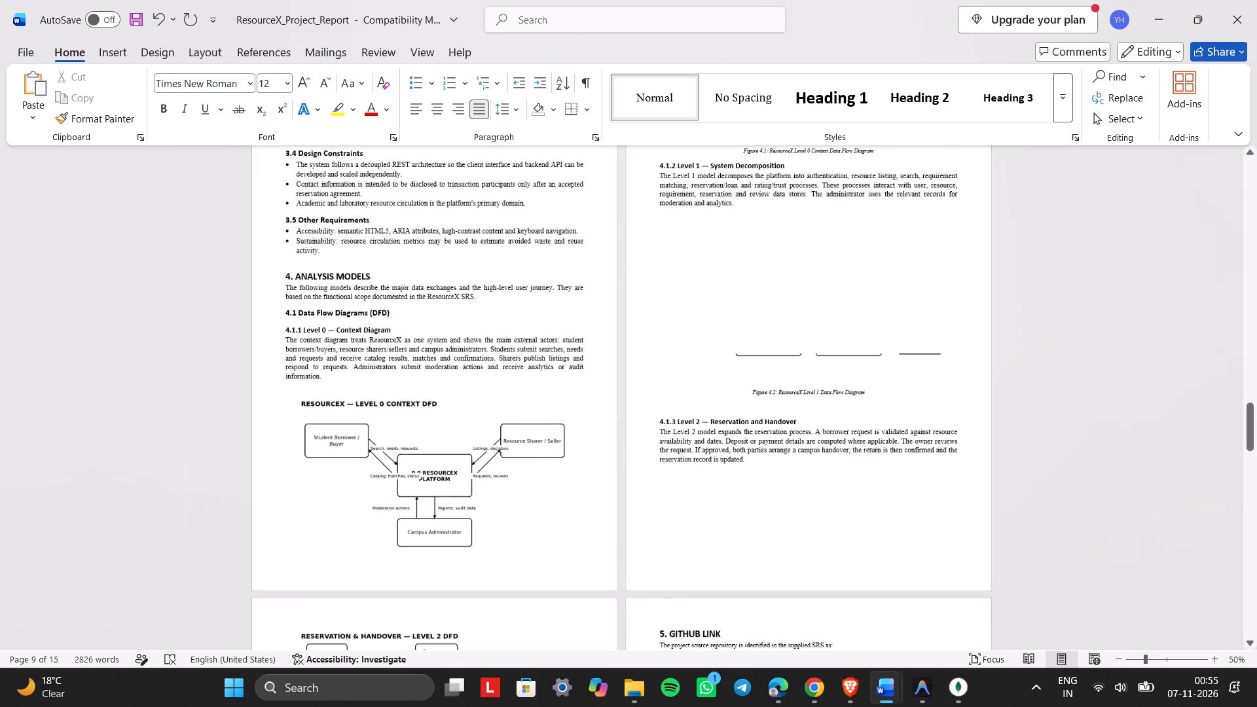
{"action": "scroll", "coordinate": [692, 503], "scroll_direction": "up", "scroll_amount": 1}
{"action": "scroll", "coordinate": [692, 503], "scroll_direction": "down", "scroll_amount": 2}
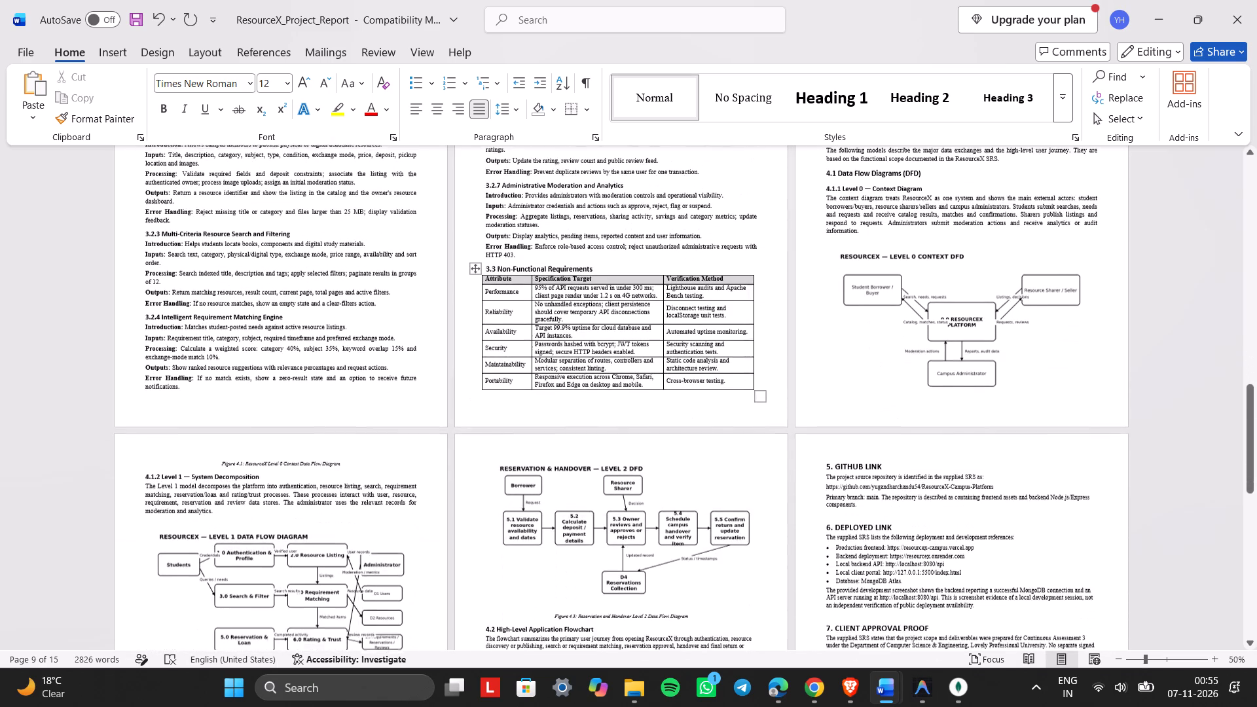
{"action": "scroll", "coordinate": [692, 503], "scroll_direction": "down", "scroll_amount": 5}
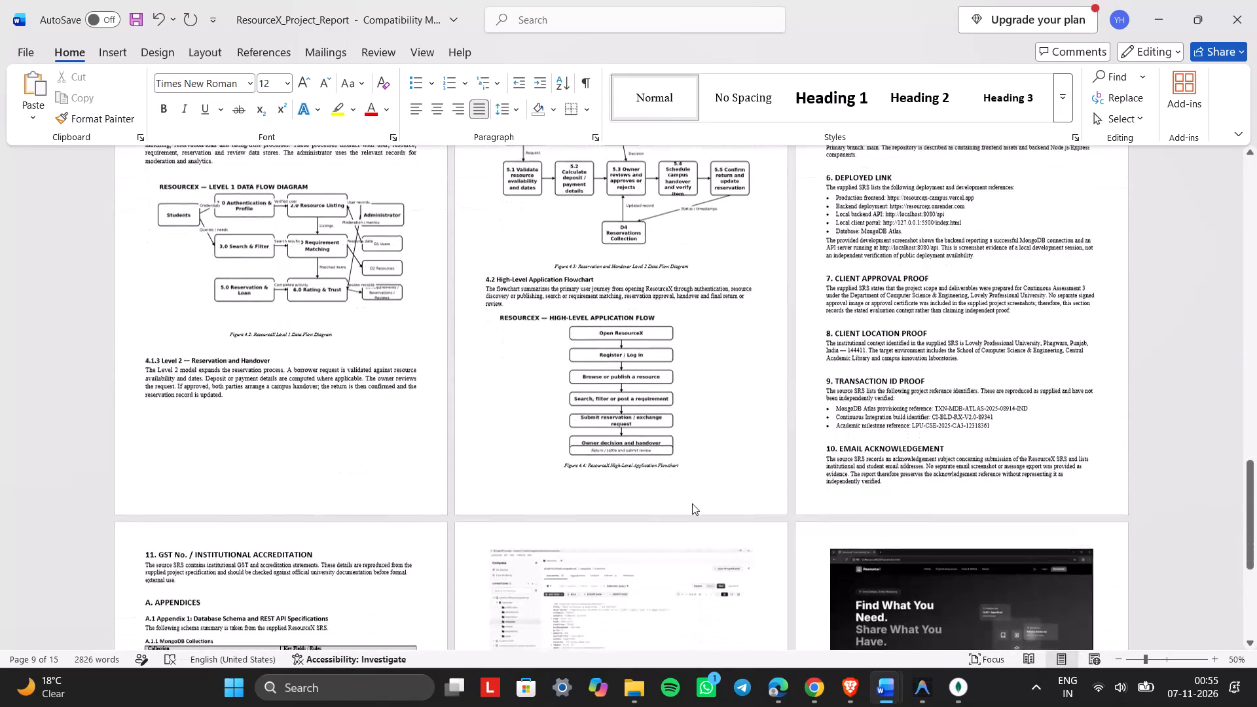
{"action": "scroll", "coordinate": [692, 503], "scroll_direction": "down", "scroll_amount": 1}
{"action": "scroll", "coordinate": [692, 503], "scroll_direction": "up", "scroll_amount": 3}
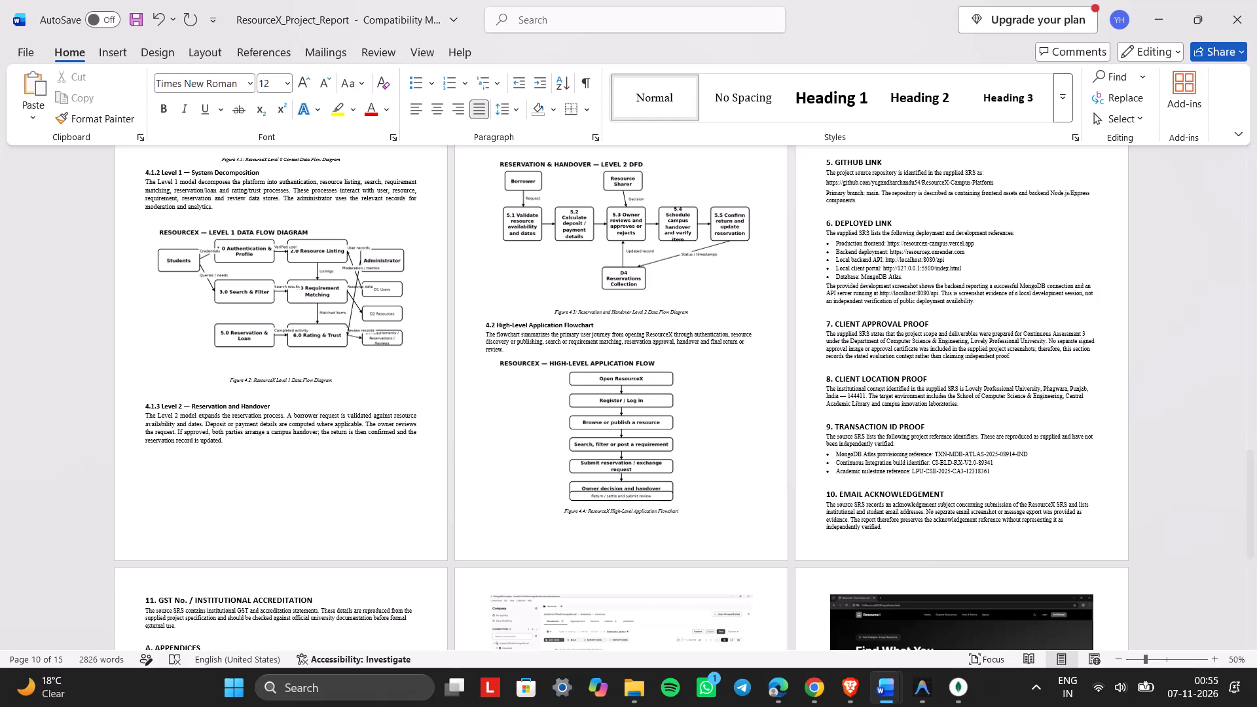
{"action": "scroll", "coordinate": [692, 503], "scroll_direction": "up", "scroll_amount": 4, "text": "ctrl"}
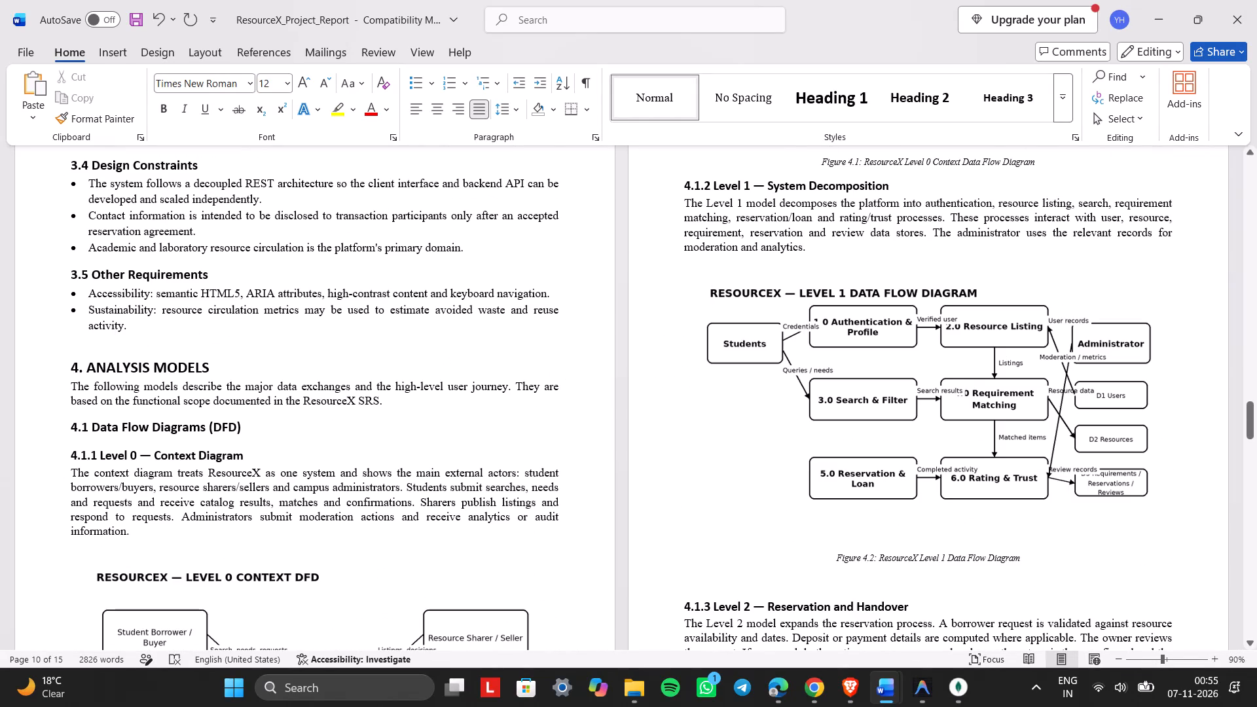
{"action": "scroll", "coordinate": [692, 503], "scroll_direction": "down", "scroll_amount": 2}
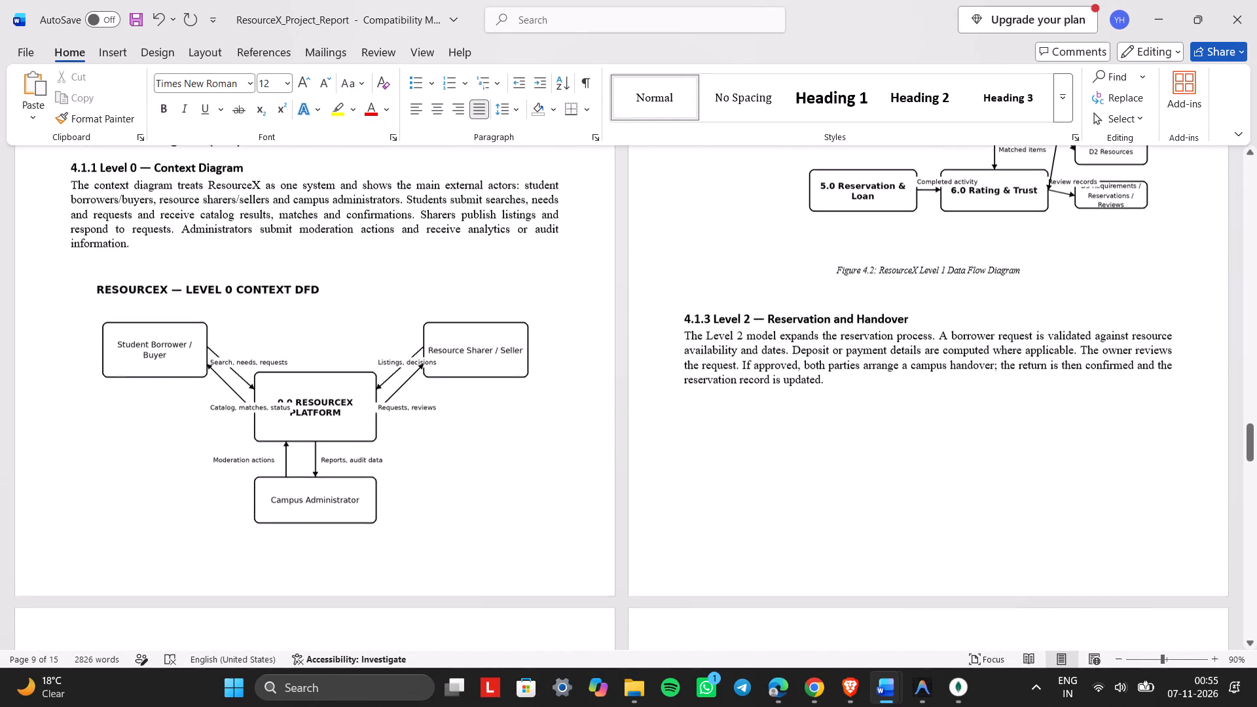